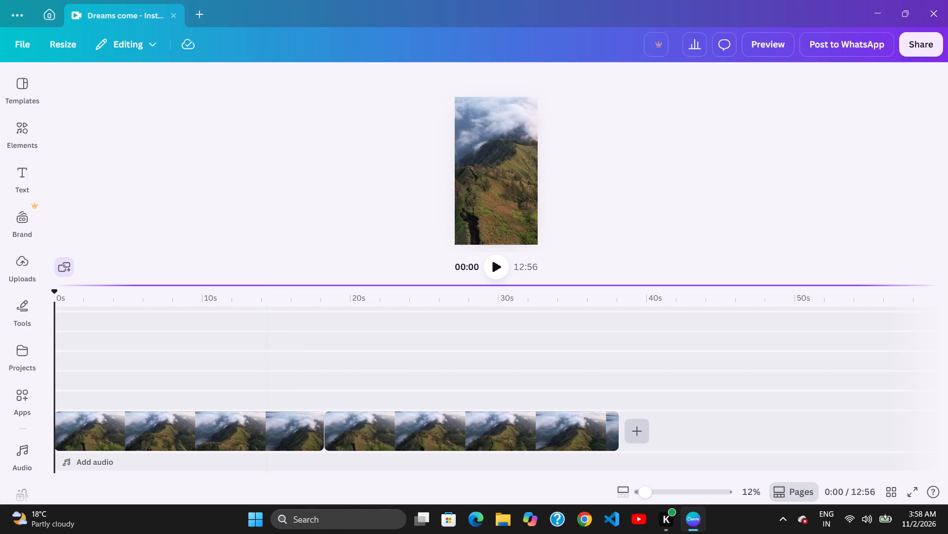
Move the green text clip to the very start of the timeline, one track lower.
drag(267, 285, 198, 144)
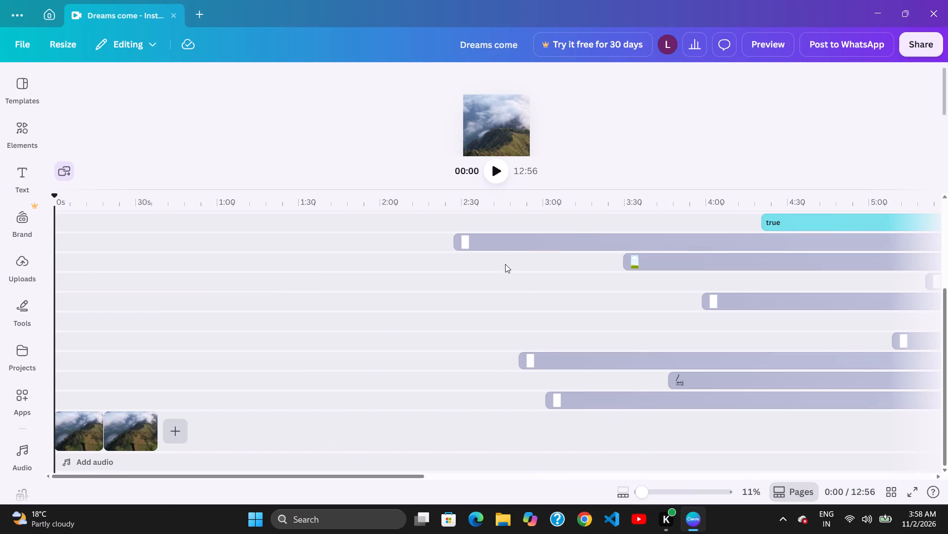
scroll(505, 264, left, 6)
scroll(505, 264, up, 2)
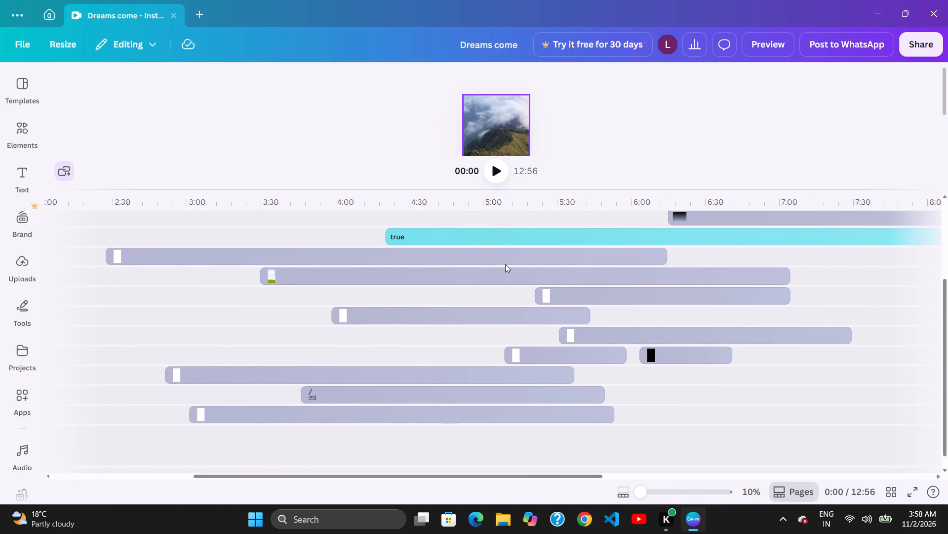
scroll(505, 264, up, 3)
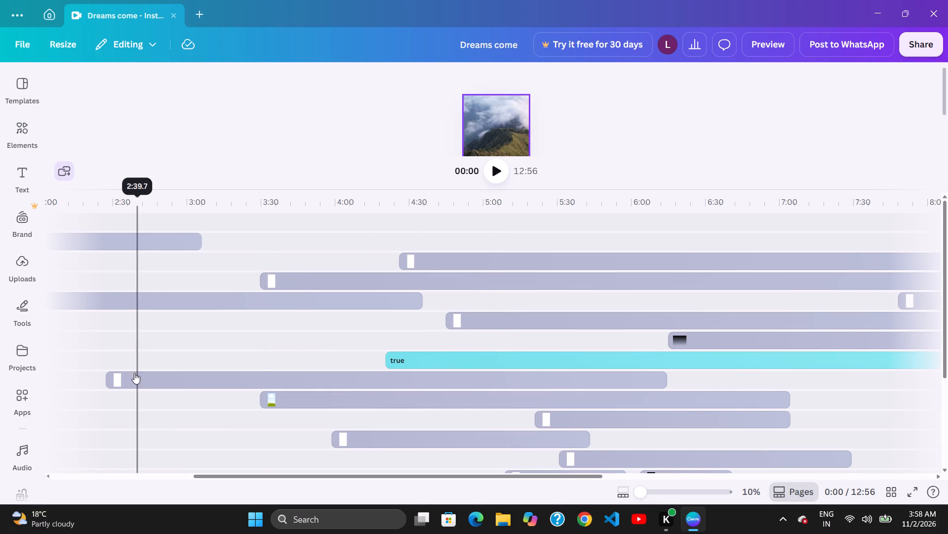
scroll(138, 334, right, 5)
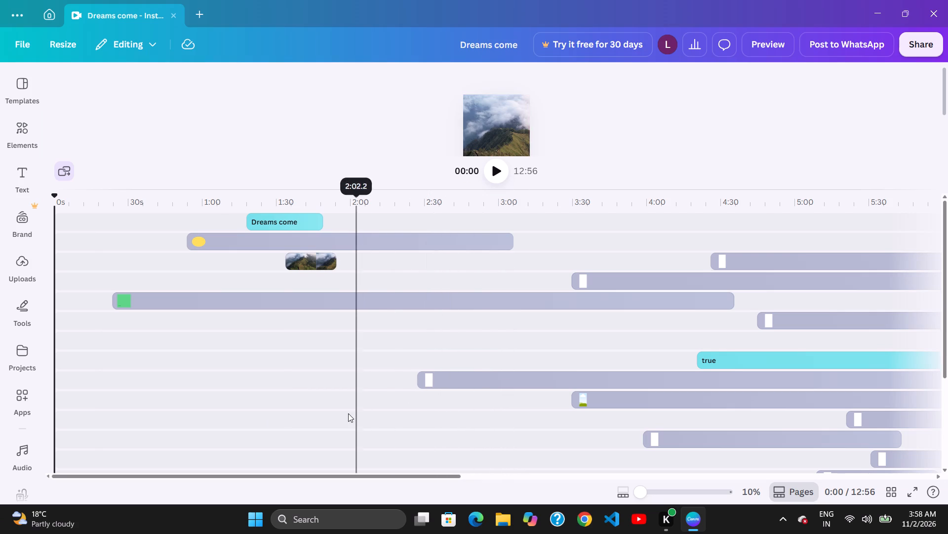
click(449, 271)
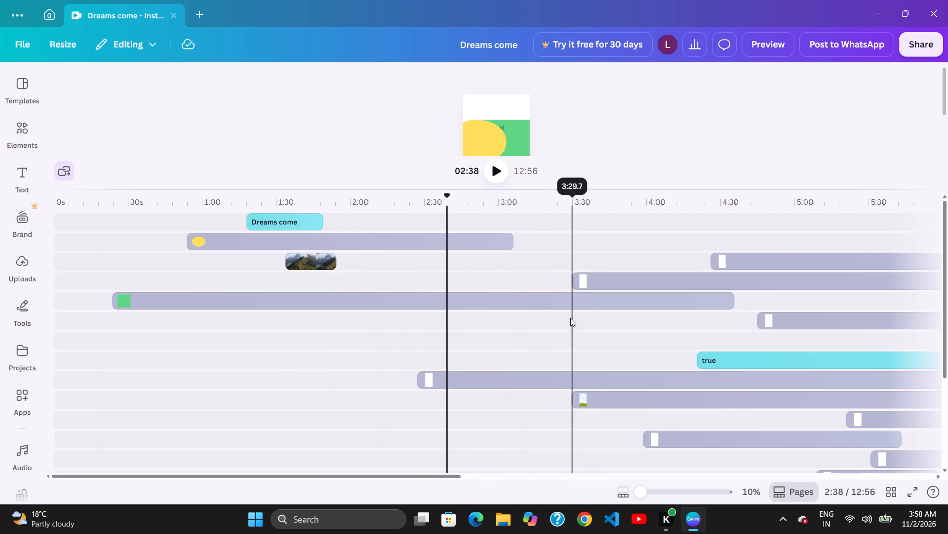
drag(553, 346, 567, 330)
drag(618, 301, 547, 325)
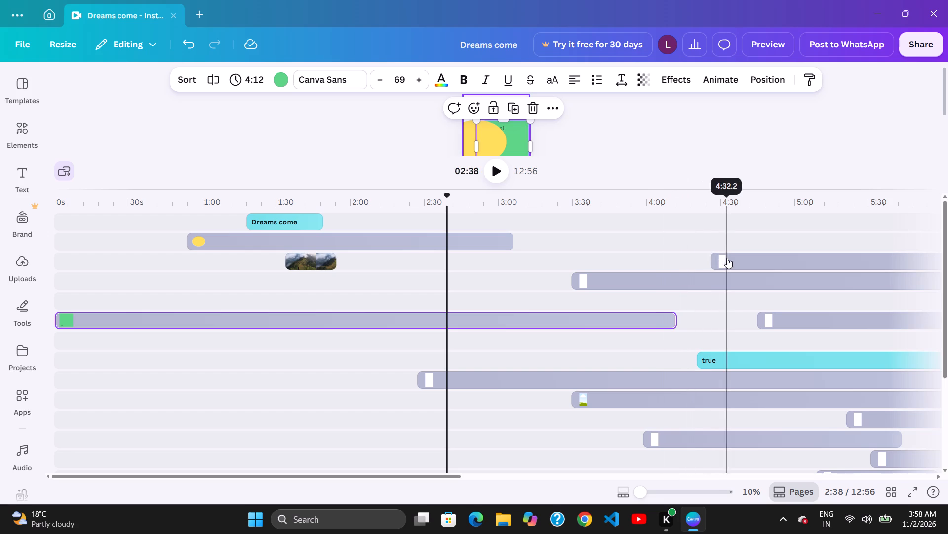
Move the 4:20 white shape clip from the third track to the empty fifth track, starting at about 3:01.
drag(727, 258, 538, 290)
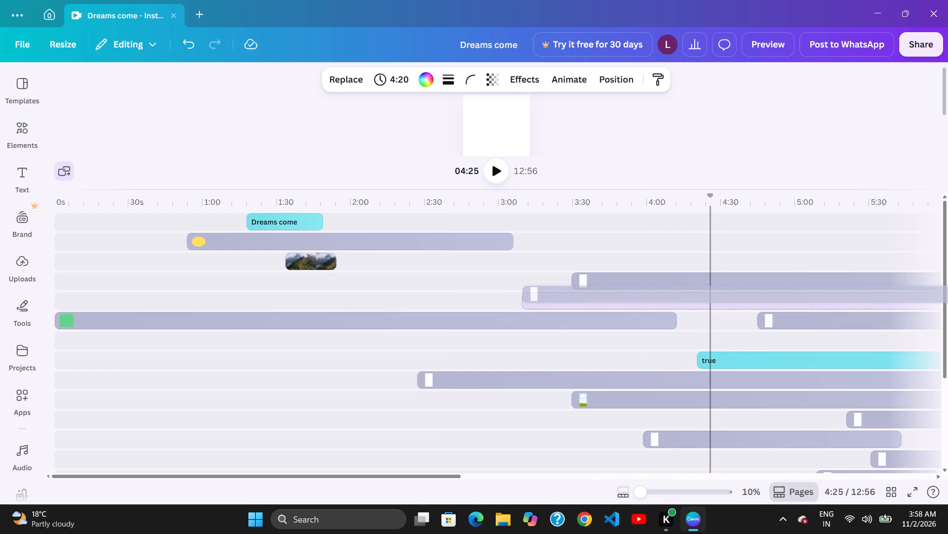
drag(538, 290, 536, 292)
click(529, 307)
drag(653, 303, 645, 305)
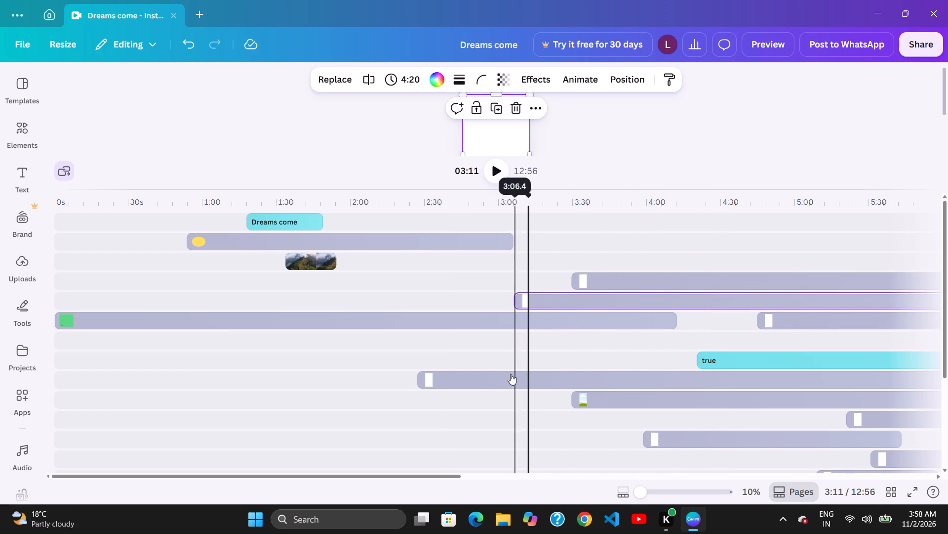
click(511, 374)
drag(565, 351, 573, 344)
drag(619, 304, 614, 305)
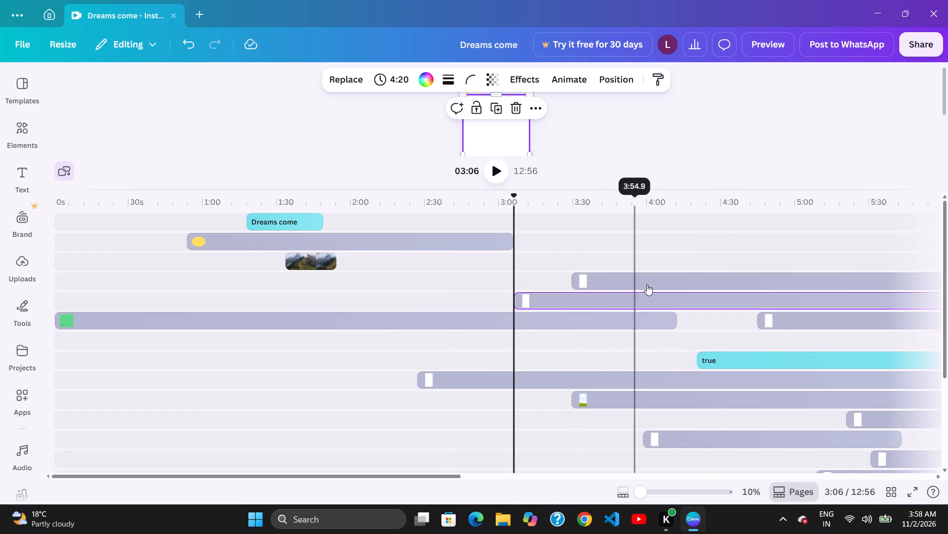
drag(635, 300, 617, 316)
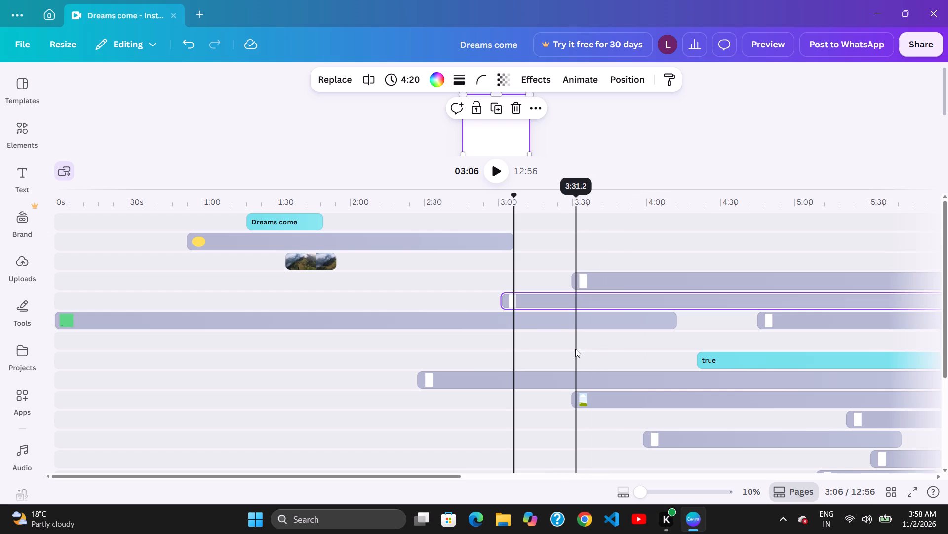
Trim the end of the green text clip to a duration of 4:02.
click(579, 350)
drag(671, 314, 646, 327)
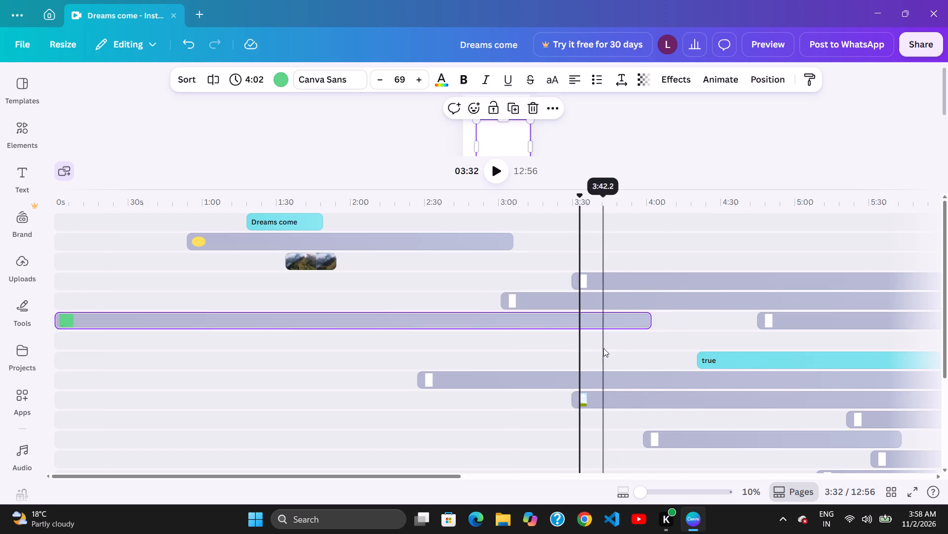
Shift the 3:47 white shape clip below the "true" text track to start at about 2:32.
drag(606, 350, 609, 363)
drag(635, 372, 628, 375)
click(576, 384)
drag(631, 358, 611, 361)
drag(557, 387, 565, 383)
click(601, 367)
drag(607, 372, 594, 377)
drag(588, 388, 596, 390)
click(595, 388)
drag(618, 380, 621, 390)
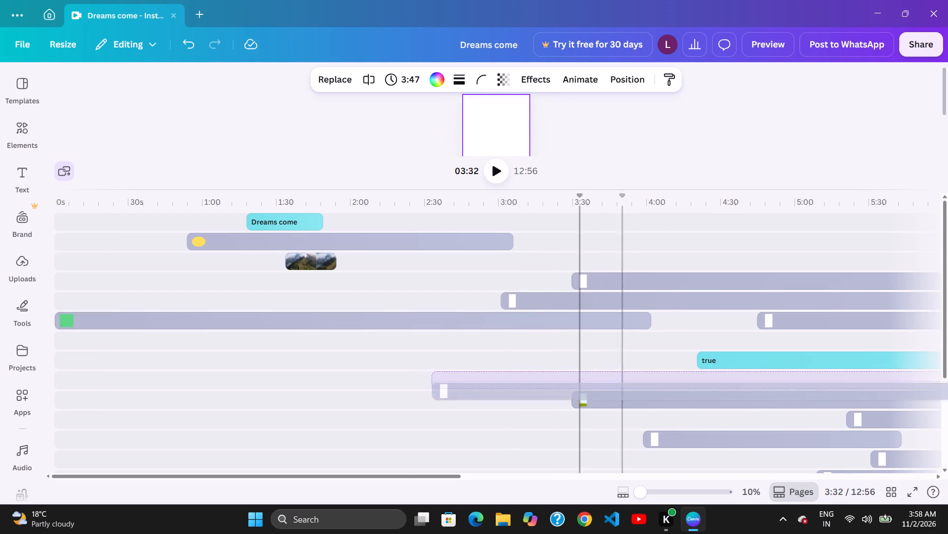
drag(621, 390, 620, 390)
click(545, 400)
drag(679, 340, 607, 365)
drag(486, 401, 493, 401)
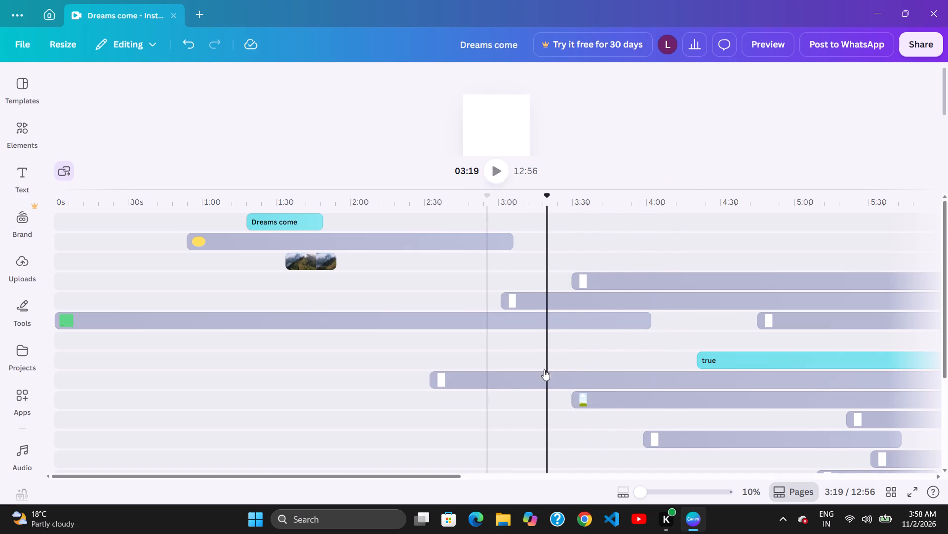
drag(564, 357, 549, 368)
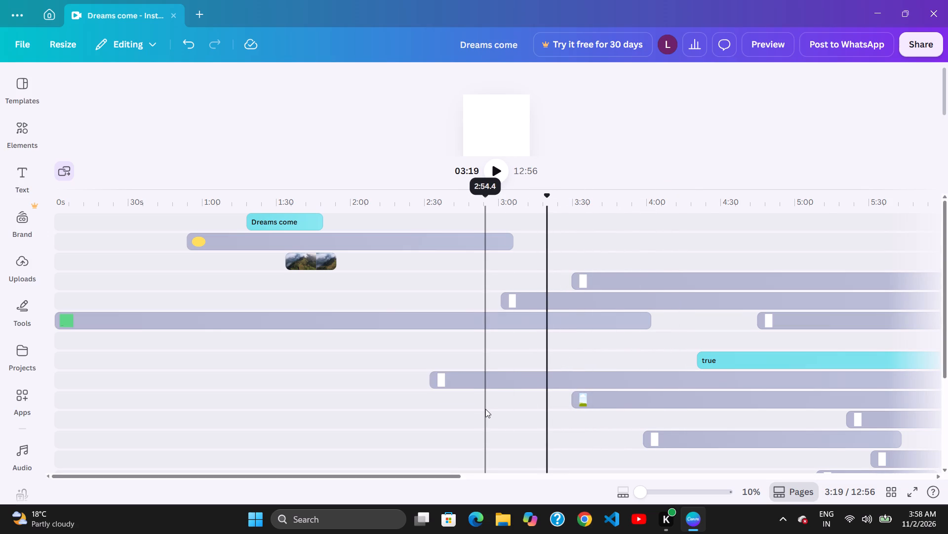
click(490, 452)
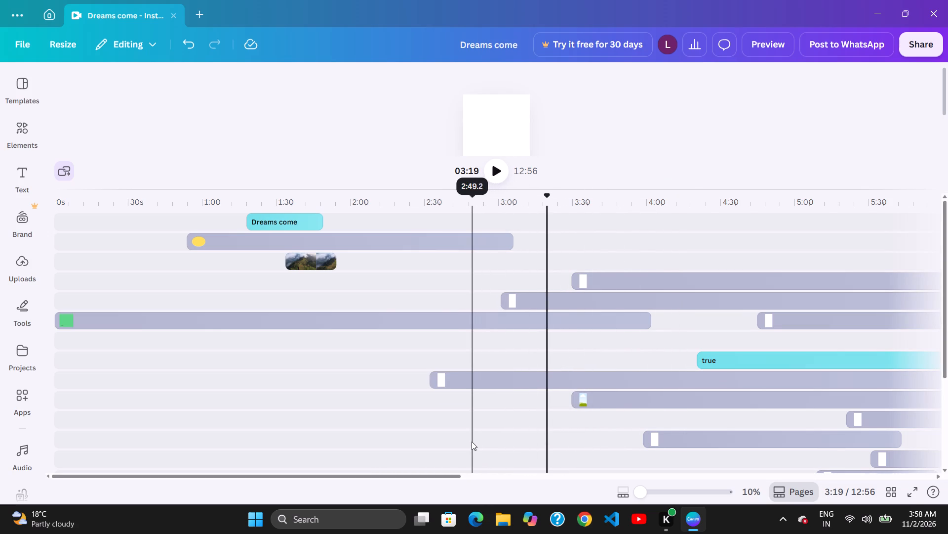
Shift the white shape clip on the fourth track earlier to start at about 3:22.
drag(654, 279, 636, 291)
Shift the 3:47 white shape clip below the "true" text track to start at about 2:35.
click(504, 387)
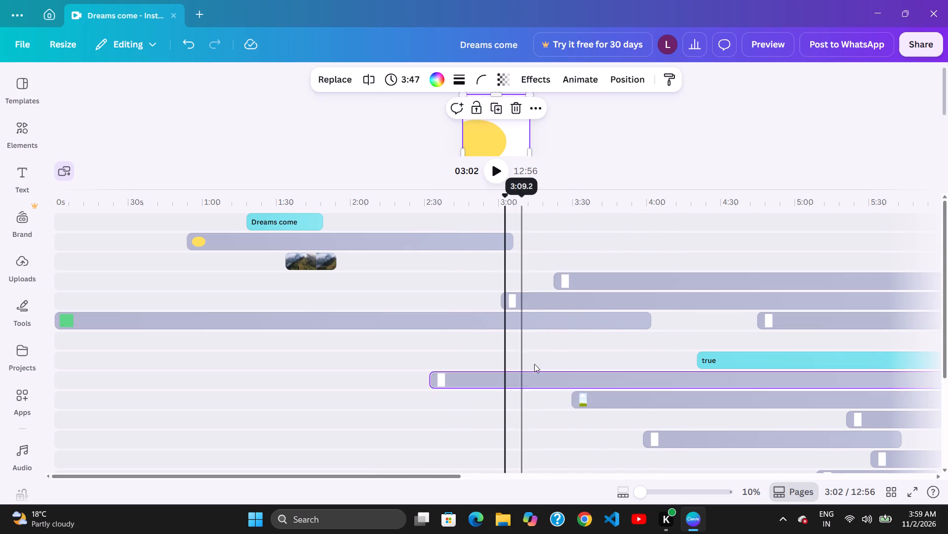
drag(535, 364, 524, 364)
click(512, 376)
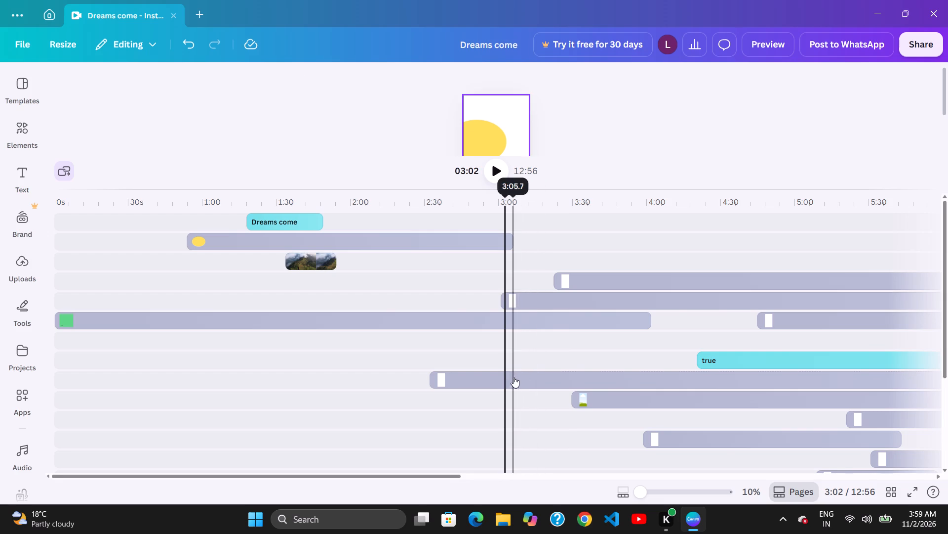
drag(515, 379, 520, 381)
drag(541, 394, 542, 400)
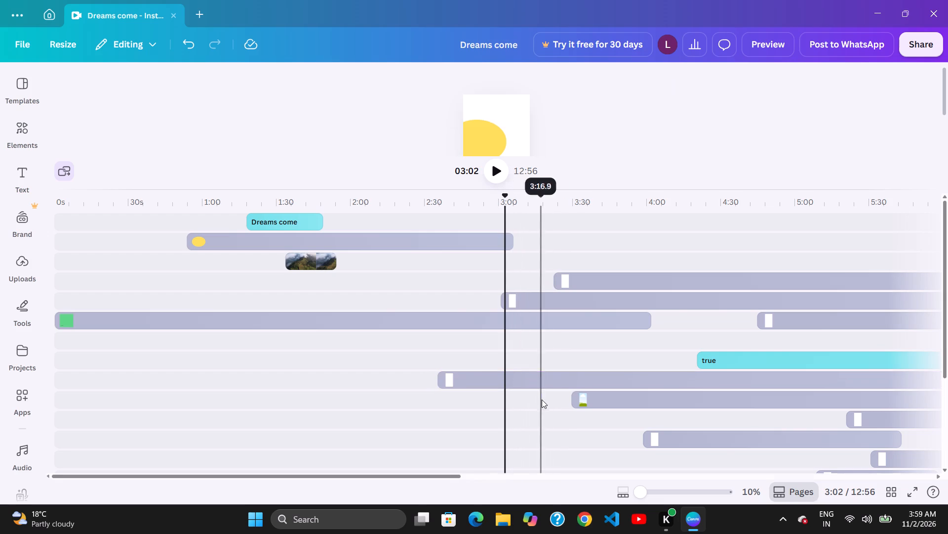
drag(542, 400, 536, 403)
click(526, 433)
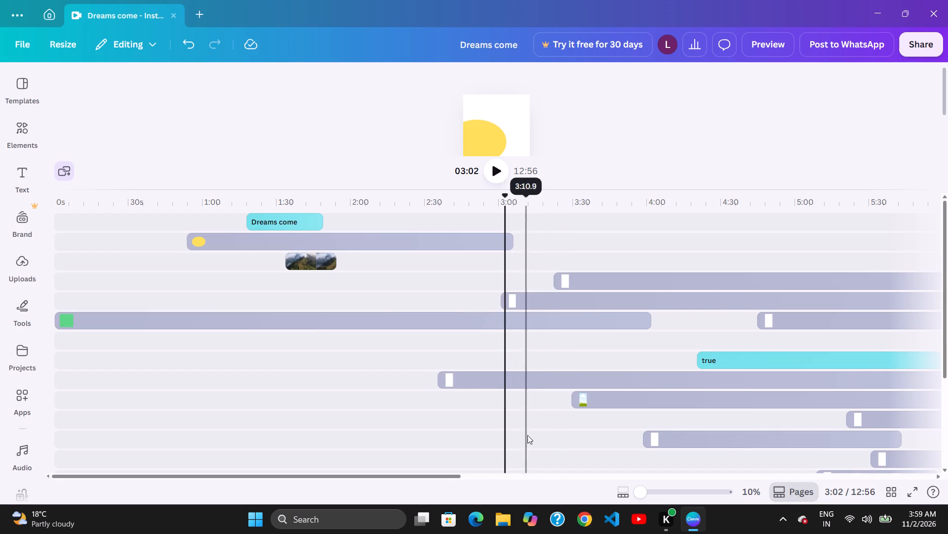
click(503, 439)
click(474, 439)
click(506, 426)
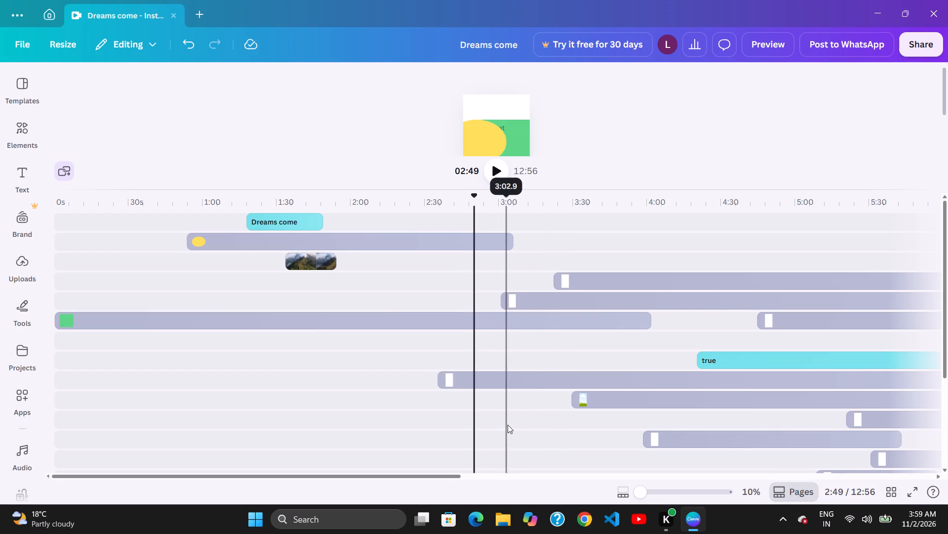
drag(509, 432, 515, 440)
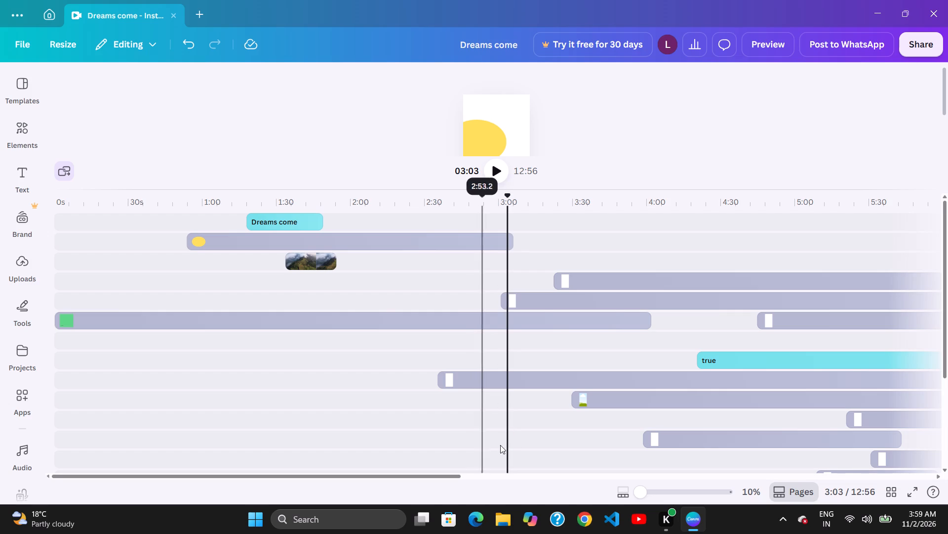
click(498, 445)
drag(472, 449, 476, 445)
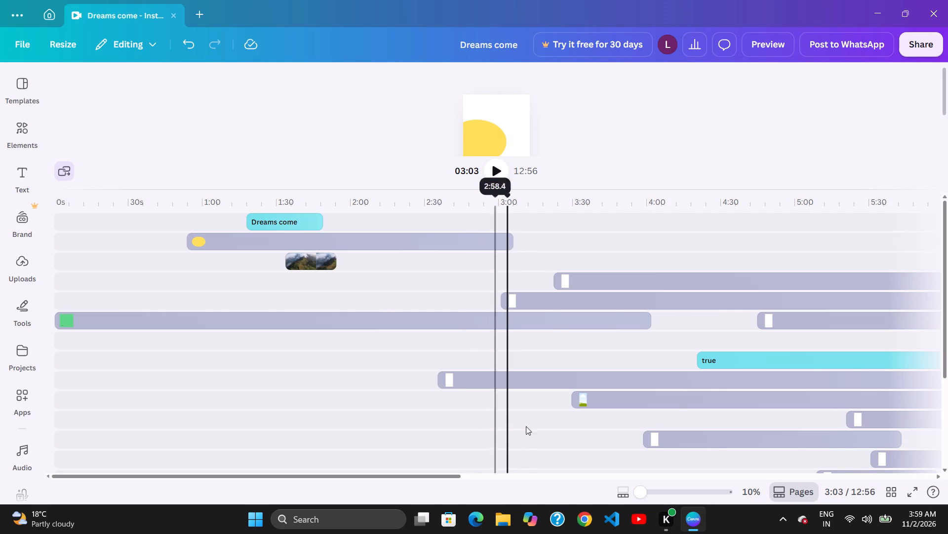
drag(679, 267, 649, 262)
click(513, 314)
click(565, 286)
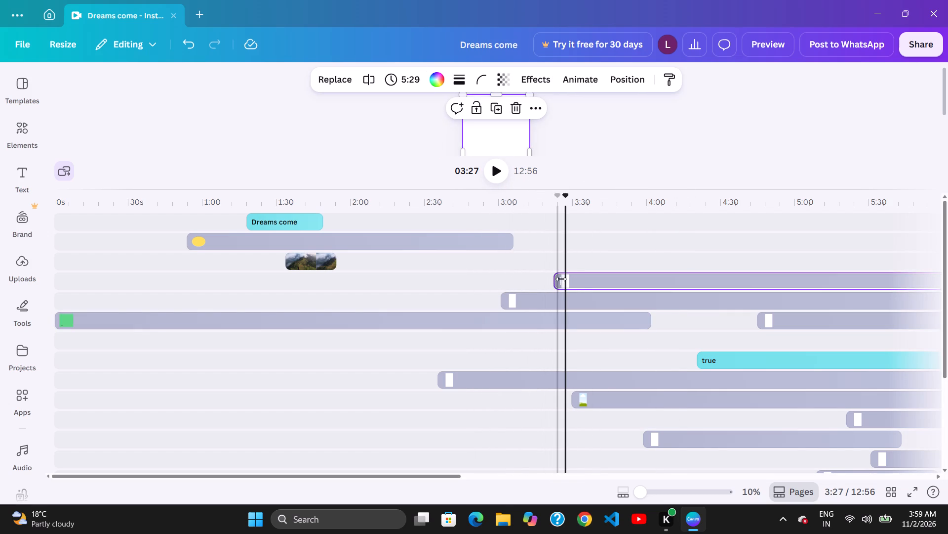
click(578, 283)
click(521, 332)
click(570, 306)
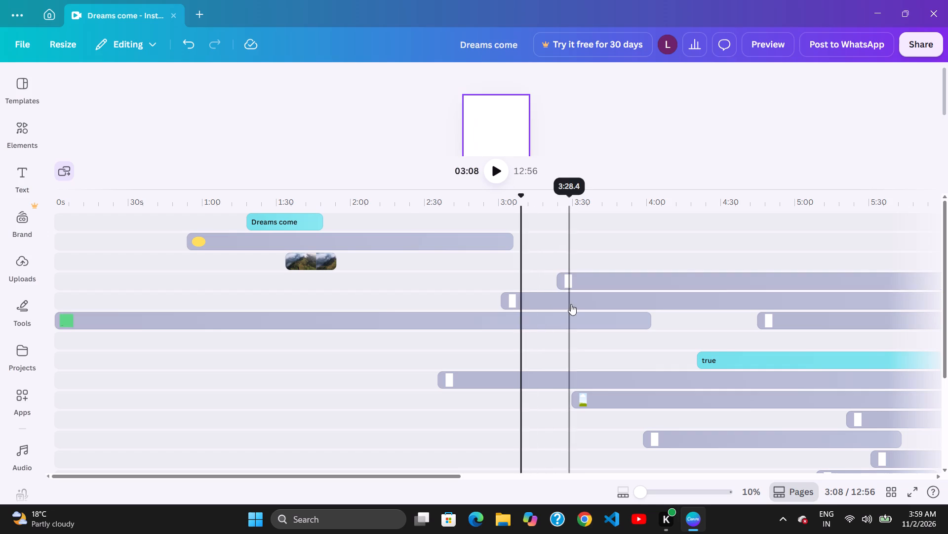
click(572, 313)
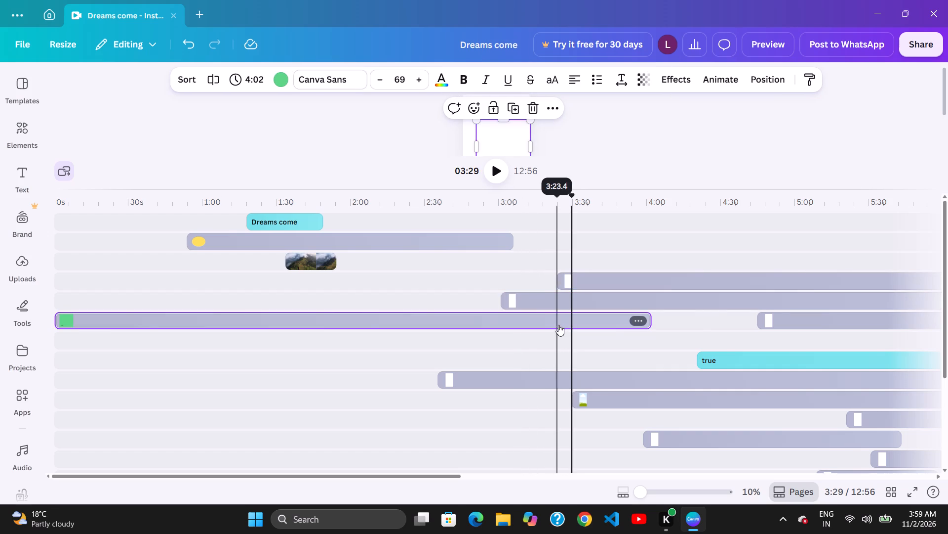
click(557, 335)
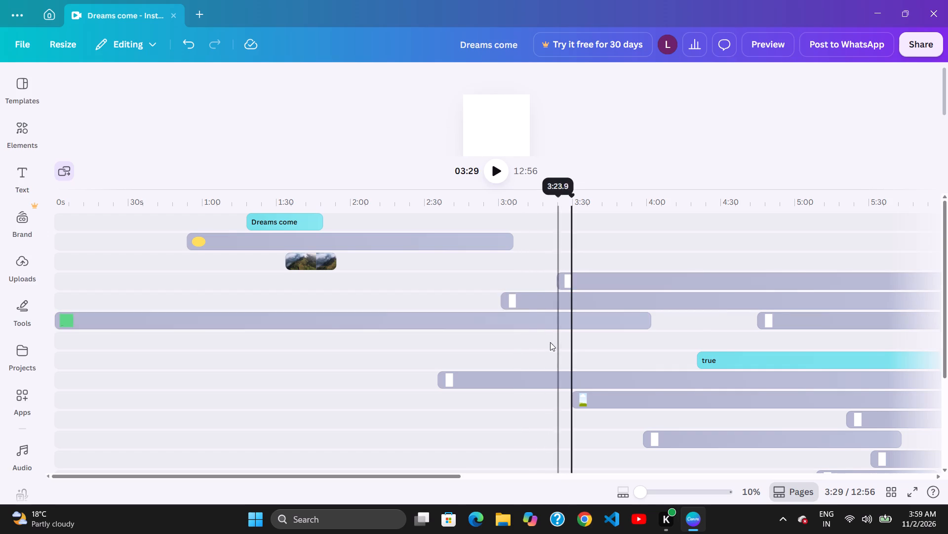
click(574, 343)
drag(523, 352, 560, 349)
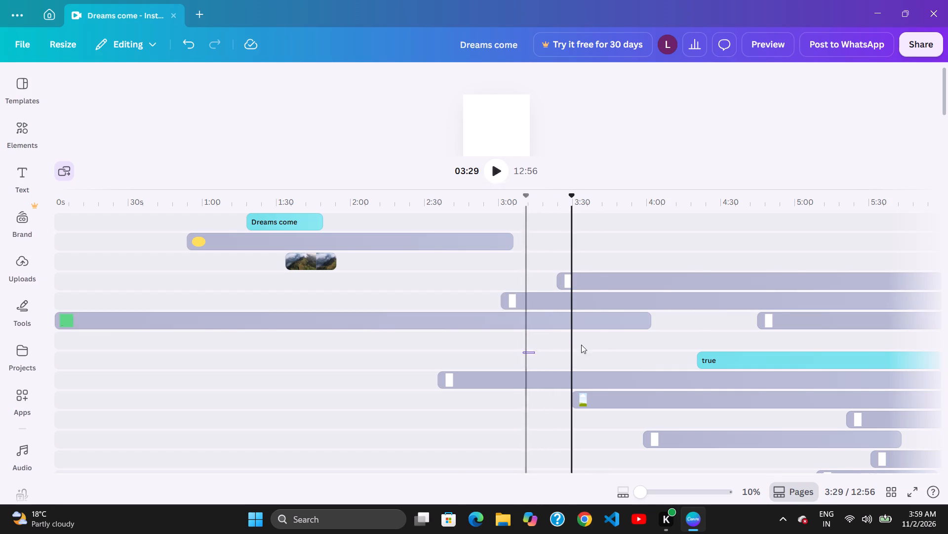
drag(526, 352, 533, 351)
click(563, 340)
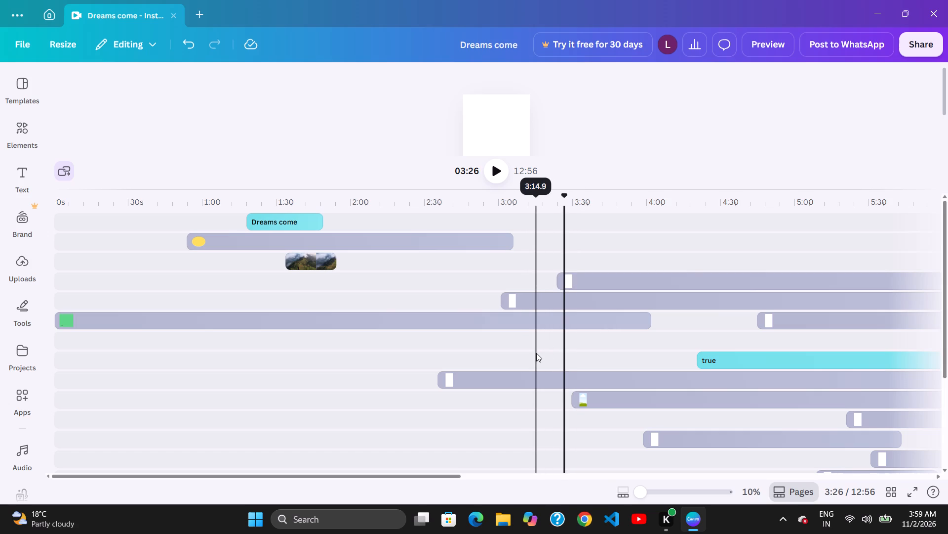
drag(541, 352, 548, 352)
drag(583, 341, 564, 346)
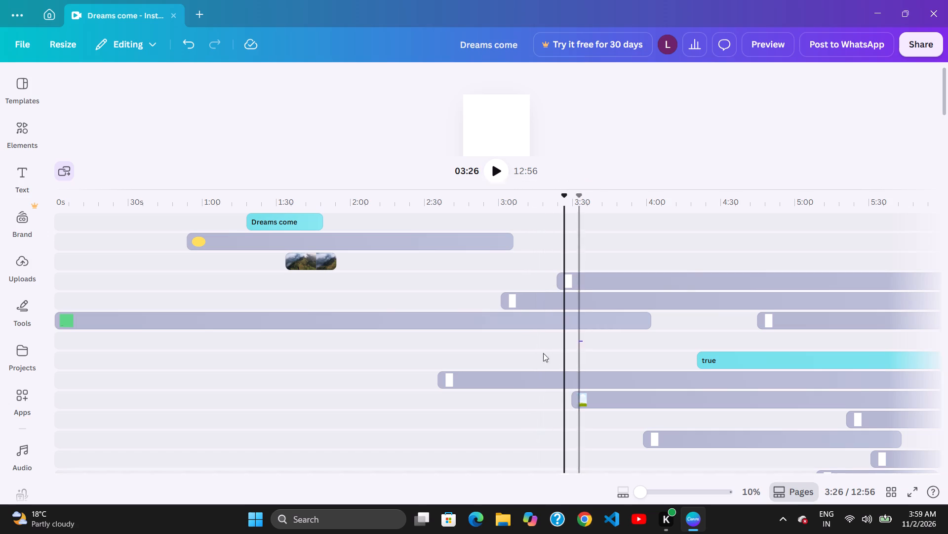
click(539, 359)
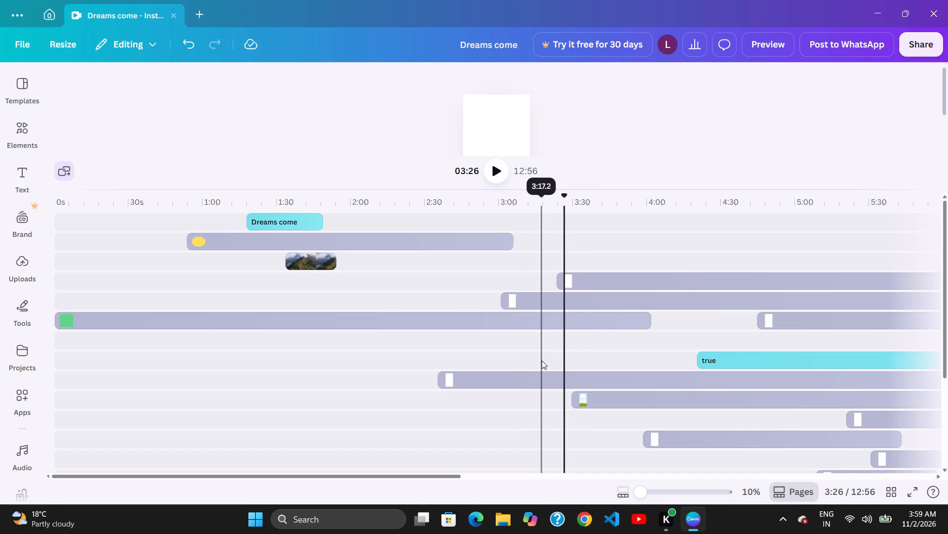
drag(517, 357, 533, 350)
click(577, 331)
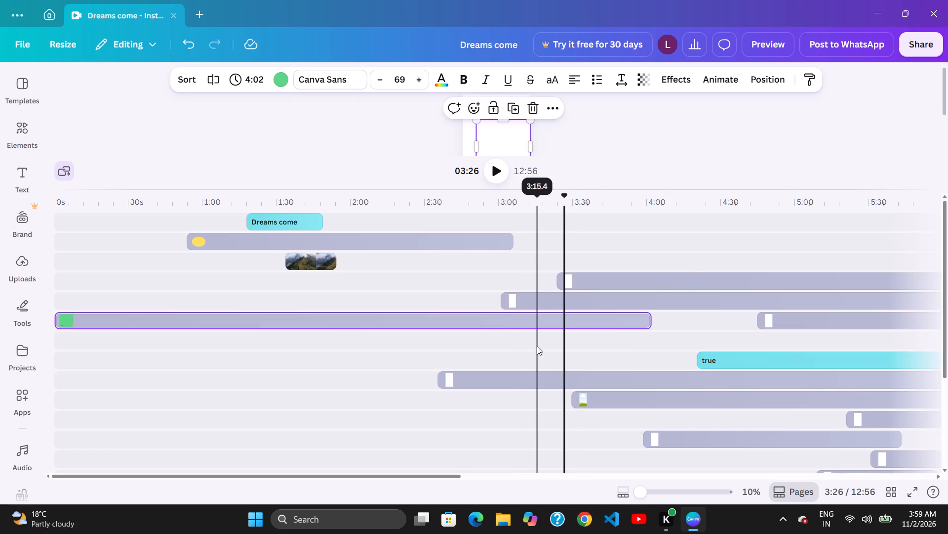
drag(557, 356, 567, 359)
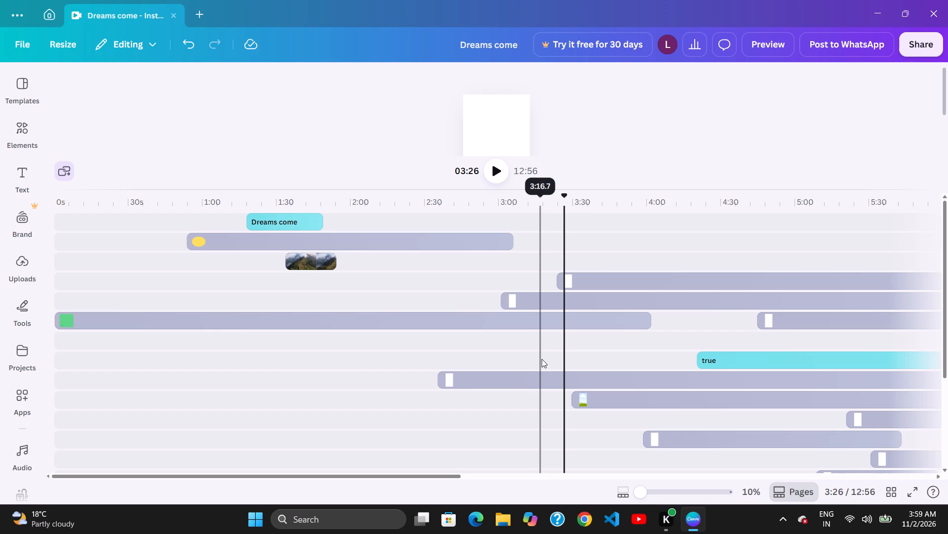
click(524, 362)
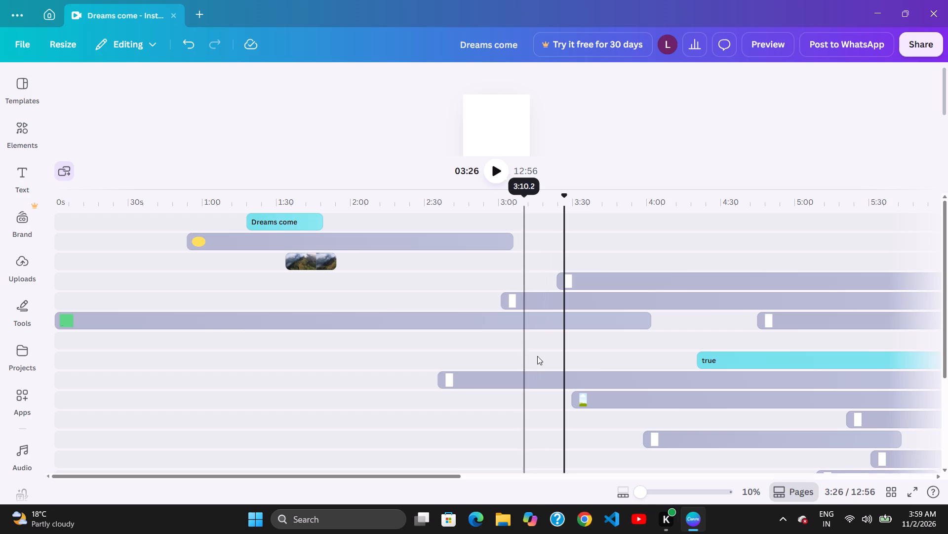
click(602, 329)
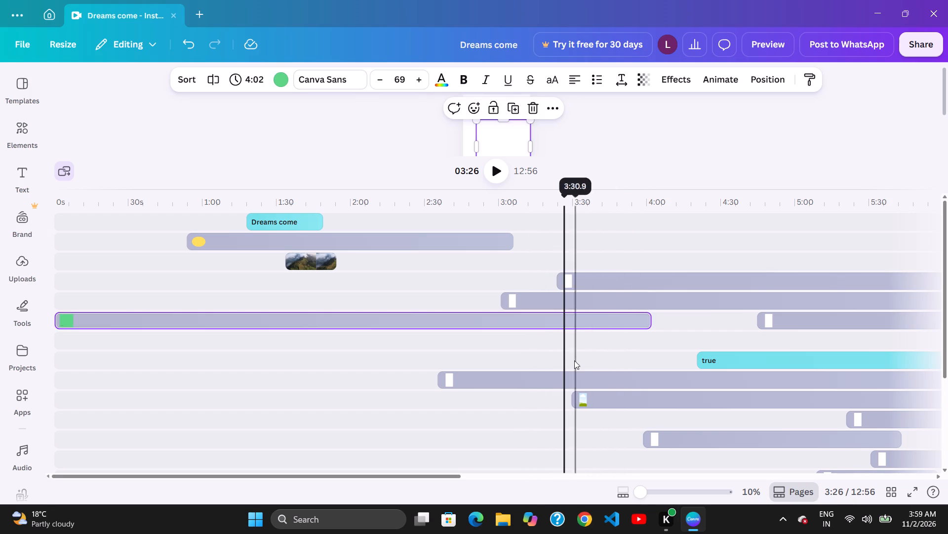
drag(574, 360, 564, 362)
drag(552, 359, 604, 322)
Move the 5:29 white shape clip from the fourth track down to the fifth, starting at about 2:51.
drag(673, 282, 592, 317)
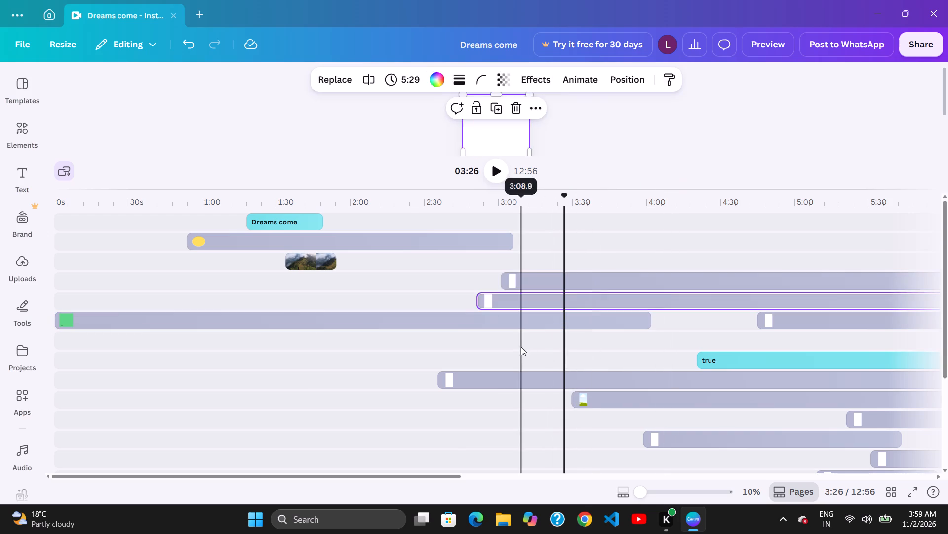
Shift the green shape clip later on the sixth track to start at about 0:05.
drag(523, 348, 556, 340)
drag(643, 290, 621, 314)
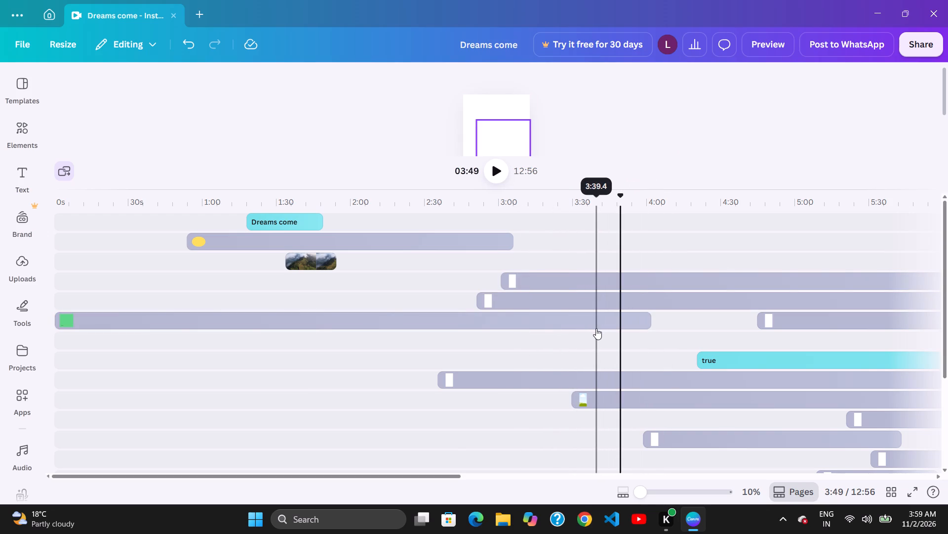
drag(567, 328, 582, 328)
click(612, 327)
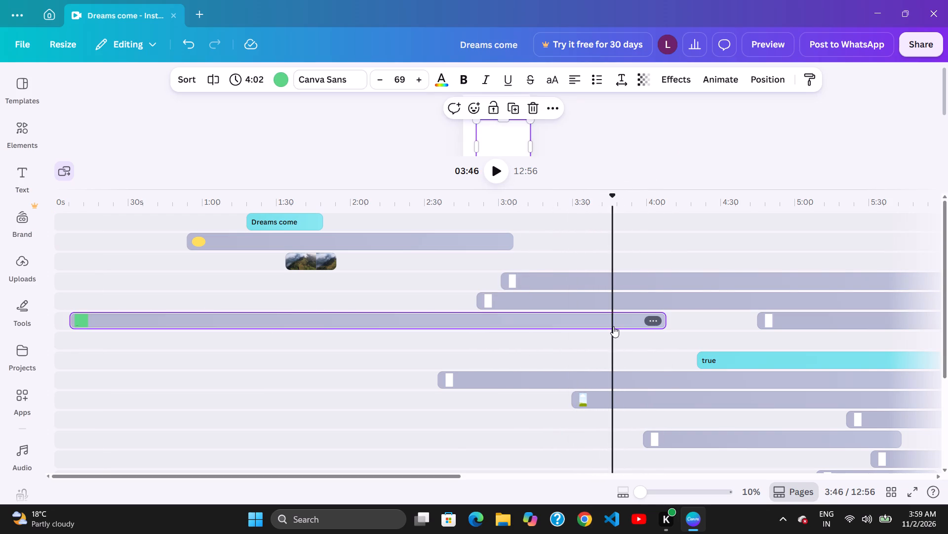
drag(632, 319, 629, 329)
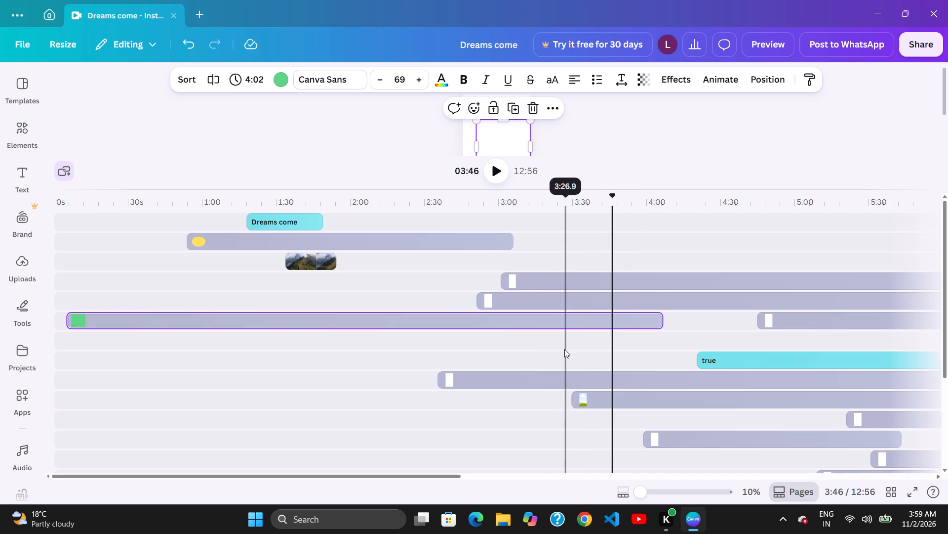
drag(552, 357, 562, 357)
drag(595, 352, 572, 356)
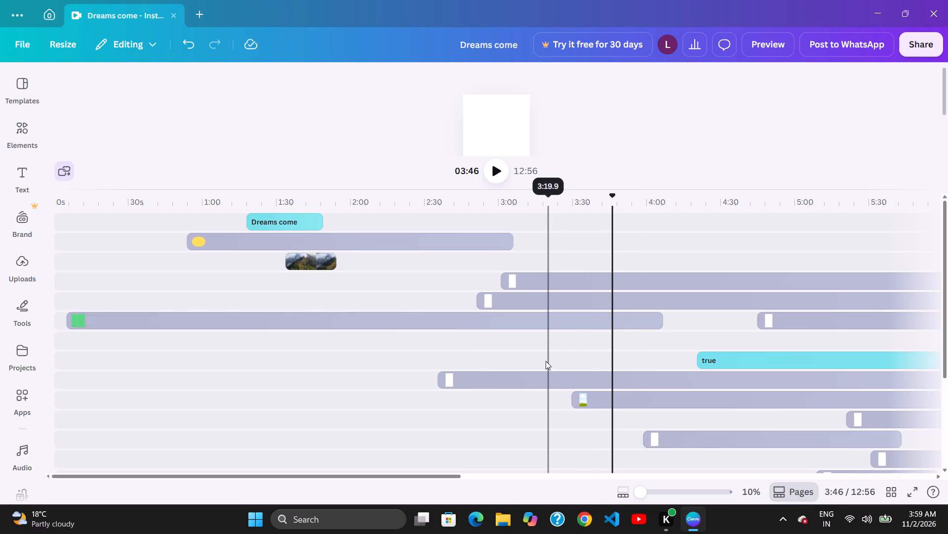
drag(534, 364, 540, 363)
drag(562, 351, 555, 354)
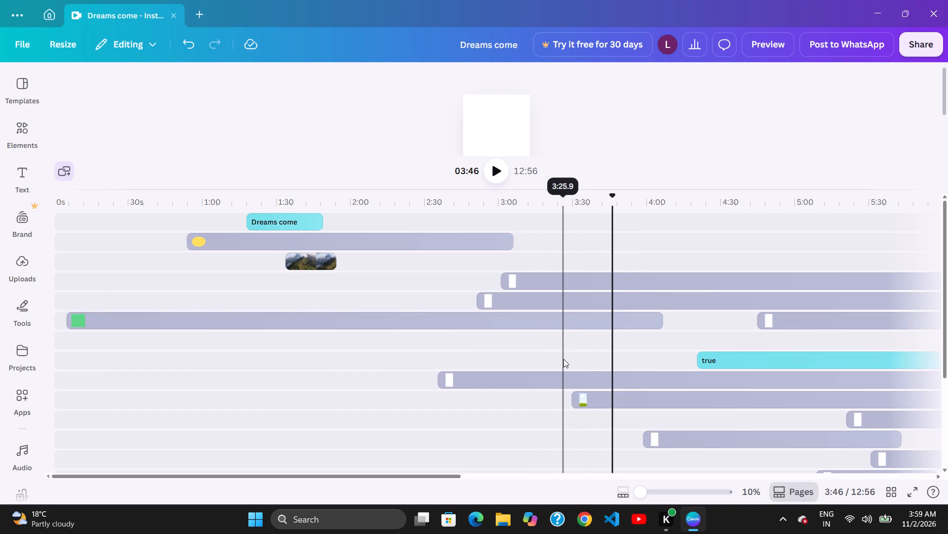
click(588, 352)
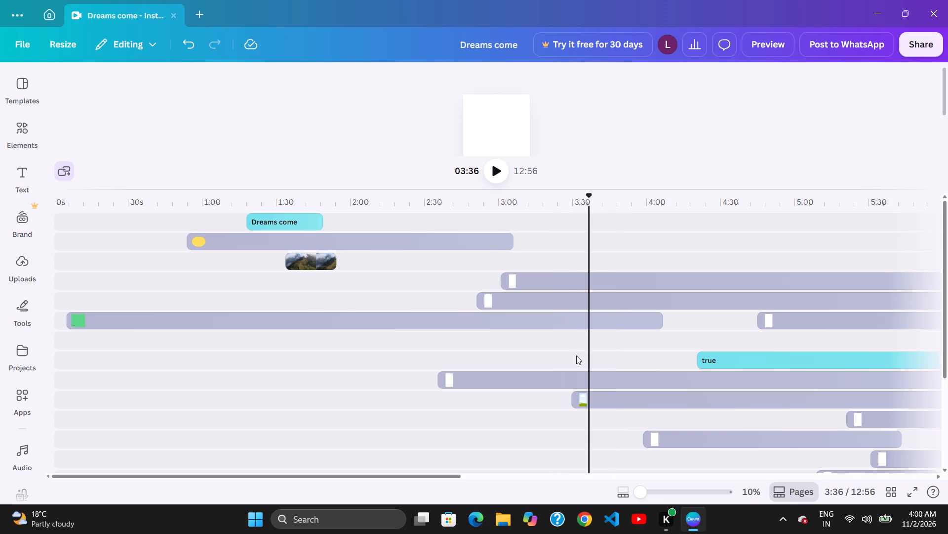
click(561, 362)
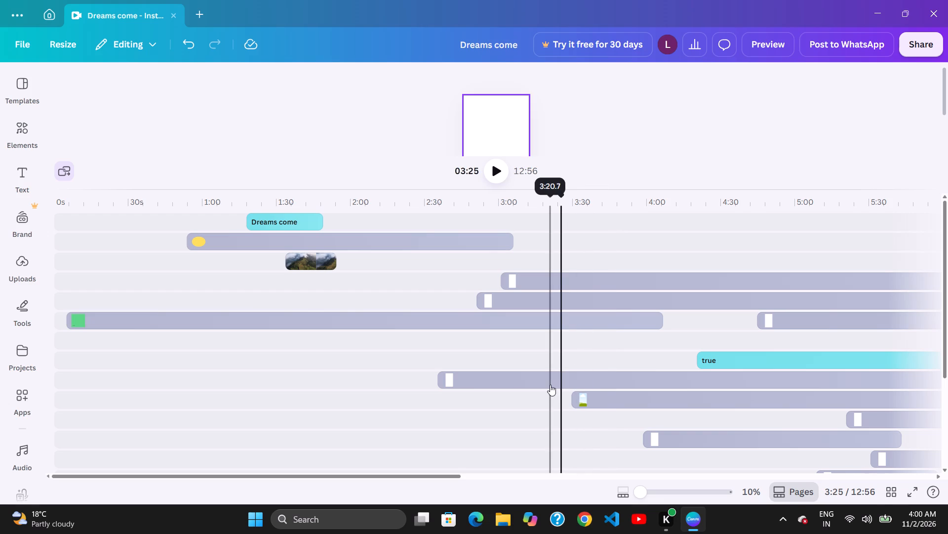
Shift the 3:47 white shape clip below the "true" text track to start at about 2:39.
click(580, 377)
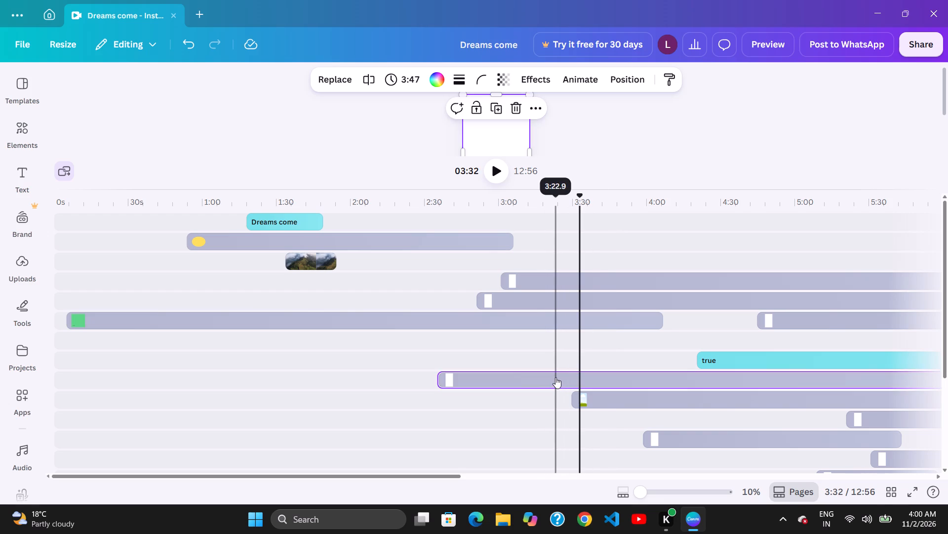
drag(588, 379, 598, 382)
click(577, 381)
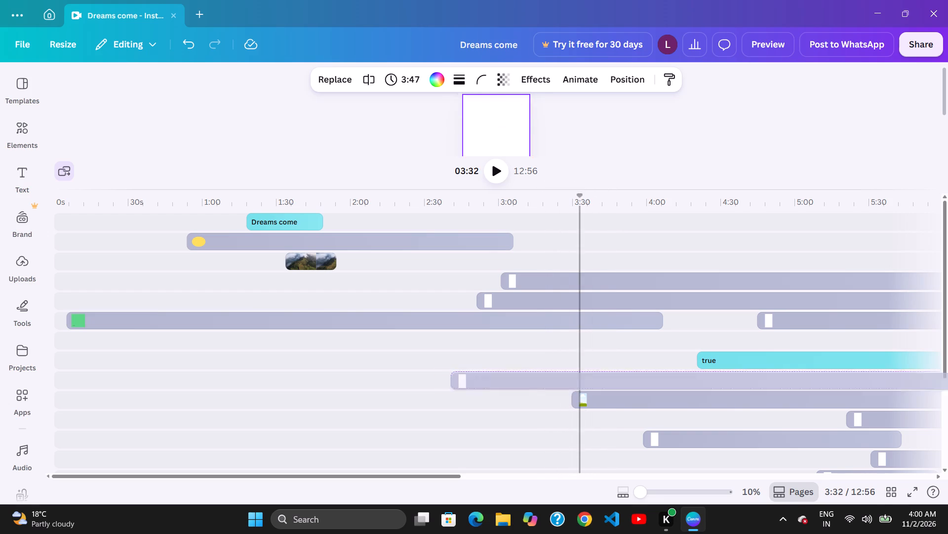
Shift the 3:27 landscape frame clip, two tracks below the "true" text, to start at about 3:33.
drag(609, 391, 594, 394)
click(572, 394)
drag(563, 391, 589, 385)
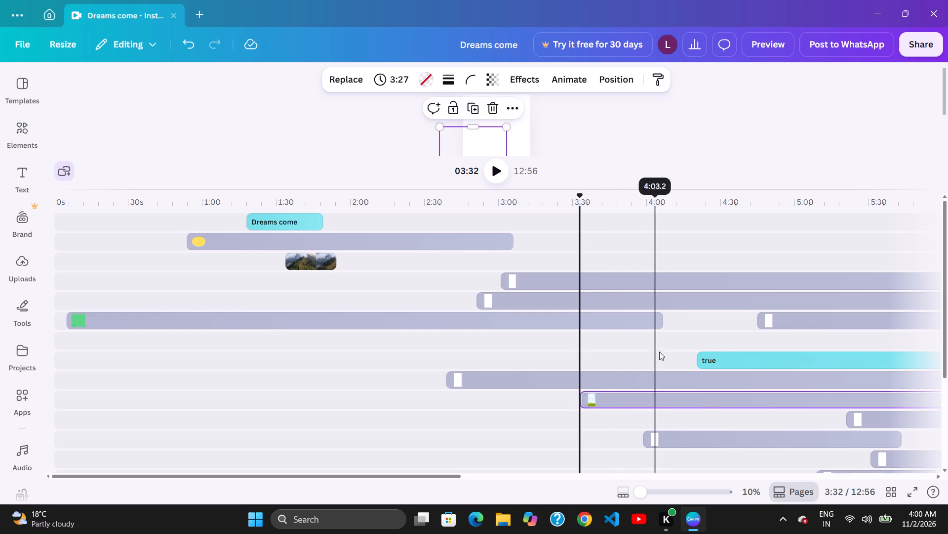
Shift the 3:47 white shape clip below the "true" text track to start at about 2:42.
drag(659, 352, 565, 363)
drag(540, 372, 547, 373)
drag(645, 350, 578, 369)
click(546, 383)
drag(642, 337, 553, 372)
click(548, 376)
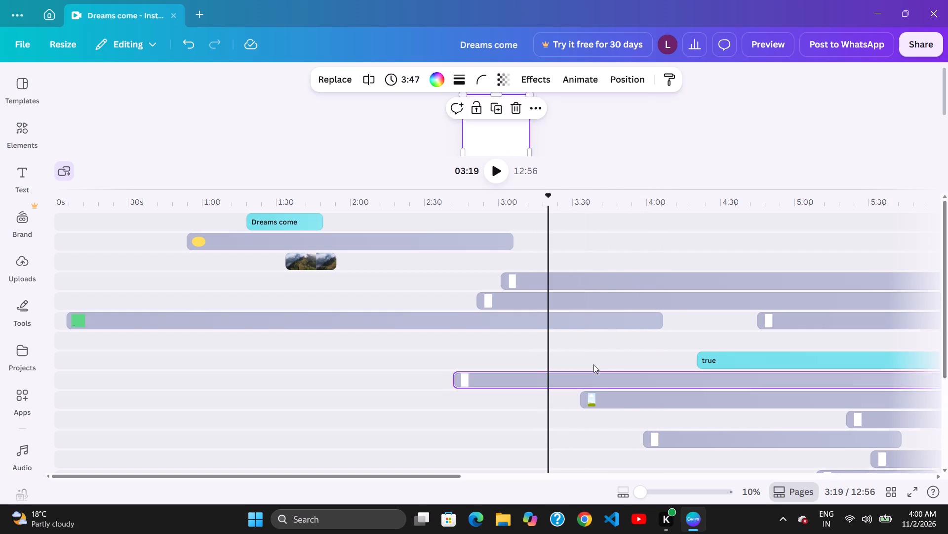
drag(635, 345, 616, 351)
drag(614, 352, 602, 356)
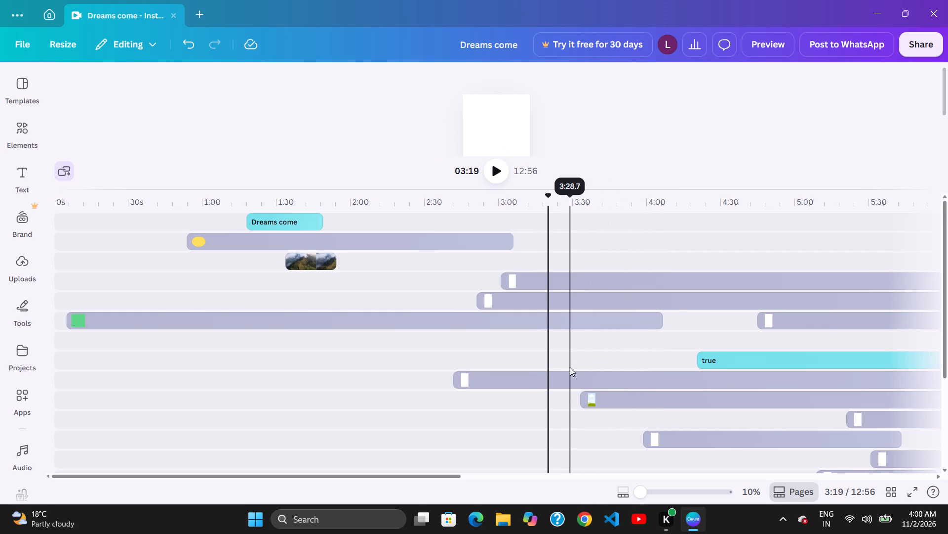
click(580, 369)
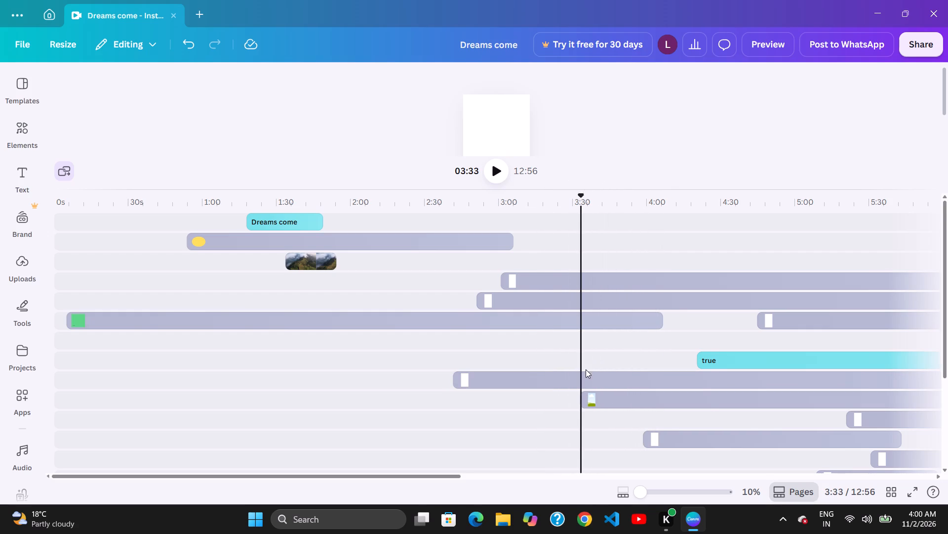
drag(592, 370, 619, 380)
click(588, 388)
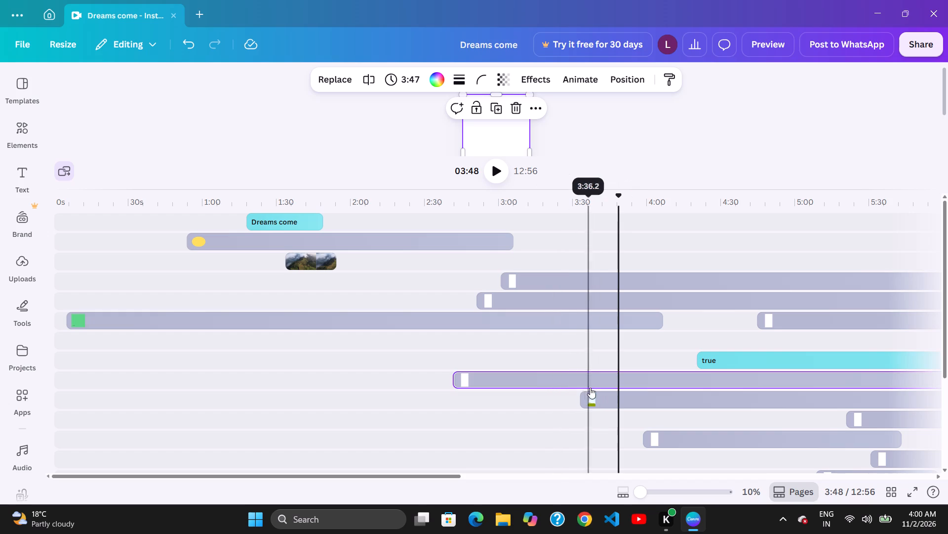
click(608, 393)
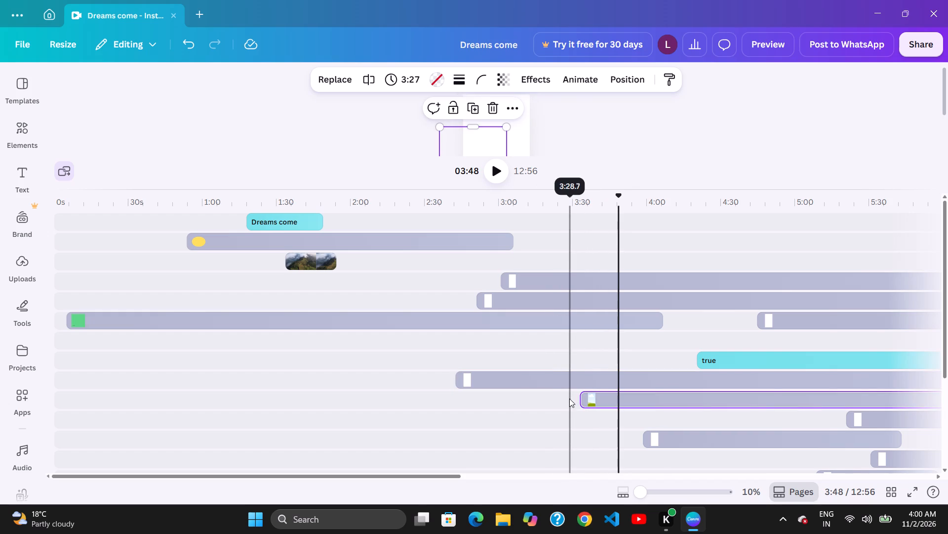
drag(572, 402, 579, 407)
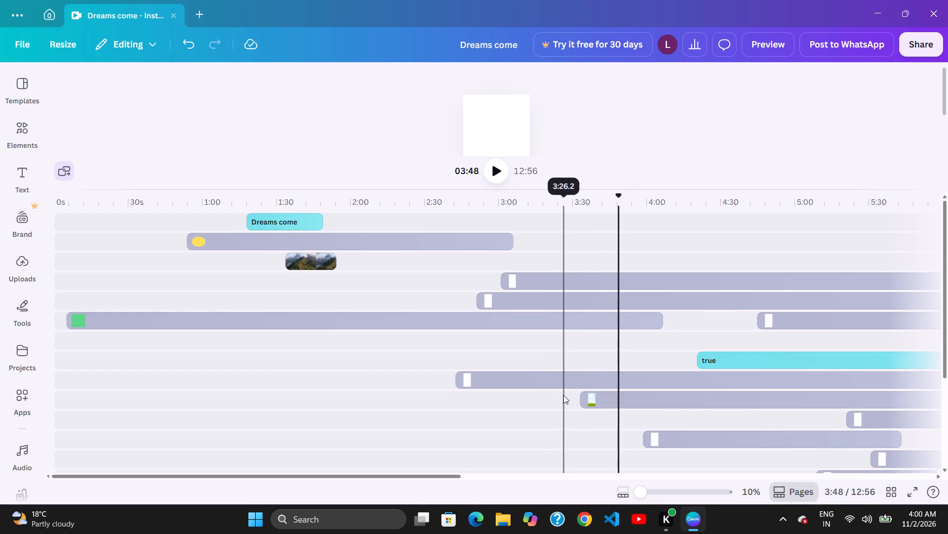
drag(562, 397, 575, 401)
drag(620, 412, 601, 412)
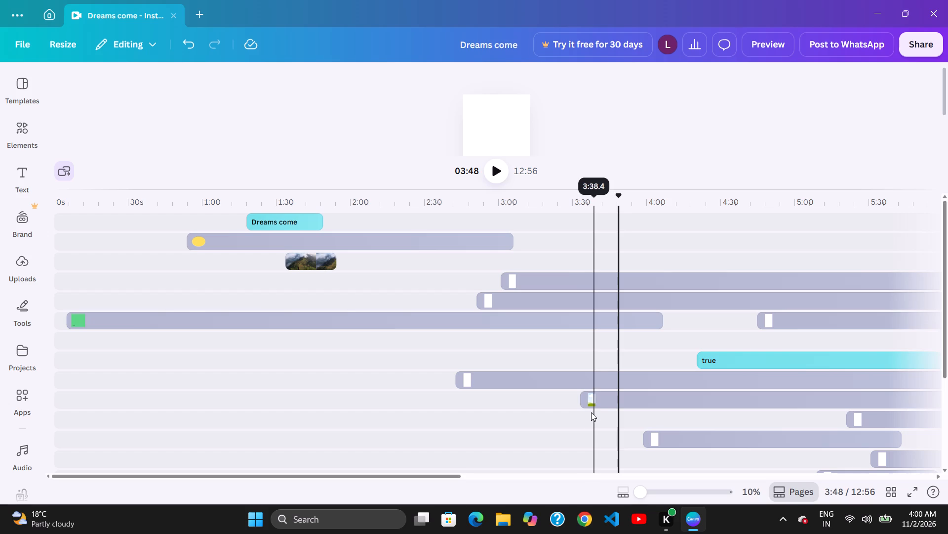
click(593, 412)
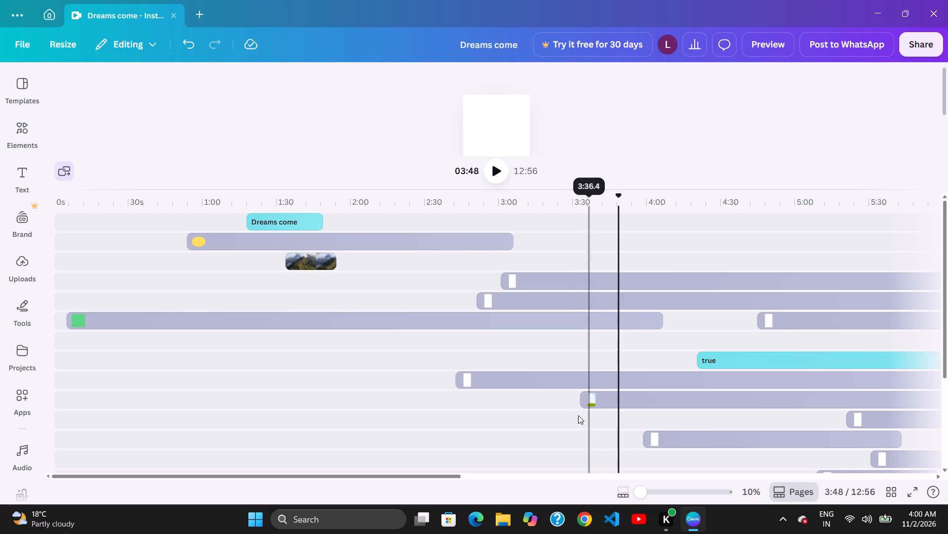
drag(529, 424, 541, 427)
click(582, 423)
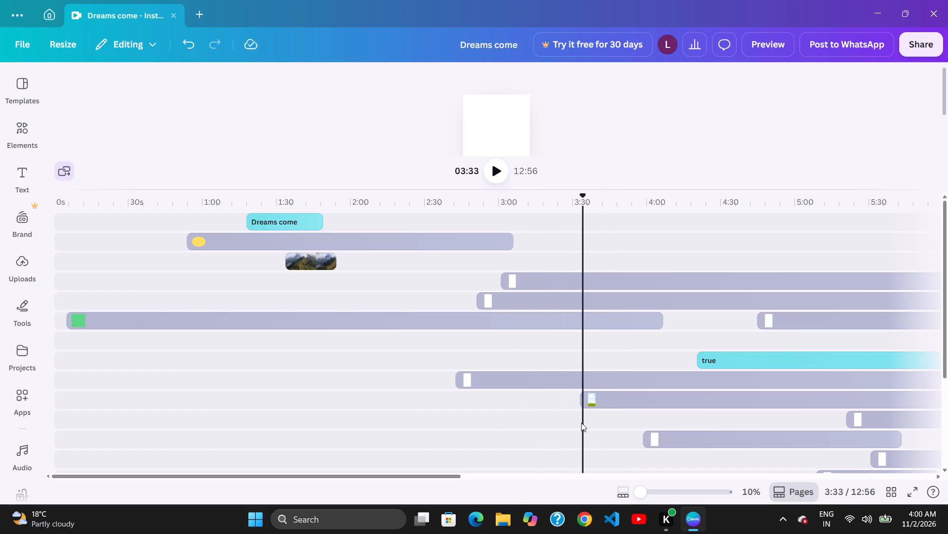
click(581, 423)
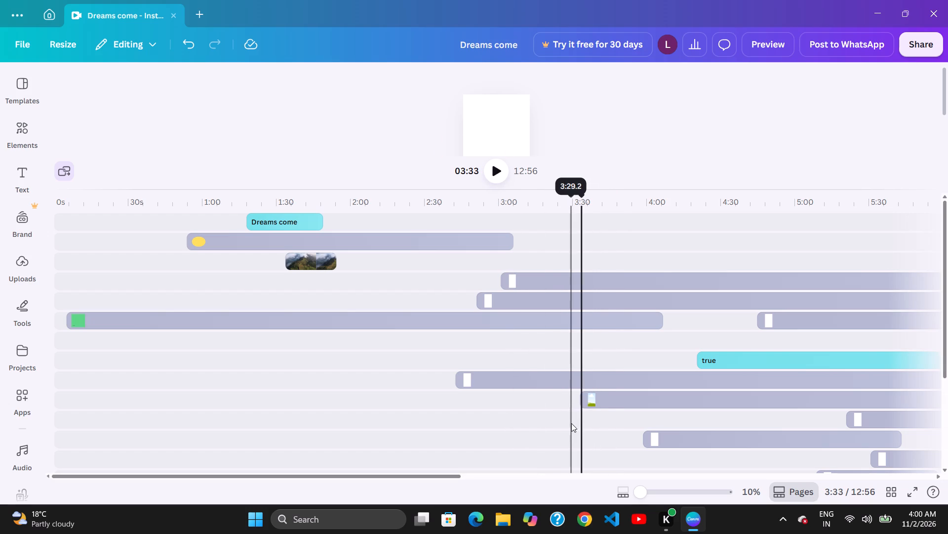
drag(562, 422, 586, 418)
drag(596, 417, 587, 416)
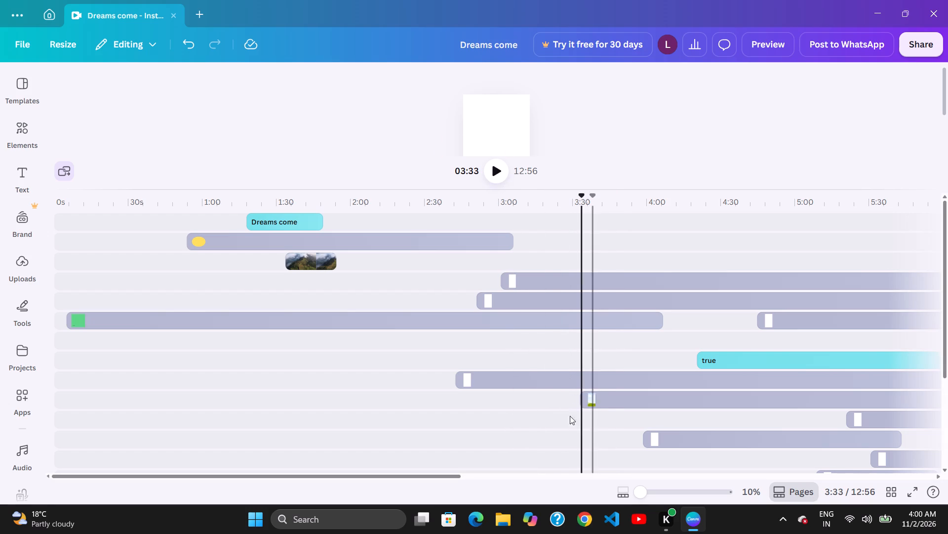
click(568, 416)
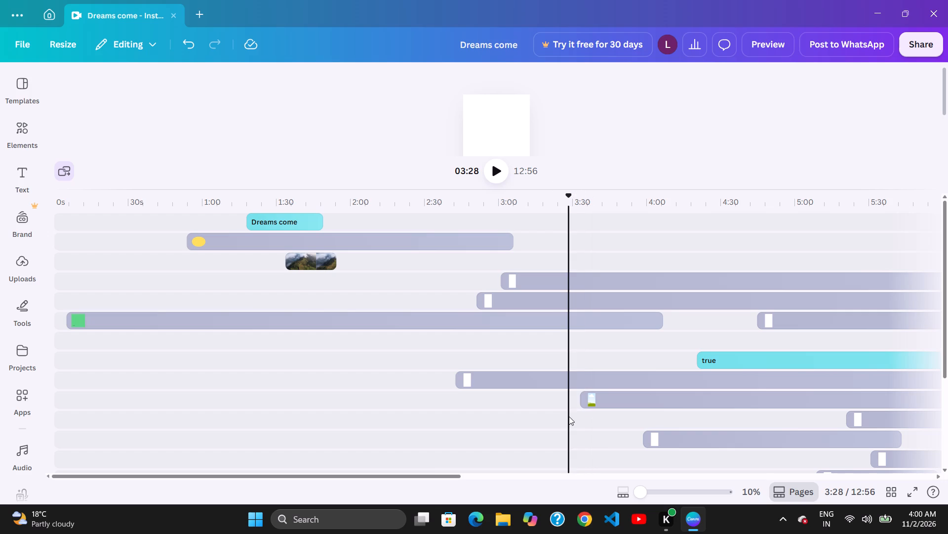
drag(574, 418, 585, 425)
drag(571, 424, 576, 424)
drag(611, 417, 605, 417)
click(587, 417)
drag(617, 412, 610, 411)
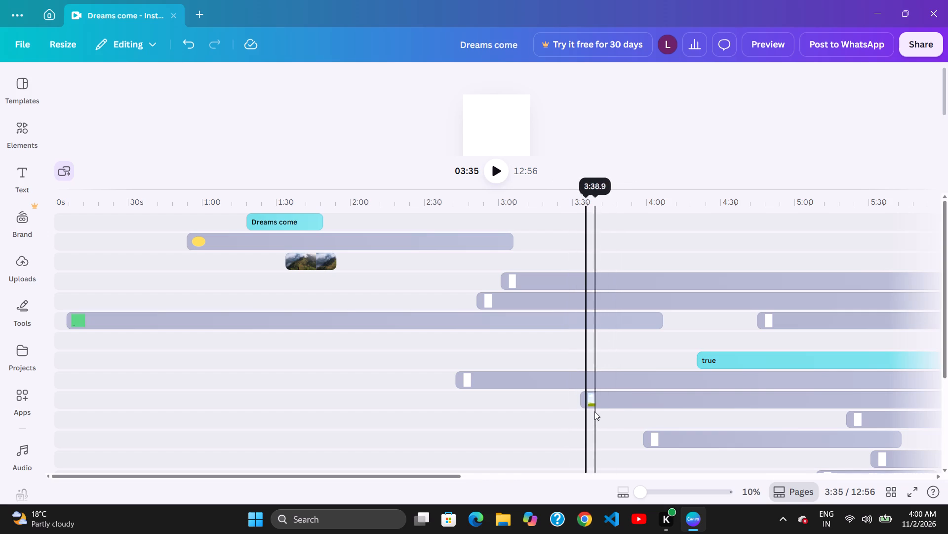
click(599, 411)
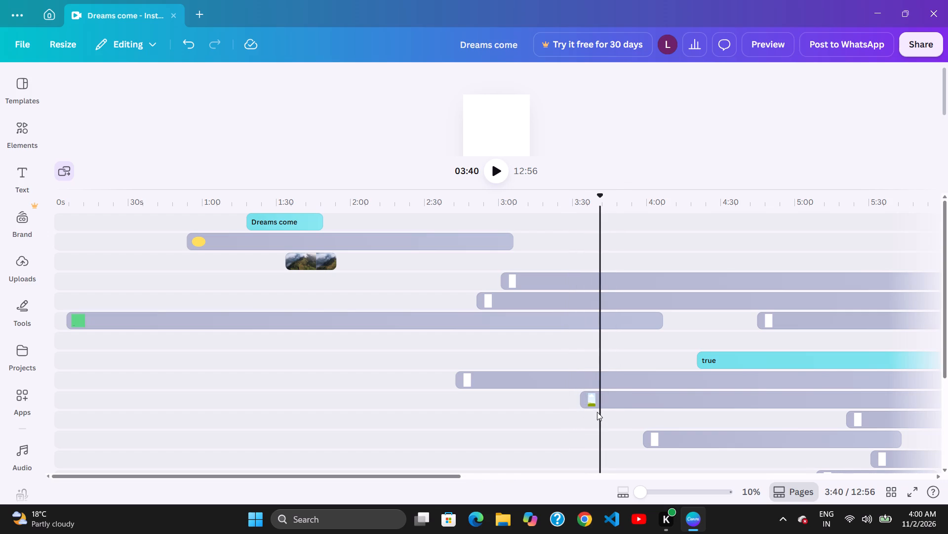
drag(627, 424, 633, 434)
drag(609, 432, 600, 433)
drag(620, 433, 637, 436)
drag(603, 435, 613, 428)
Shift the "true" text clip earlier to start at about 4:07 and the 3:47 white shape clip below it later to about 2:53.
drag(742, 339, 653, 370)
drag(652, 371, 653, 372)
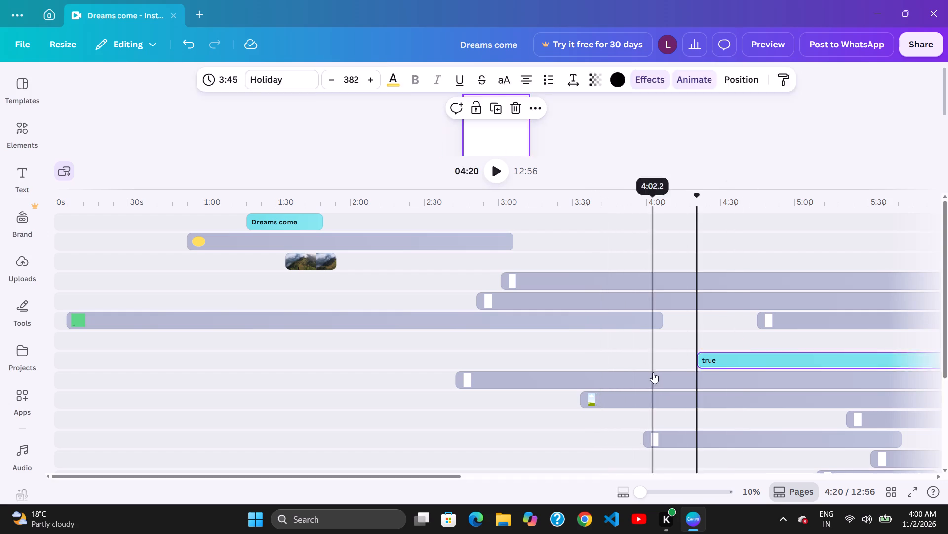
drag(653, 372, 667, 371)
drag(724, 355, 687, 363)
drag(652, 382, 666, 382)
drag(714, 372, 707, 375)
Move the 3:27 landscape frame clip up above the "true" text track, starting at about 4:16.
drag(645, 401, 751, 343)
Move the 3:27 white shape clip from the green shape's track to the track above the landscape frame clip, starting at about 3:51.
drag(781, 328, 710, 350)
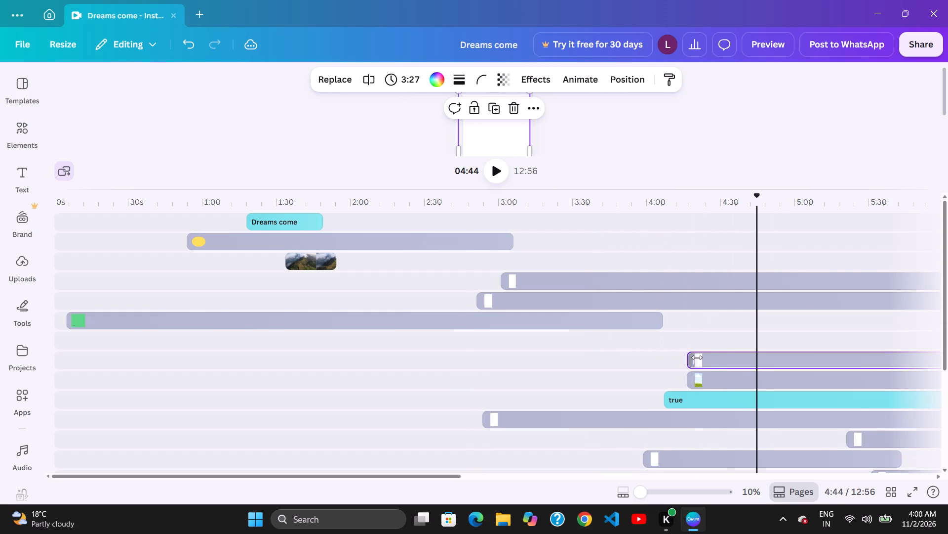
drag(725, 359, 662, 375)
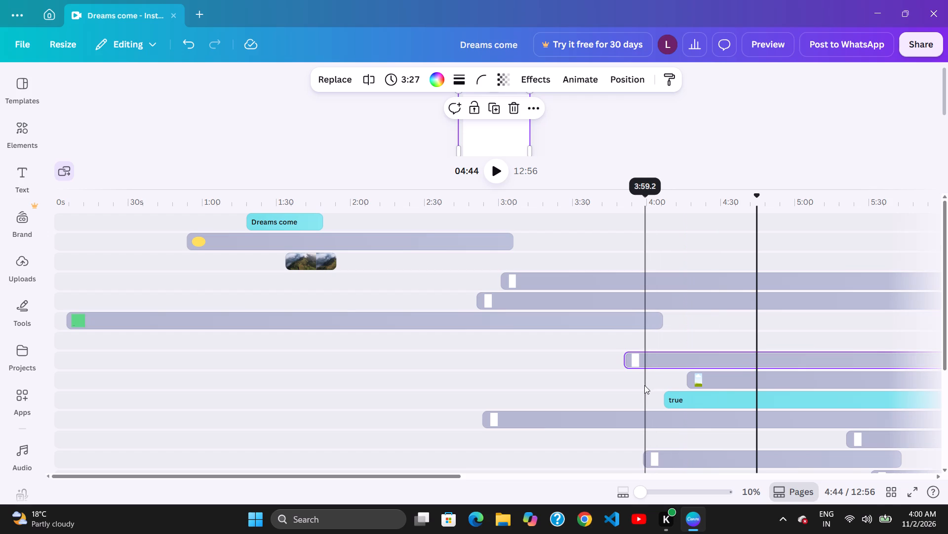
Nudge the landscape frame clip above the "true" text track to start at about 4:15.
drag(648, 385, 682, 384)
click(690, 384)
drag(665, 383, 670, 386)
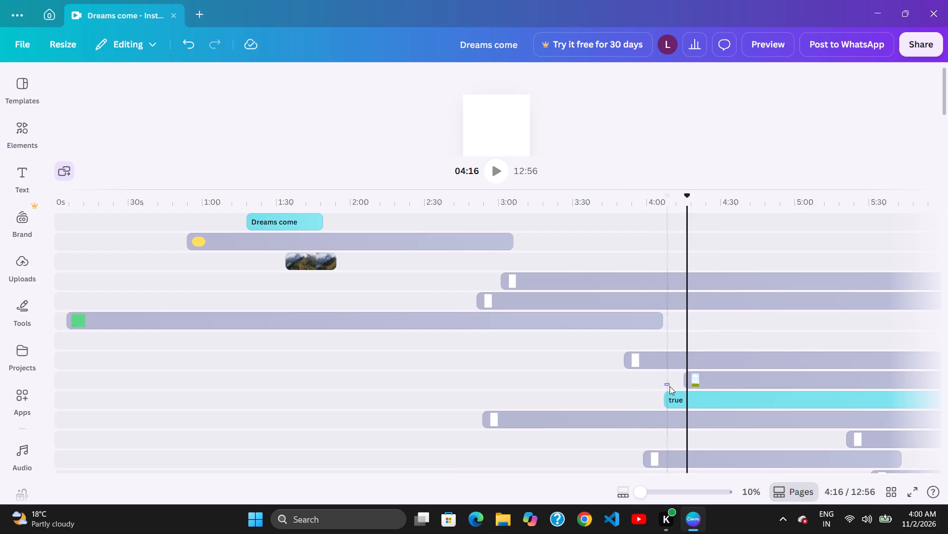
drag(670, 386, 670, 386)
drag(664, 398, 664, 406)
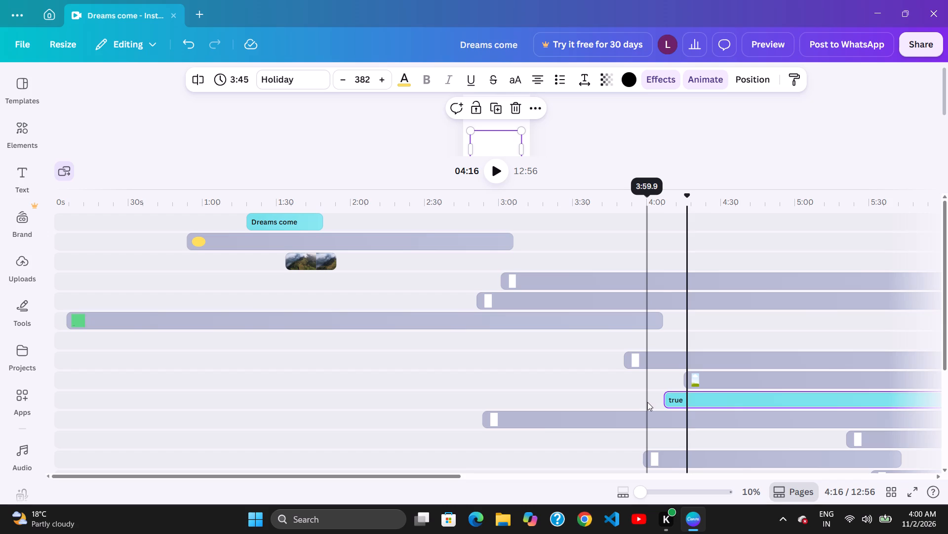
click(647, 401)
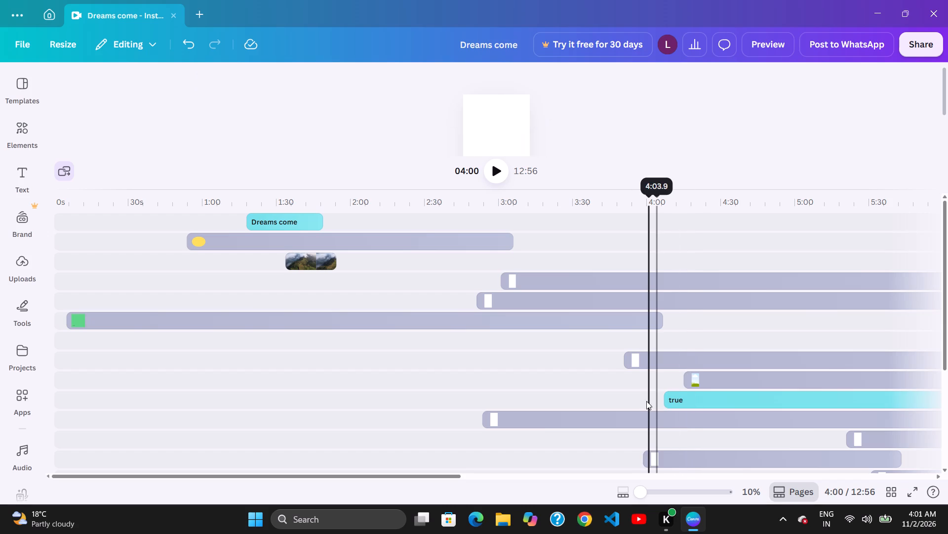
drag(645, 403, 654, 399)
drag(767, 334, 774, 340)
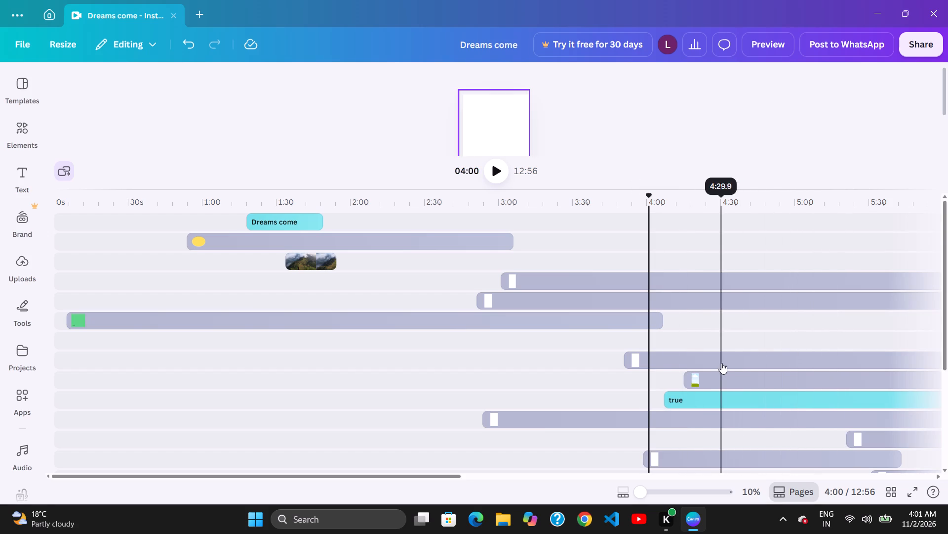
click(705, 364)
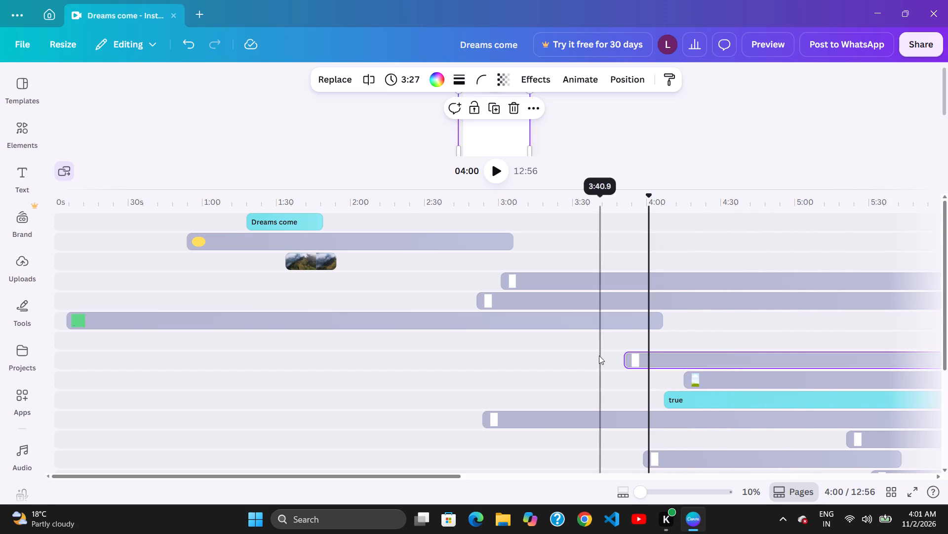
Shift the 5:29 white shape clip on the fifth track earlier to about 2:38 and the green shape clip later to about 0:35.
drag(599, 356, 620, 339)
drag(693, 296, 670, 304)
drag(614, 324, 626, 324)
drag(661, 320, 641, 321)
drag(637, 323, 664, 316)
click(690, 310)
drag(638, 318, 665, 309)
drag(709, 291, 702, 295)
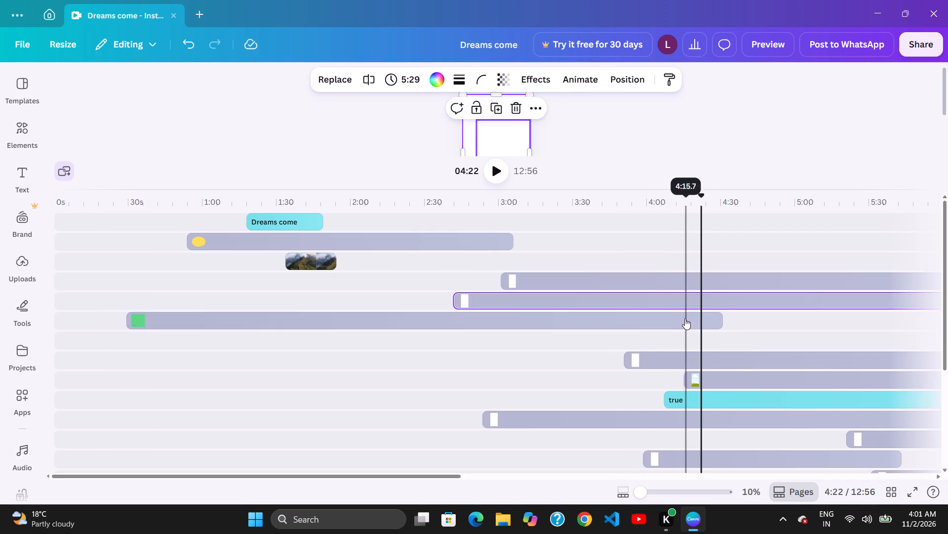
drag(663, 318, 670, 317)
drag(717, 307, 708, 308)
drag(666, 314, 673, 314)
click(724, 303)
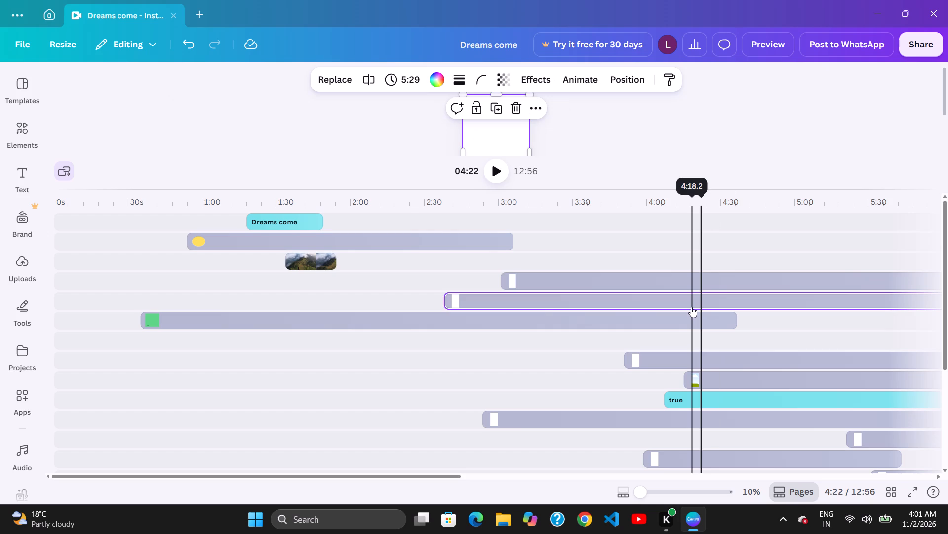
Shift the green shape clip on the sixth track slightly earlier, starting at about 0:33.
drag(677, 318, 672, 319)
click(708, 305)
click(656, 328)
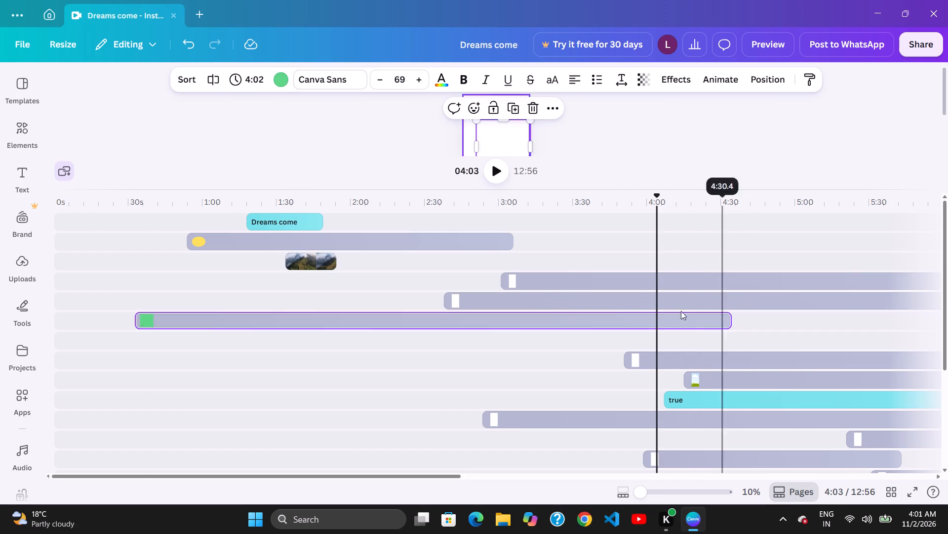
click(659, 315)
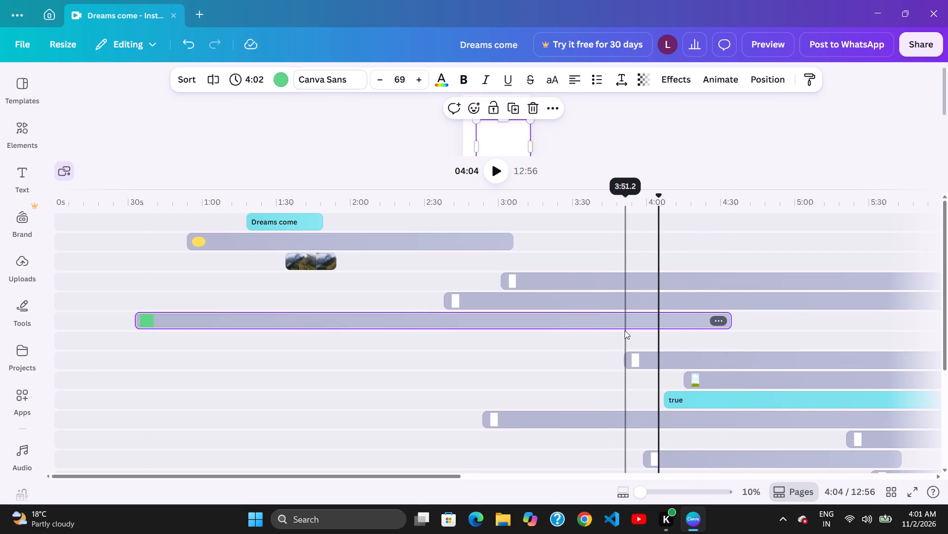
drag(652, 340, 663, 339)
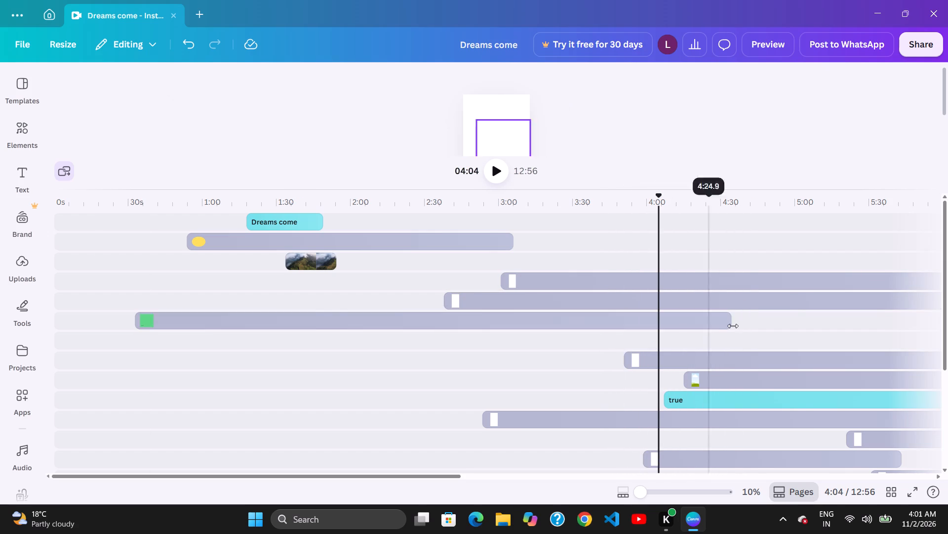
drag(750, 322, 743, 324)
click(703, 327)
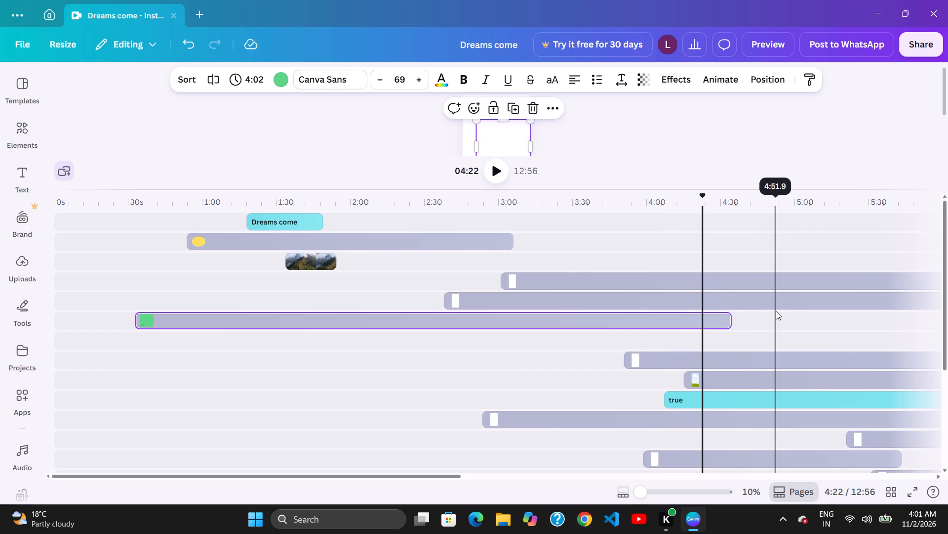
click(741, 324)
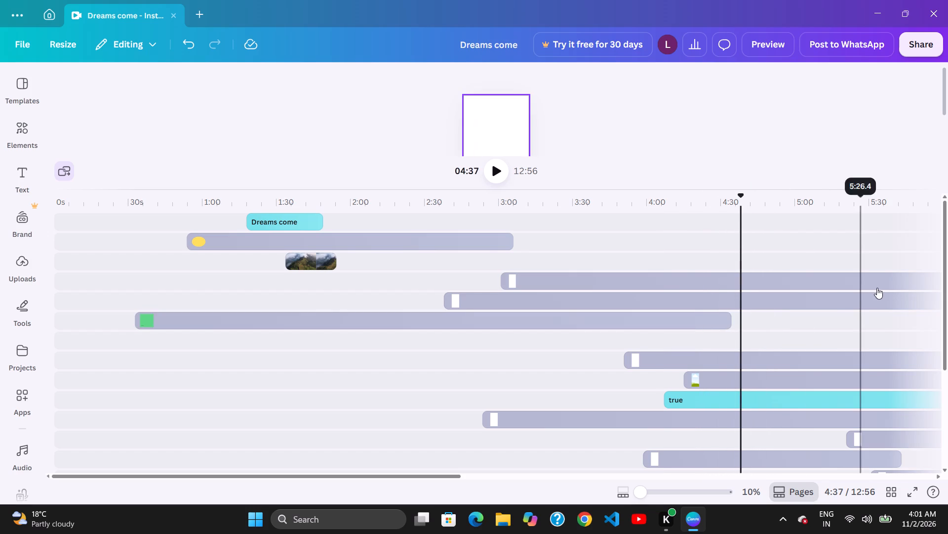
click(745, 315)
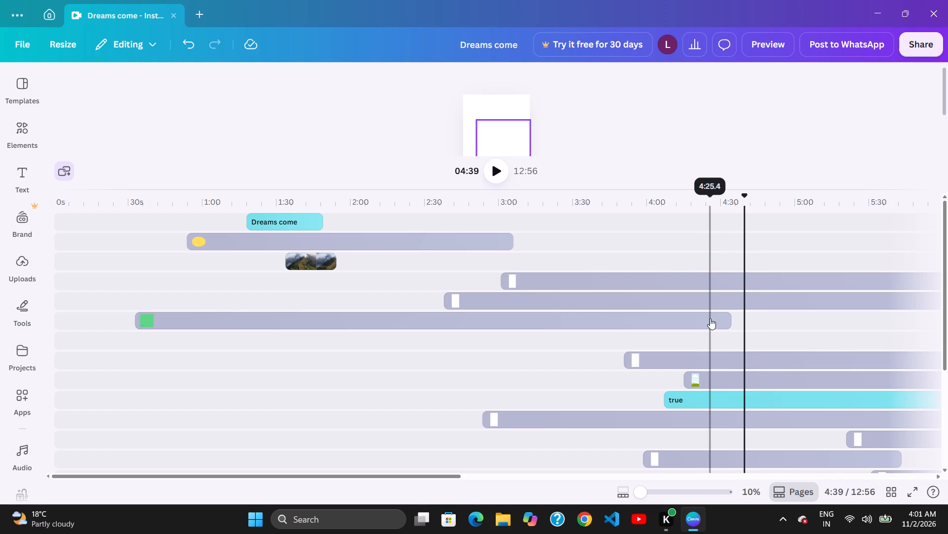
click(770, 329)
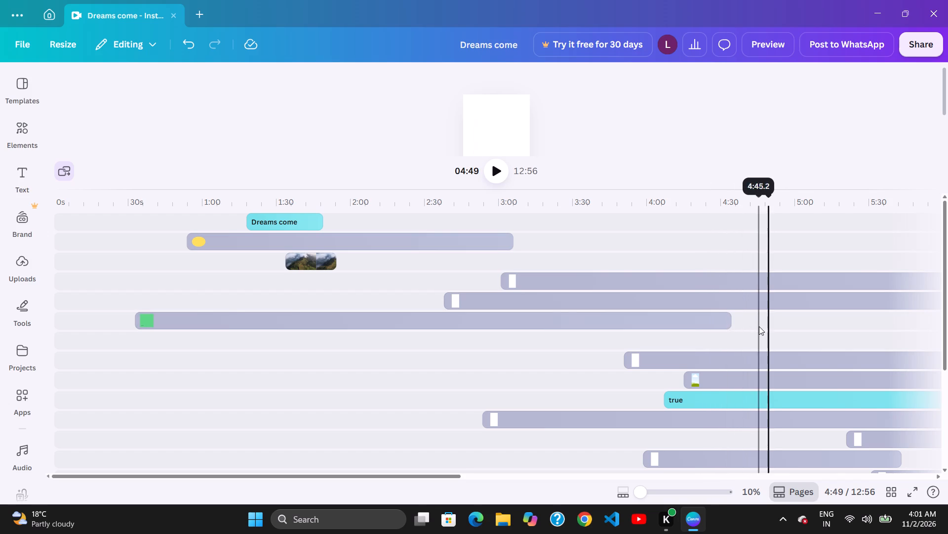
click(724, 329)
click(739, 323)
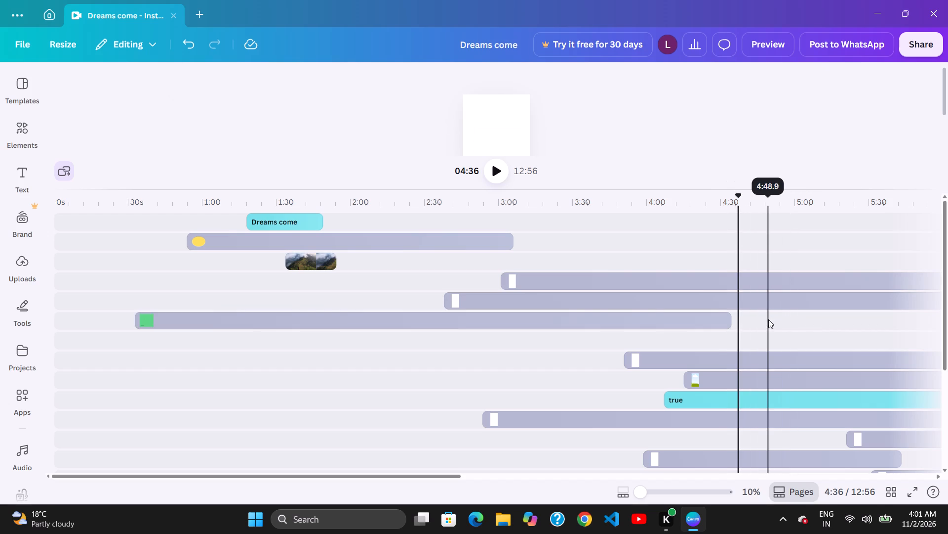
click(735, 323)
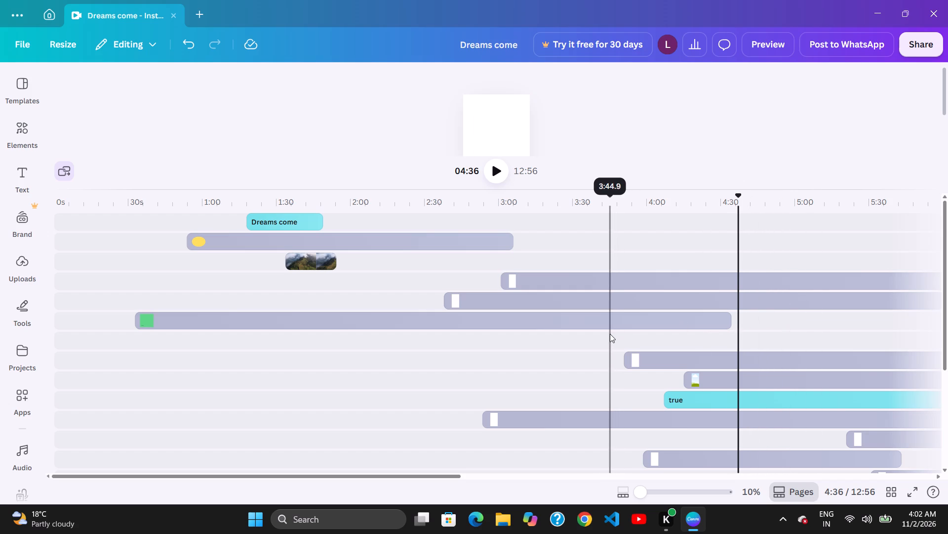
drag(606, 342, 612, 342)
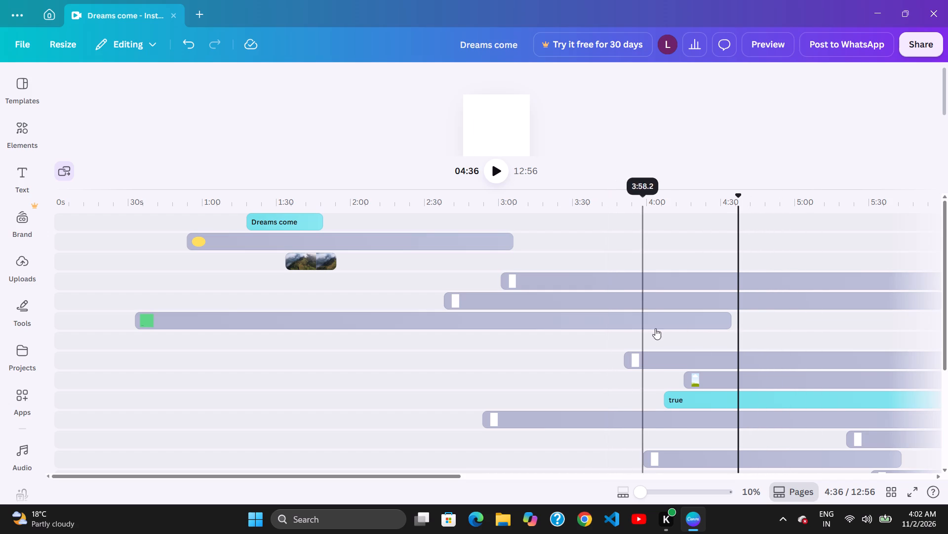
Shift the green shape clip on the sixth track earlier, starting at about 0:13.
drag(656, 328, 608, 342)
drag(594, 364, 606, 357)
Shift the 3:27 white shape clip on the track below the green shape clip earlier, starting at about 3:31.
click(654, 338)
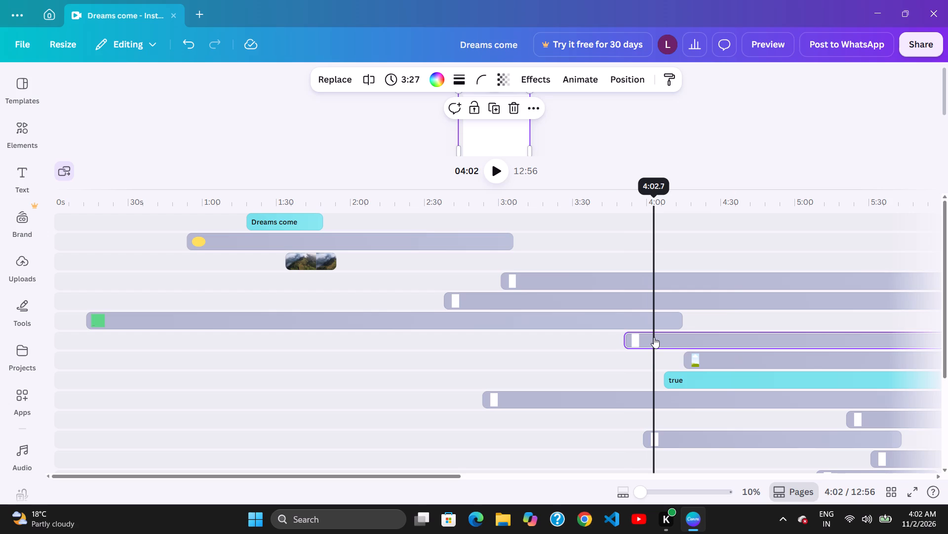
drag(620, 347, 625, 346)
drag(660, 337, 658, 338)
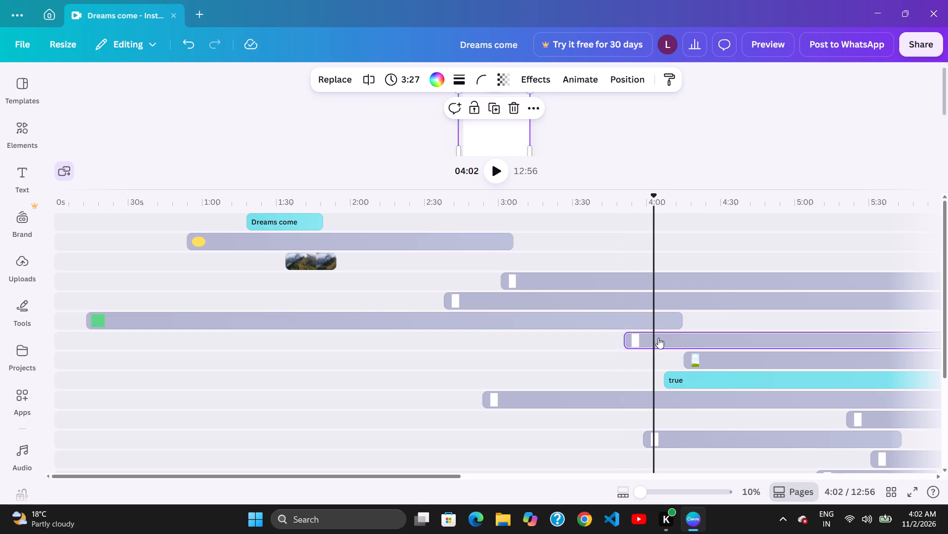
drag(658, 338, 644, 342)
click(612, 349)
drag(612, 349, 612, 350)
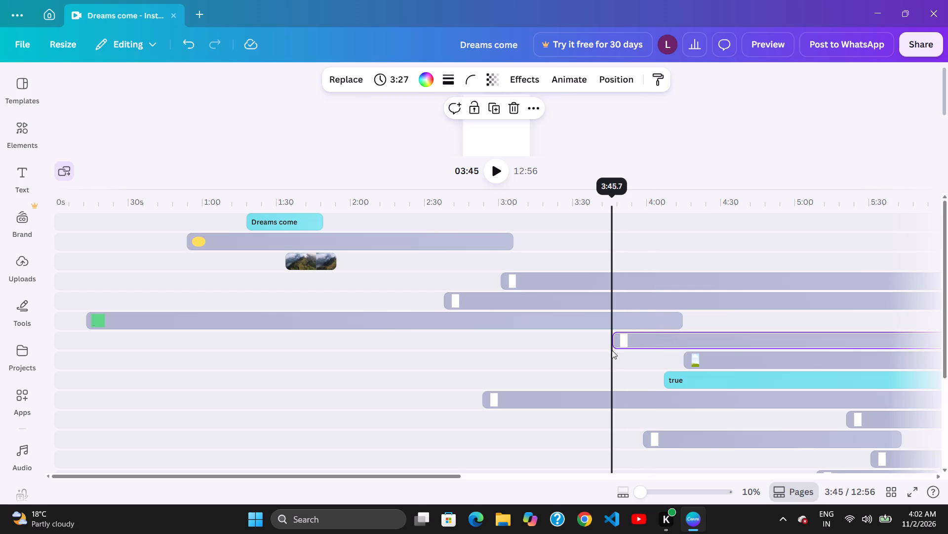
drag(612, 350, 624, 348)
drag(649, 344, 613, 353)
click(609, 355)
drag(612, 356, 618, 356)
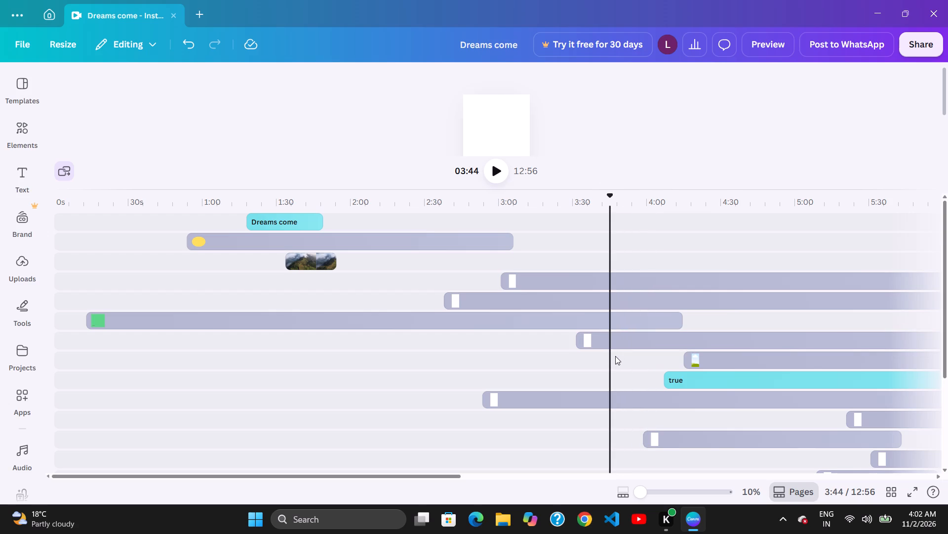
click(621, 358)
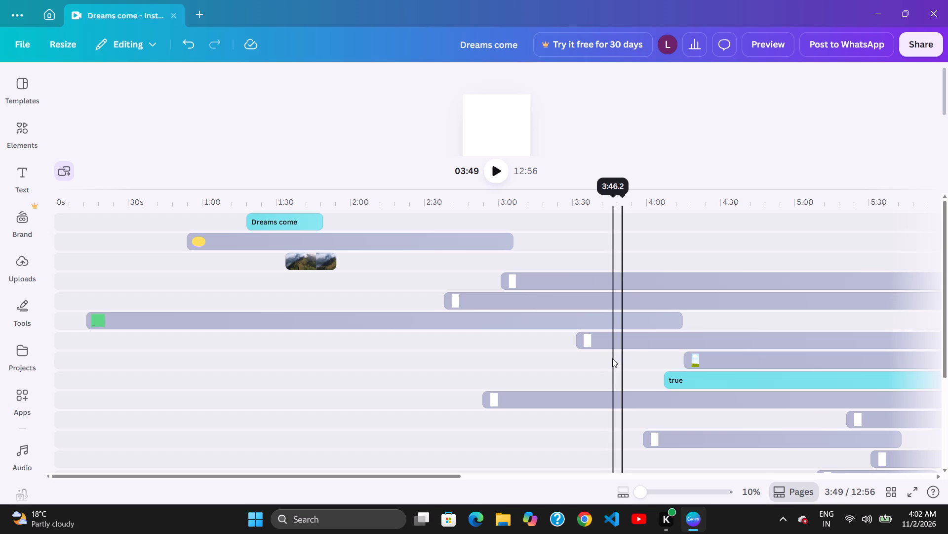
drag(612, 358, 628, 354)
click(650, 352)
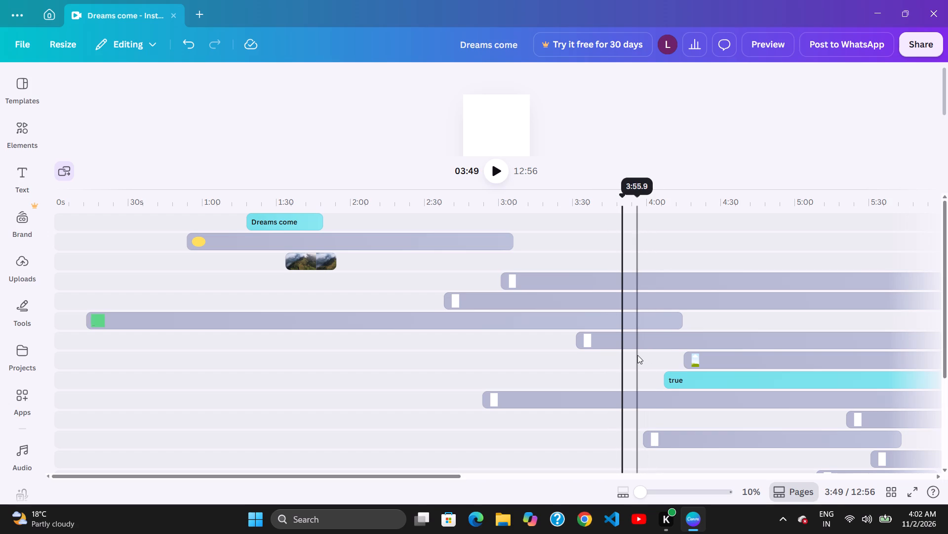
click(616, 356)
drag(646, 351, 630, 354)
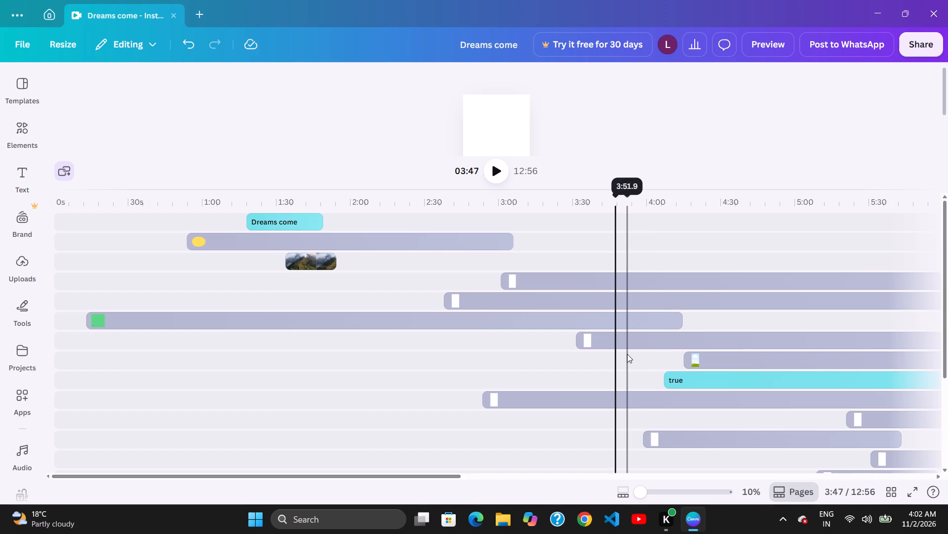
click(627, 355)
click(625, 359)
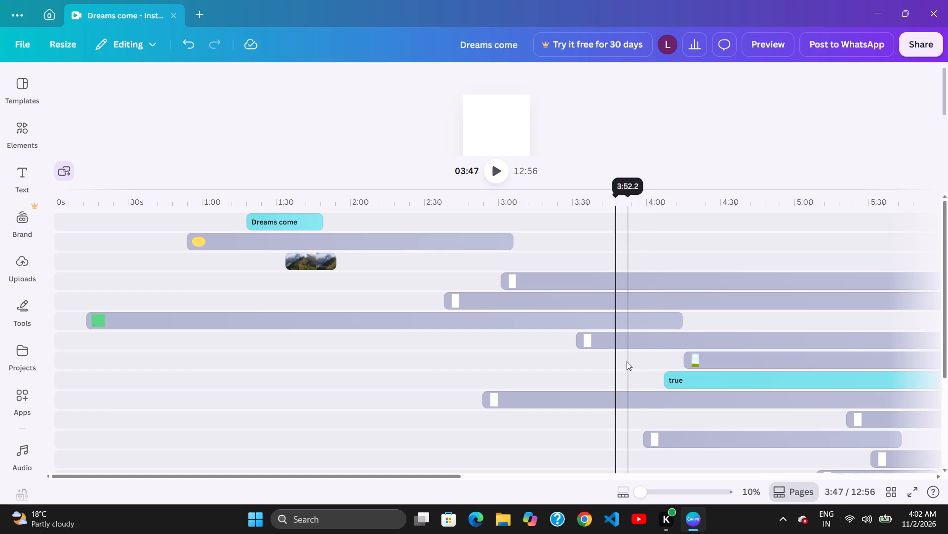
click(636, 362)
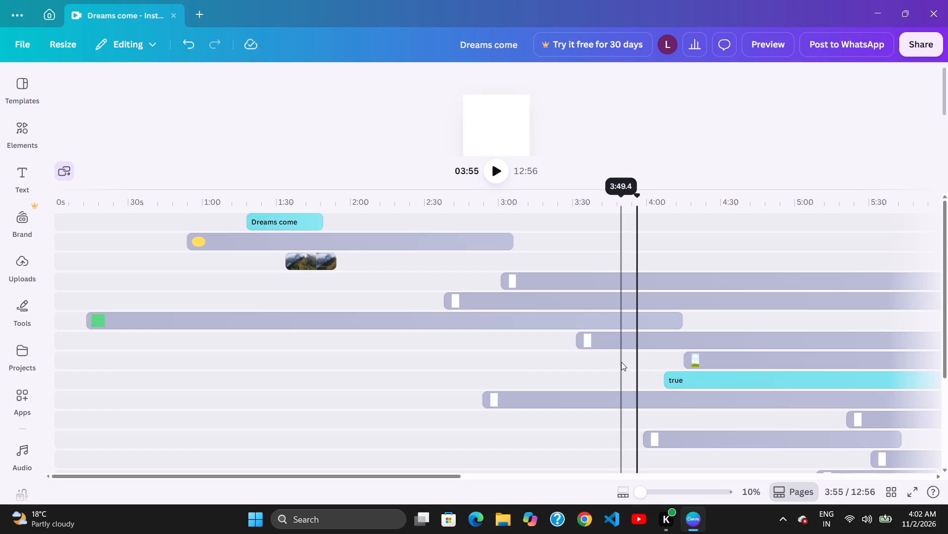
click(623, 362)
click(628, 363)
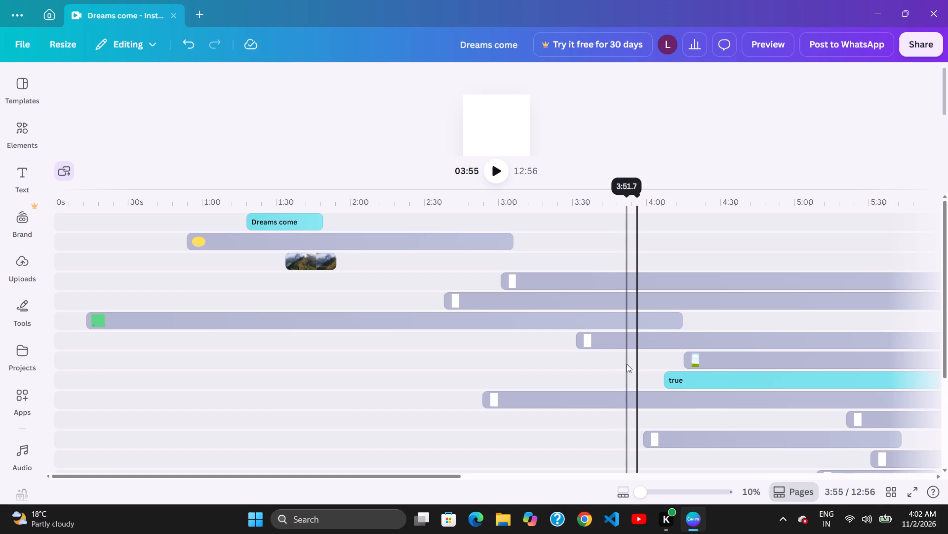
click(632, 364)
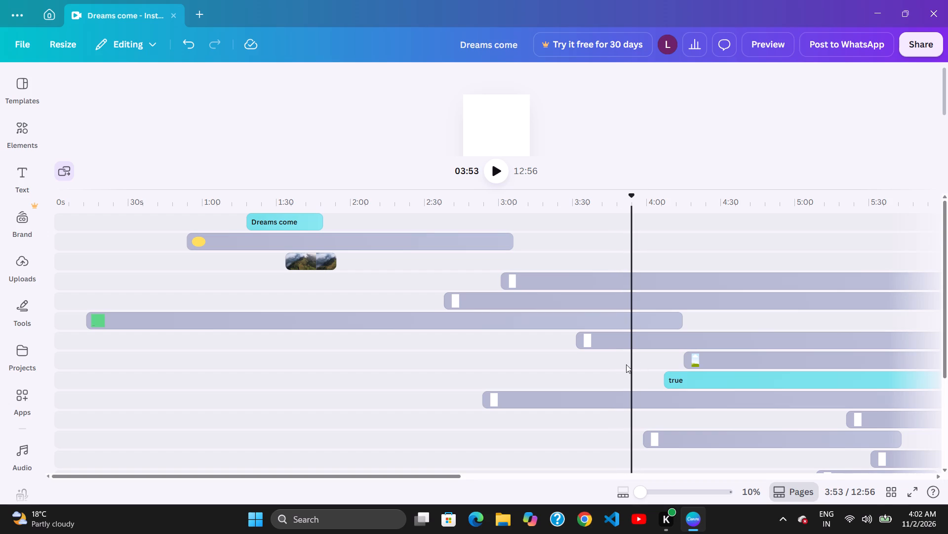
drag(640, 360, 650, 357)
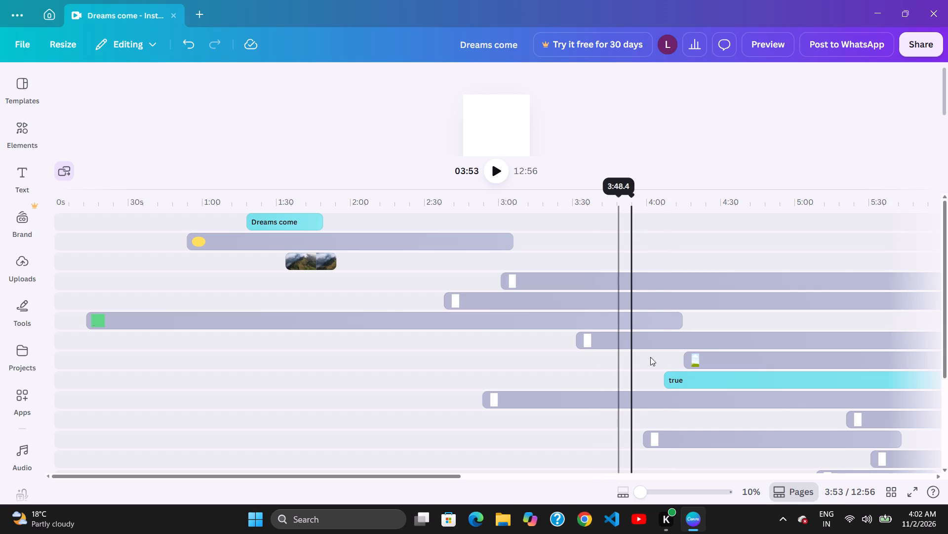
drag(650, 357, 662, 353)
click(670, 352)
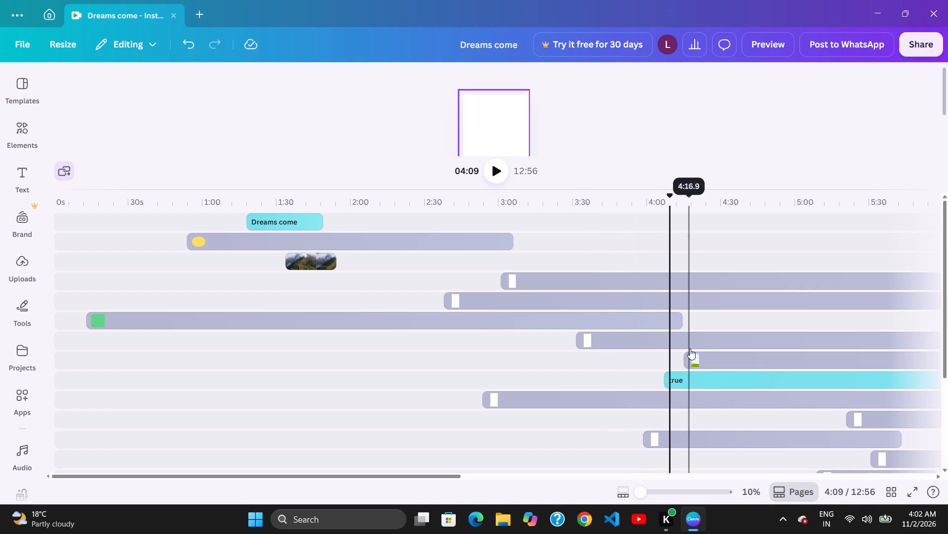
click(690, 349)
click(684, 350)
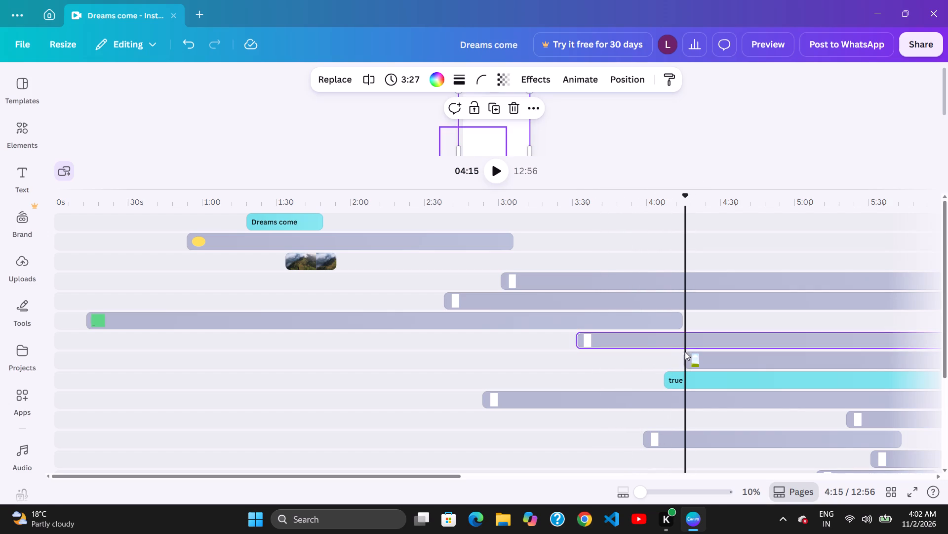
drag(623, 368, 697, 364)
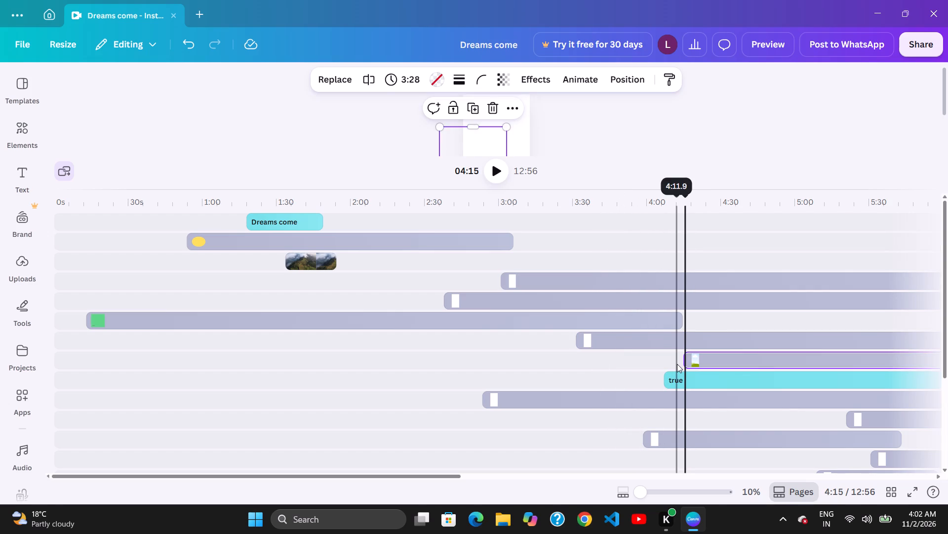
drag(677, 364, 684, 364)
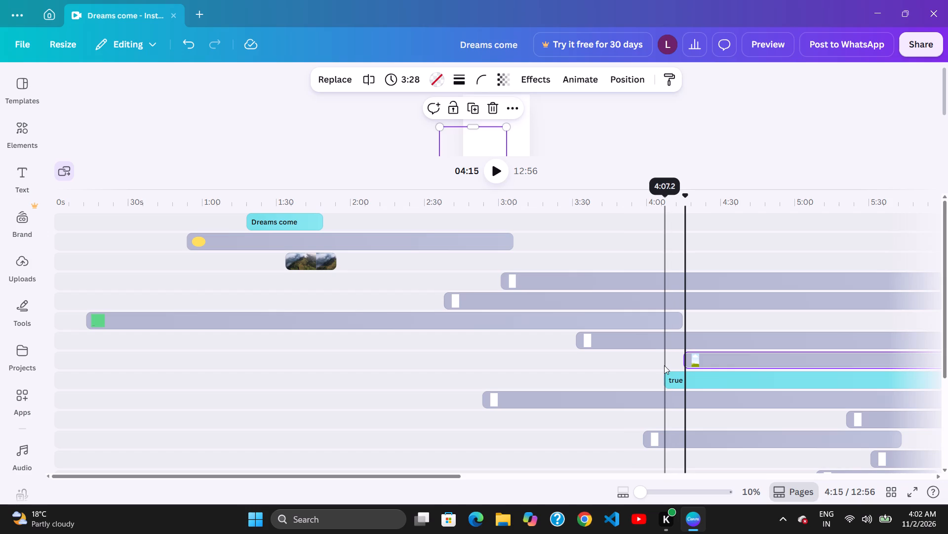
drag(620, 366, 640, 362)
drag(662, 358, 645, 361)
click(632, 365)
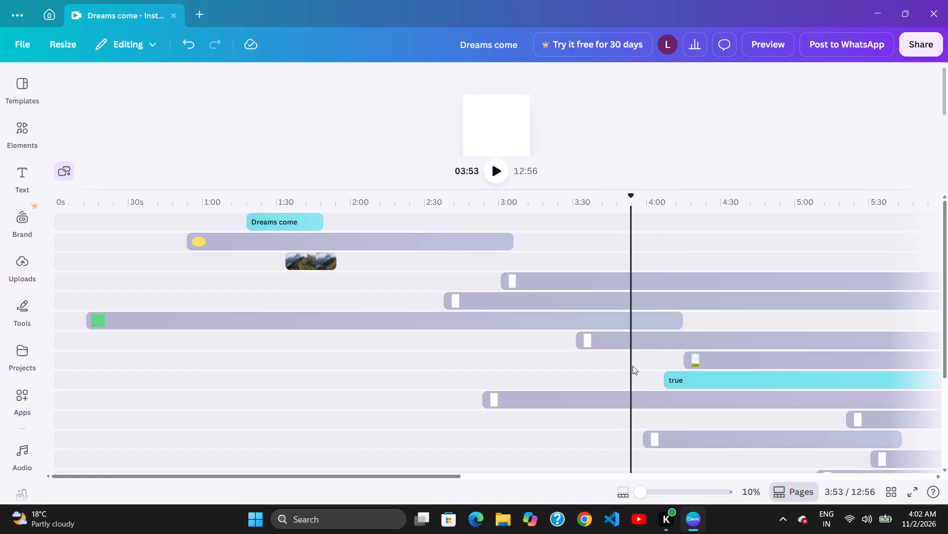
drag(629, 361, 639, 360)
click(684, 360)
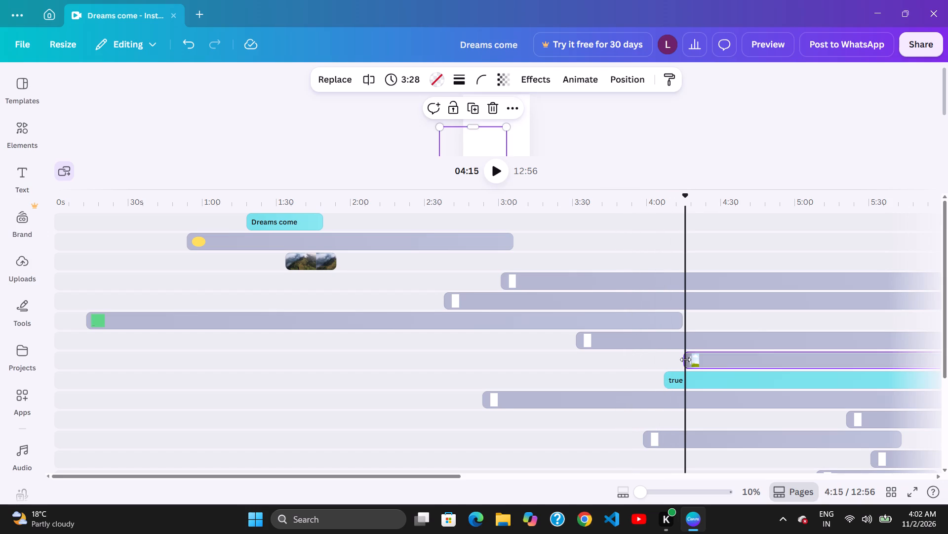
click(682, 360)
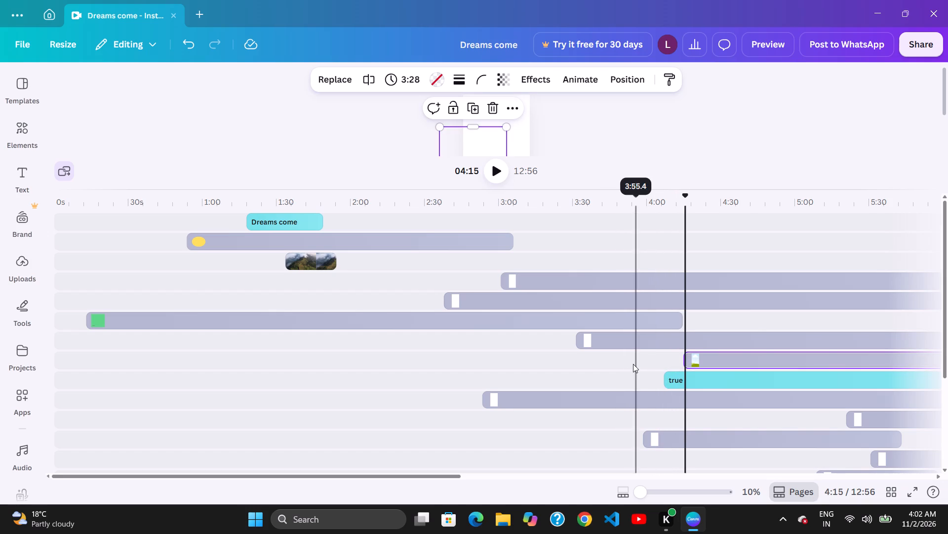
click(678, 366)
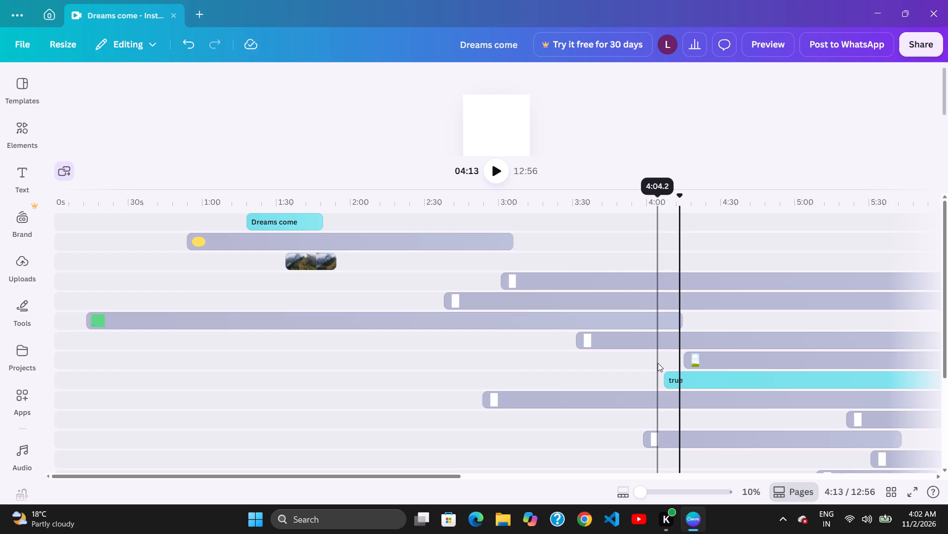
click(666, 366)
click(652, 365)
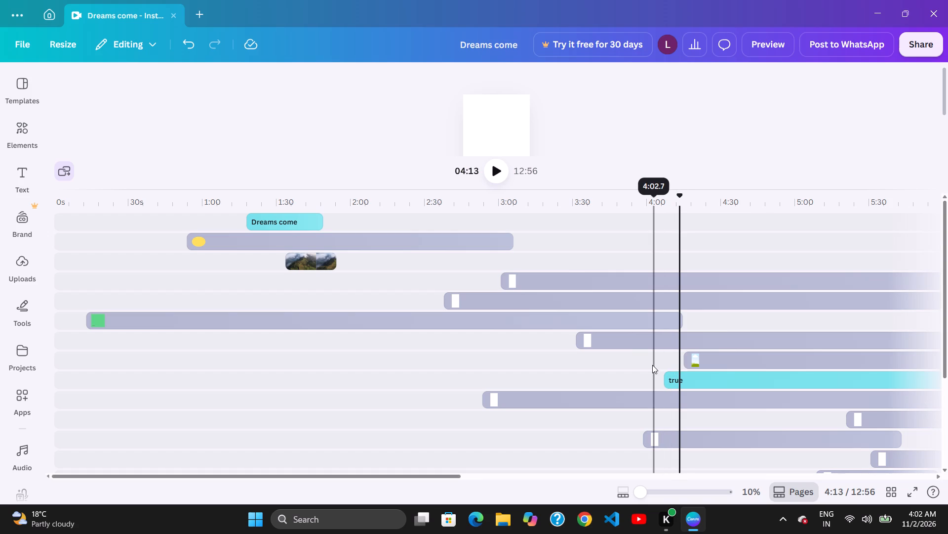
Shift the landscape frame clip above the "true" text track earlier, starting at about 4:11.
click(683, 360)
drag(654, 361, 661, 361)
click(680, 359)
drag(655, 359, 654, 360)
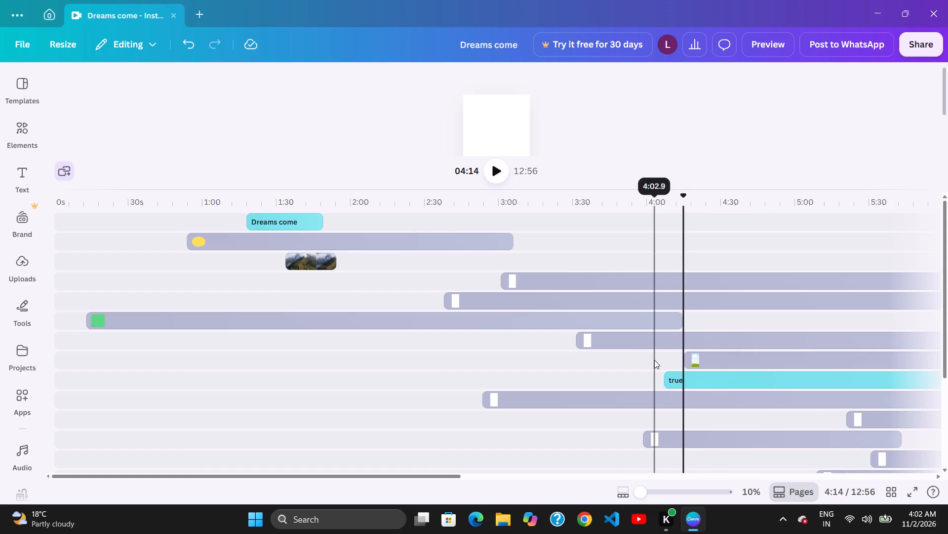
drag(654, 360, 663, 360)
drag(715, 354, 684, 358)
click(662, 359)
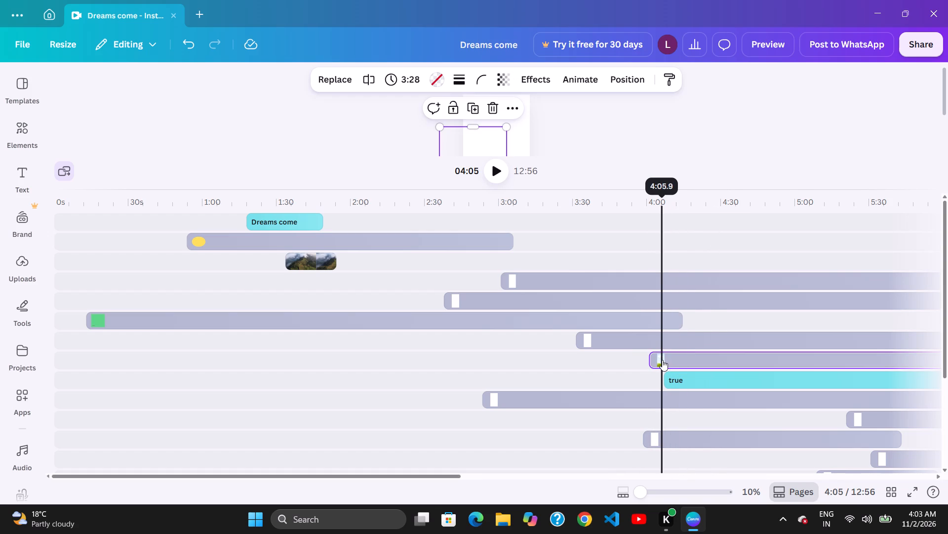
drag(669, 365, 675, 370)
click(652, 369)
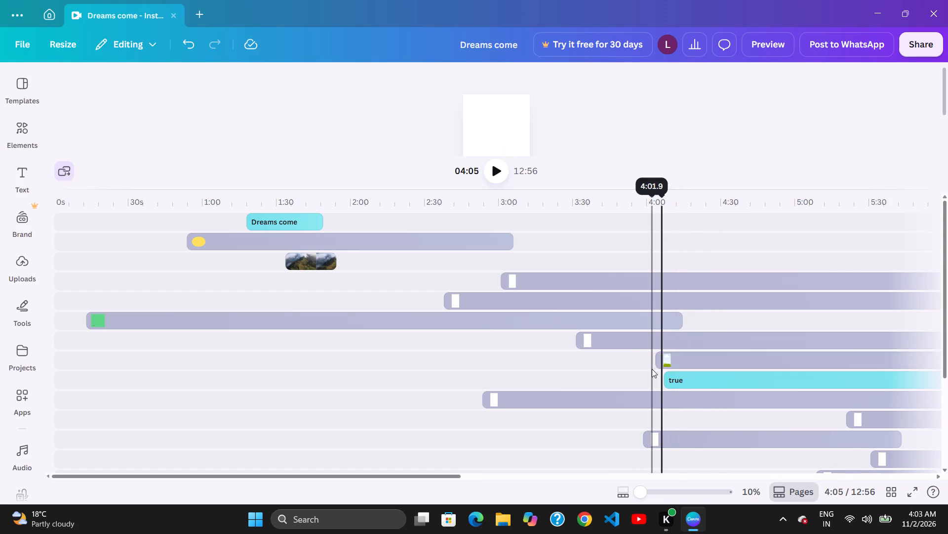
click(661, 368)
click(644, 369)
drag(667, 360, 655, 360)
drag(650, 362, 680, 355)
Shift the 3:27 white shape clip on the track below the green shape clip earlier, starting at about 2:51.
drag(716, 348, 691, 351)
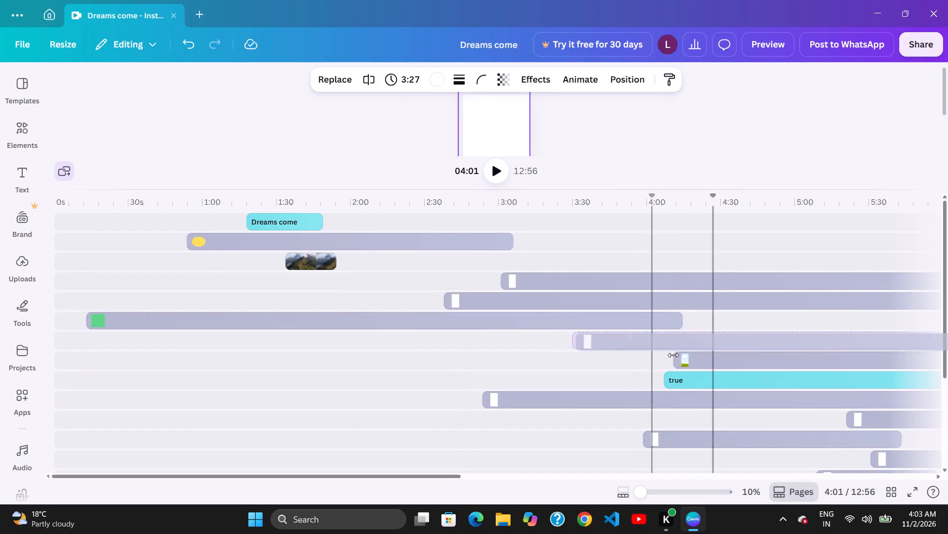
click(671, 356)
click(715, 346)
drag(669, 349, 674, 350)
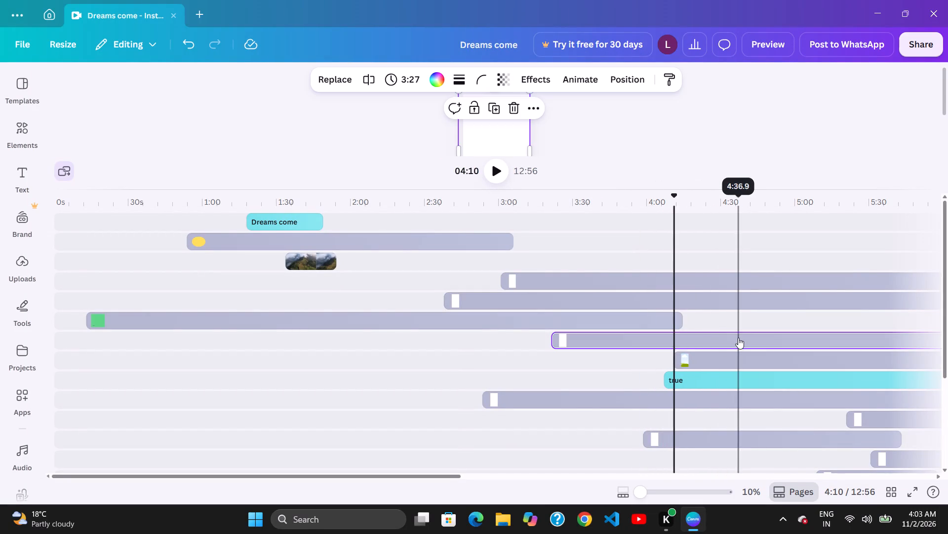
drag(738, 338, 723, 341)
click(666, 352)
drag(729, 339, 711, 343)
drag(667, 358, 681, 356)
drag(744, 344, 709, 352)
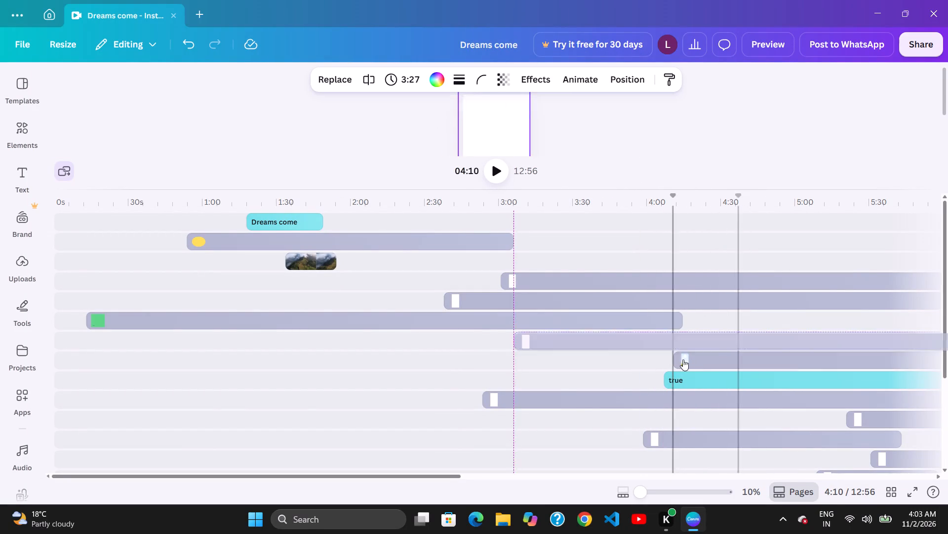
click(678, 361)
drag(739, 350, 725, 353)
Shift the landscape frame clip above the "true" text track forward in time, starting at about 4:33.
click(699, 357)
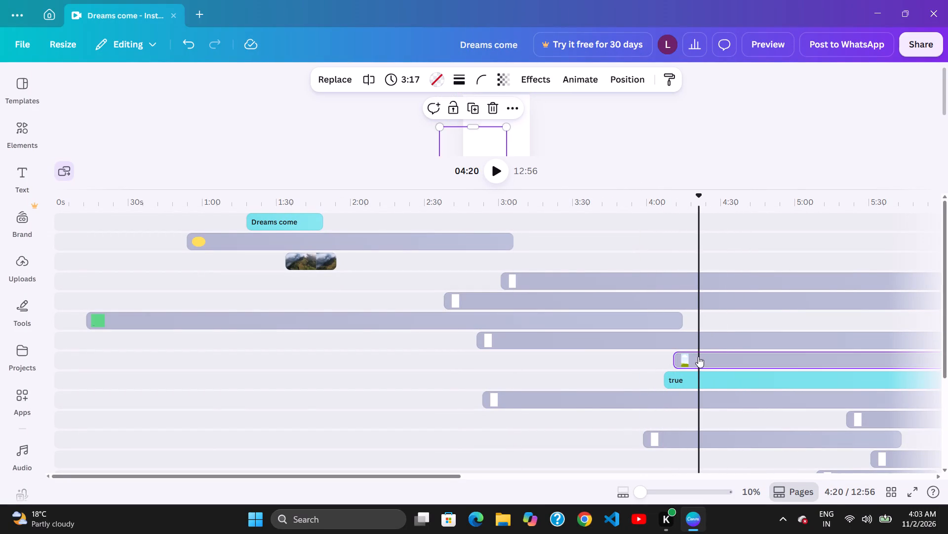
drag(722, 358, 730, 360)
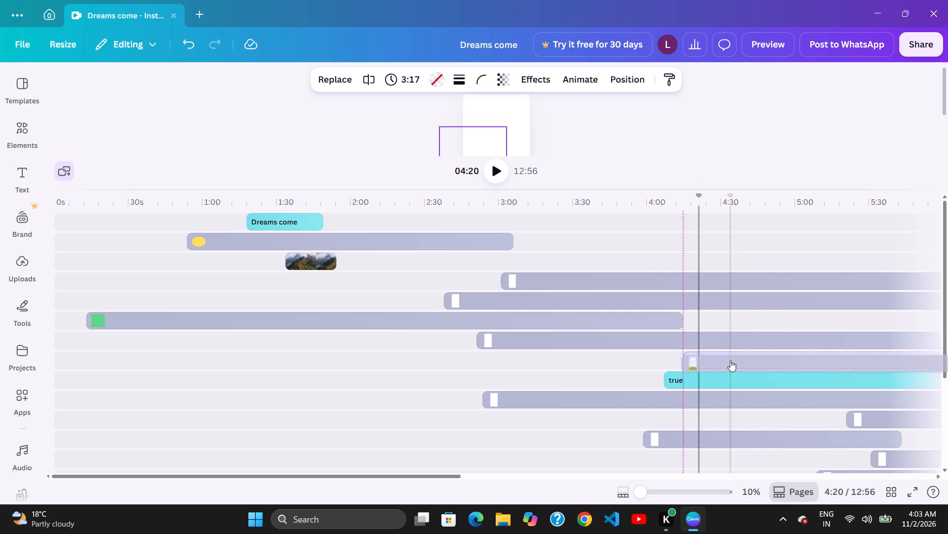
click(748, 360)
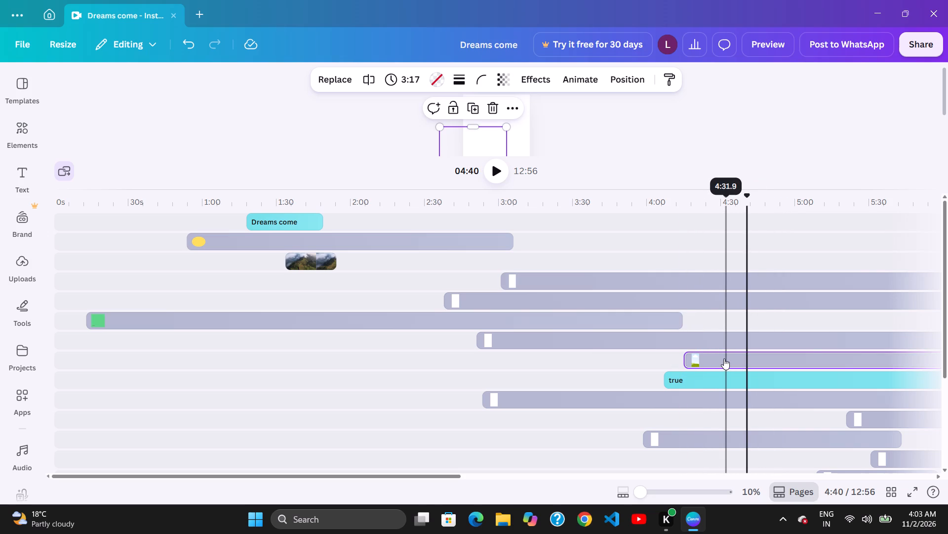
drag(723, 358, 760, 355)
drag(783, 349, 764, 352)
drag(747, 360, 737, 362)
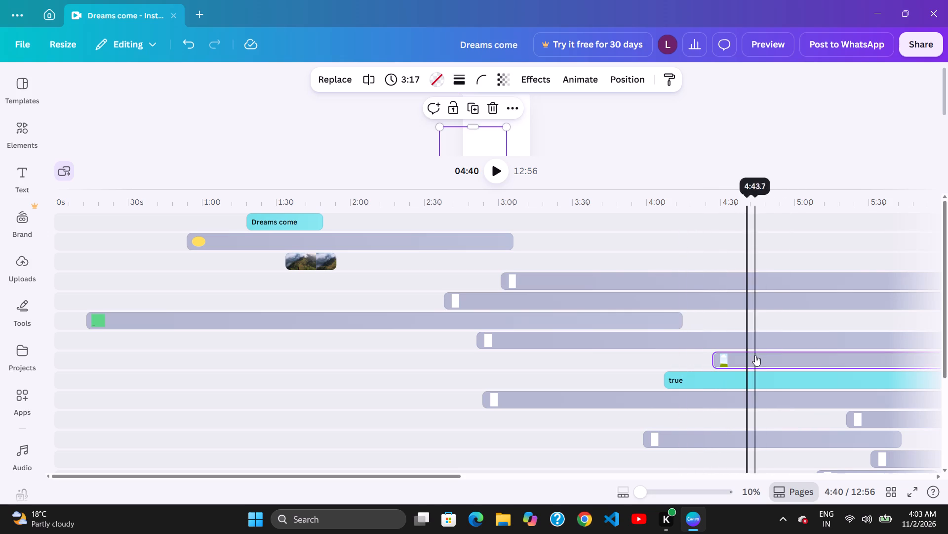
click(755, 355)
click(744, 355)
click(778, 349)
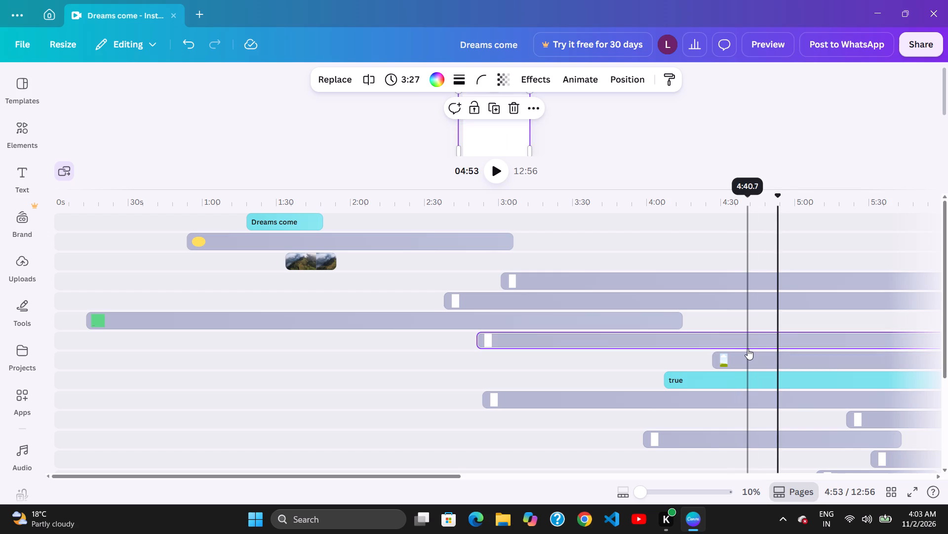
click(774, 353)
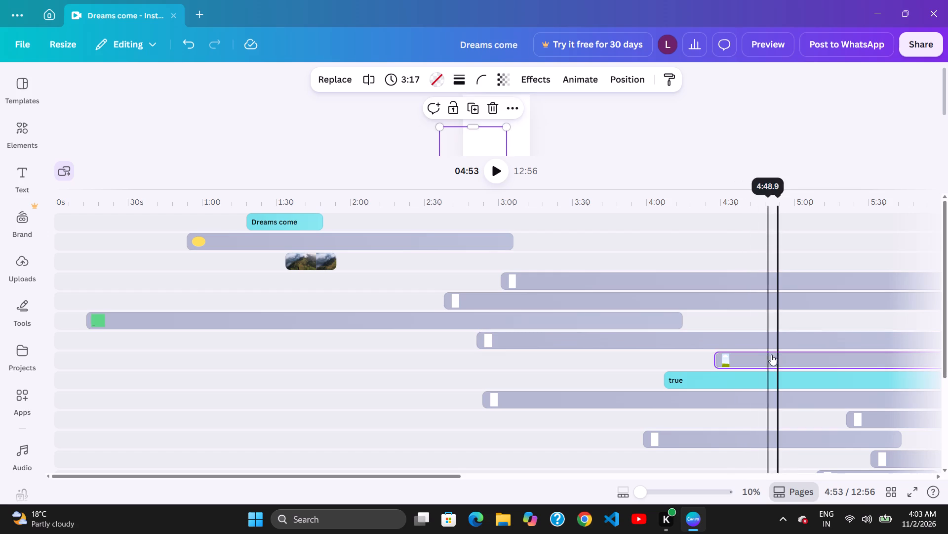
drag(787, 354, 781, 354)
drag(782, 354, 794, 355)
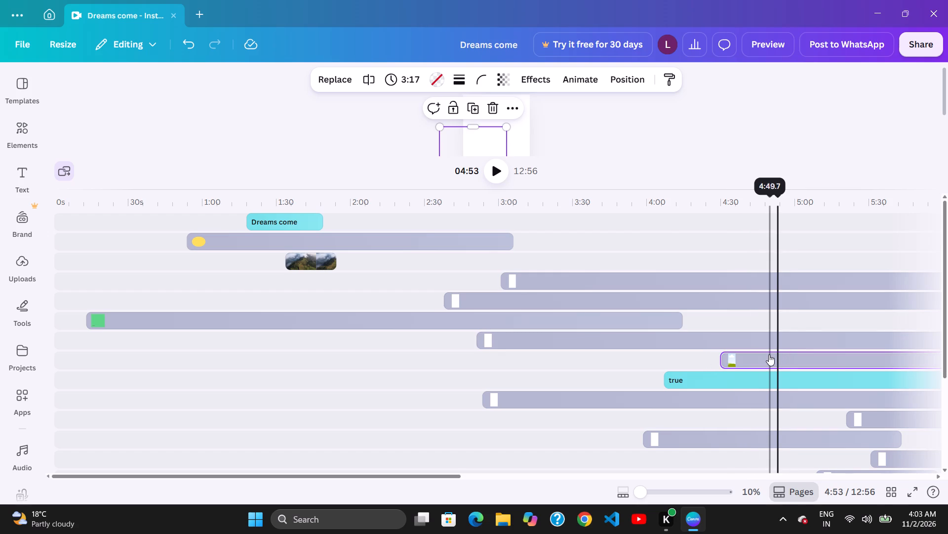
drag(775, 357, 782, 358)
drag(782, 358, 782, 358)
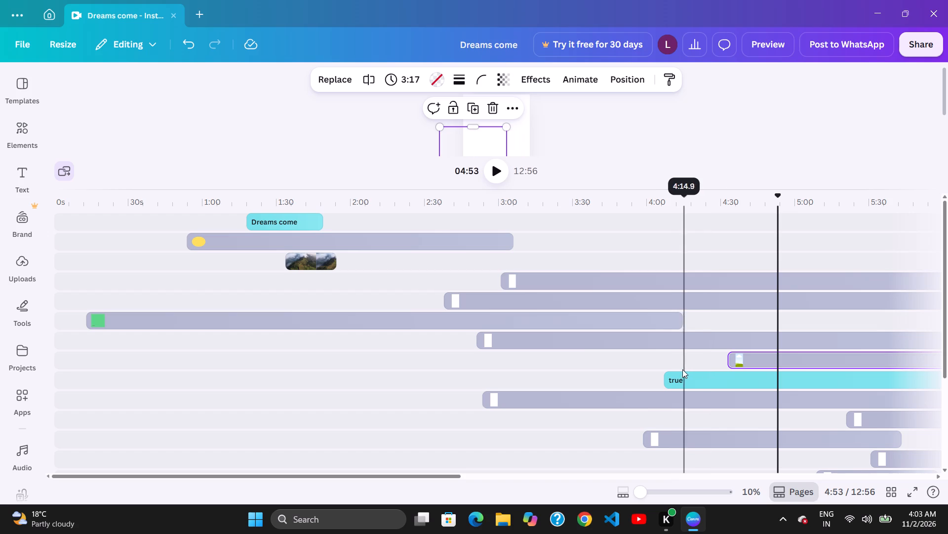
Shift the whole "true" text clip forward in time, starting at about 4:21.
click(668, 370)
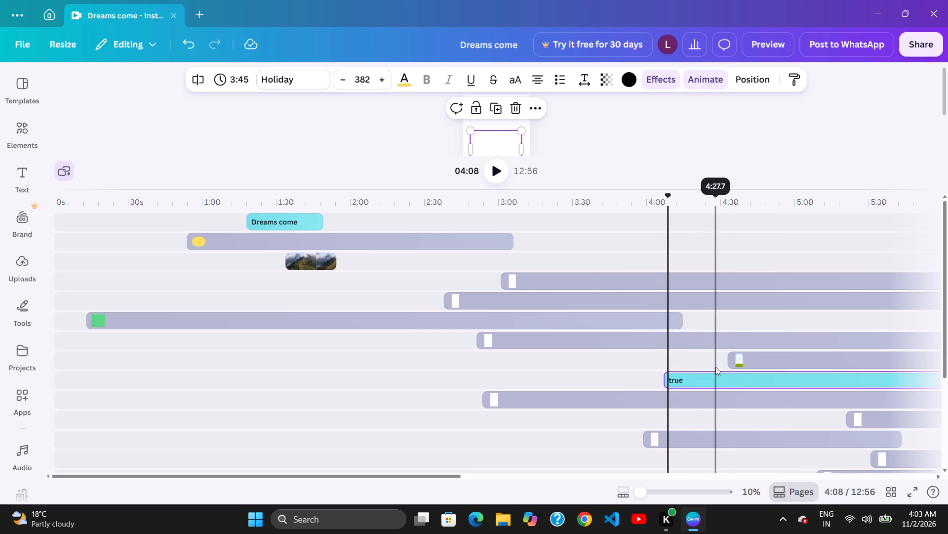
drag(687, 364, 676, 365)
click(670, 366)
click(697, 367)
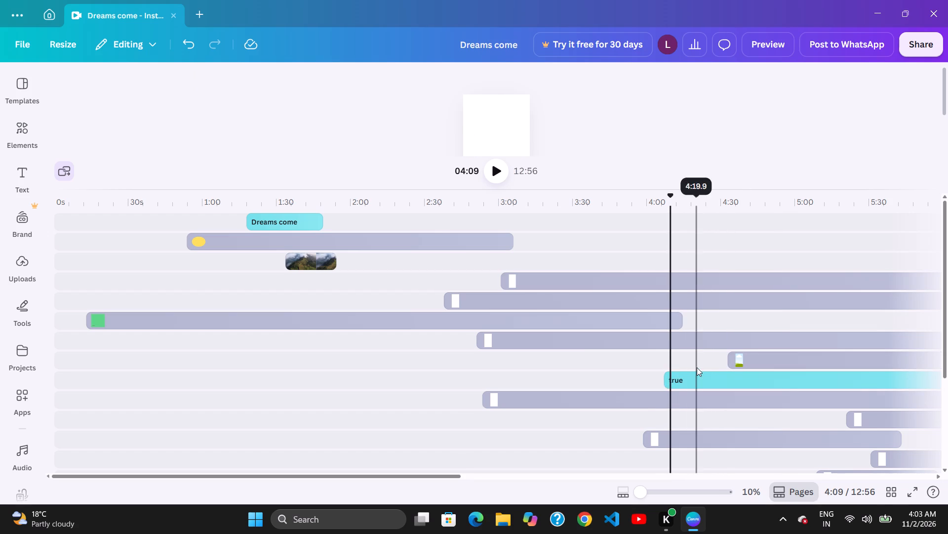
drag(698, 369, 707, 372)
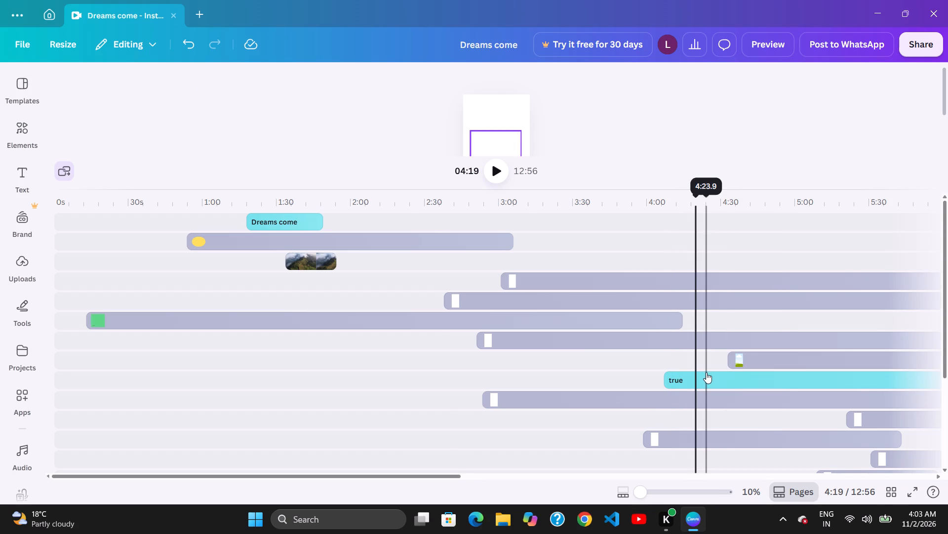
click(706, 372)
drag(712, 375, 723, 377)
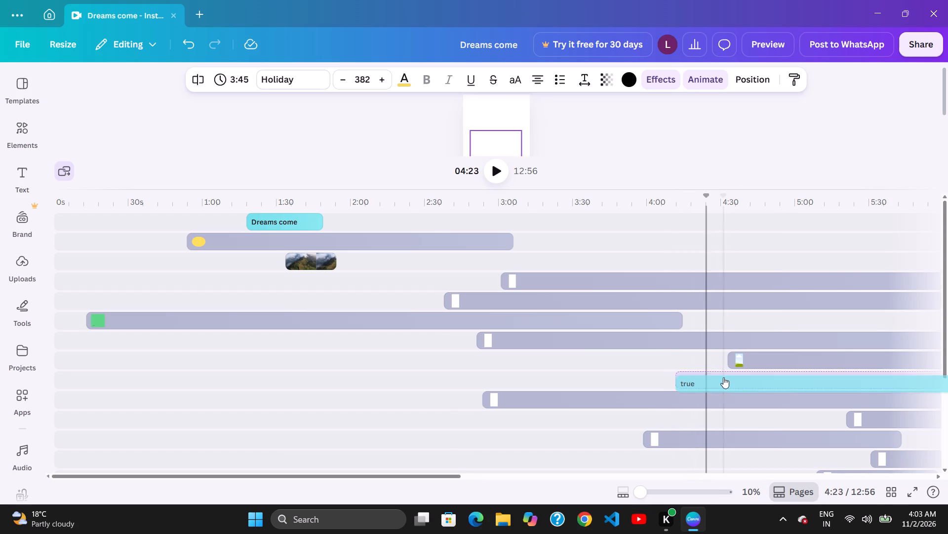
drag(714, 379, 741, 386)
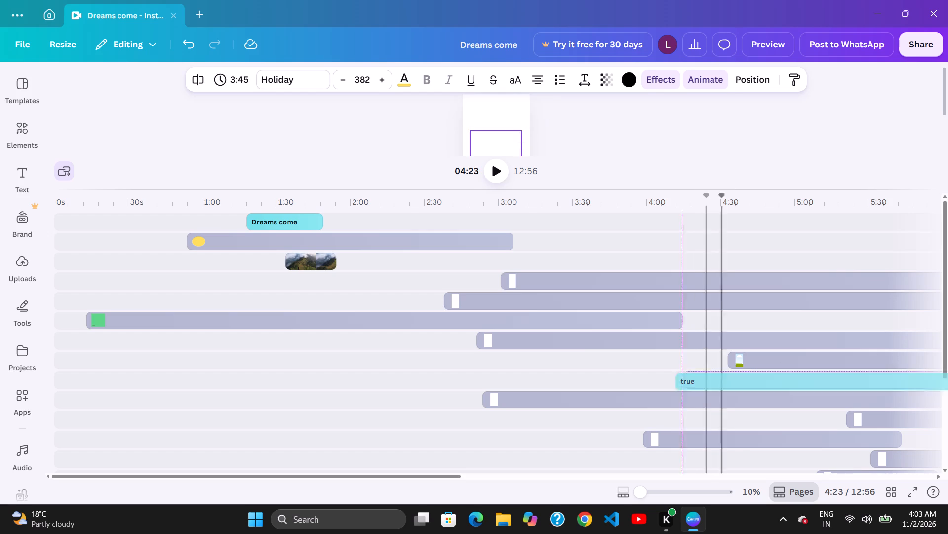
drag(741, 386, 726, 386)
drag(676, 384, 689, 378)
click(699, 377)
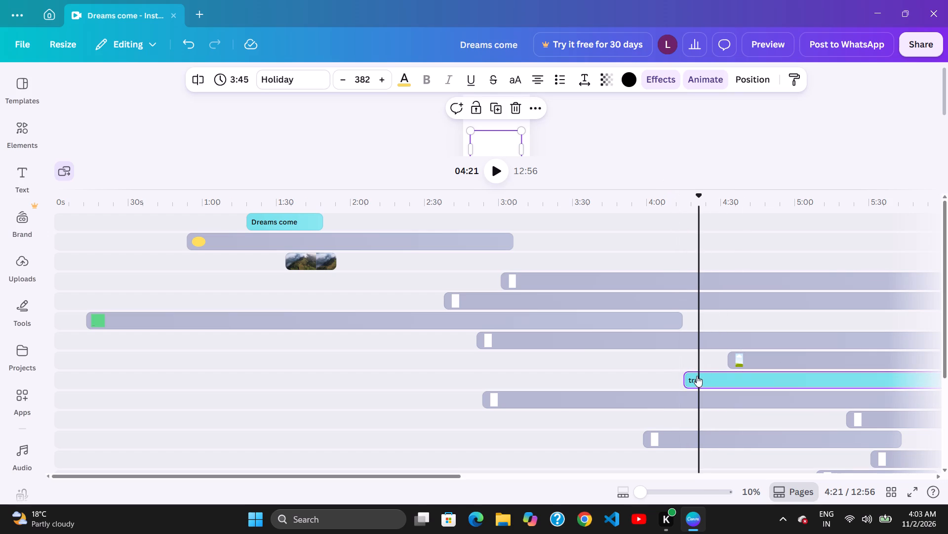
drag(705, 379, 716, 383)
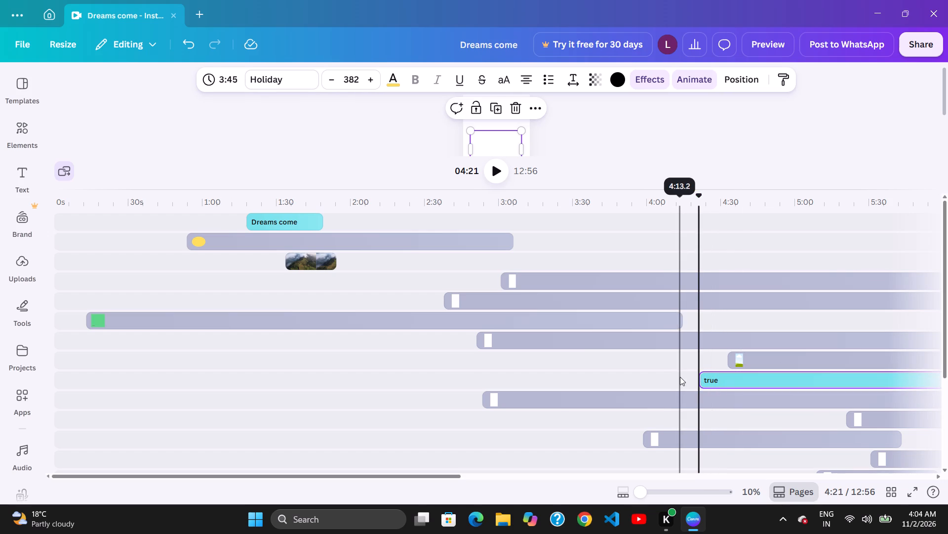
Trim the beginning of the "true" text clip to about 4:49, shortening its duration to 3:17.
drag(702, 381, 720, 383)
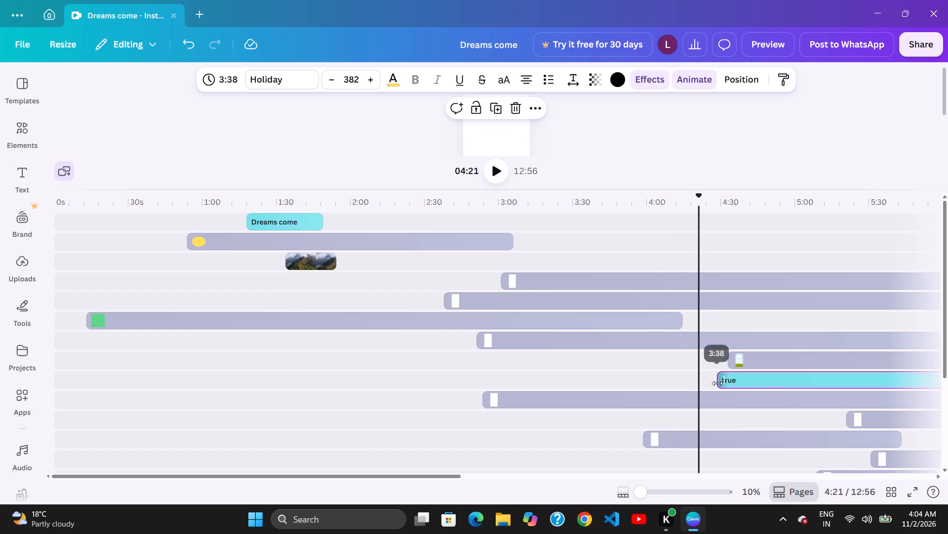
click(715, 385)
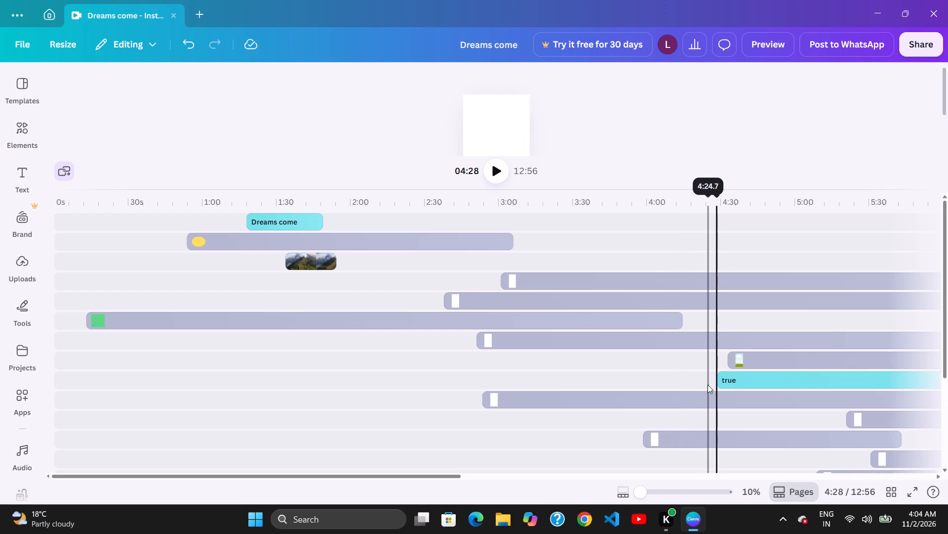
click(699, 383)
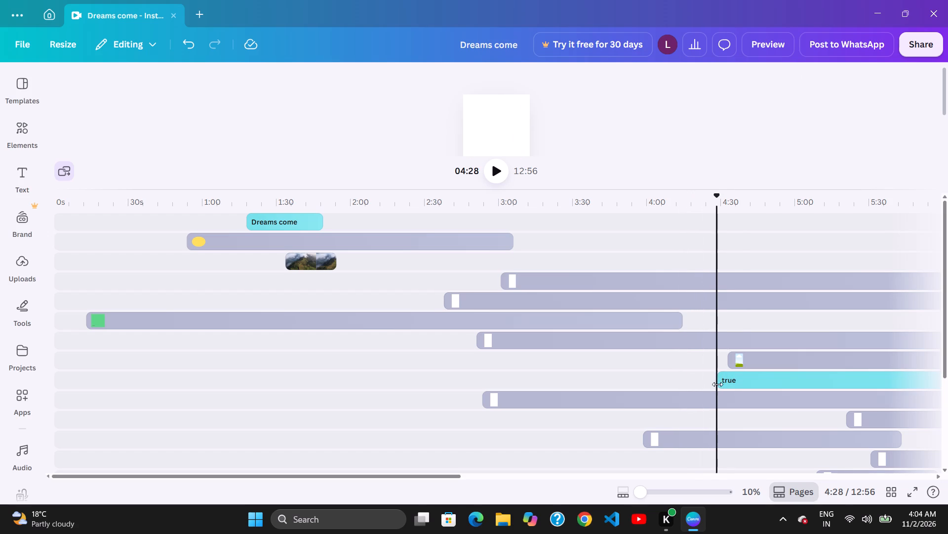
click(737, 391)
click(697, 391)
click(721, 389)
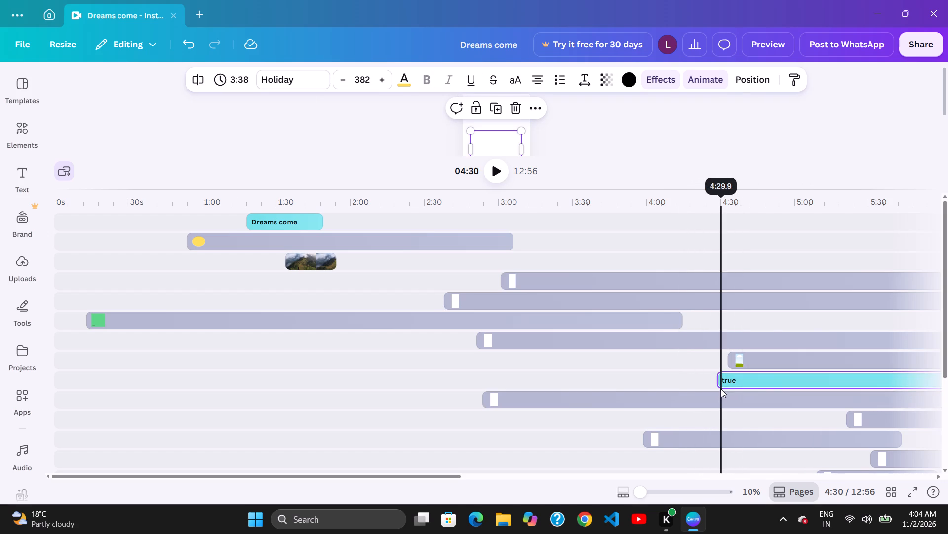
drag(723, 389, 729, 390)
drag(728, 390, 738, 394)
click(691, 387)
click(724, 381)
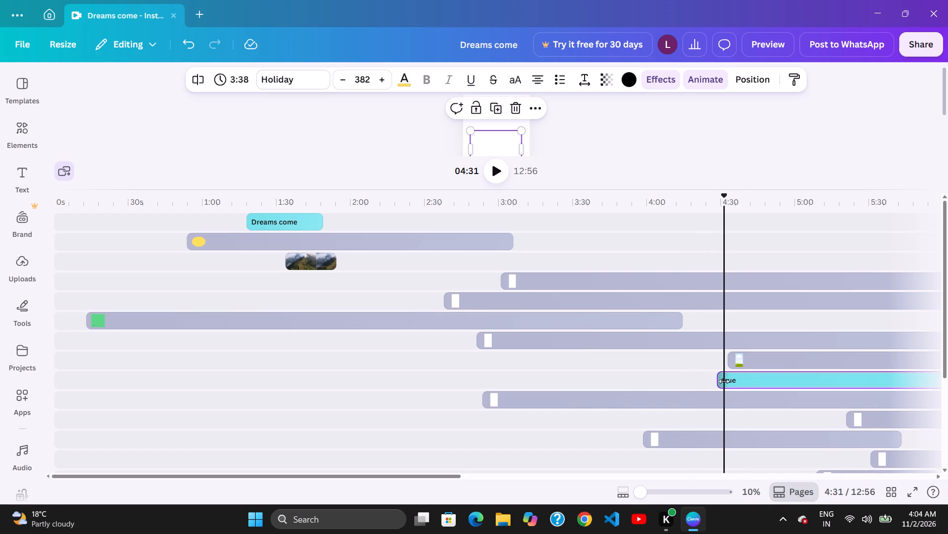
drag(723, 382, 734, 386)
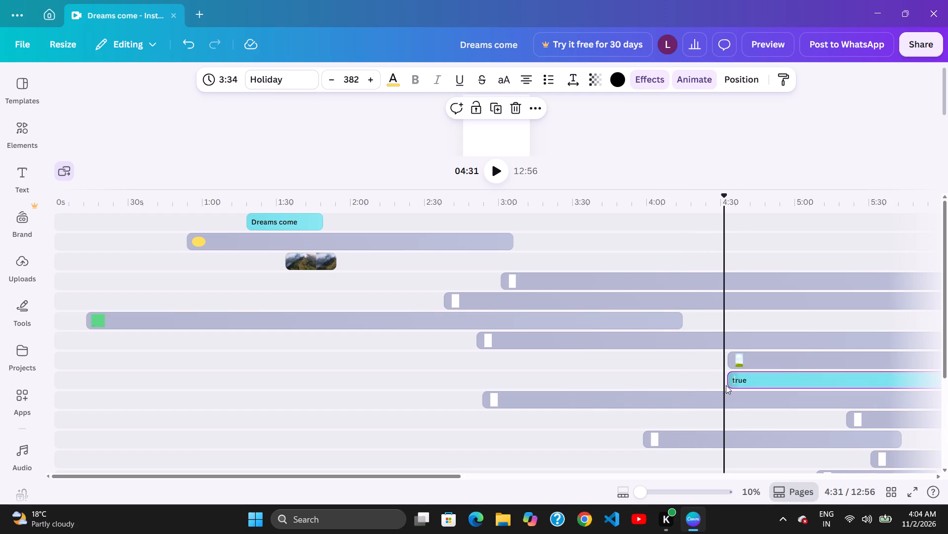
click(729, 385)
drag(737, 387, 779, 388)
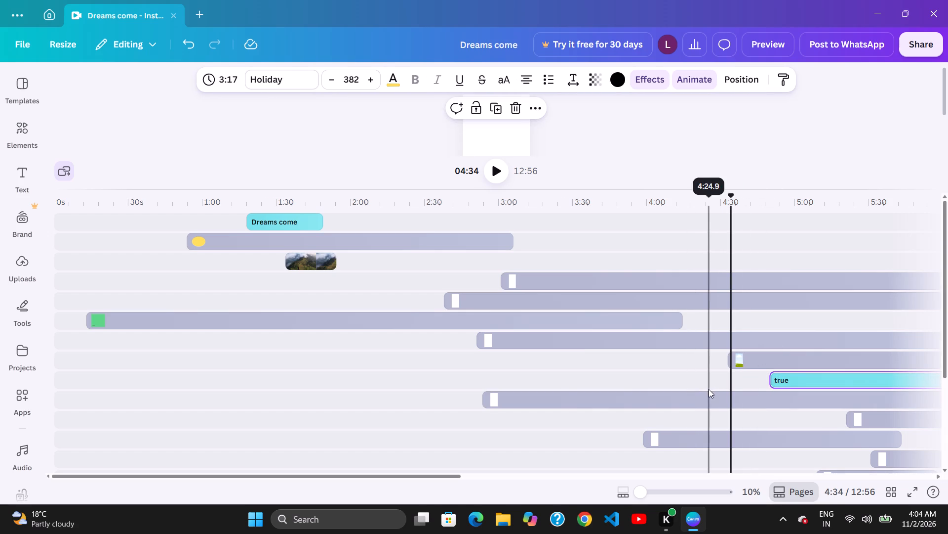
Shift the 3:47 white shape clip on the track below the "true" text forward in time, starting at about 3:06.
drag(691, 392, 709, 393)
drag(750, 392, 733, 392)
click(712, 392)
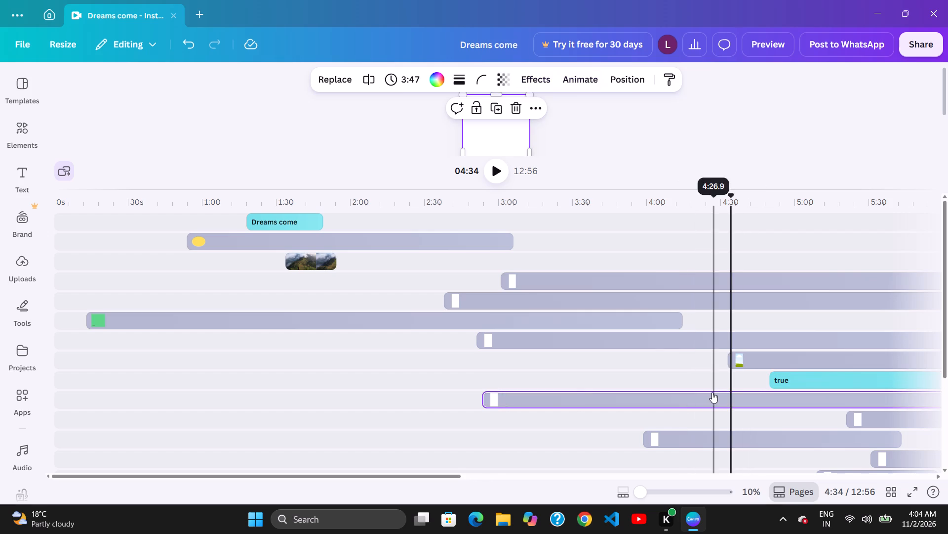
drag(750, 392, 755, 392)
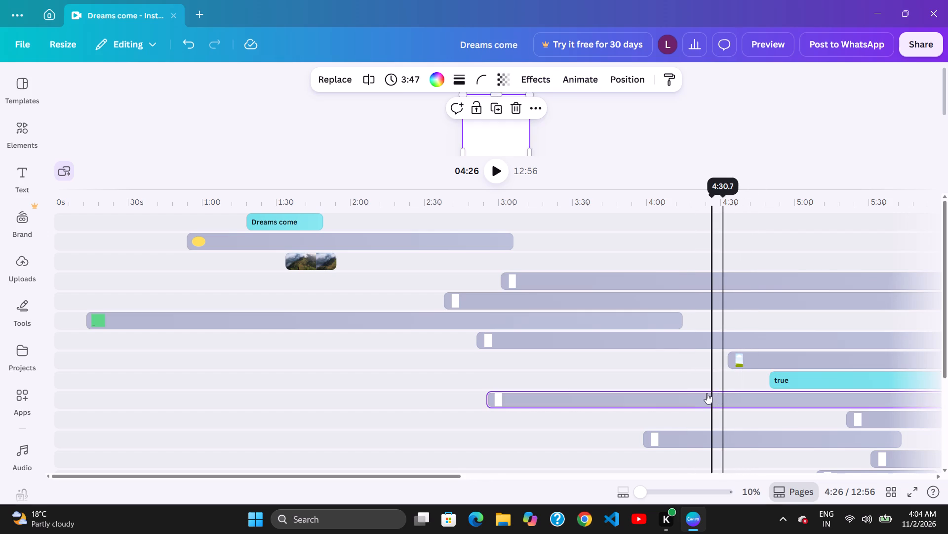
click(705, 394)
click(740, 388)
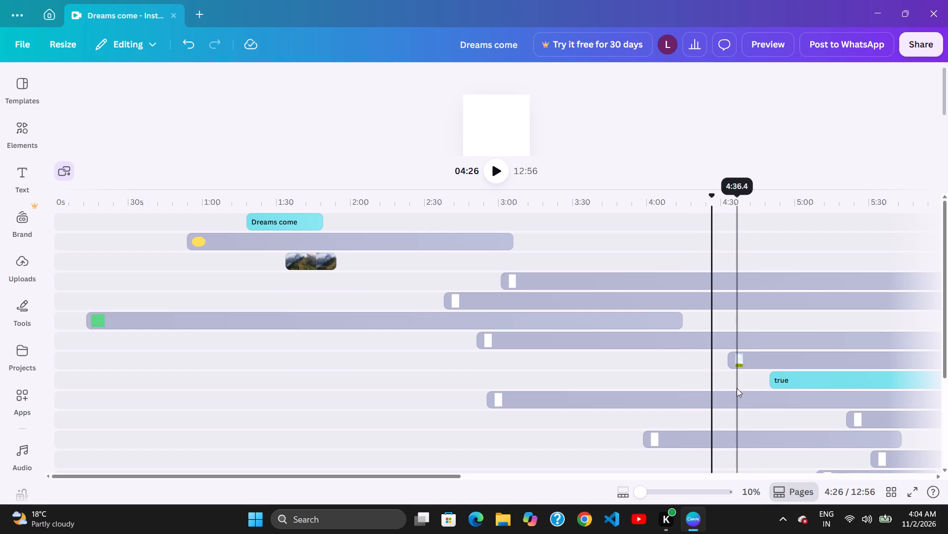
click(751, 393)
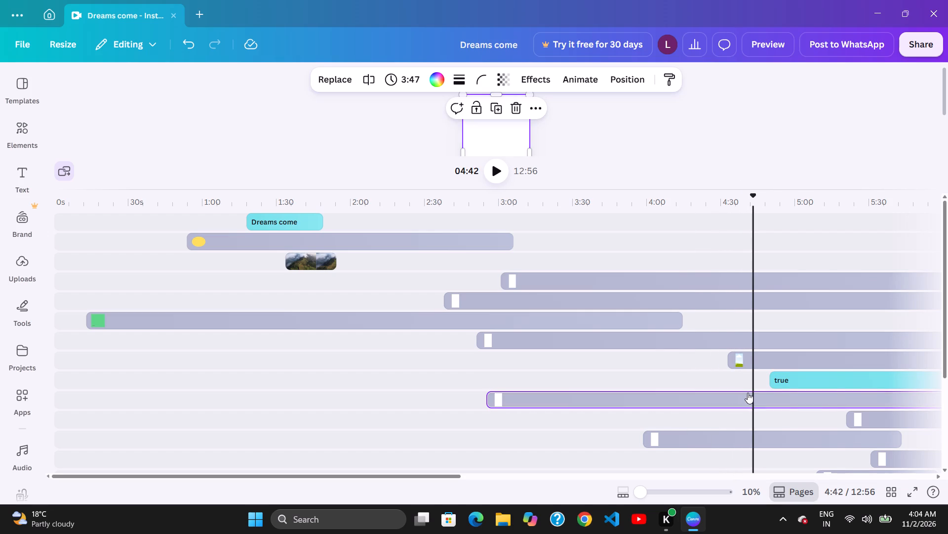
drag(767, 395, 772, 398)
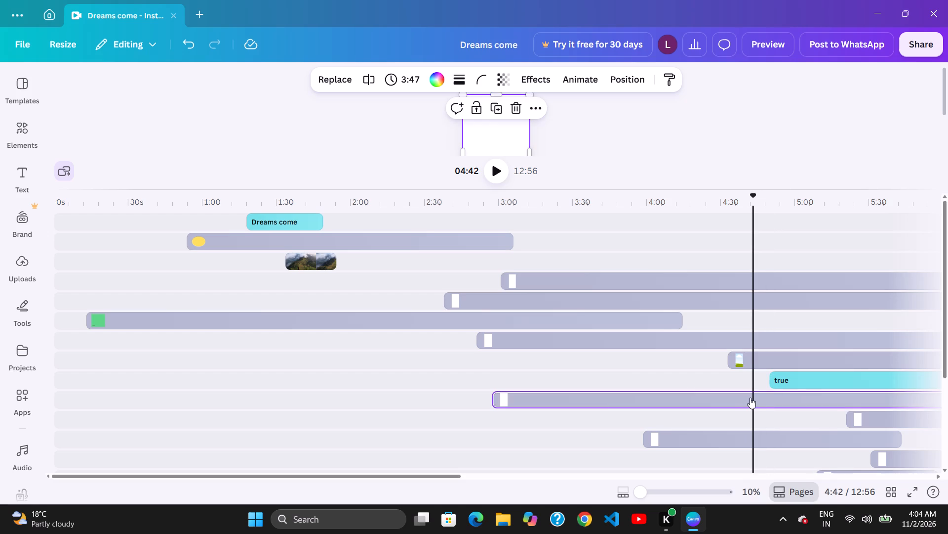
drag(760, 400, 768, 401)
drag(767, 406, 760, 407)
drag(768, 407, 775, 408)
drag(771, 409, 773, 410)
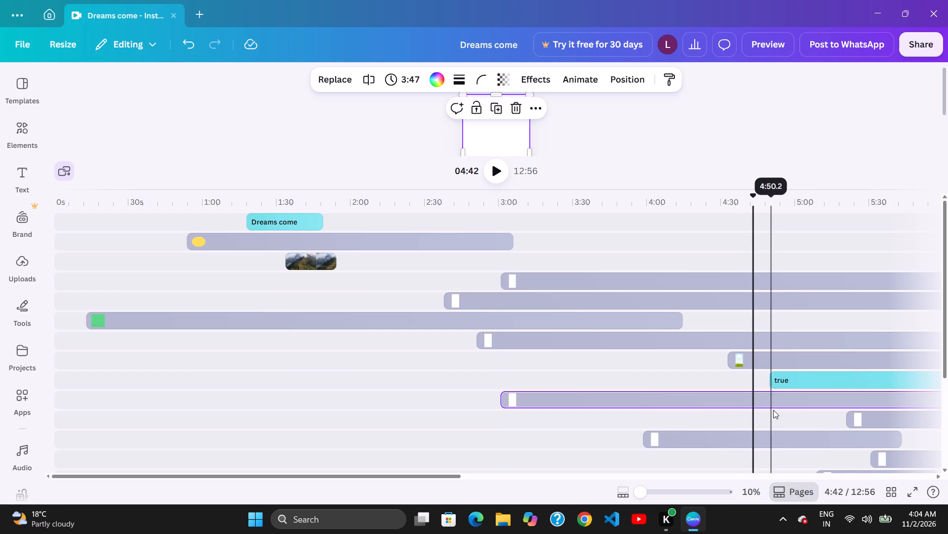
drag(773, 410, 763, 410)
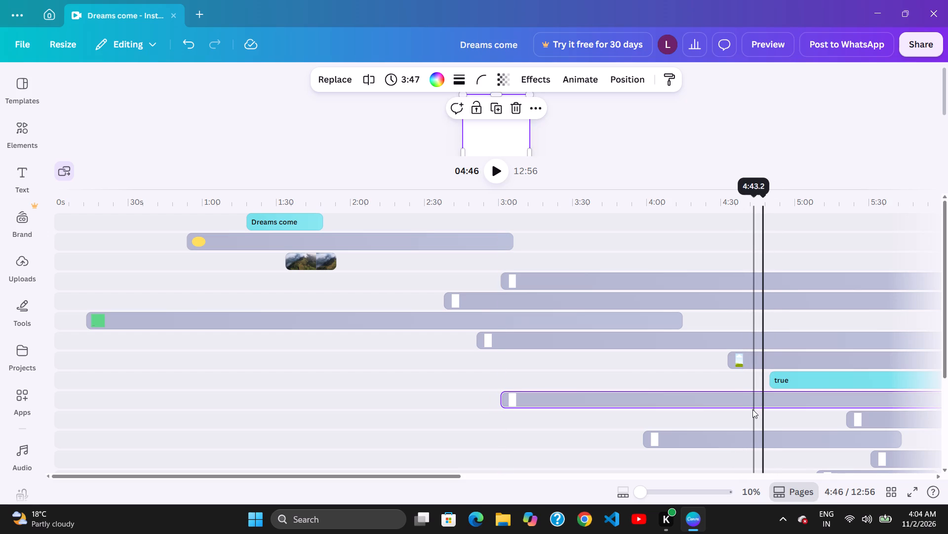
click(761, 411)
click(770, 410)
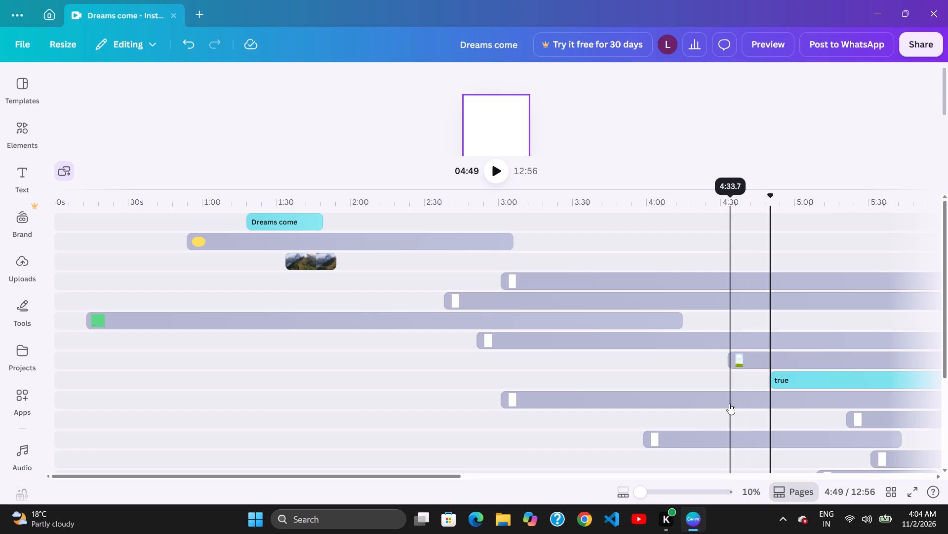
drag(702, 398, 718, 396)
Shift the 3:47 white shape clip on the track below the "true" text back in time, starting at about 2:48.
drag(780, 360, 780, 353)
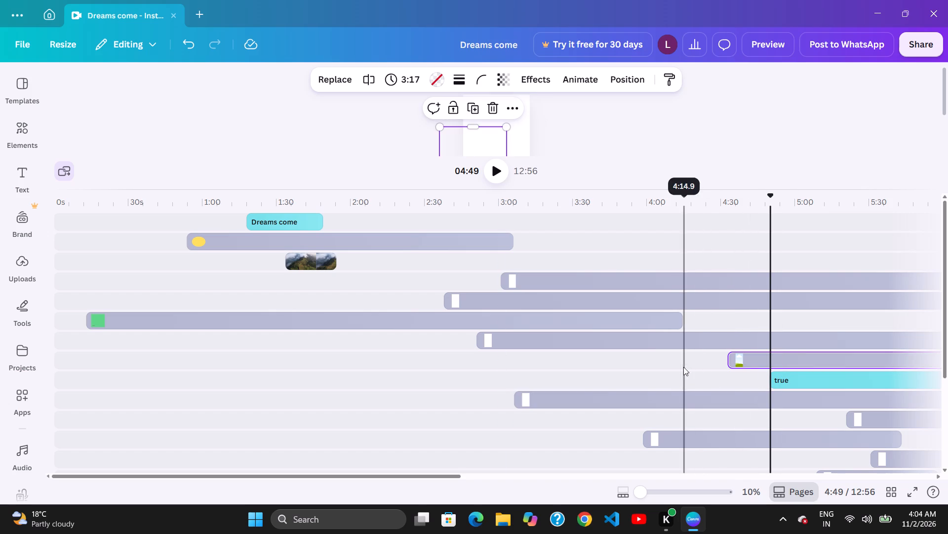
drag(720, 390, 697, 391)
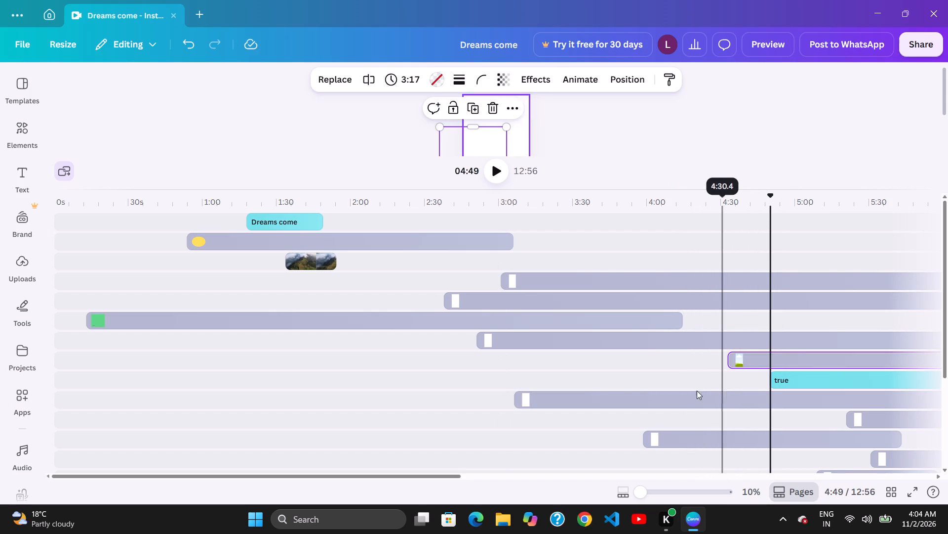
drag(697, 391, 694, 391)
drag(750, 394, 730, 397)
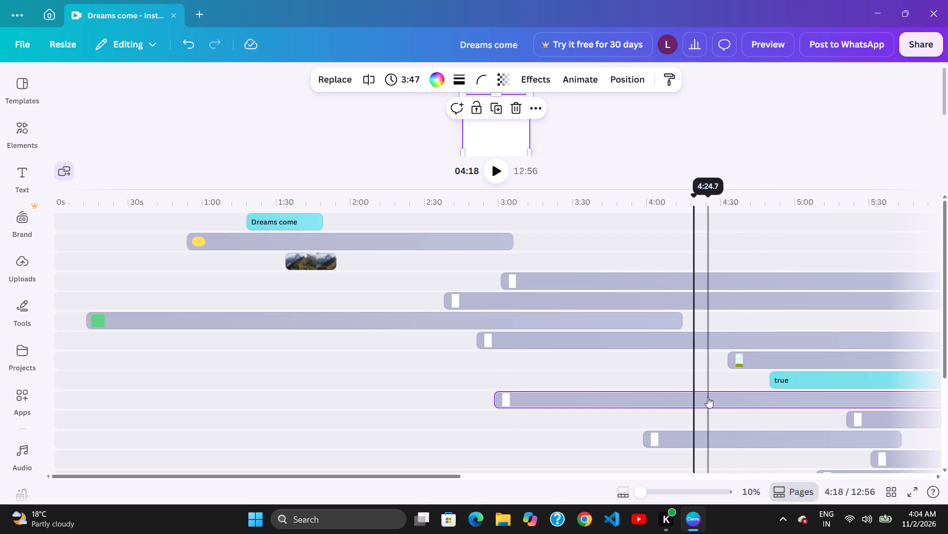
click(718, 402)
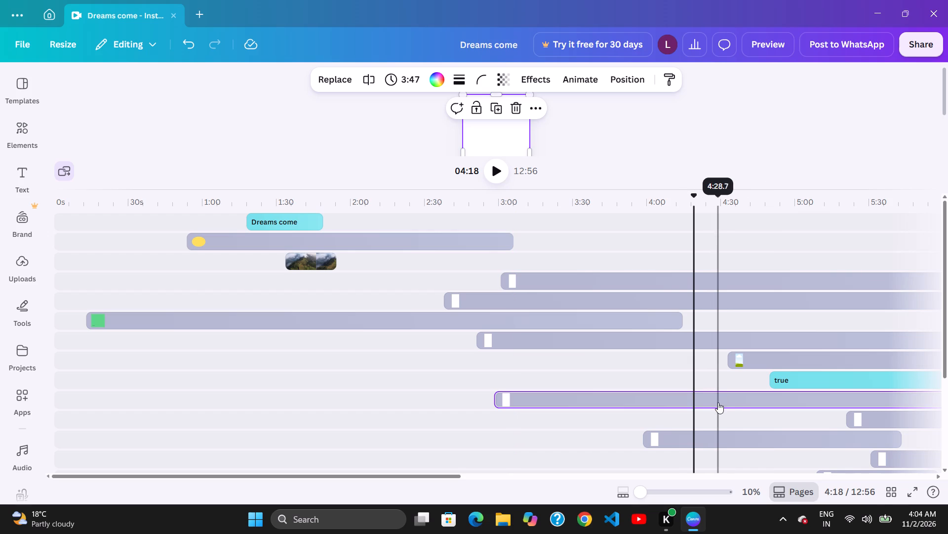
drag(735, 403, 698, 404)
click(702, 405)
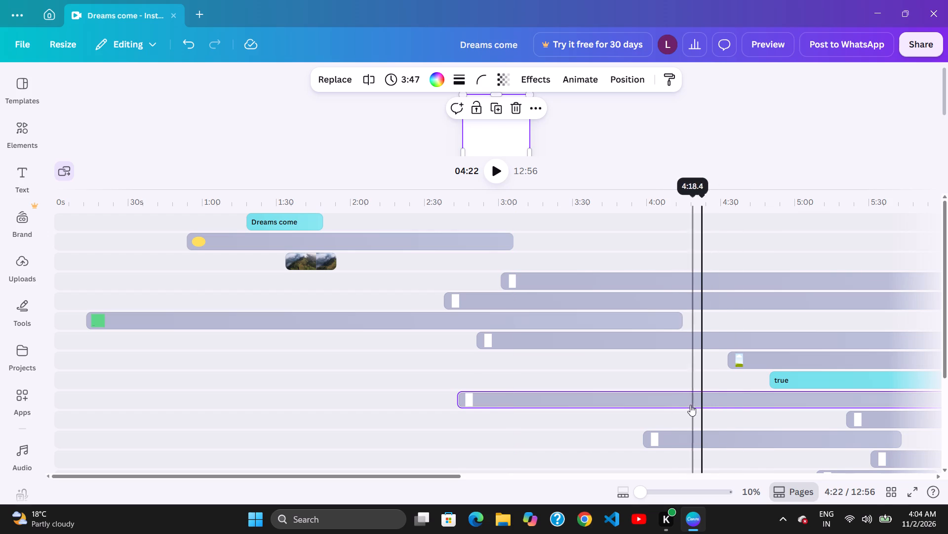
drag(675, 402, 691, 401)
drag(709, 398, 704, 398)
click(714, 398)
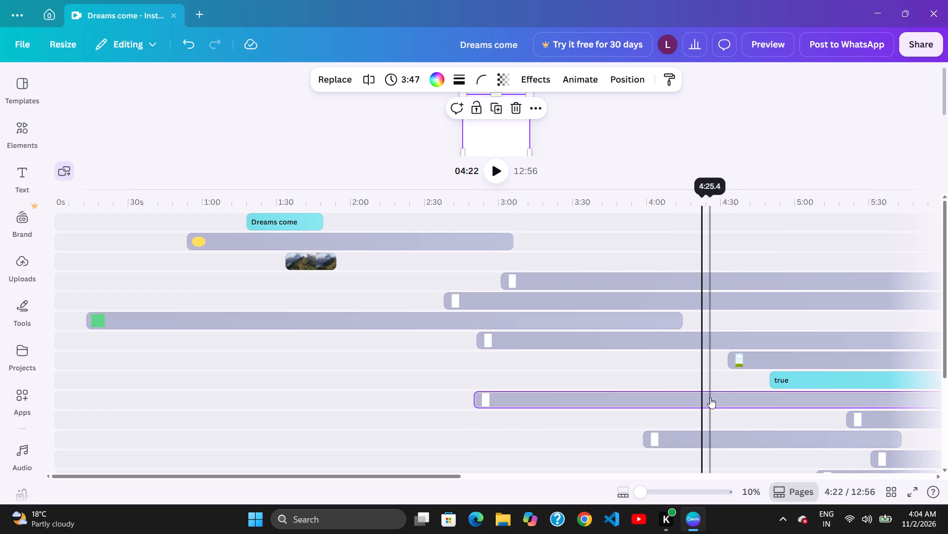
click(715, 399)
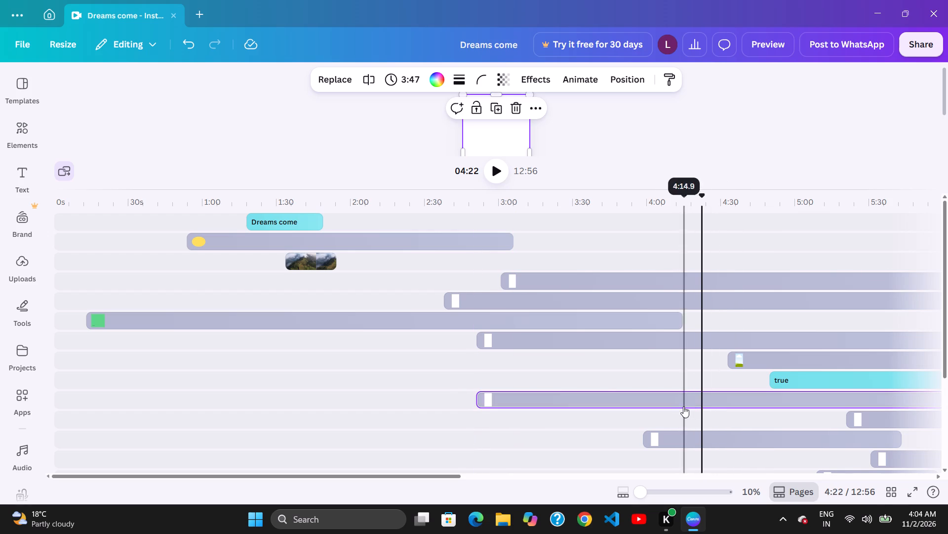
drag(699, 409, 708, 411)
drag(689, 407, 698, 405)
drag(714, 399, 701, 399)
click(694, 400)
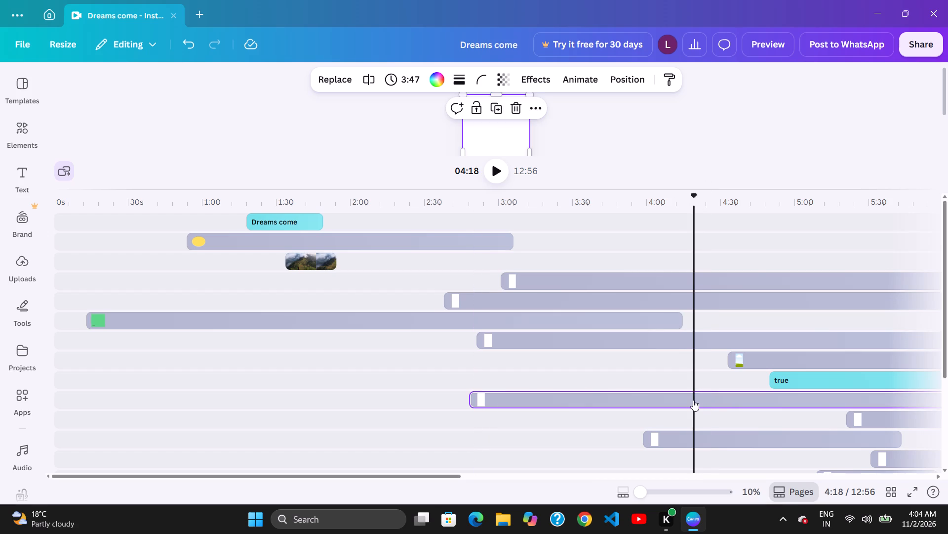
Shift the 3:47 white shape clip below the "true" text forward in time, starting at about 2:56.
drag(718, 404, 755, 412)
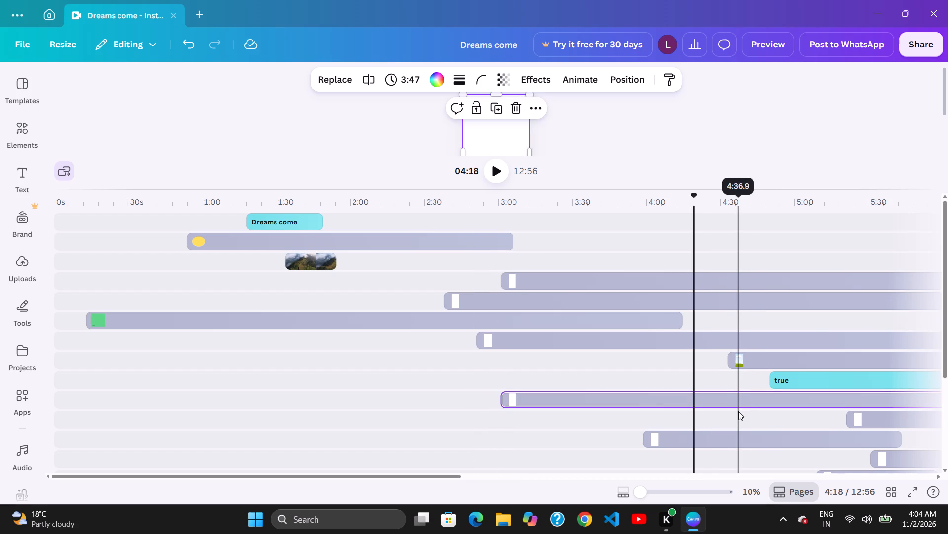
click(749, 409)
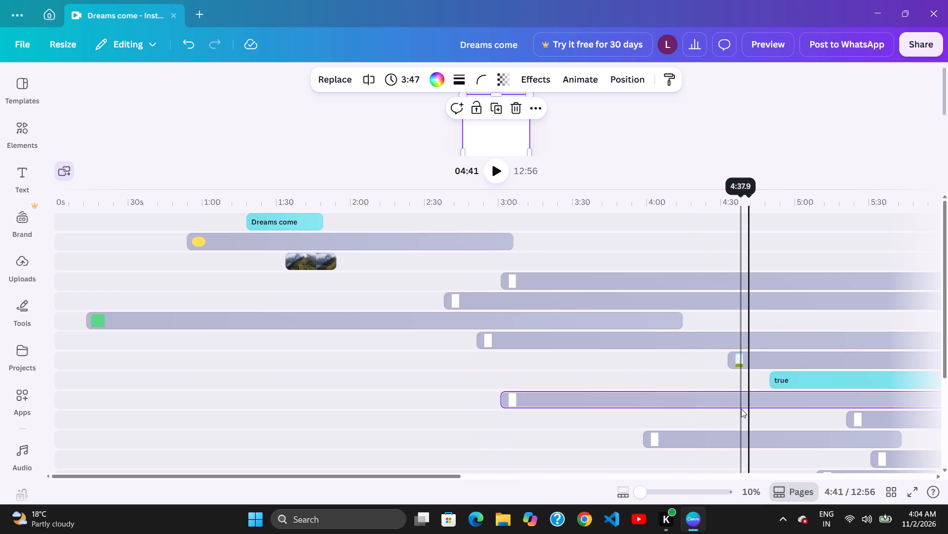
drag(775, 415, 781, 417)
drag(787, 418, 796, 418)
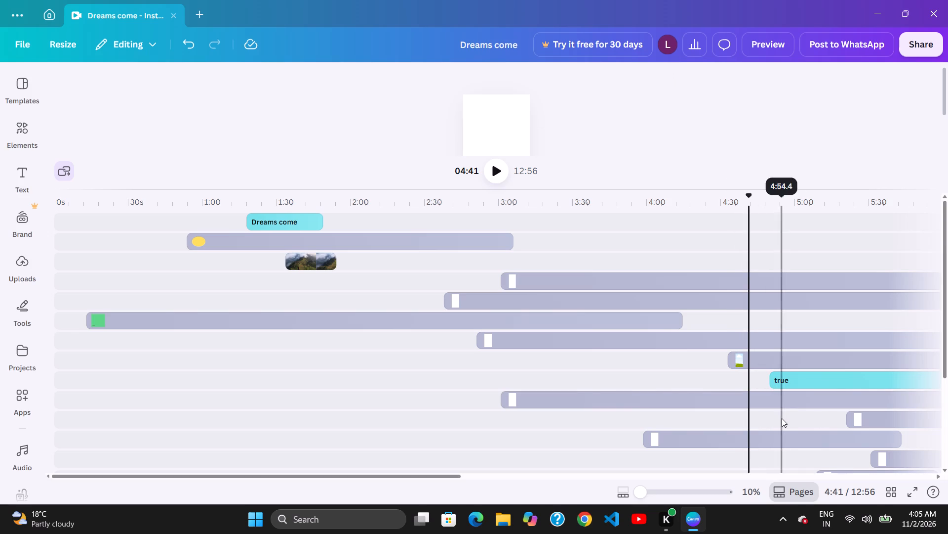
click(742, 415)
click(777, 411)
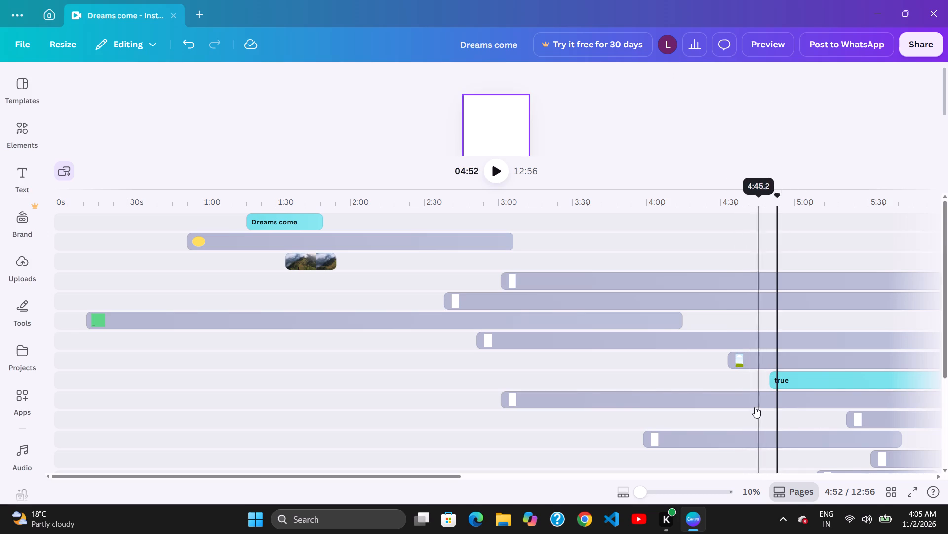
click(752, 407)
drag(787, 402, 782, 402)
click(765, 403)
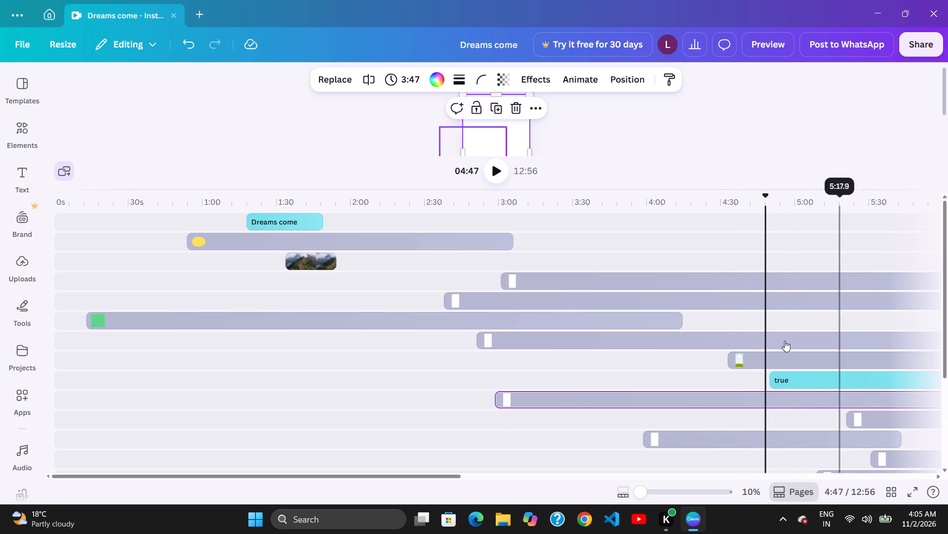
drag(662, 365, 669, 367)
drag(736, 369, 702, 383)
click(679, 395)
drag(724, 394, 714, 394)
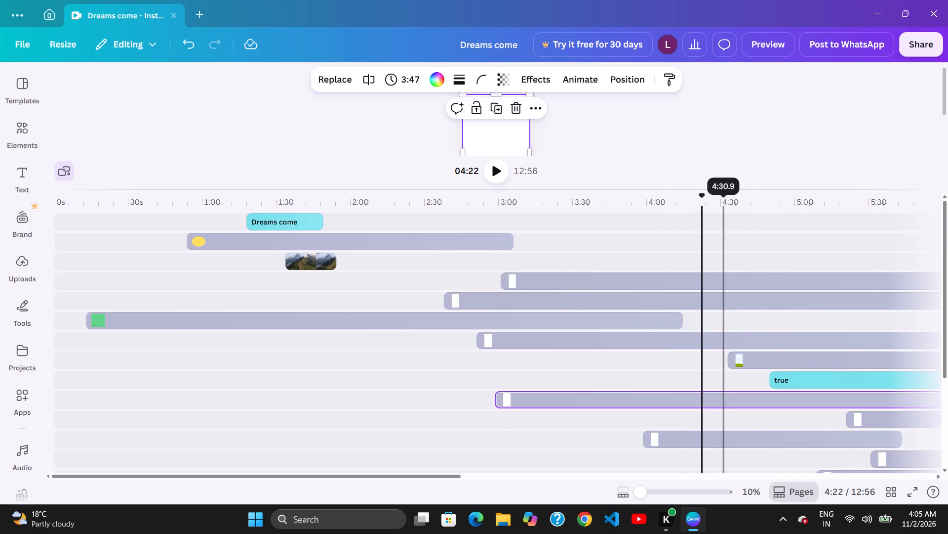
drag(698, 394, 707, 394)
Extend the beginning of the "true" text clip back to about 4:44, lengthening its duration to 3:23.
drag(750, 384, 743, 384)
click(723, 384)
drag(770, 381, 755, 383)
click(737, 383)
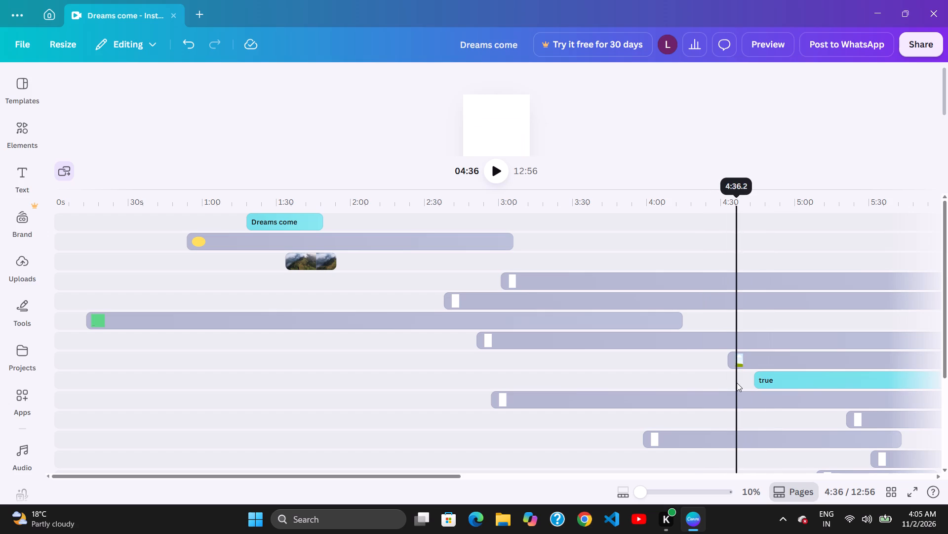
click(744, 383)
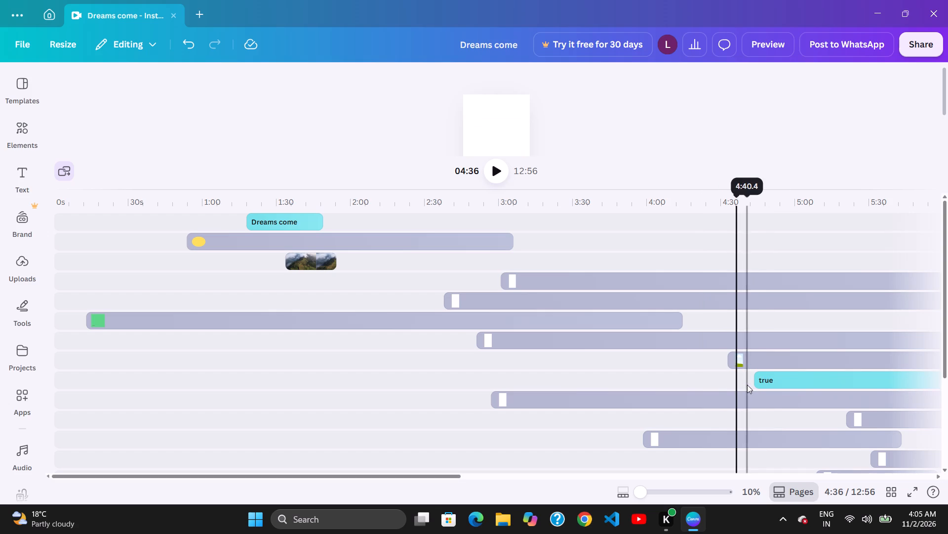
click(755, 385)
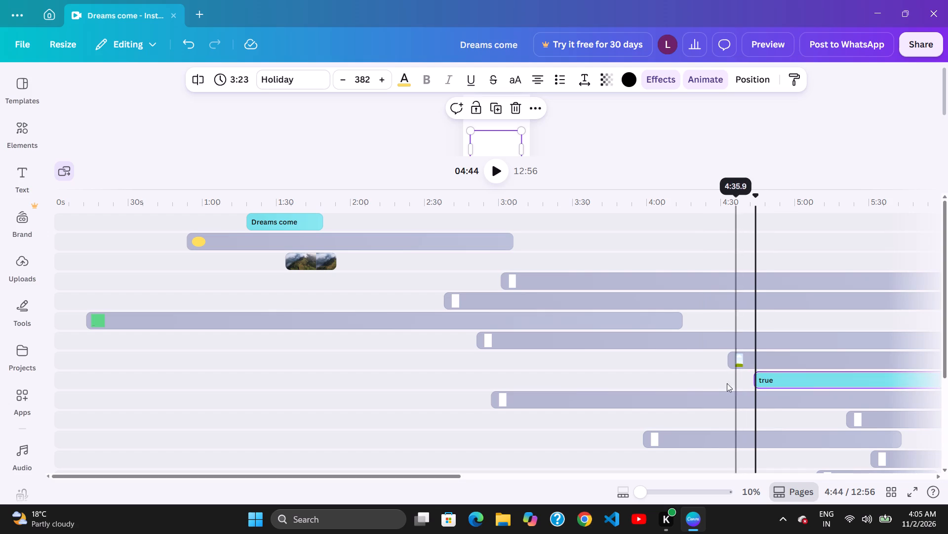
Trim the beginning of the "true" text clip to about 4:45, shortening its duration to 3:22.
drag(717, 381, 724, 381)
drag(750, 383, 758, 386)
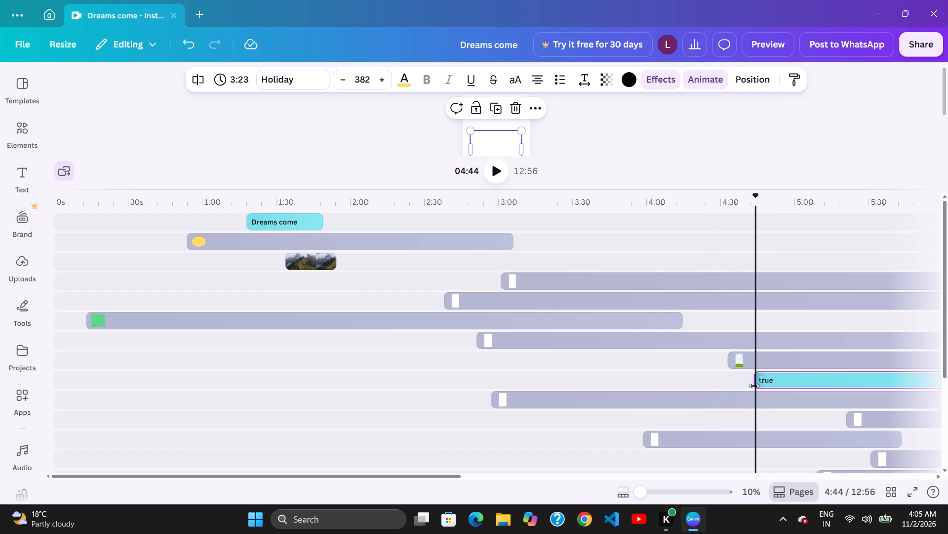
drag(754, 387, 765, 389)
drag(738, 389, 760, 386)
click(776, 384)
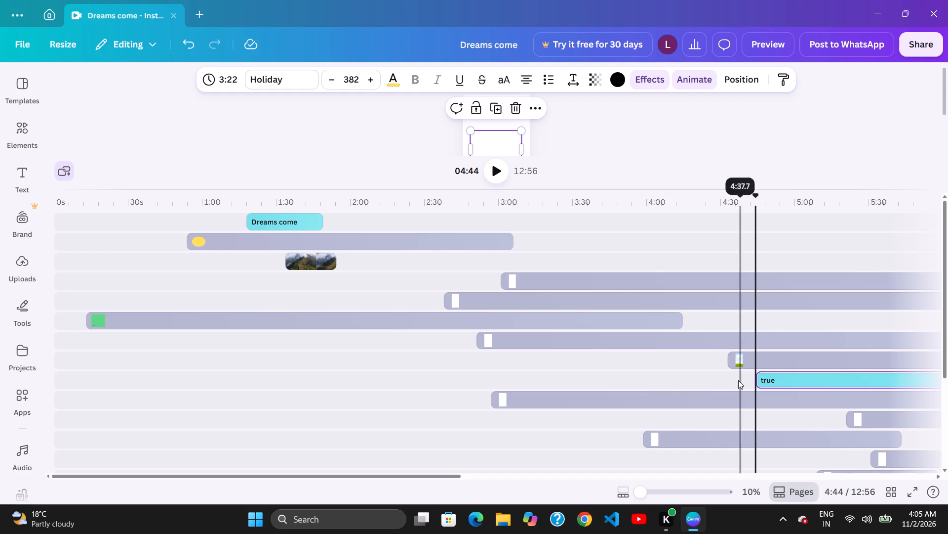
drag(738, 380, 759, 380)
drag(774, 377, 764, 377)
click(760, 377)
drag(767, 377, 785, 381)
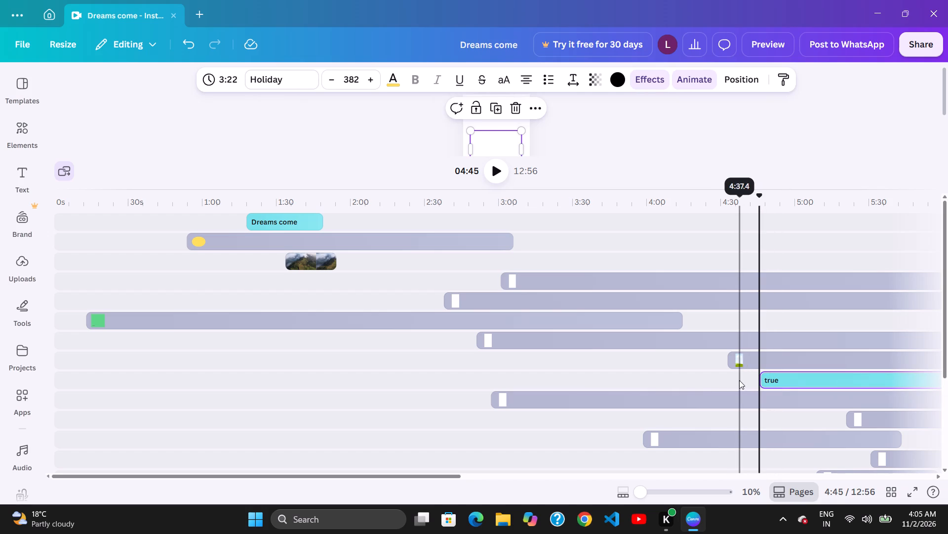
drag(742, 384, 734, 381)
click(764, 382)
click(759, 381)
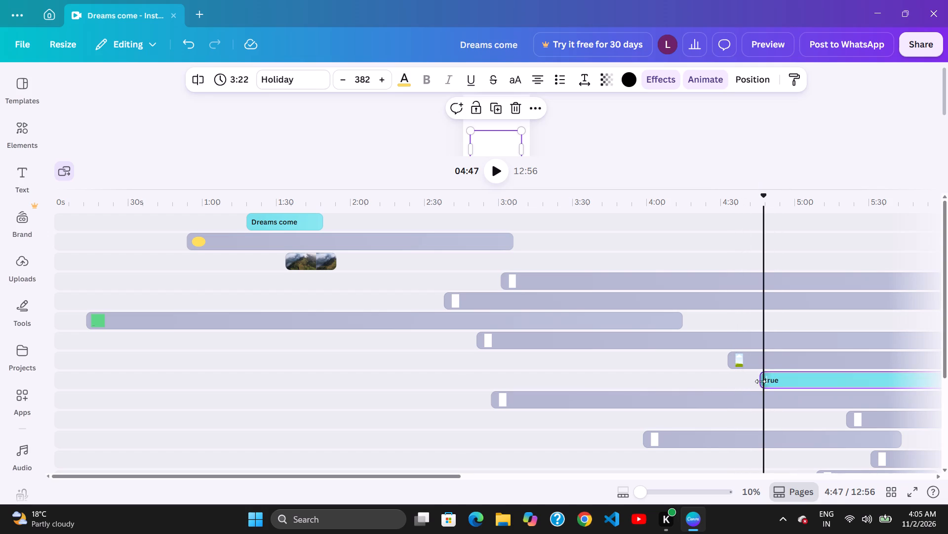
Shift the 3:47 white shape clip below the "true" text forward in time, starting at about 3:09.
drag(781, 391, 797, 398)
click(806, 406)
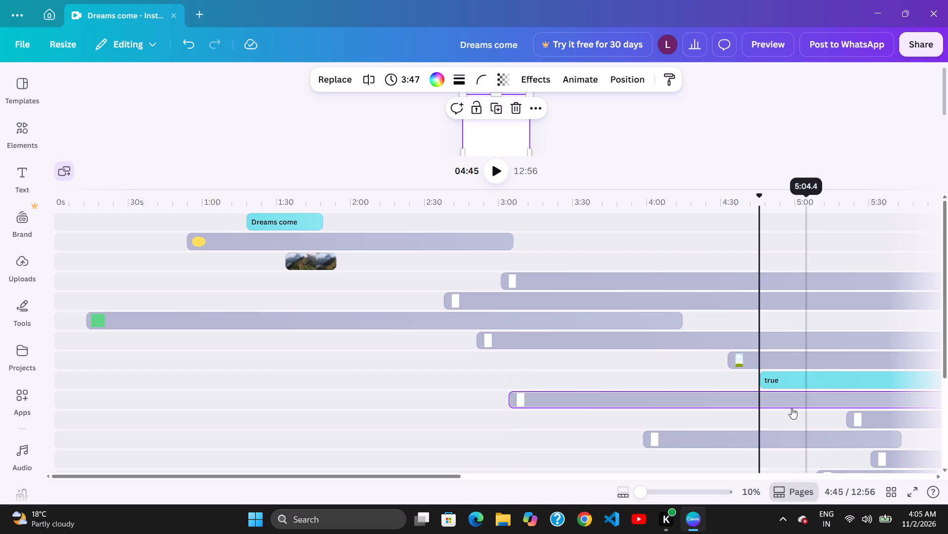
click(754, 402)
click(783, 403)
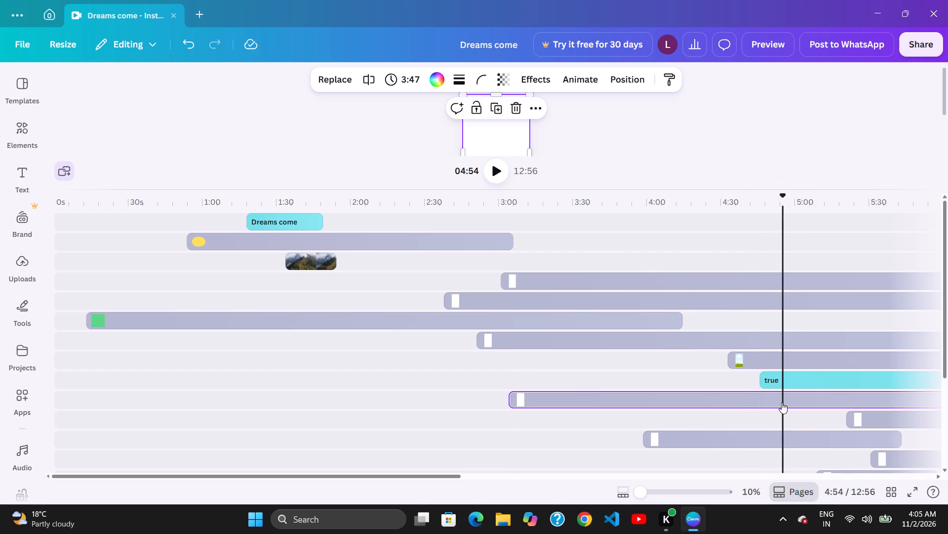
click(768, 400)
drag(789, 402, 796, 404)
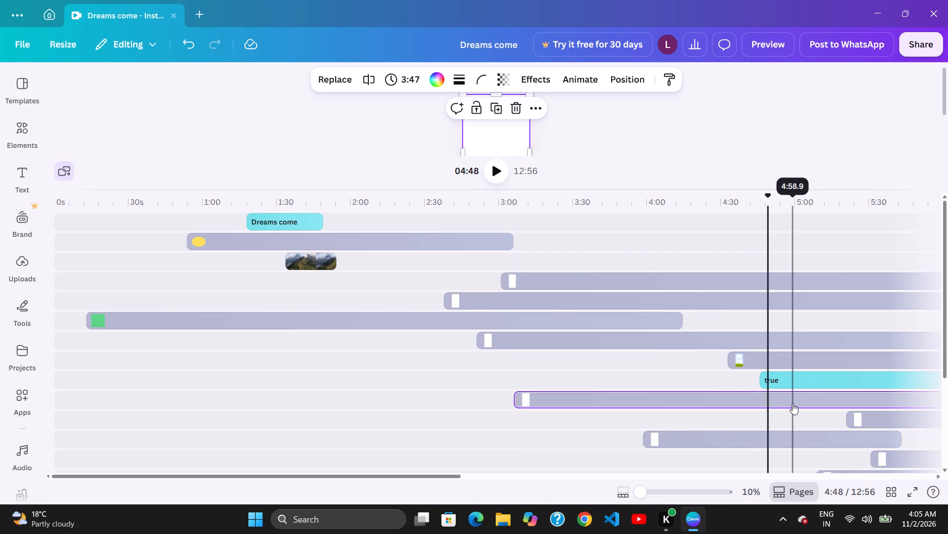
drag(801, 406, 810, 407)
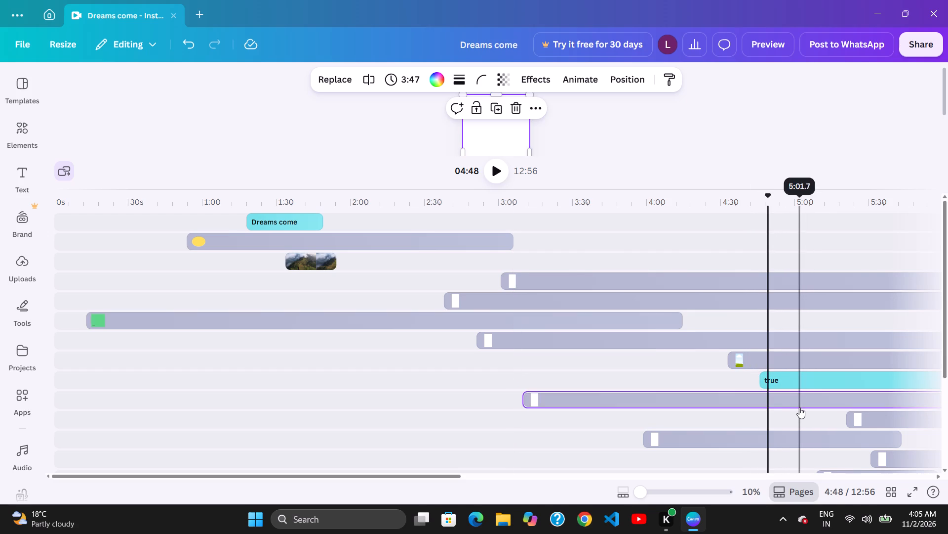
Shift the white shape clip below the "true" text further forward in time, starting at about 3:16.
drag(744, 404, 753, 406)
drag(787, 407, 778, 408)
click(757, 408)
drag(787, 409, 781, 409)
click(757, 408)
click(761, 408)
click(757, 407)
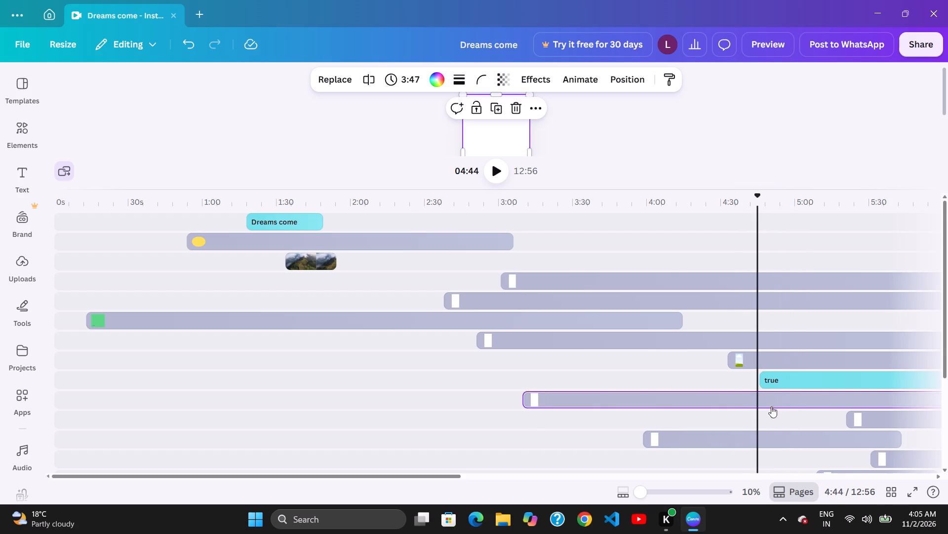
click(763, 402)
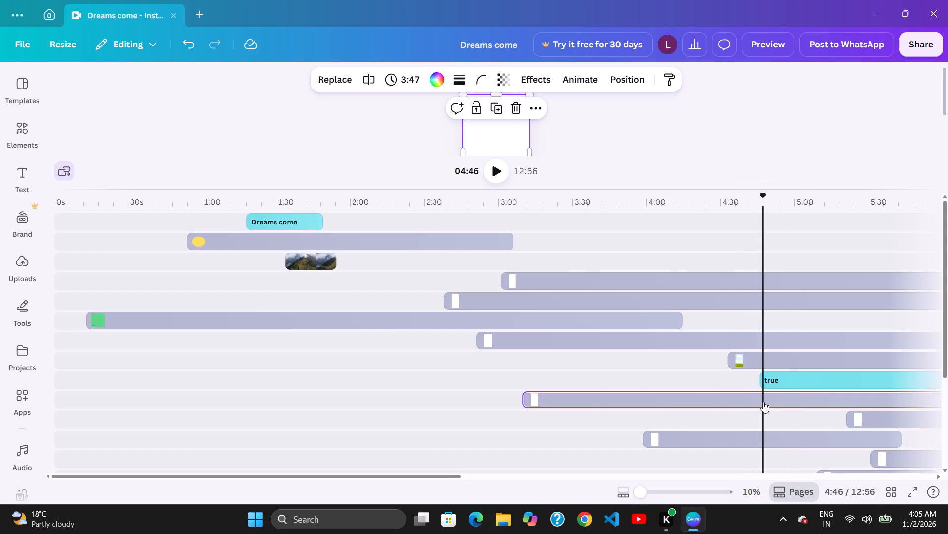
drag(773, 405, 779, 406)
drag(800, 411, 798, 411)
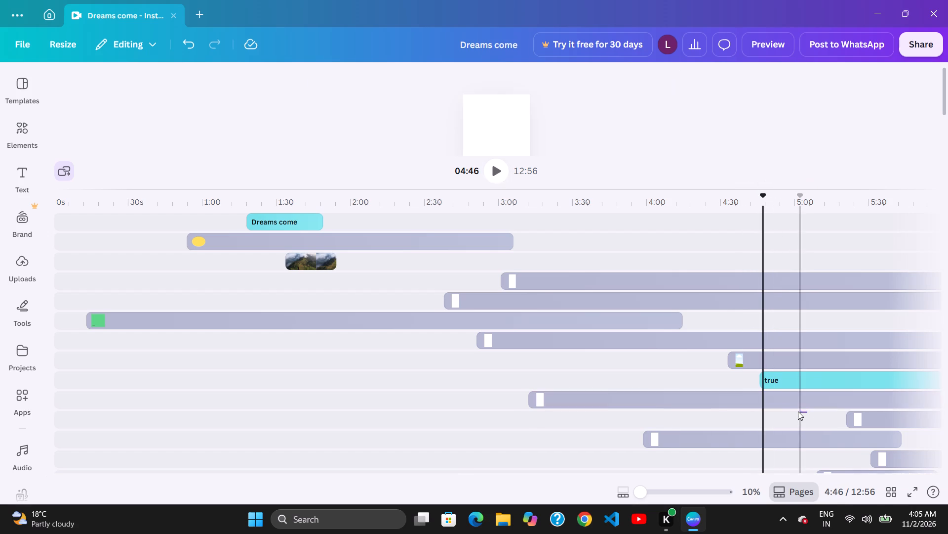
drag(798, 411, 795, 411)
drag(771, 405, 787, 407)
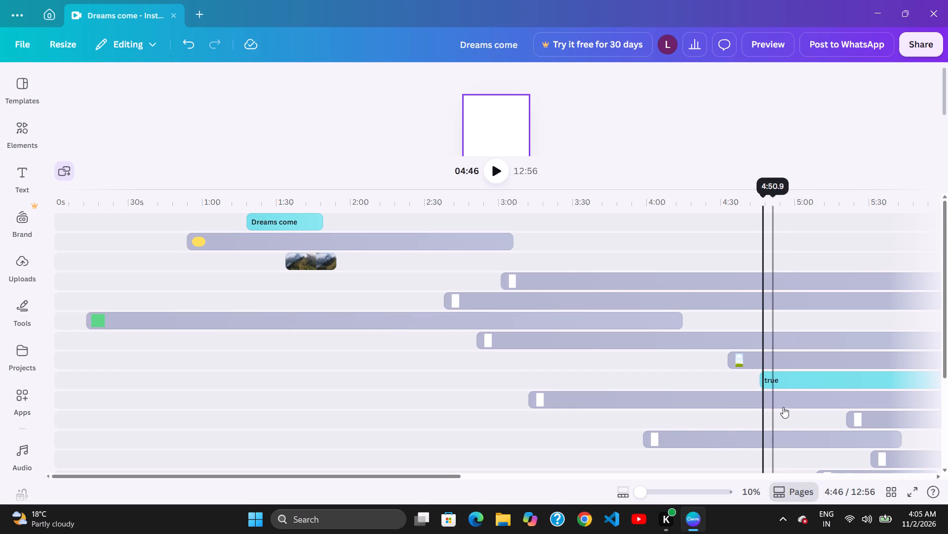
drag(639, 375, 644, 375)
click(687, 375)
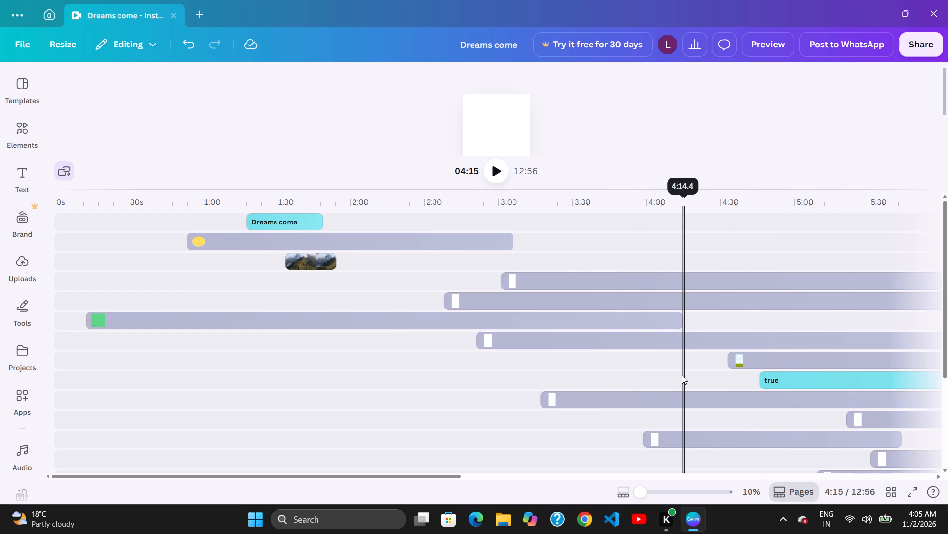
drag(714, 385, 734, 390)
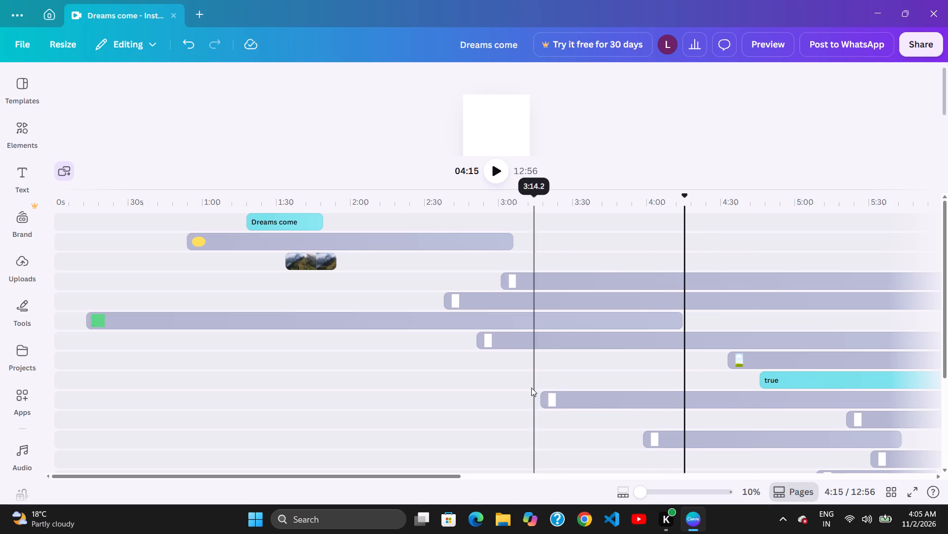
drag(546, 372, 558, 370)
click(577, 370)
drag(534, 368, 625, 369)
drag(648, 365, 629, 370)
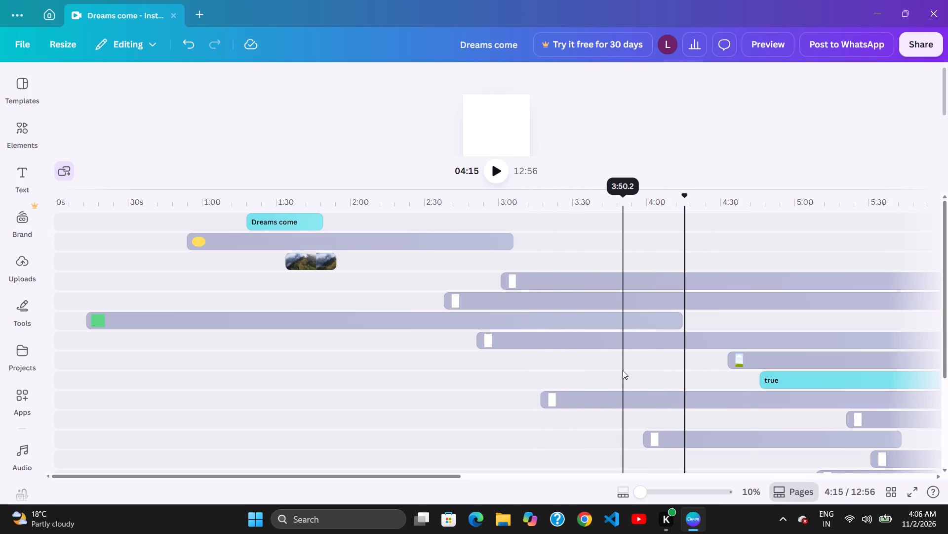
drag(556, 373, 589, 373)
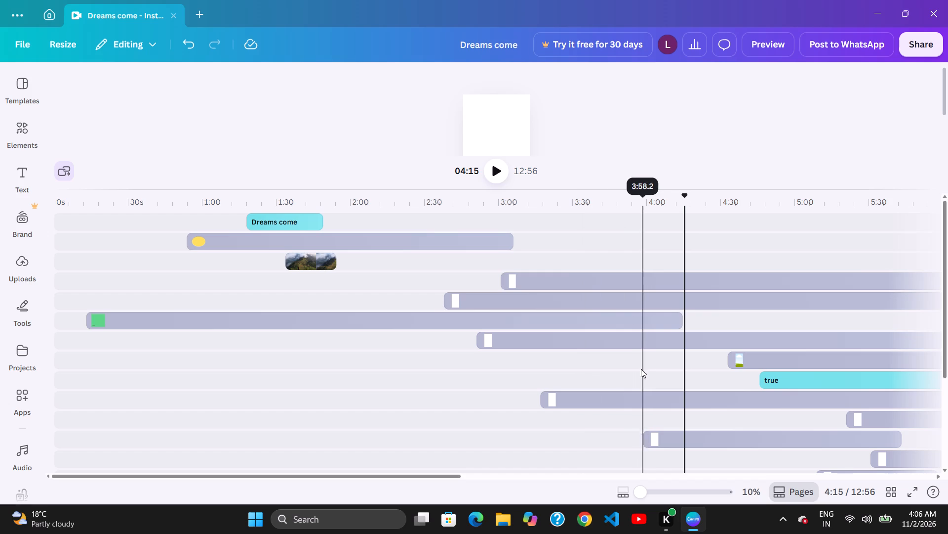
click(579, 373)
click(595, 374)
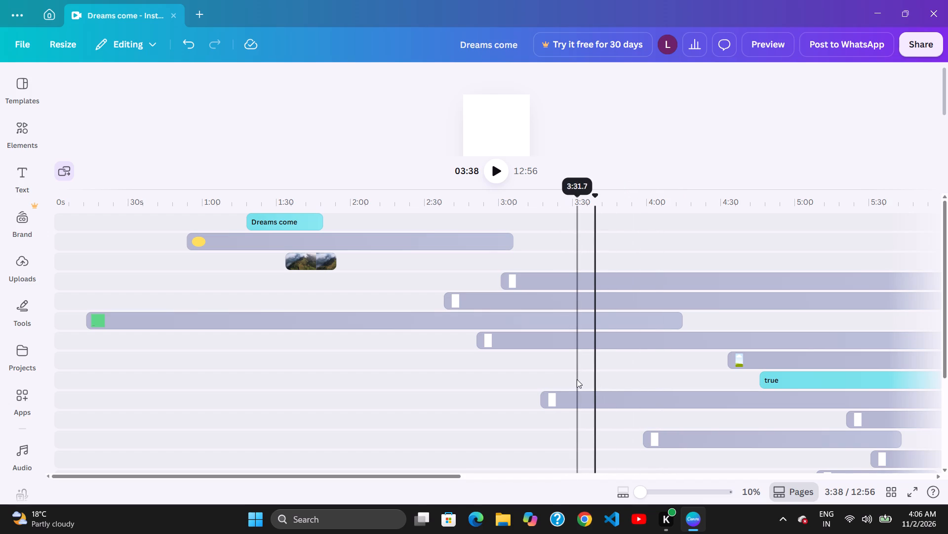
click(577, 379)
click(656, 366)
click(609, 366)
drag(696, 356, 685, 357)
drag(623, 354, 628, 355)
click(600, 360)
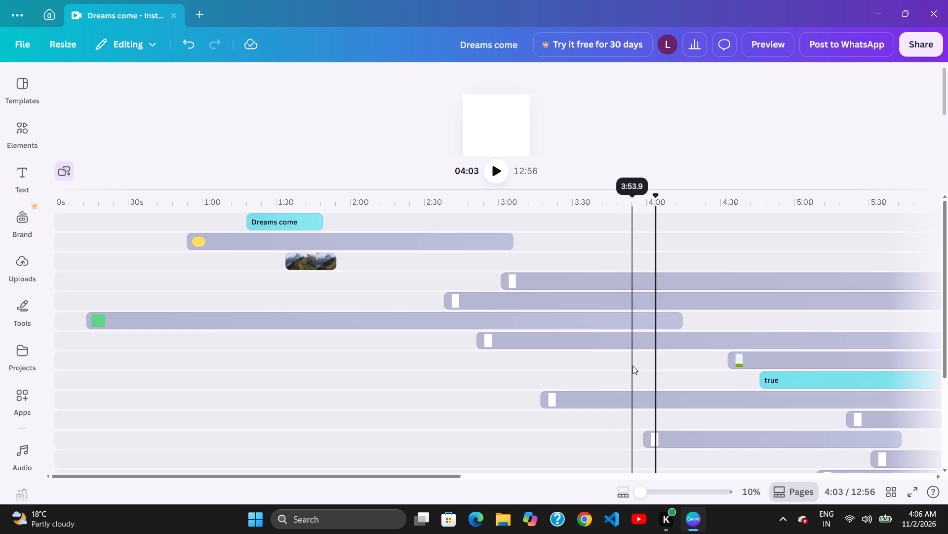
Extend the beginning of the frame clip above the "true" text back to about 4:11.
click(633, 365)
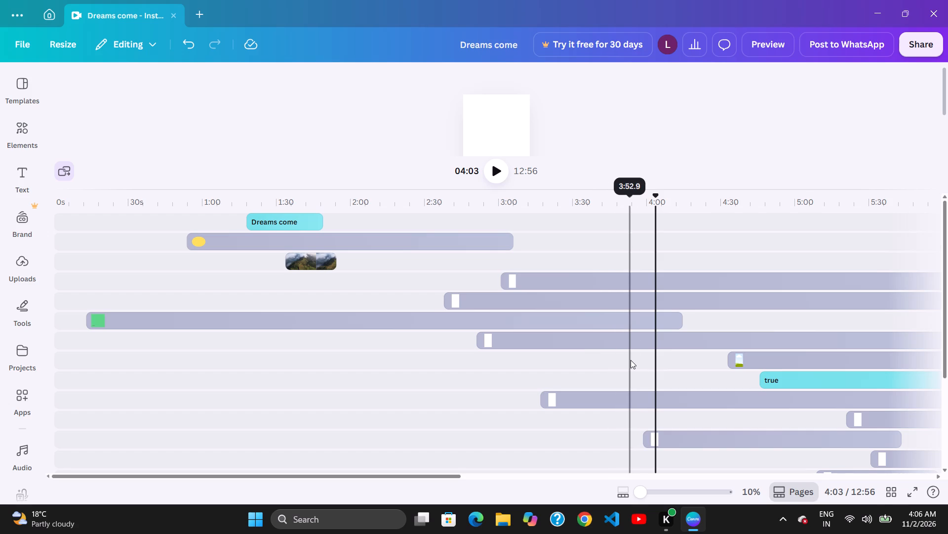
drag(634, 361, 640, 364)
drag(714, 362, 706, 363)
drag(730, 366, 676, 369)
drag(642, 370, 652, 370)
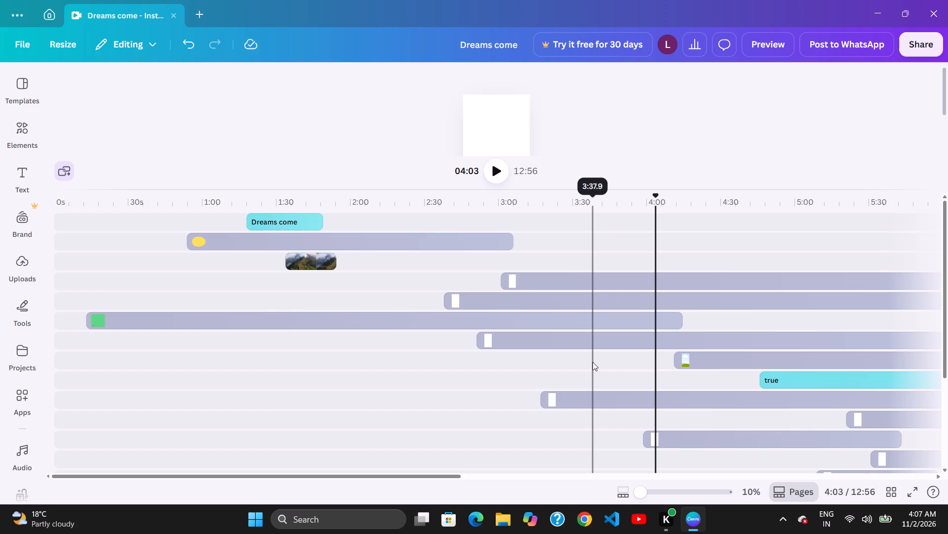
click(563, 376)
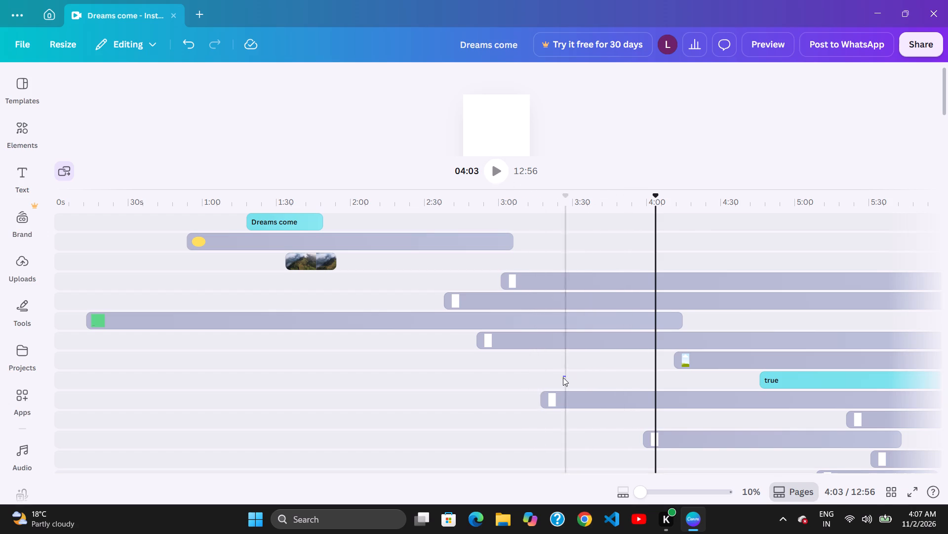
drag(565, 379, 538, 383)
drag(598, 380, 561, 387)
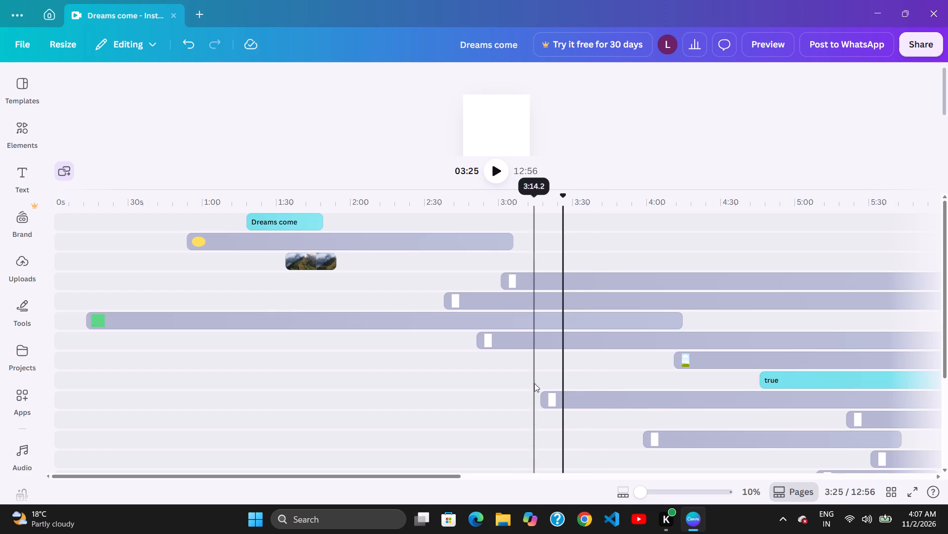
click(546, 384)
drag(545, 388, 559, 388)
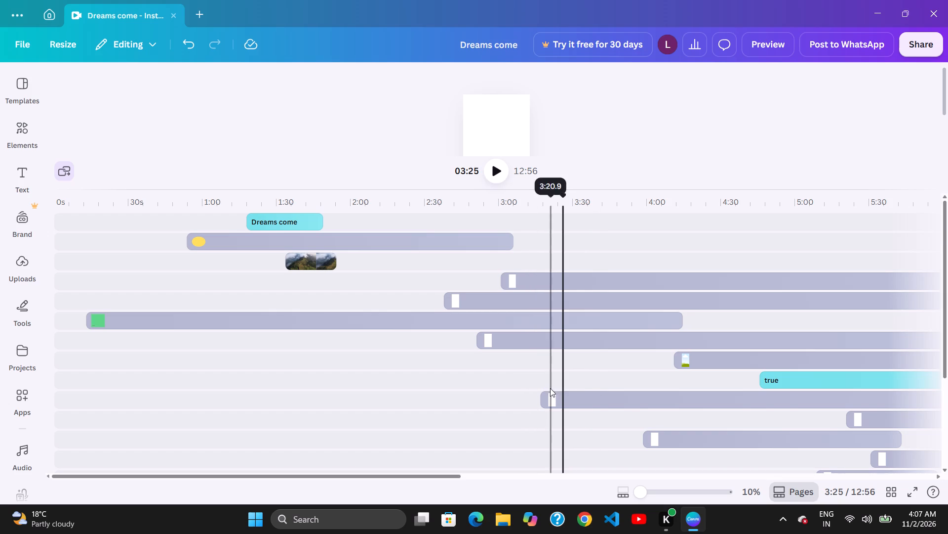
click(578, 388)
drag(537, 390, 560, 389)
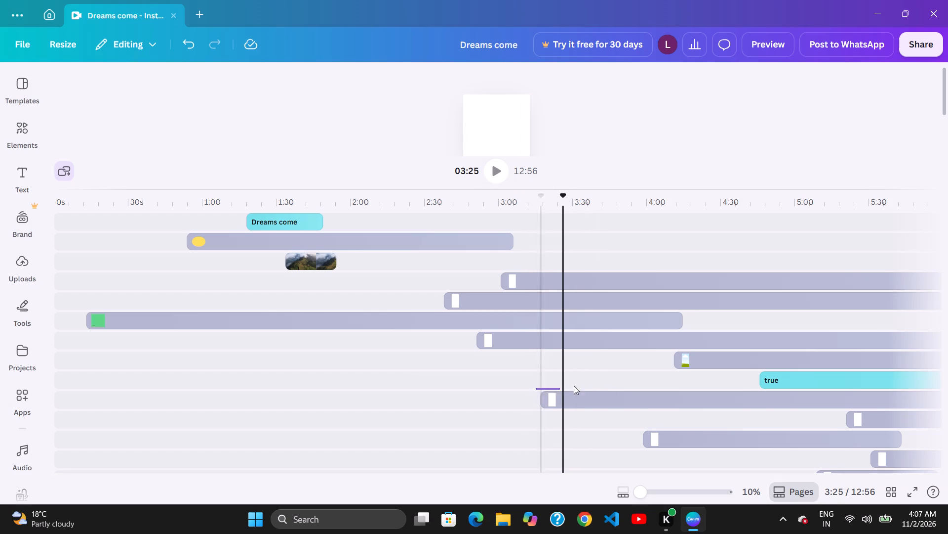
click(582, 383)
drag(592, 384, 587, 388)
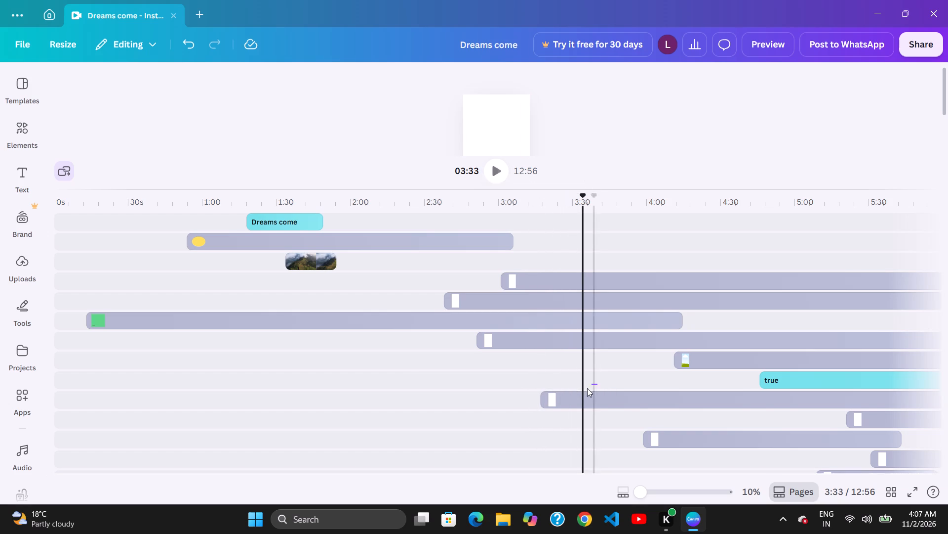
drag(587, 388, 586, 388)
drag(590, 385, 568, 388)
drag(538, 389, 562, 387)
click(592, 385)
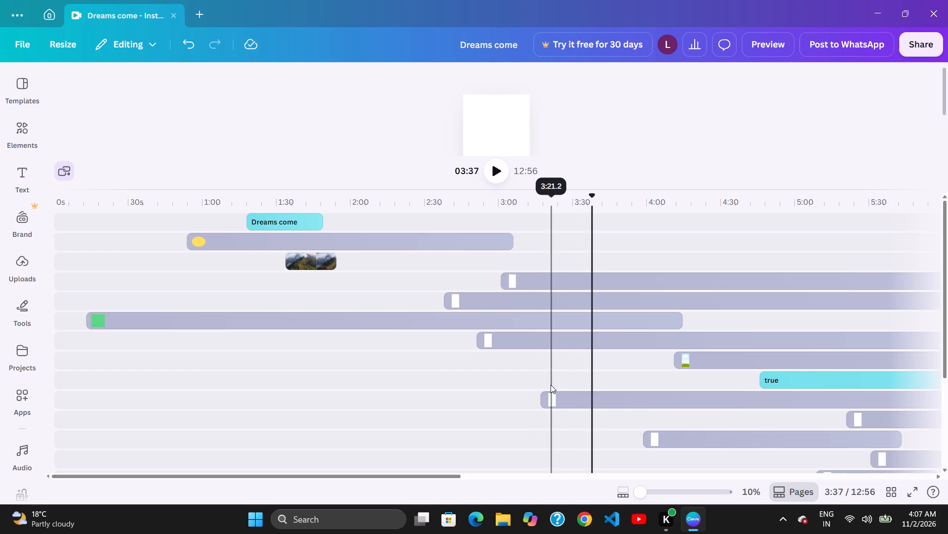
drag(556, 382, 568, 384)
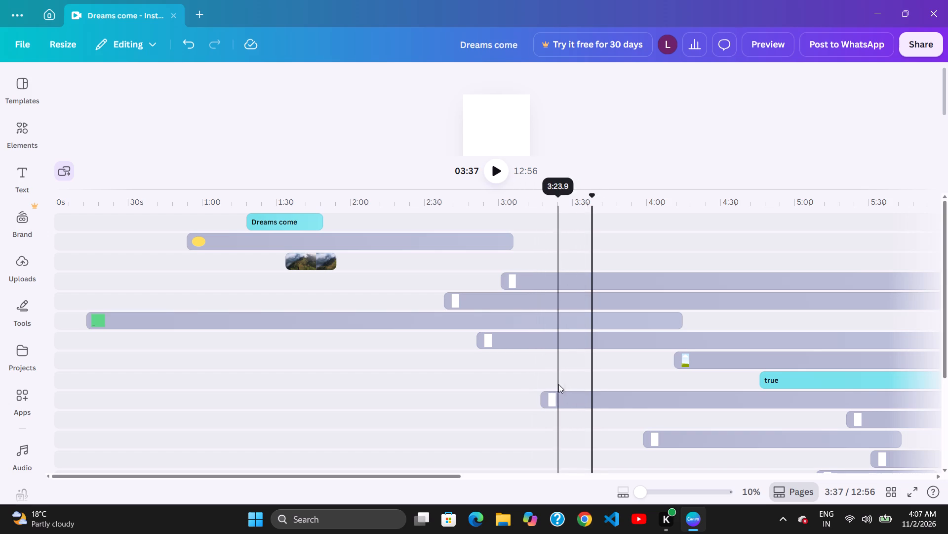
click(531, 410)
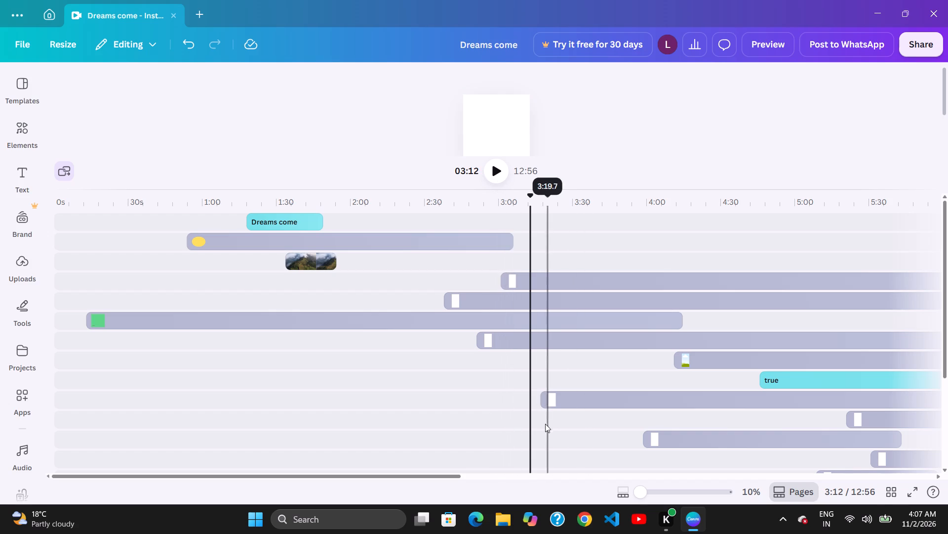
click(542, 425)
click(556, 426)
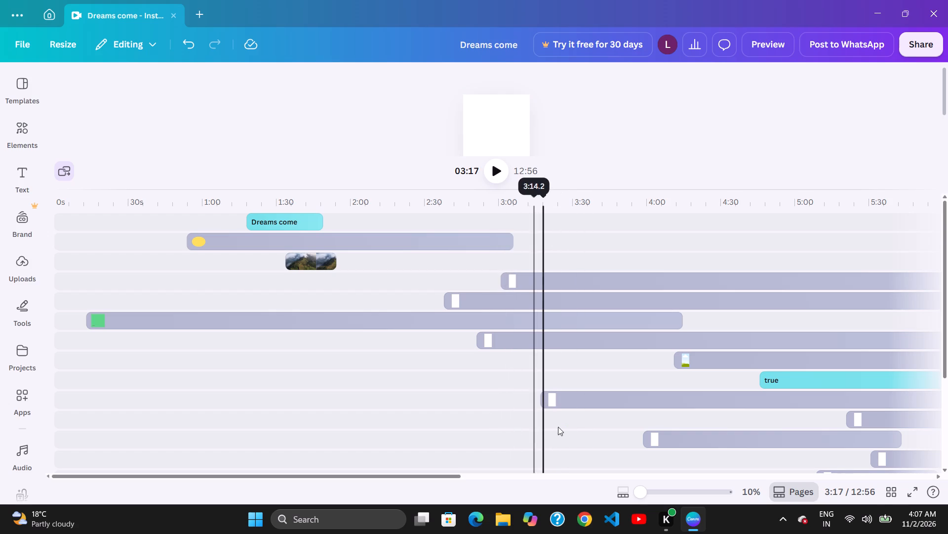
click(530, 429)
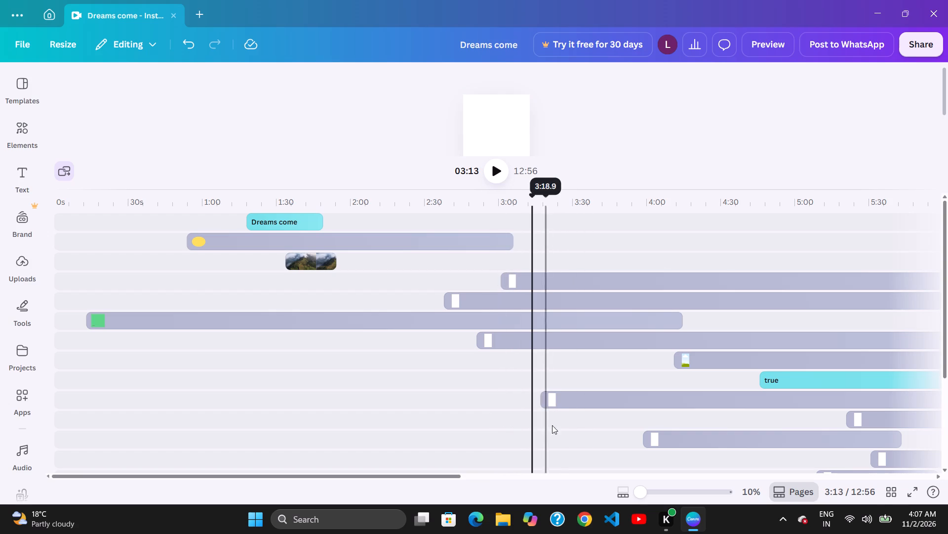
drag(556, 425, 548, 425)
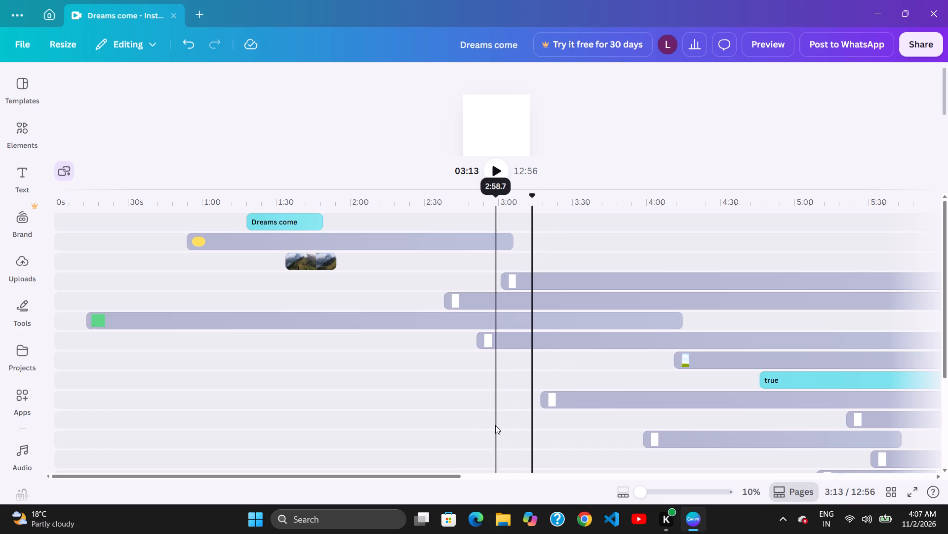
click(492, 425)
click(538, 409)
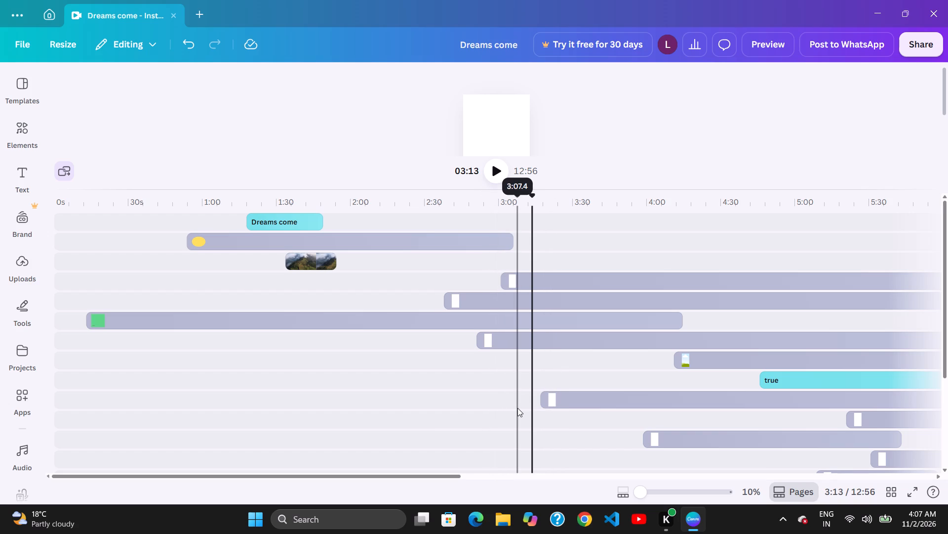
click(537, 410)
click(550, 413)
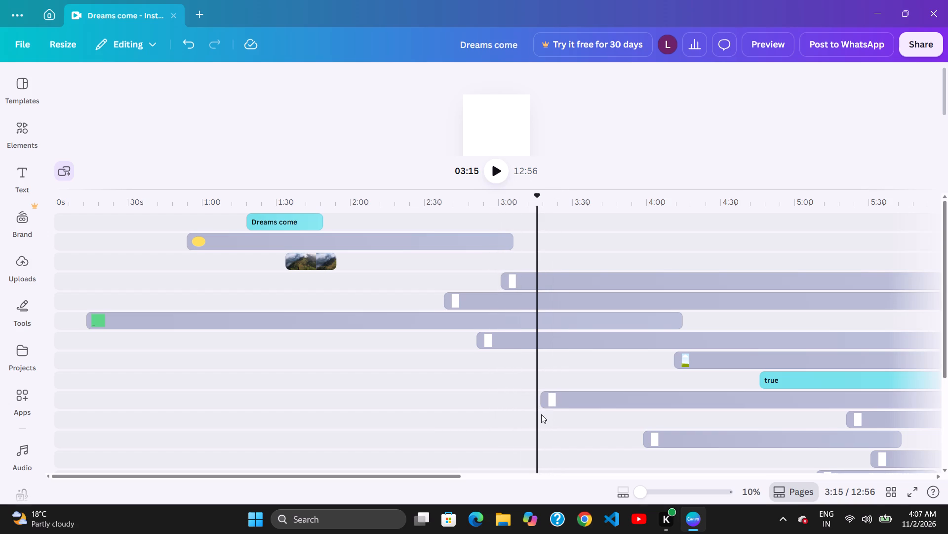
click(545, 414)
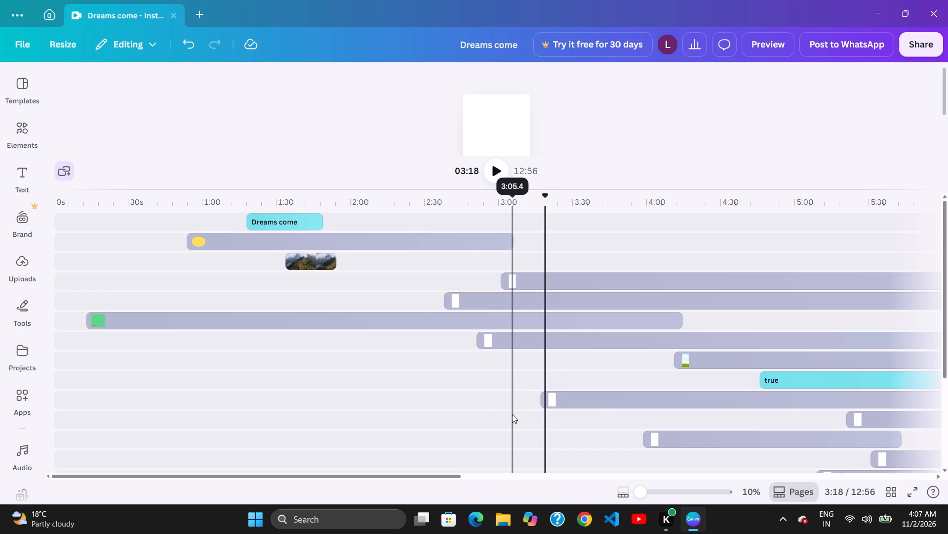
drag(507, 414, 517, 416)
Shift the white shape clip below the "true" text back in time, starting at about 3:01.
drag(570, 404, 536, 406)
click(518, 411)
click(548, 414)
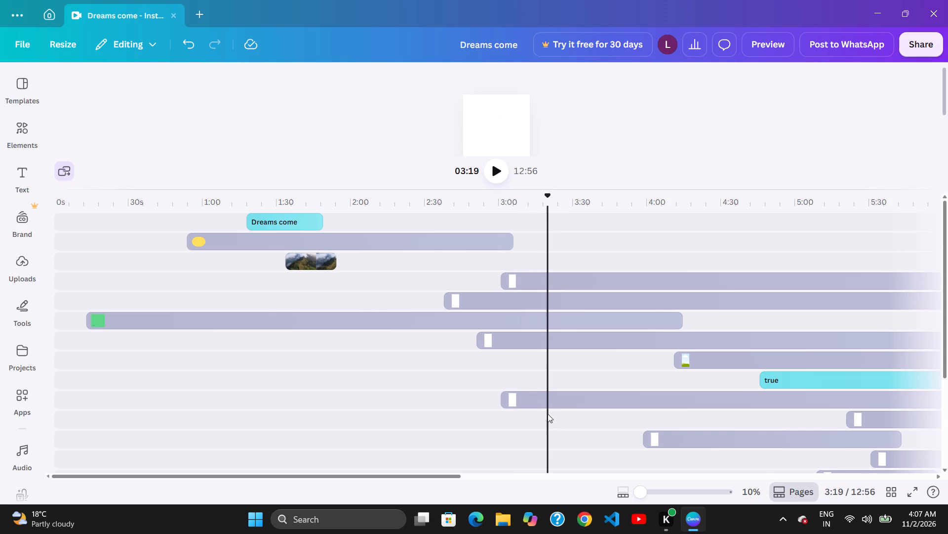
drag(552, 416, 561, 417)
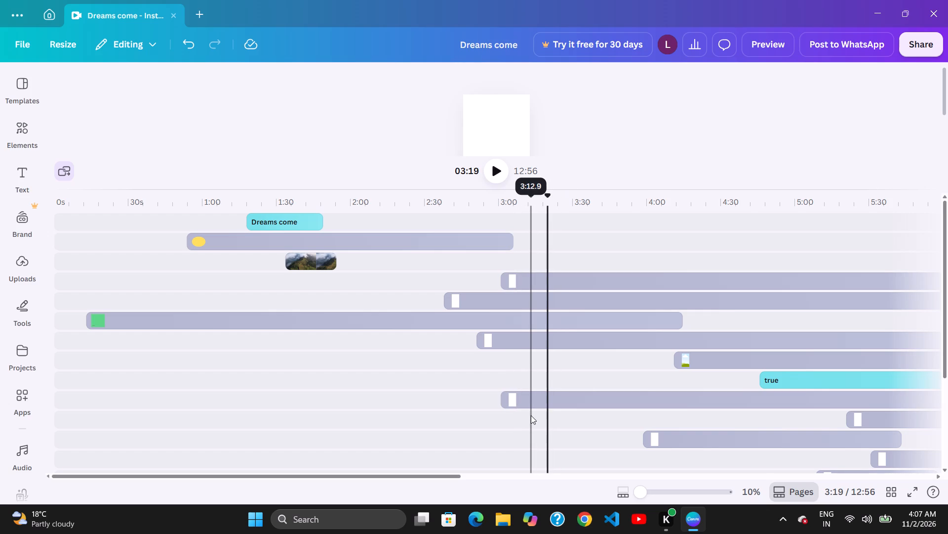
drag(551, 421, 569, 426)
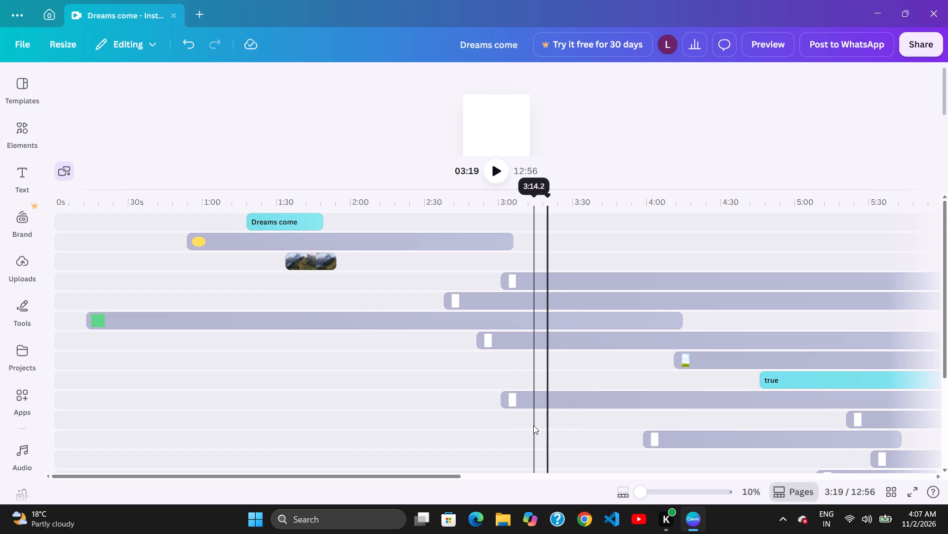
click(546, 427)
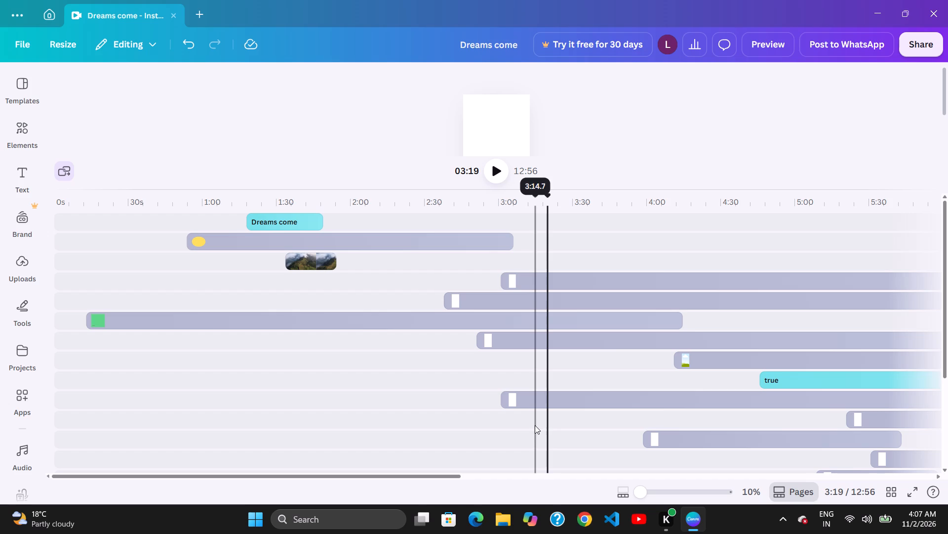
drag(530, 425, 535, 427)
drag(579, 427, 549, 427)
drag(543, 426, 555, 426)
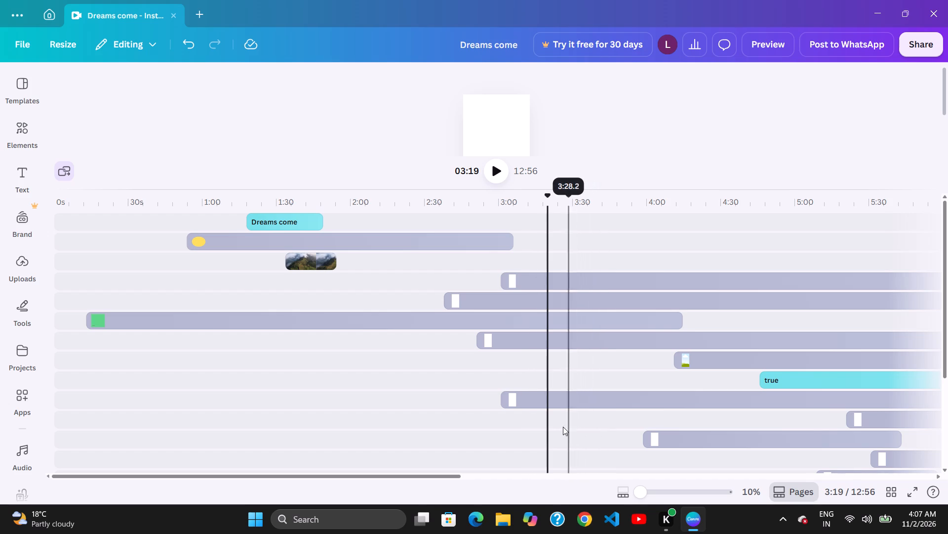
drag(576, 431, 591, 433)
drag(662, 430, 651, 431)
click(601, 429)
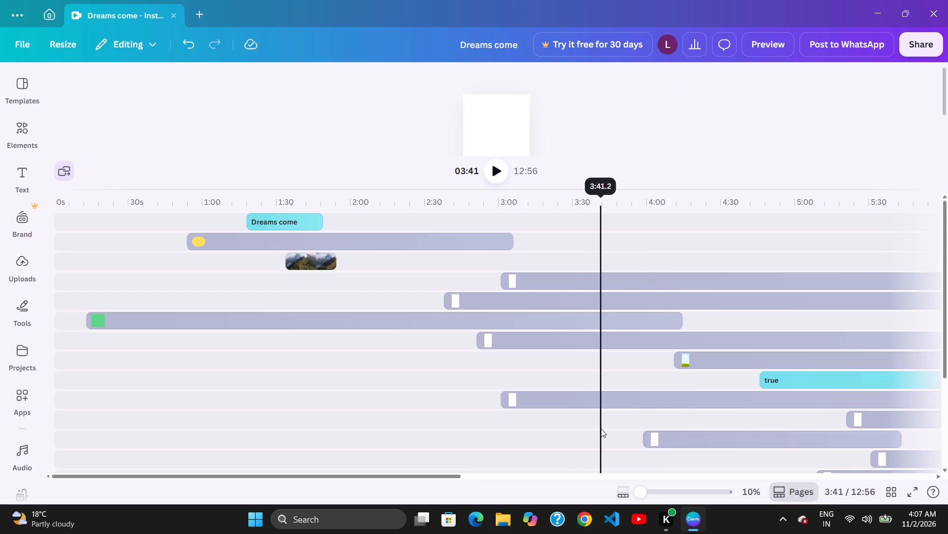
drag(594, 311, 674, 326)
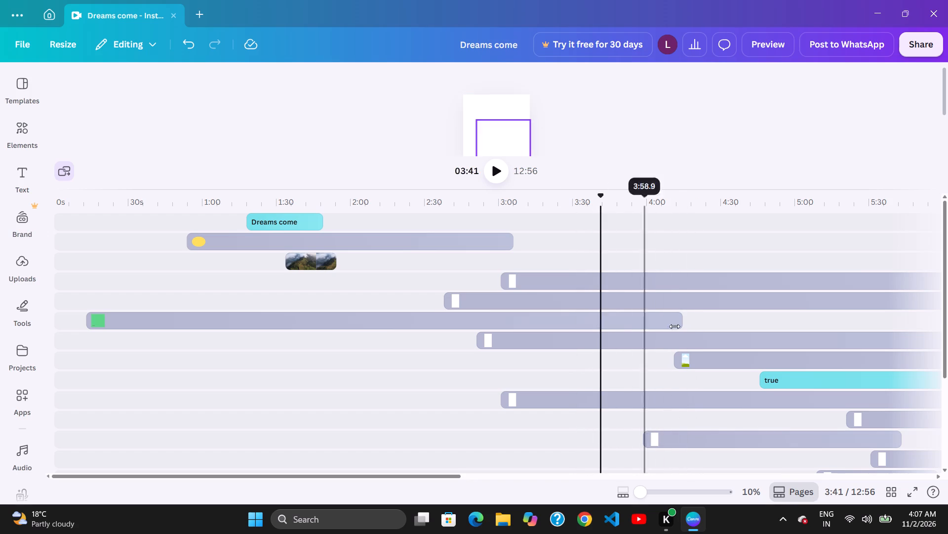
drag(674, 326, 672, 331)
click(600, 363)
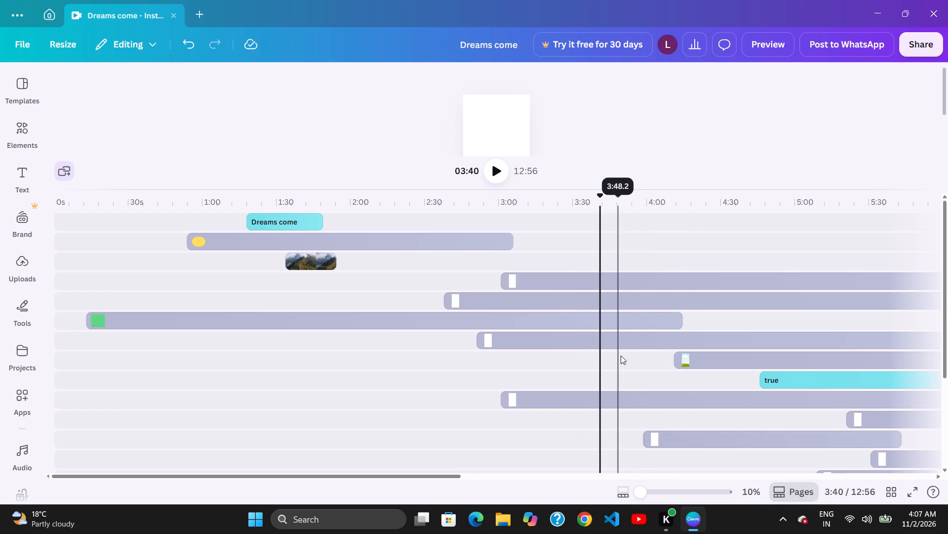
Shift the green shape clip forward in time, starting at about 0:18.
drag(615, 316, 619, 316)
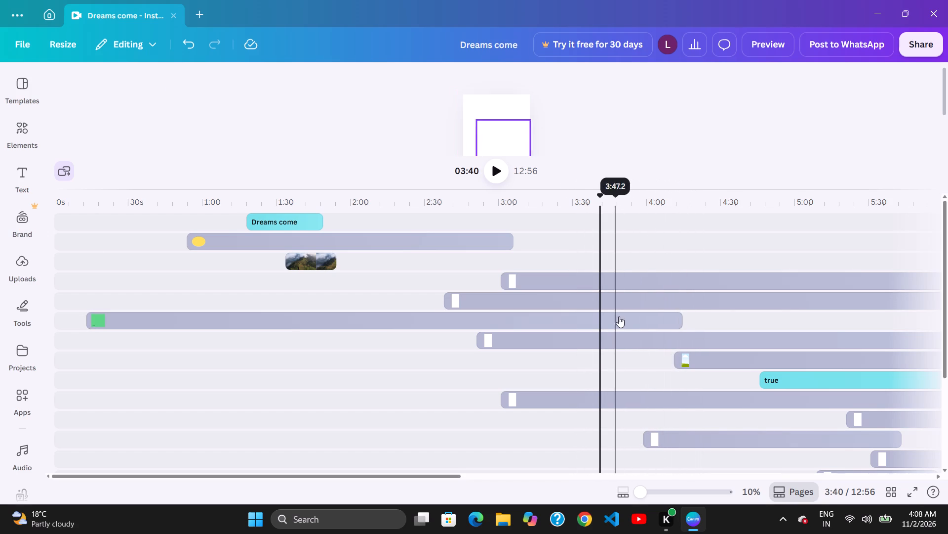
drag(619, 316, 628, 315)
drag(709, 318, 610, 358)
drag(602, 360, 620, 363)
Shift the white shape clip below the green clip back in time, starting at about 2:16.
drag(715, 345, 628, 356)
click(623, 358)
drag(631, 363, 637, 364)
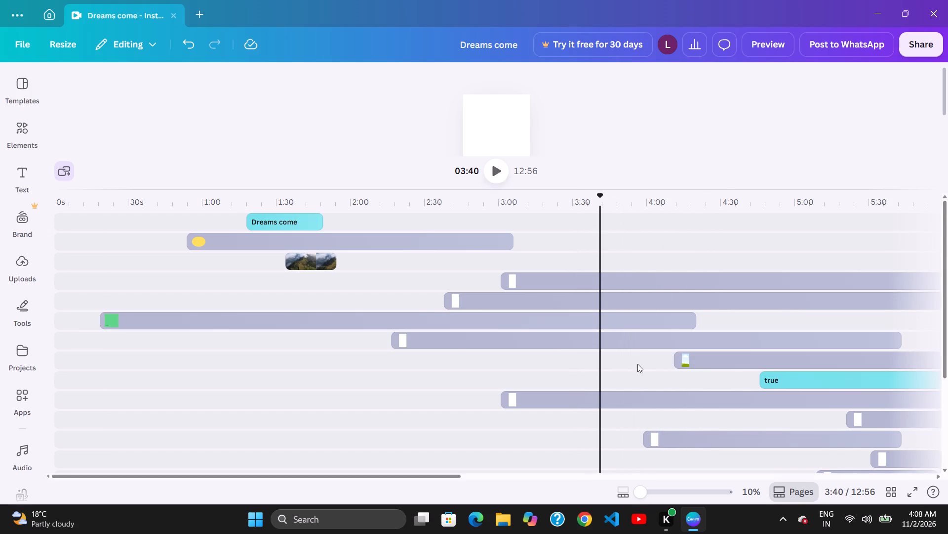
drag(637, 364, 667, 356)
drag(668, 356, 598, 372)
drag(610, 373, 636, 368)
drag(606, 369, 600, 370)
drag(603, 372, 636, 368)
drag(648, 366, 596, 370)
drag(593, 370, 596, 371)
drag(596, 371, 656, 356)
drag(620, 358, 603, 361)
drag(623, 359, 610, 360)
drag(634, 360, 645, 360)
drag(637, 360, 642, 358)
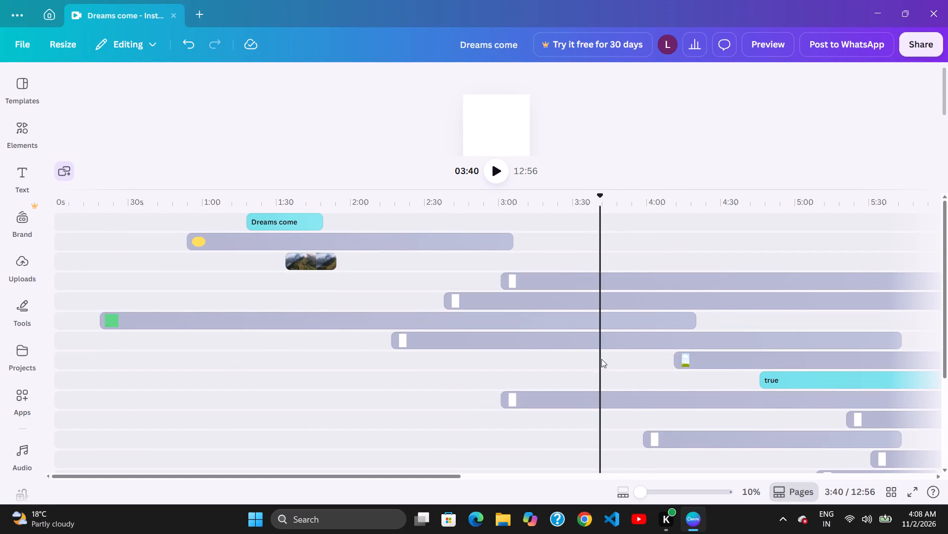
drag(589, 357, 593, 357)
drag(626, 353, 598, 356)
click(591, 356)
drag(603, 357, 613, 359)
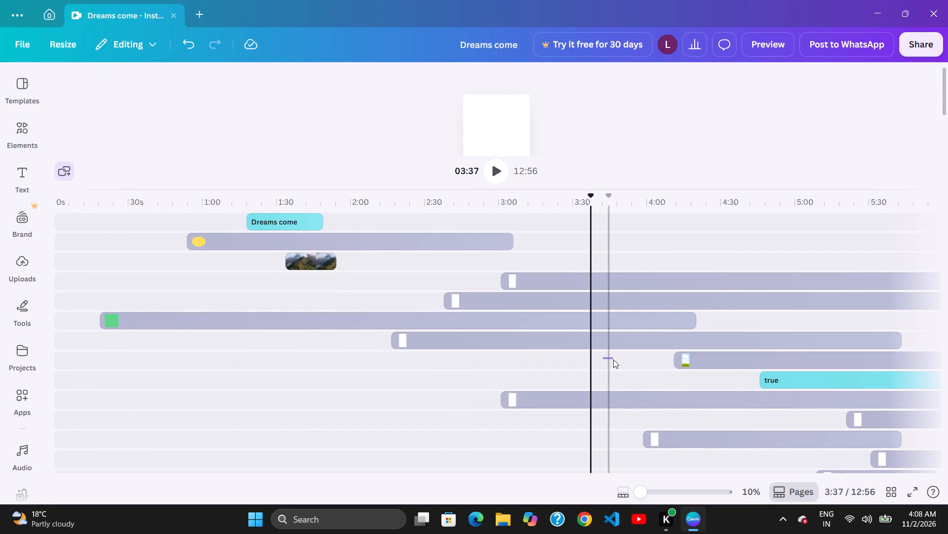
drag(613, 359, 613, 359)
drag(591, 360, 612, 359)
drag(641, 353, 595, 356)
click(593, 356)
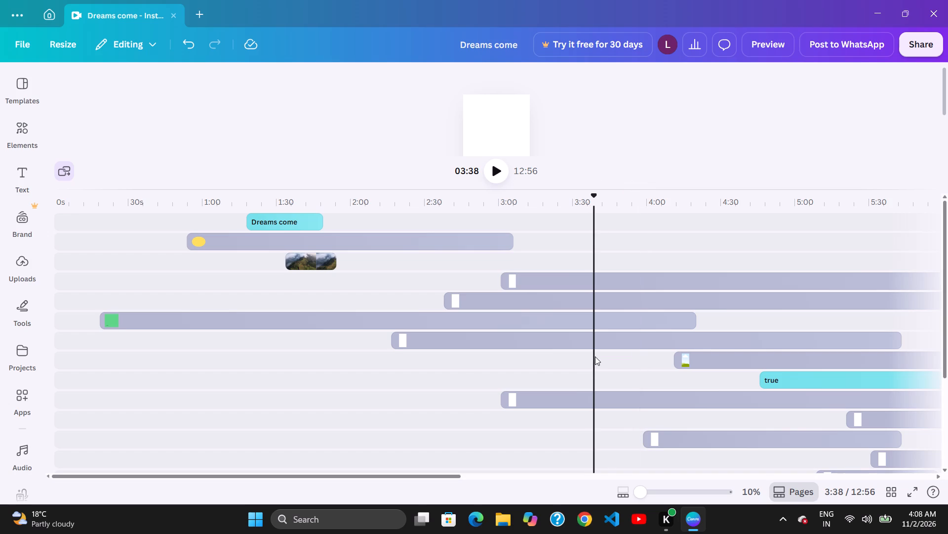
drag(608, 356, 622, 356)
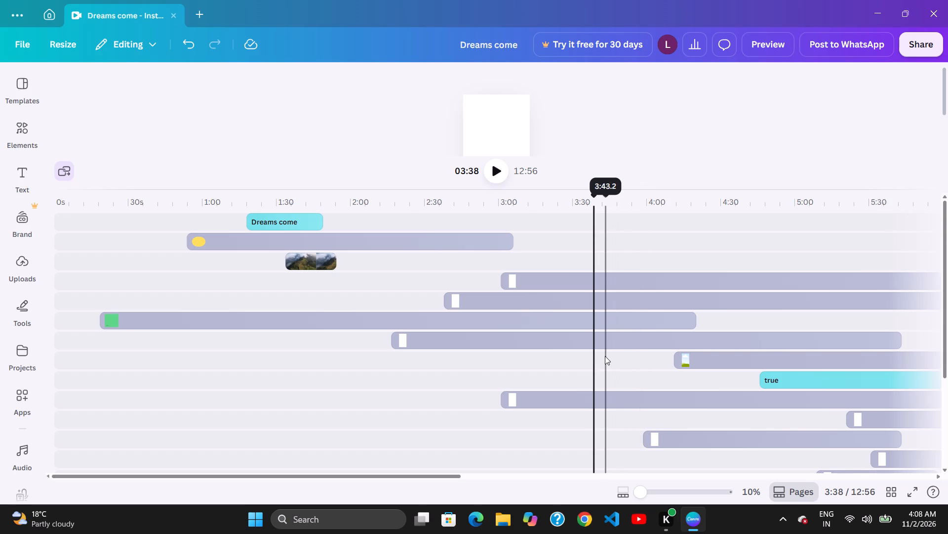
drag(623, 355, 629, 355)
Shift the 3:27 white shape clip below the green clip further back in time, starting at about 2:10.
drag(717, 335, 701, 336)
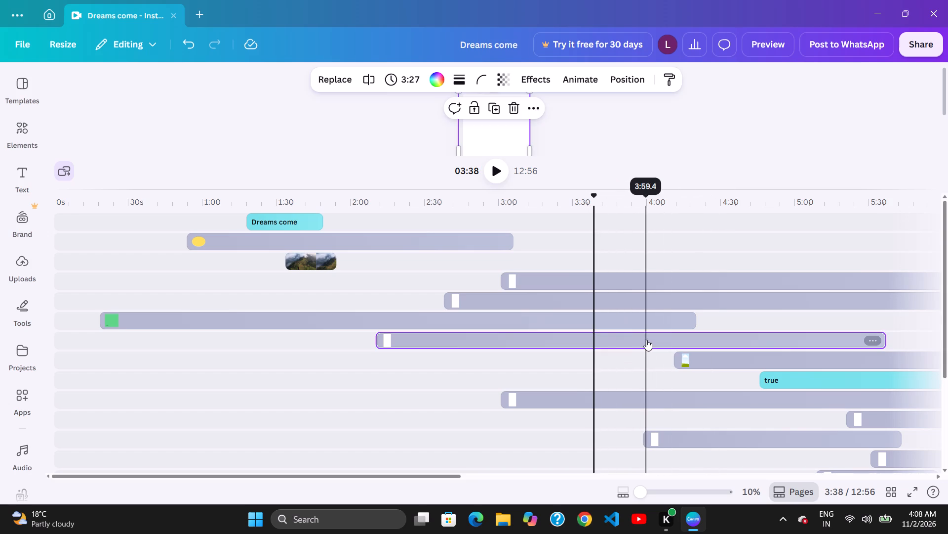
click(661, 338)
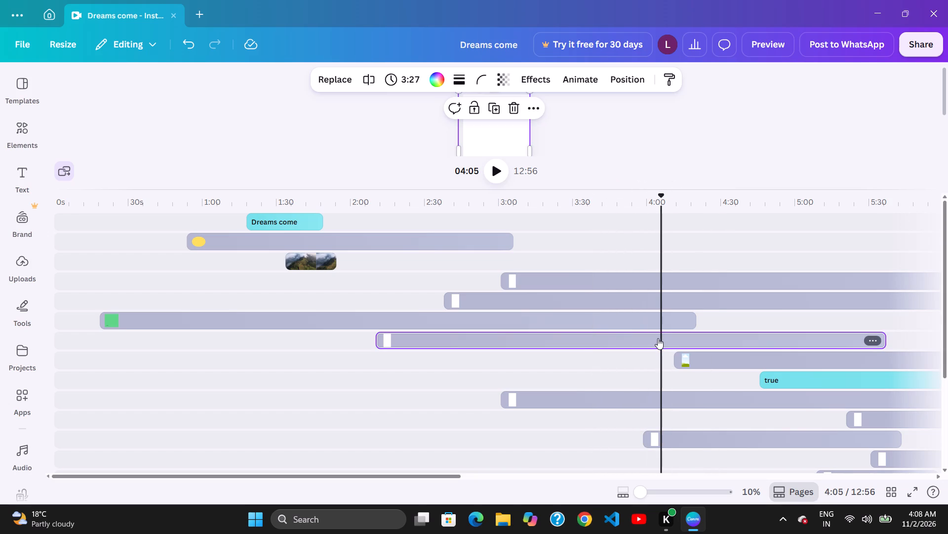
click(658, 338)
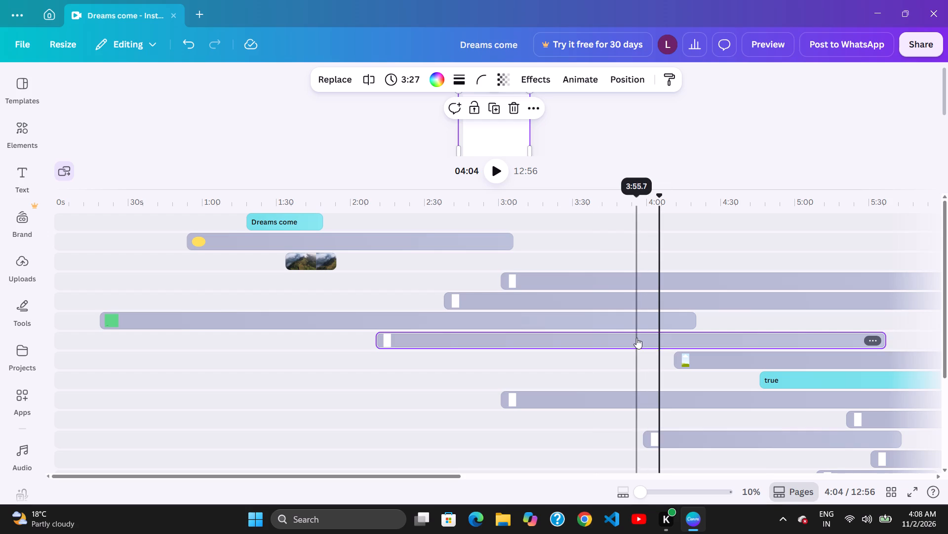
Shift the 3:27 white shape clip below the green clip still further back in time.
drag(638, 338, 667, 336)
drag(677, 333, 630, 342)
click(627, 342)
Shift the green clip and the white shape clip below it forward together, starting at about 0:21 and 2:06.
drag(742, 318, 621, 335)
drag(612, 338, 619, 341)
drag(637, 341, 639, 341)
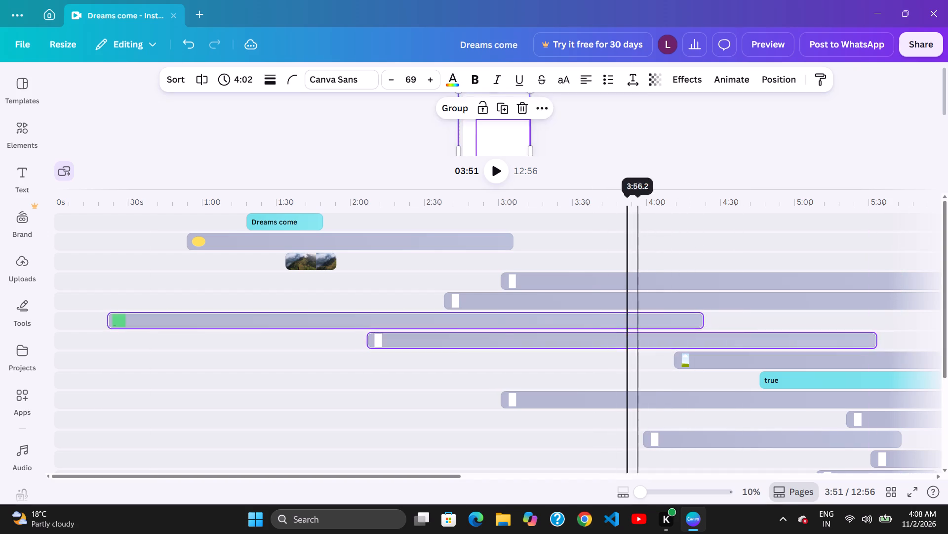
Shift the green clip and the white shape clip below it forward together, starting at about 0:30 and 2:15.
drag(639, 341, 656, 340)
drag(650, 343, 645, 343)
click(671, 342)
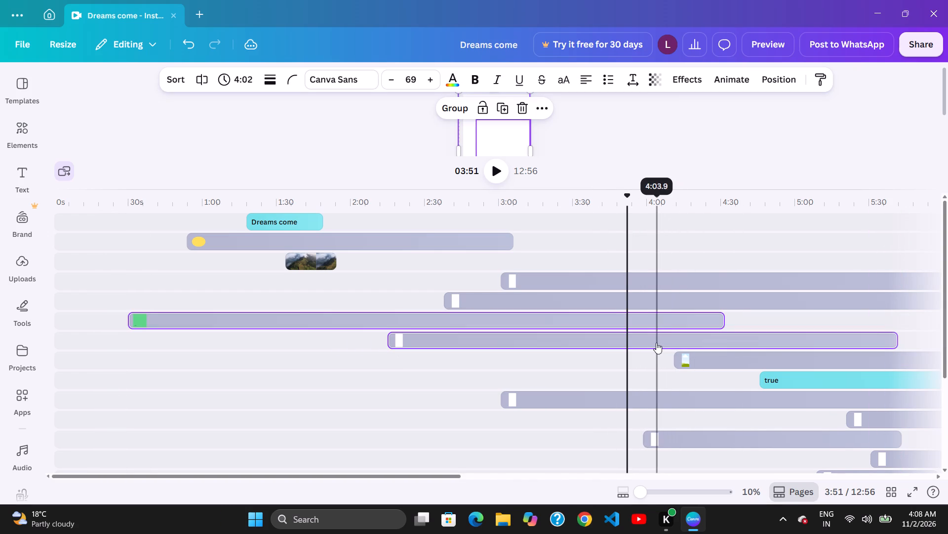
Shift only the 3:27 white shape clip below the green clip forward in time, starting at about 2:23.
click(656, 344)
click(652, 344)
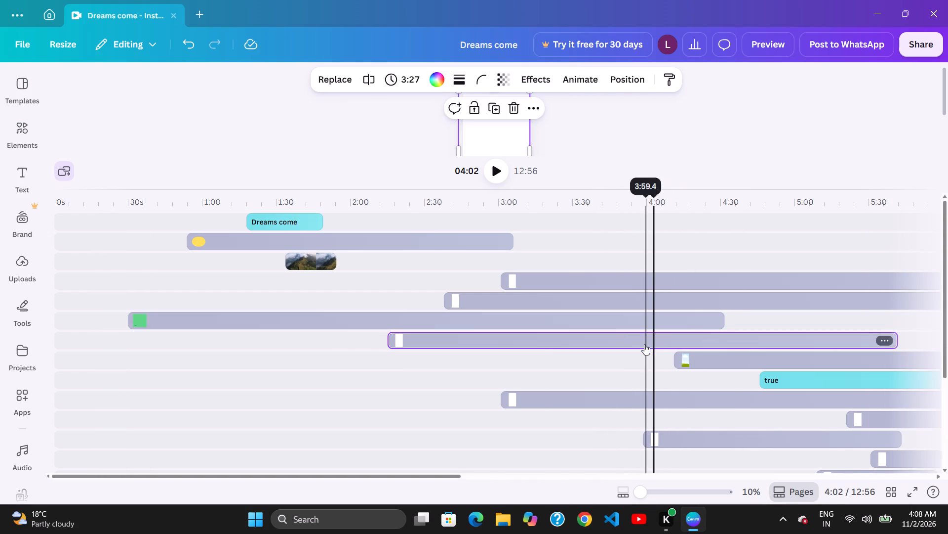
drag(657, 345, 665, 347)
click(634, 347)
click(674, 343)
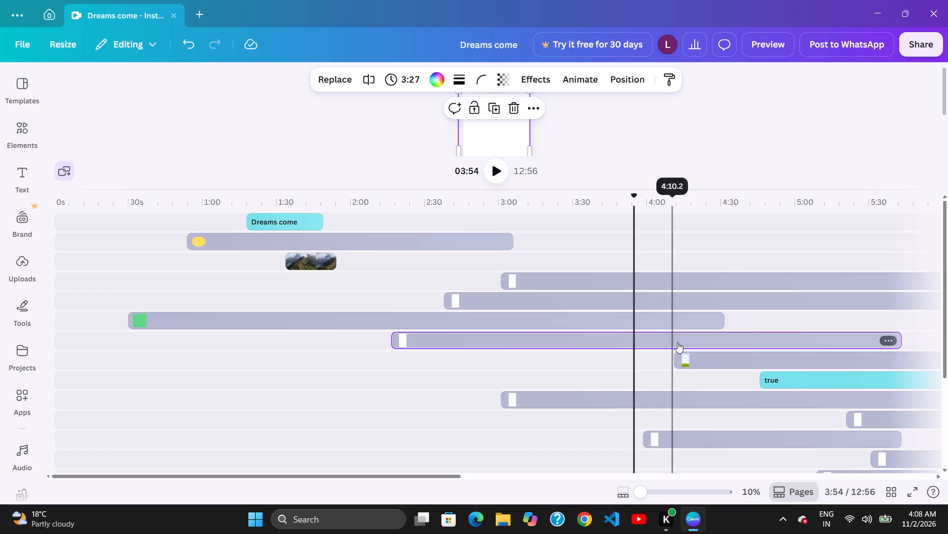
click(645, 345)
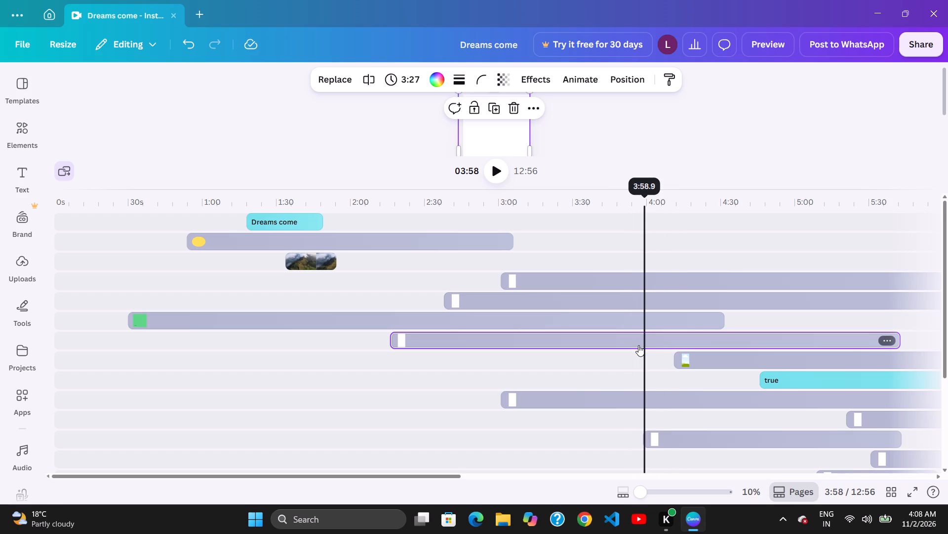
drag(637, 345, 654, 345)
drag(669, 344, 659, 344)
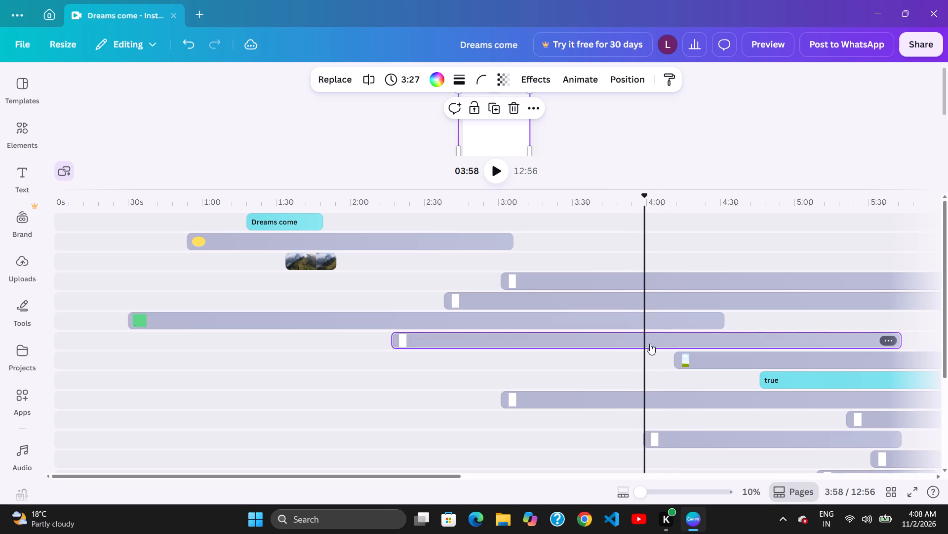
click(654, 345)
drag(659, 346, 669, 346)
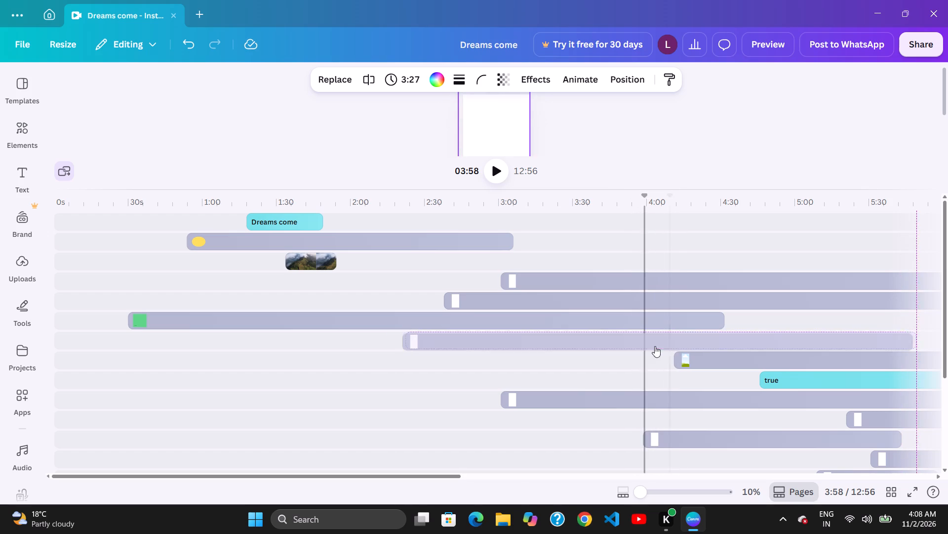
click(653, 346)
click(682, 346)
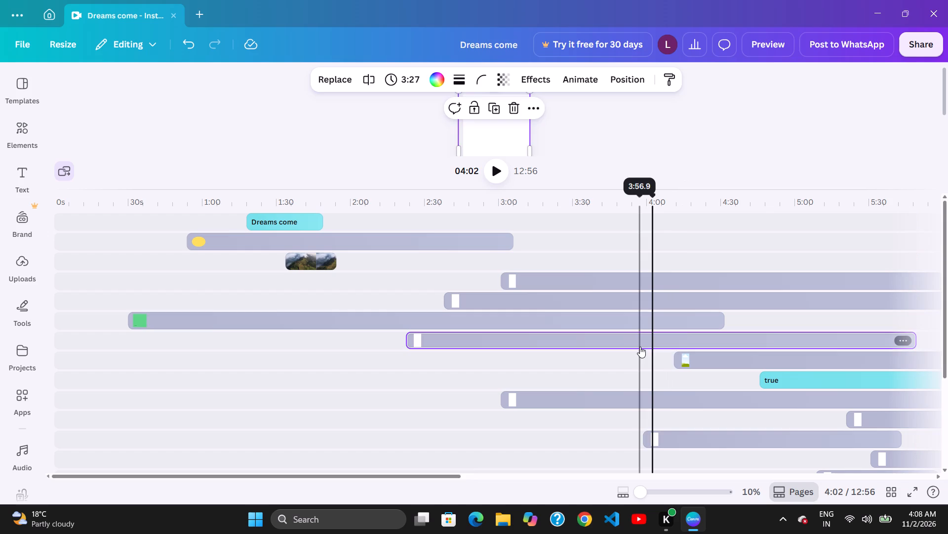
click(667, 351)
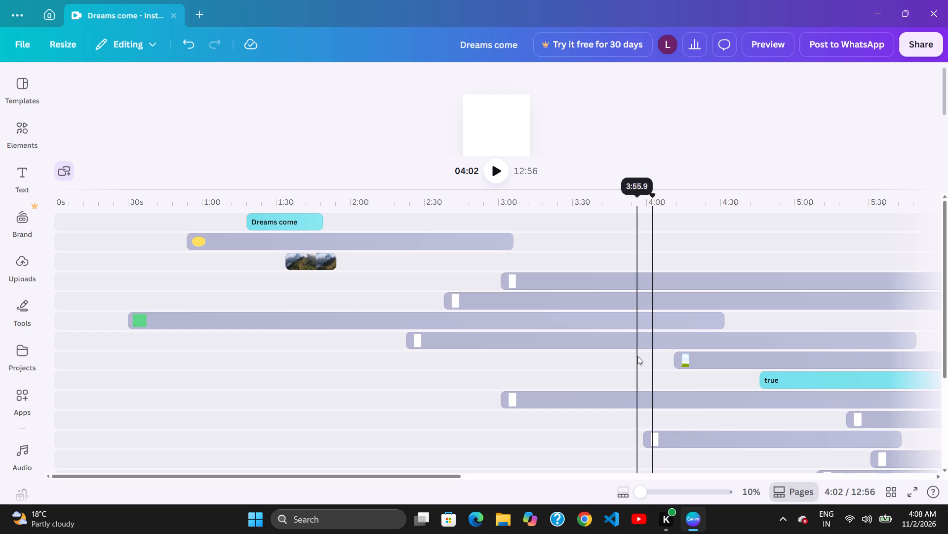
Shift the green clip back to start at about 0:13 and nudge the 3:27 white shape clip forward to about 2:26.
drag(611, 361, 617, 359)
drag(658, 315, 616, 319)
drag(589, 337, 598, 337)
Move the 5:29 white shape clip from above the green clip to below the 3:27 white shape clip, starting at about 1:58.
drag(697, 302, 544, 362)
drag(539, 366, 546, 366)
drag(625, 334, 580, 332)
drag(579, 332, 599, 329)
drag(590, 352, 650, 328)
drag(589, 348, 583, 352)
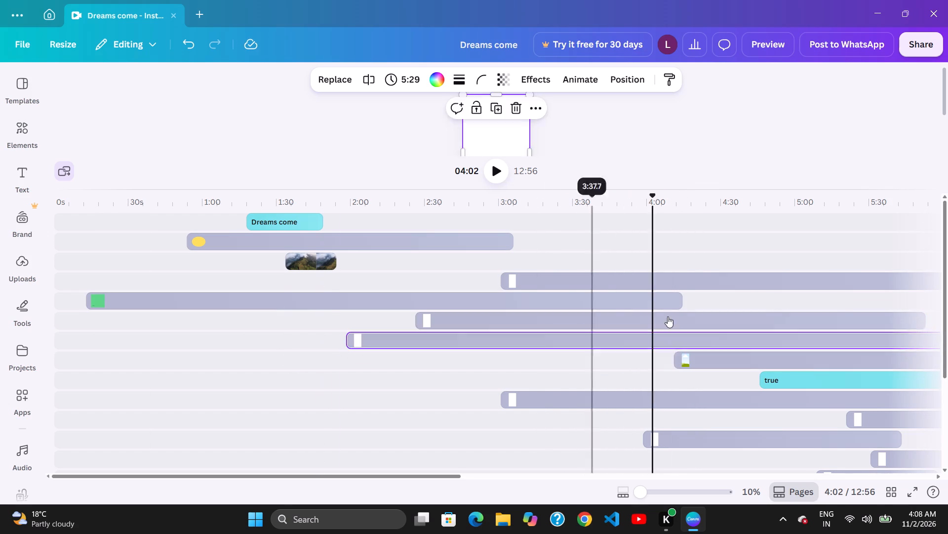
Shift the 3:27 white shape clip below the green clip back in time, starting at about 2:13.
drag(676, 315, 644, 321)
drag(711, 304, 688, 310)
Shift the 5:29 white shape clip below the 3:27 clip back in time, starting at about 1:36.
drag(611, 329, 598, 348)
drag(641, 345, 635, 346)
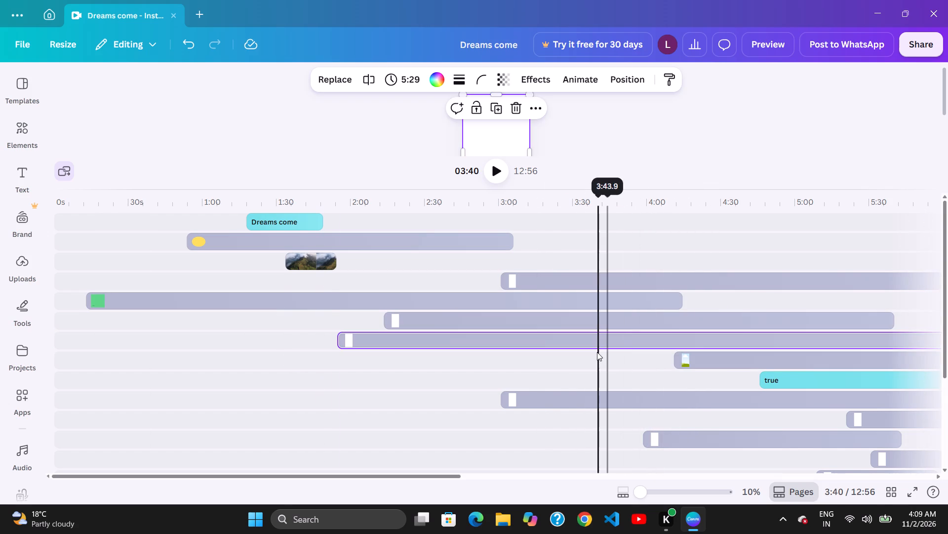
drag(645, 343, 601, 353)
click(616, 353)
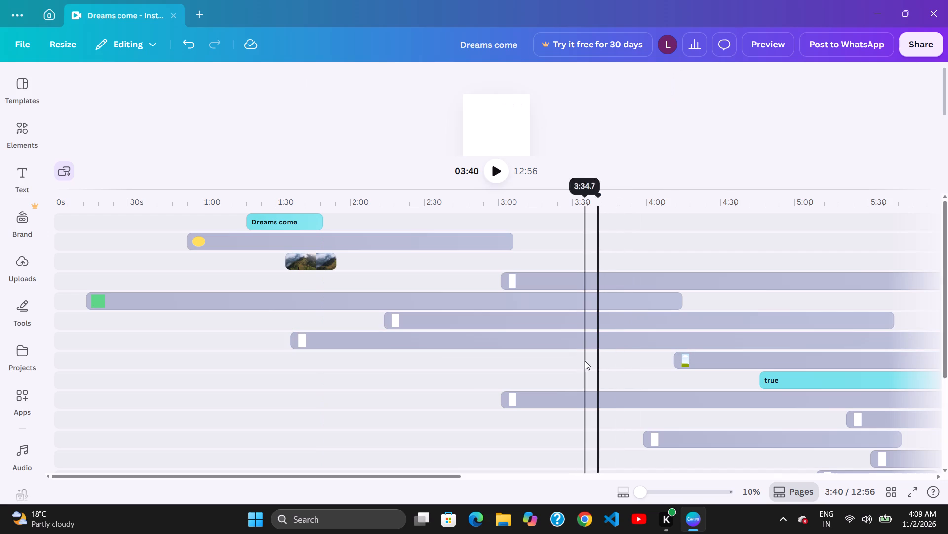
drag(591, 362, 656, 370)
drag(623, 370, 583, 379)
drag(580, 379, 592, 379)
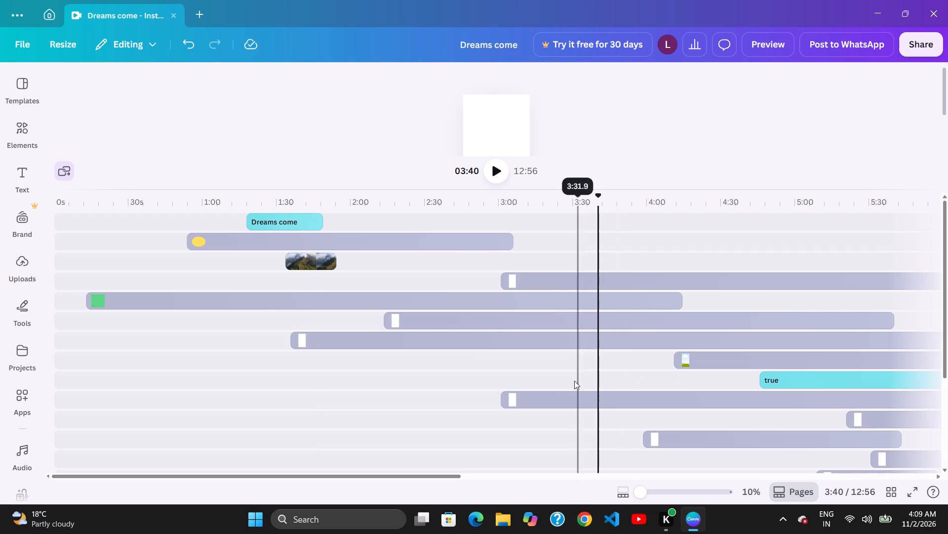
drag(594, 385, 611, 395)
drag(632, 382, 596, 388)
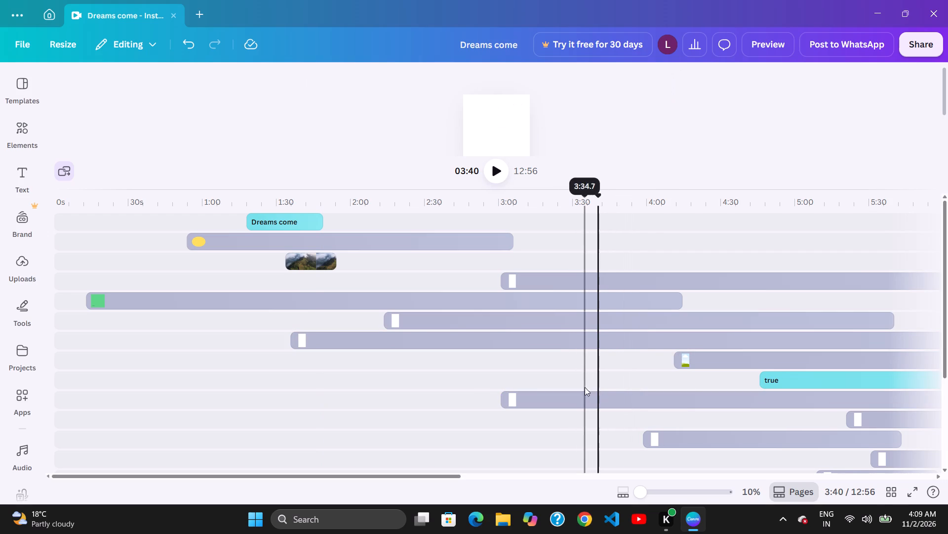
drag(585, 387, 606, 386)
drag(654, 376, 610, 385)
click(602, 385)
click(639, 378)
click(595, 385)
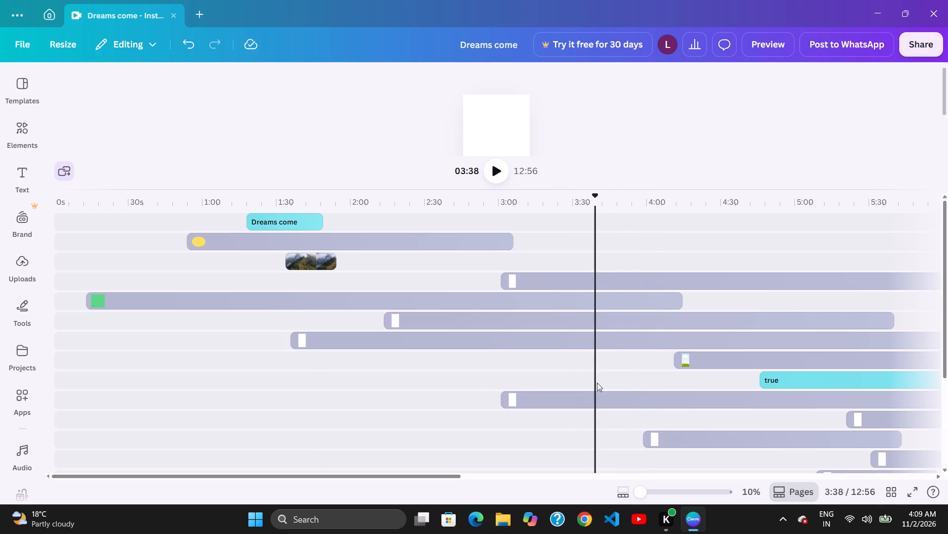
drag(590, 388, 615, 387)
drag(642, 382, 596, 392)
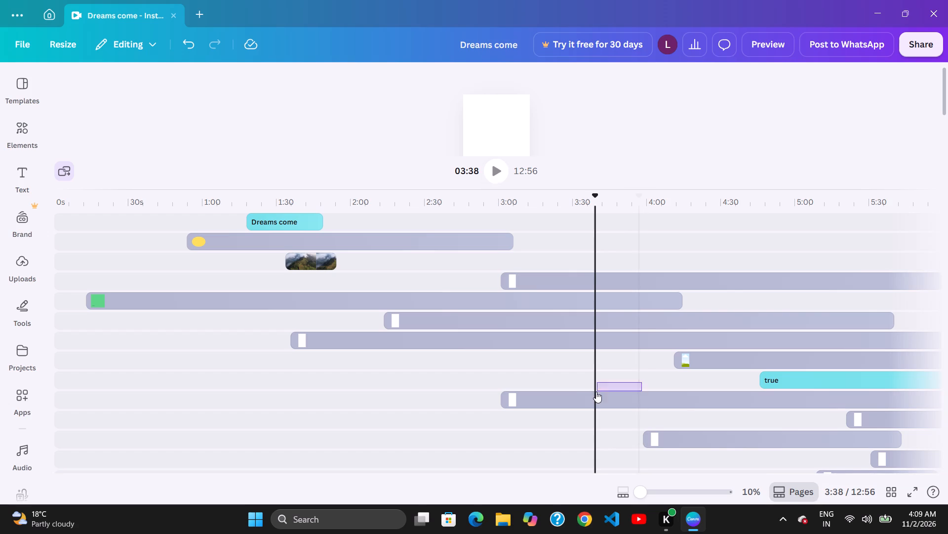
Shift the 3:47 white shape clip below the "true" text clip back in time, starting at about 2:51.
click(596, 392)
drag(610, 387, 641, 404)
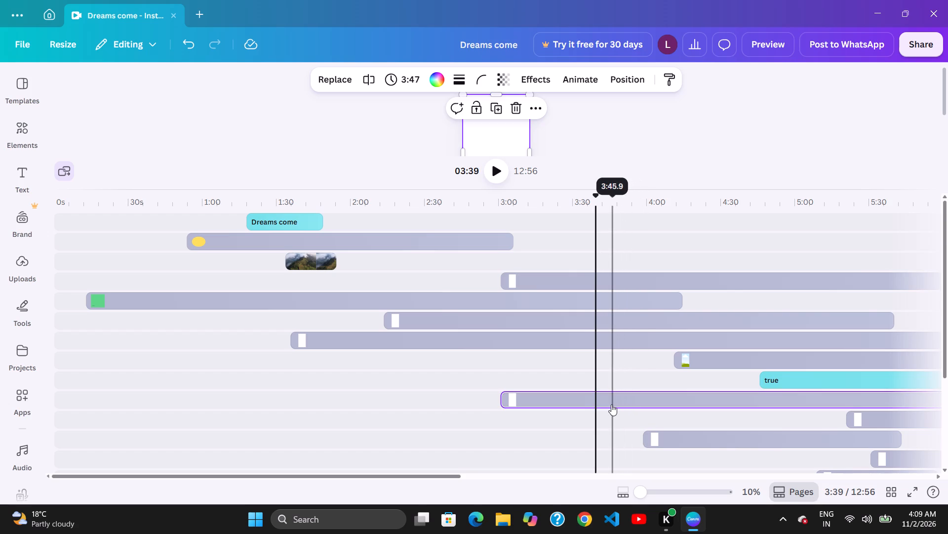
drag(618, 407, 608, 408)
click(607, 408)
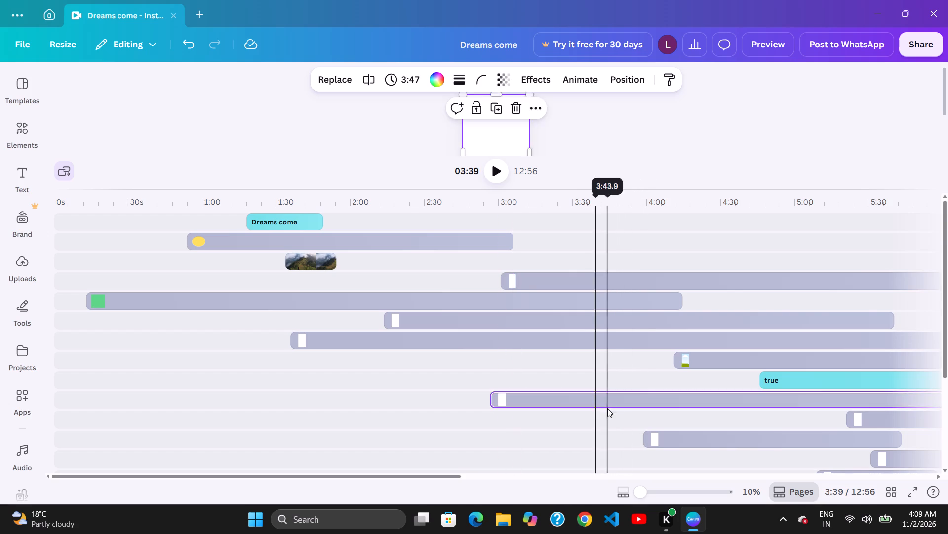
drag(636, 388, 627, 388)
click(620, 390)
click(618, 390)
click(621, 390)
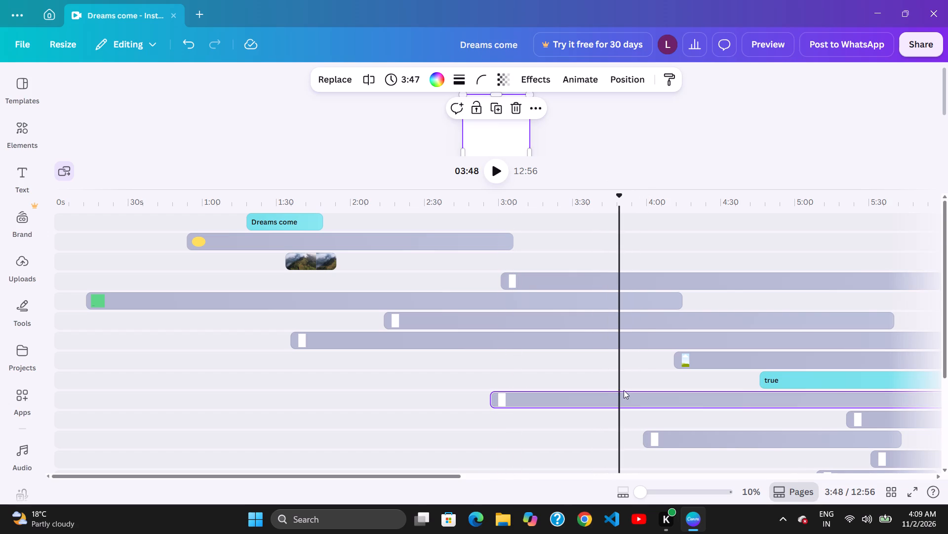
drag(625, 407, 615, 418)
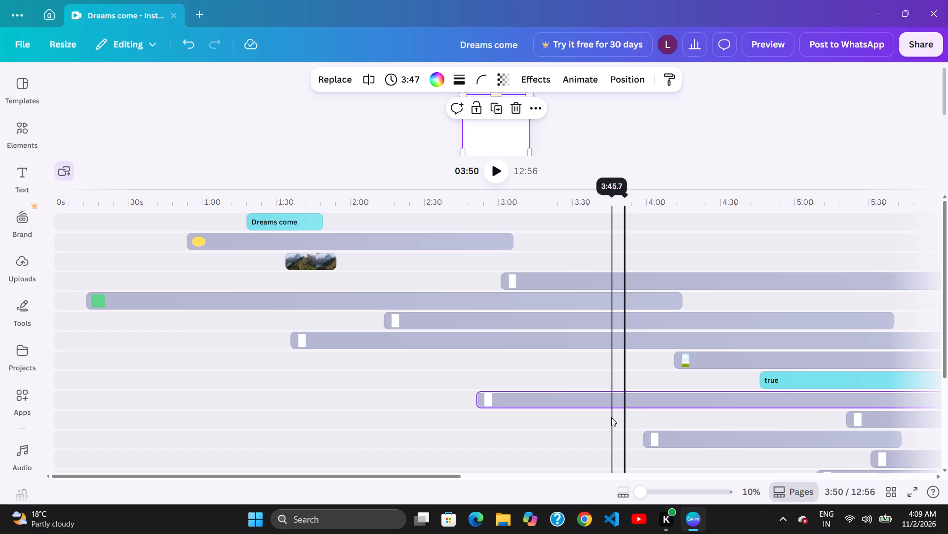
click(622, 416)
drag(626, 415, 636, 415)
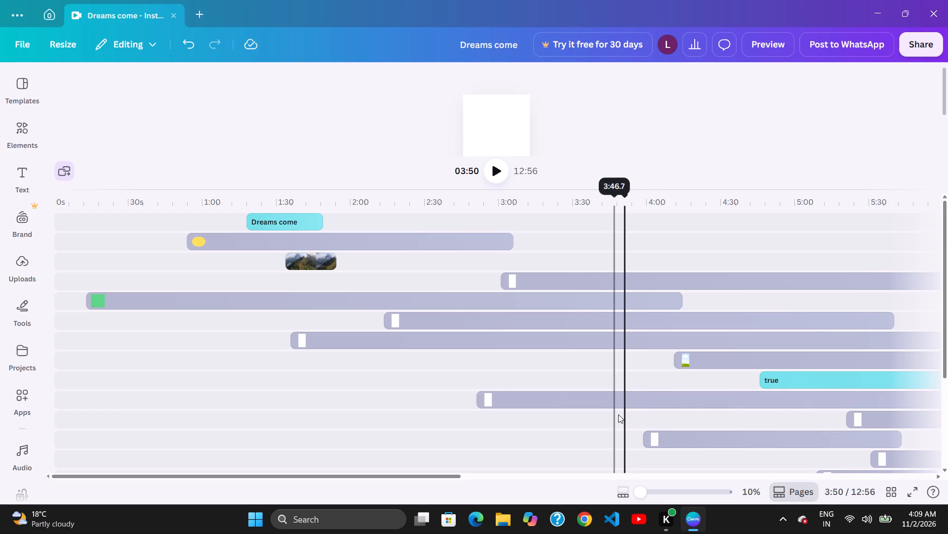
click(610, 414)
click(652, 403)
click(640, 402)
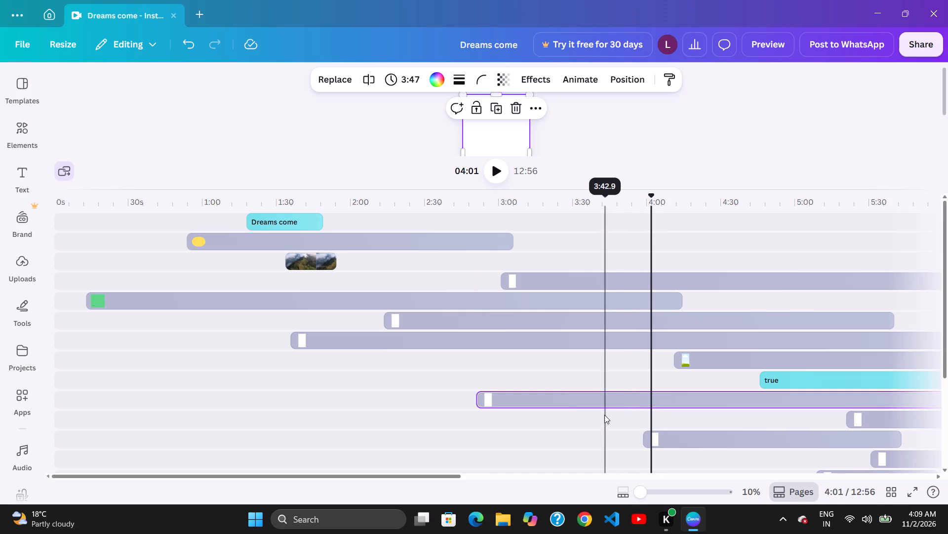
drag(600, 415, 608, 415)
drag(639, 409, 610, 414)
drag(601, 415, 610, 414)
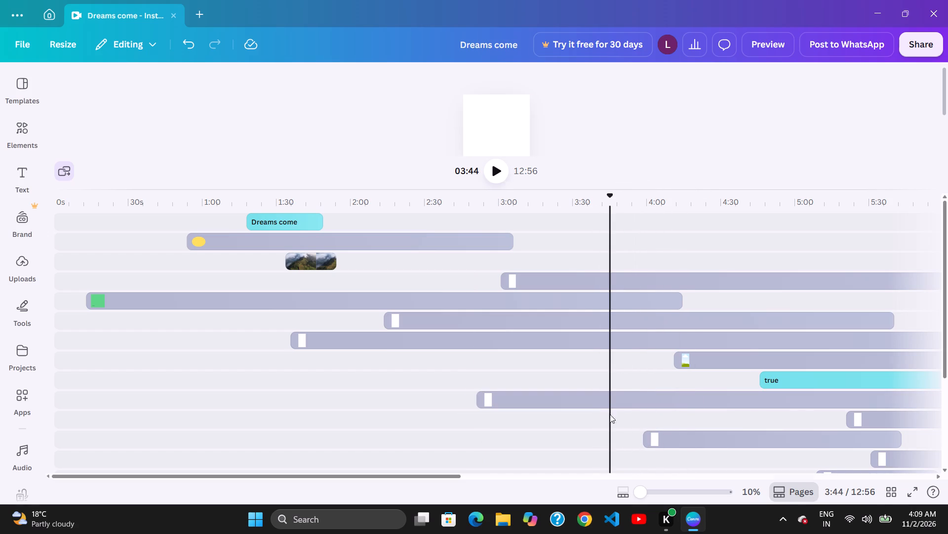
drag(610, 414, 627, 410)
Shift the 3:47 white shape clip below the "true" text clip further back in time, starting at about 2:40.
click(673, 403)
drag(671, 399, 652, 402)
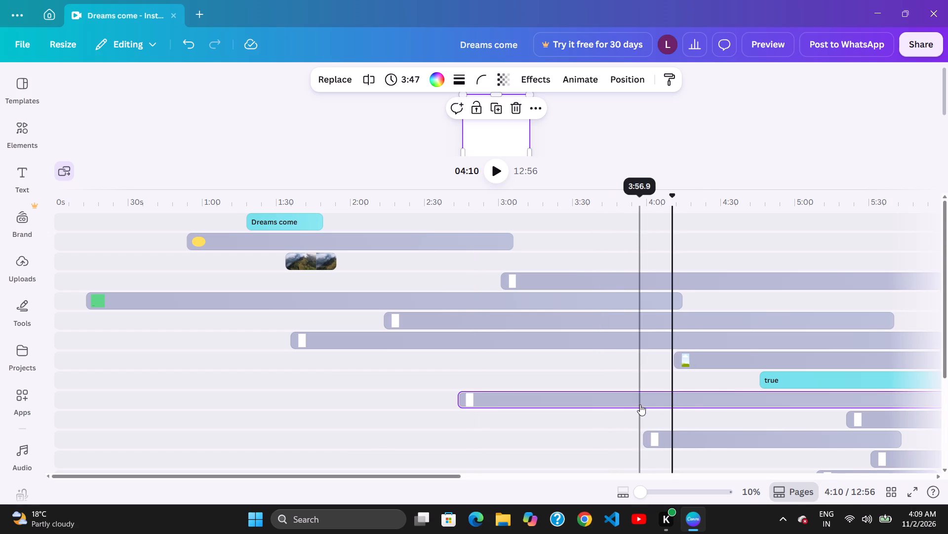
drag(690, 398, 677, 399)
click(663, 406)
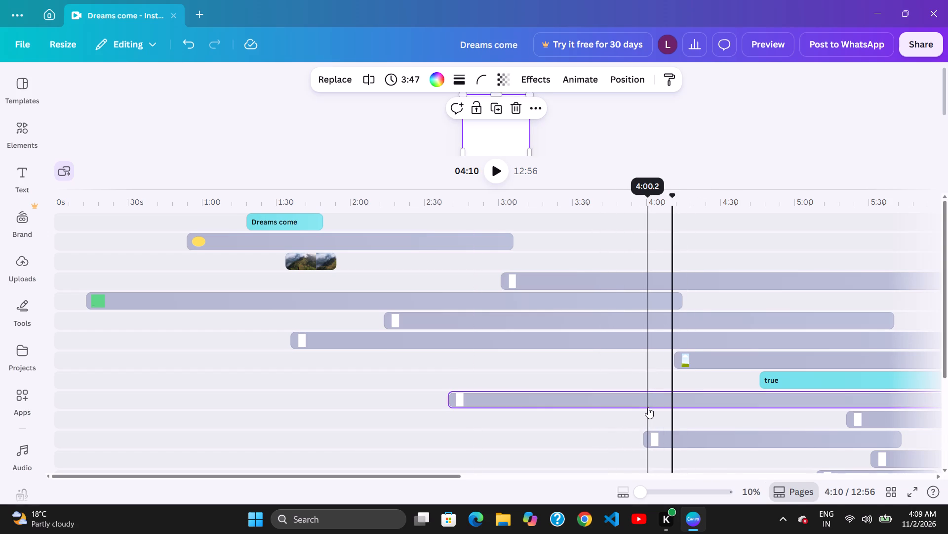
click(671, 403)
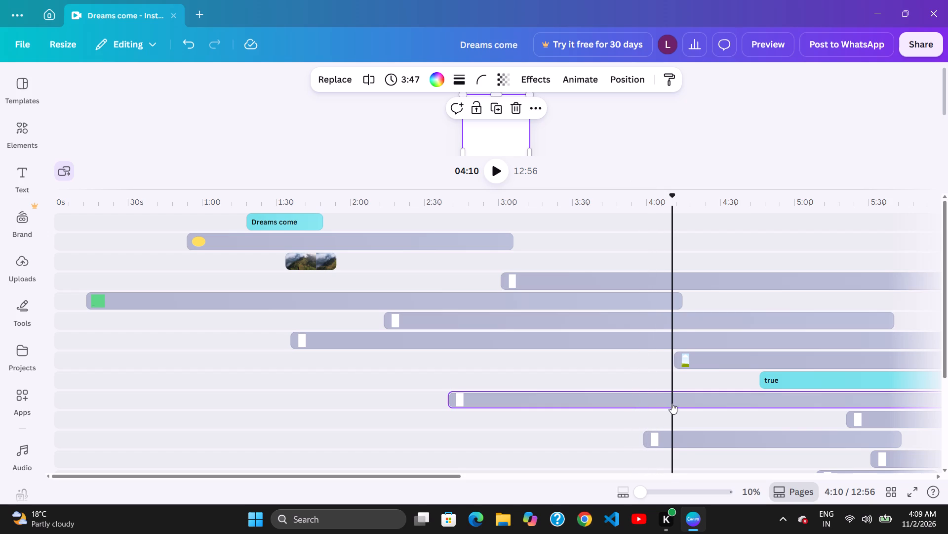
Shift the 3:47 white shape clip below the "true" text clip forward in time, starting at about 2:50.
drag(678, 403, 687, 402)
drag(665, 406, 676, 407)
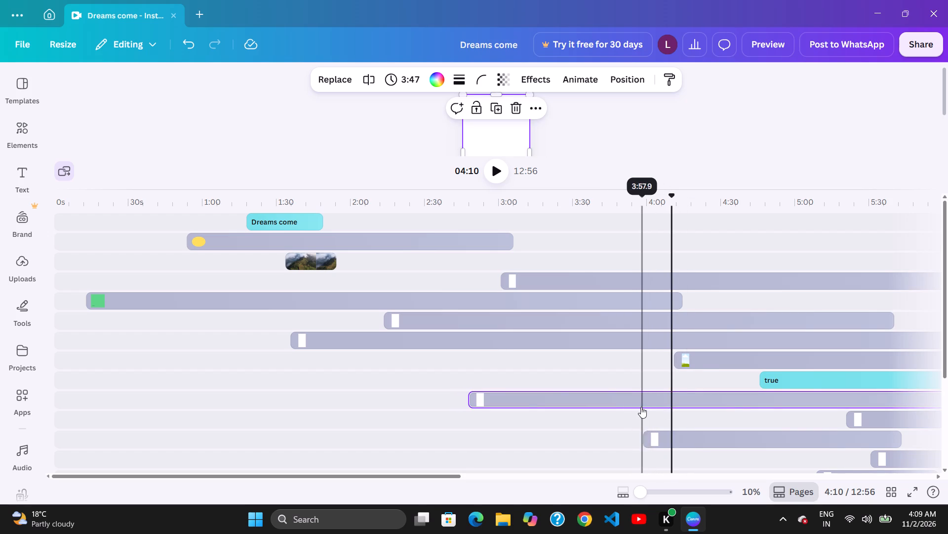
click(637, 407)
drag(688, 400, 678, 401)
click(647, 405)
drag(673, 403, 689, 399)
click(637, 403)
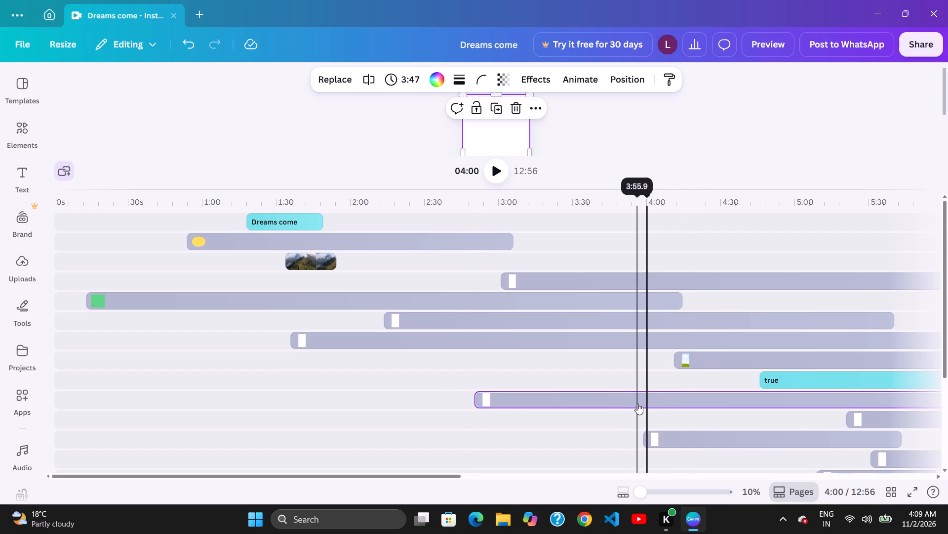
click(713, 386)
click(638, 396)
click(622, 397)
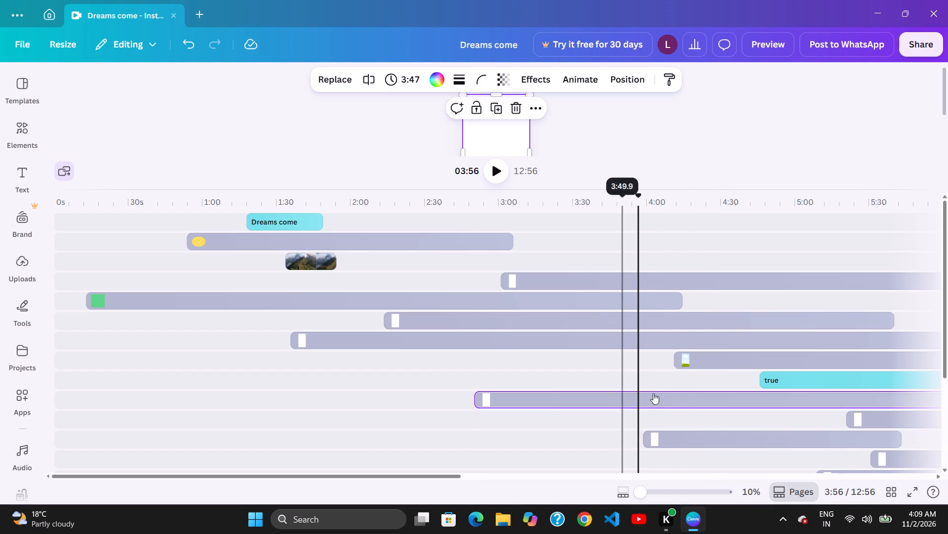
Shift the 3:27 white shape clip below the green clip back in time, starting level with the "Dreams come" clip at about 1:18.
click(550, 343)
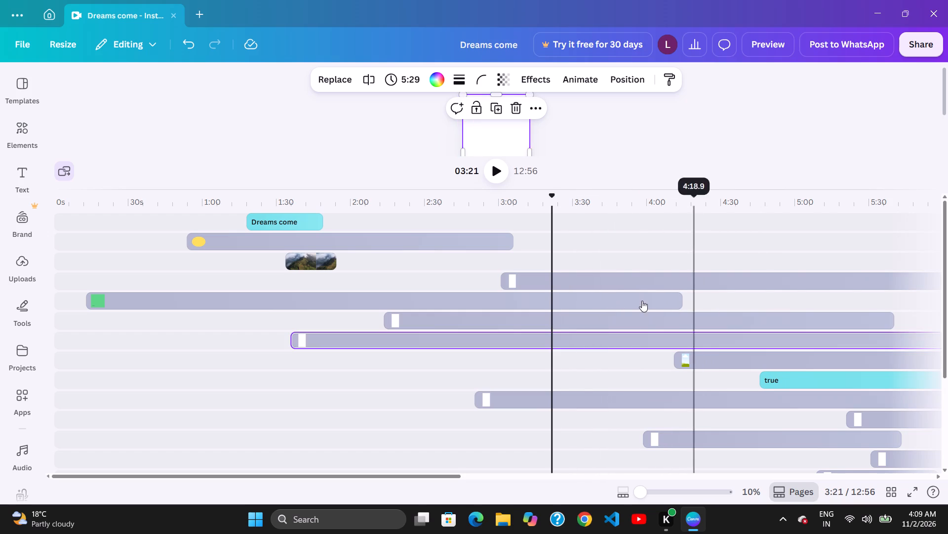
drag(511, 328, 518, 327)
drag(585, 314, 521, 336)
click(516, 340)
drag(618, 320, 543, 339)
drag(506, 350, 510, 350)
Shift the 5:29 white shape clip back in time, starting level with the 3:27 white shape clip at about 1:18.
drag(596, 333, 586, 334)
drag(497, 355, 504, 355)
drag(586, 334, 580, 334)
click(493, 360)
drag(597, 337, 598, 337)
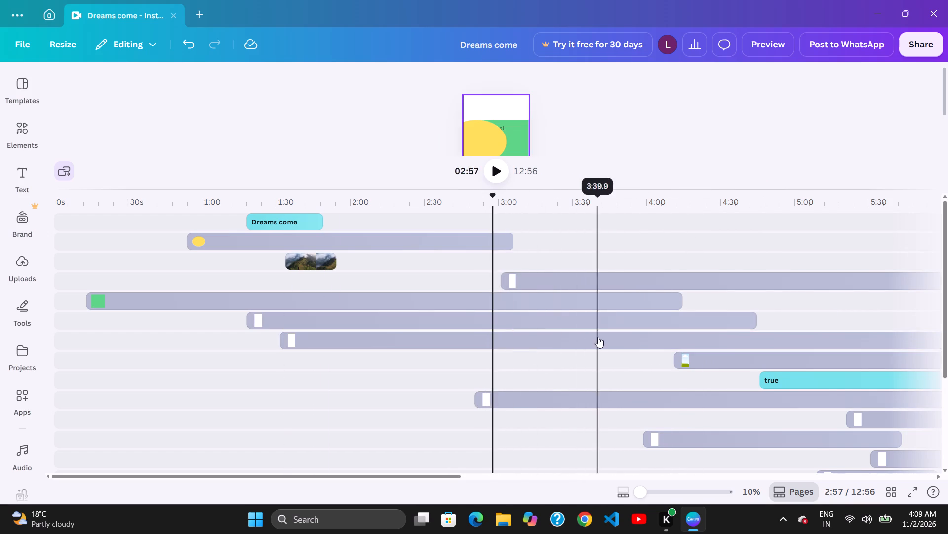
drag(598, 337, 578, 342)
click(497, 361)
drag(579, 347, 564, 352)
click(483, 370)
click(537, 351)
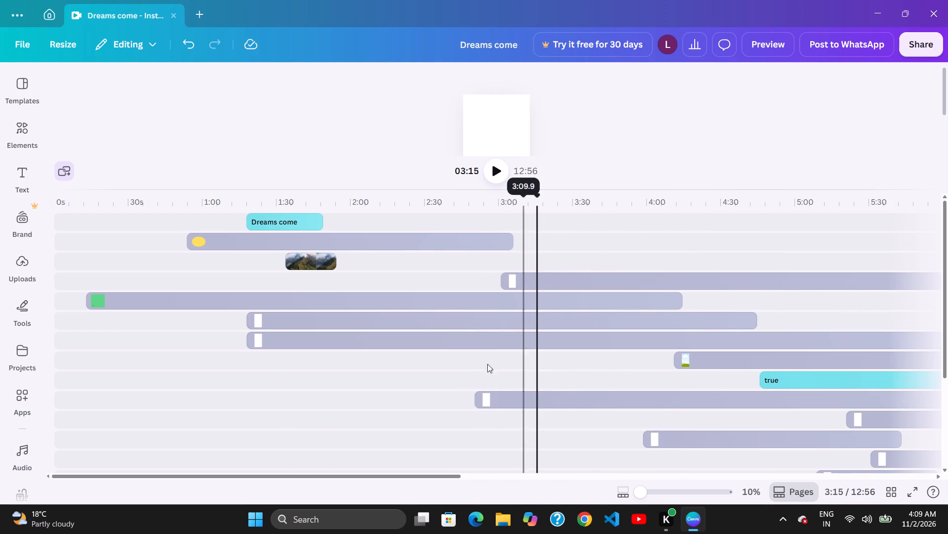
Shift the 5:29 white shape clip further back in time, starting at about 0:57.
drag(480, 366, 485, 366)
drag(561, 333, 550, 341)
click(476, 369)
drag(549, 340, 541, 343)
drag(505, 358, 515, 355)
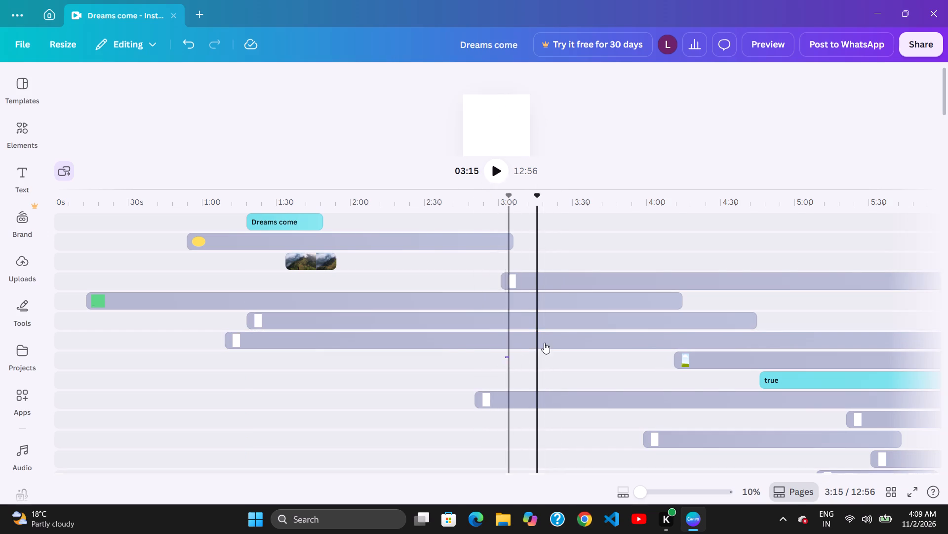
drag(558, 338, 546, 342)
click(507, 358)
drag(574, 339, 555, 346)
drag(497, 362, 502, 362)
drag(542, 354, 534, 356)
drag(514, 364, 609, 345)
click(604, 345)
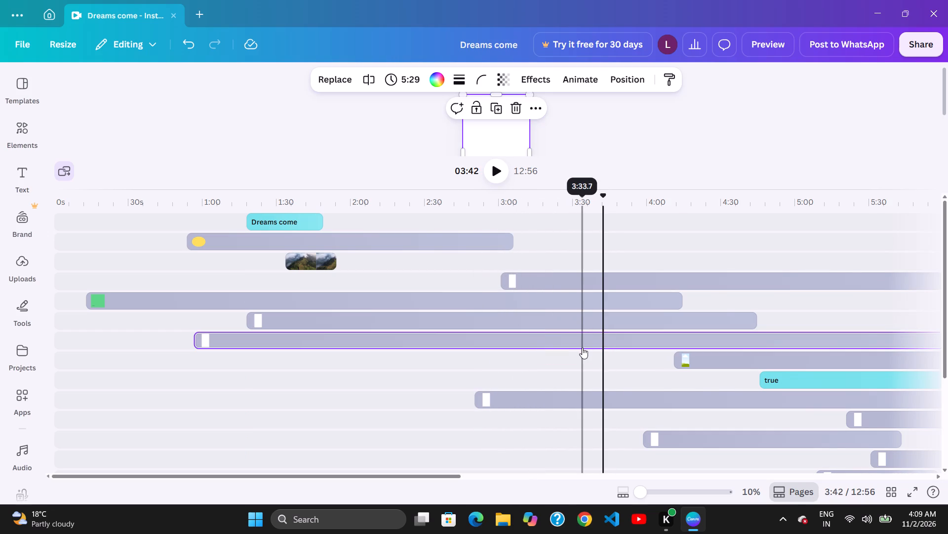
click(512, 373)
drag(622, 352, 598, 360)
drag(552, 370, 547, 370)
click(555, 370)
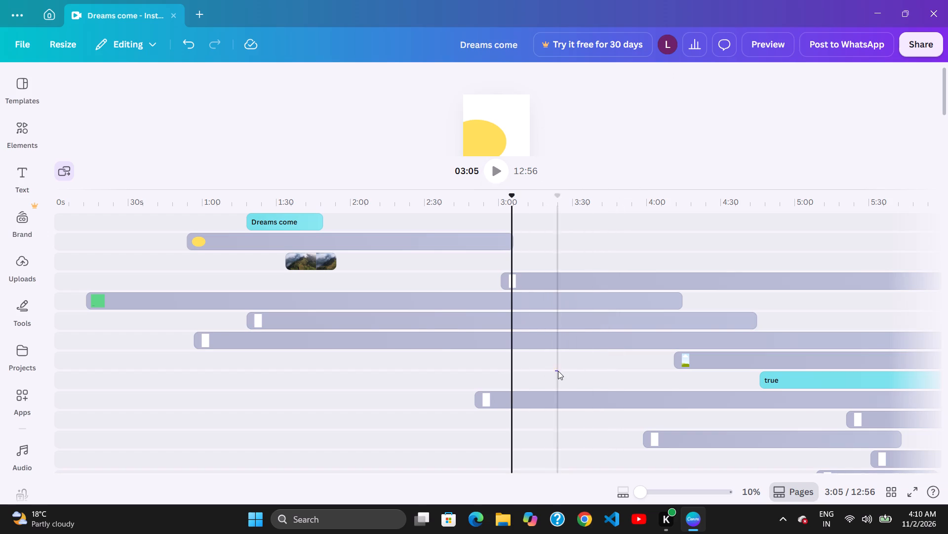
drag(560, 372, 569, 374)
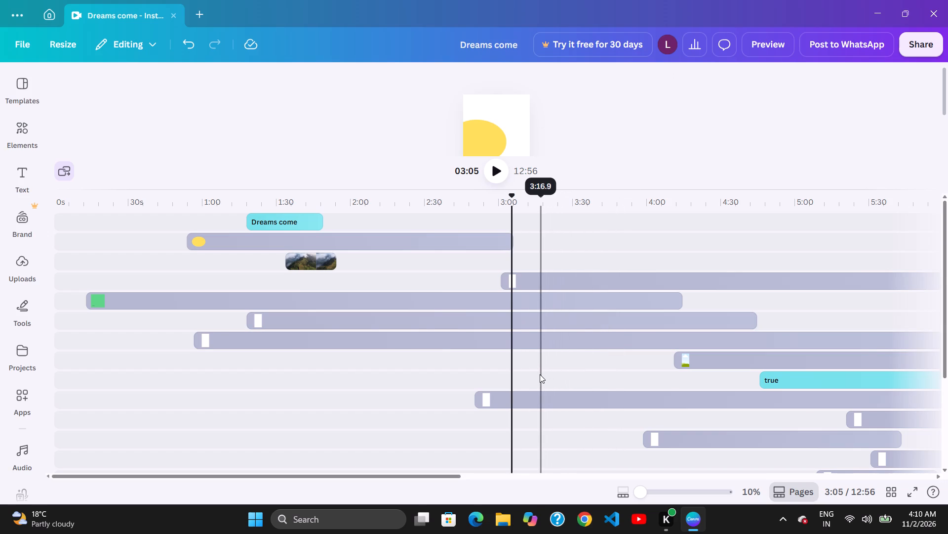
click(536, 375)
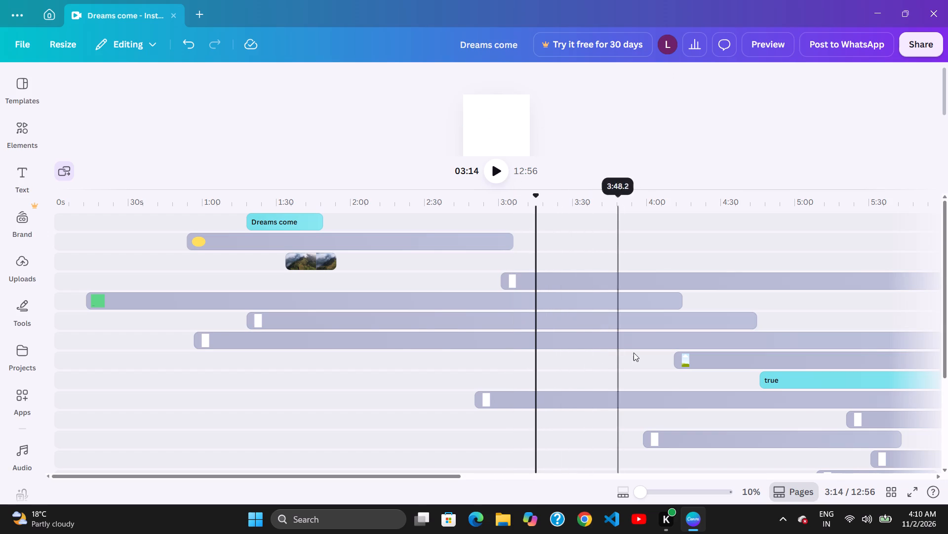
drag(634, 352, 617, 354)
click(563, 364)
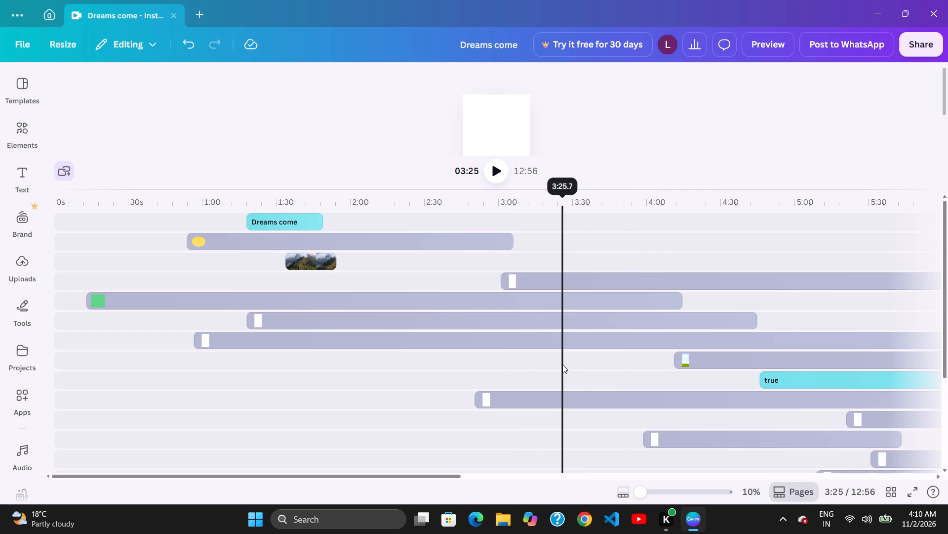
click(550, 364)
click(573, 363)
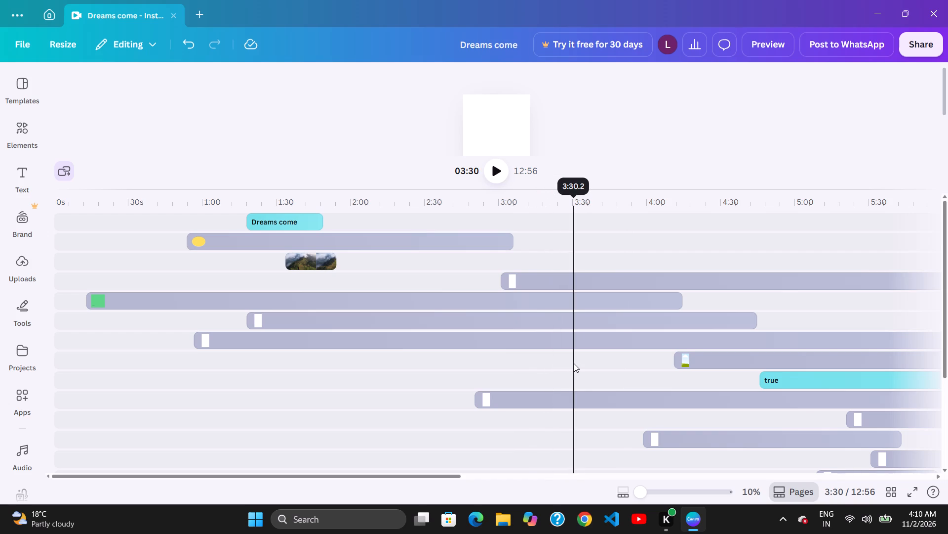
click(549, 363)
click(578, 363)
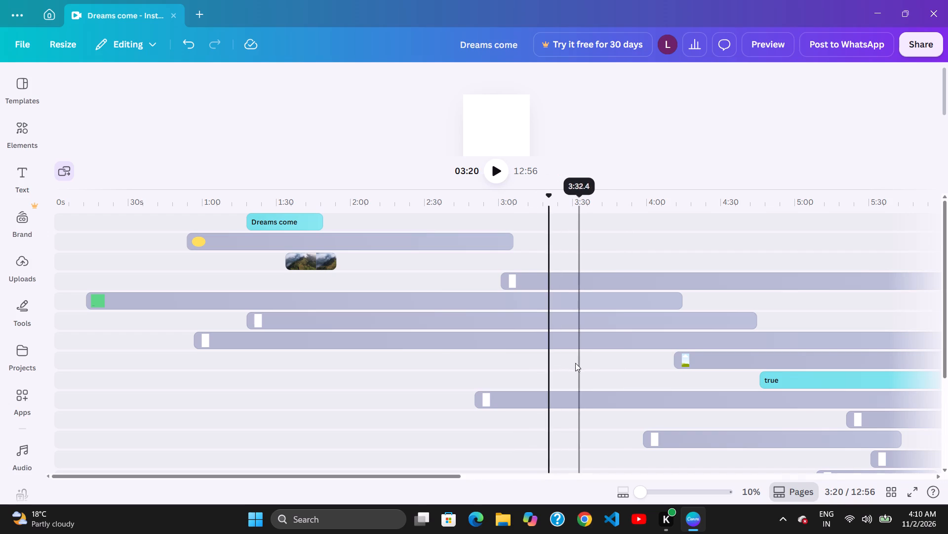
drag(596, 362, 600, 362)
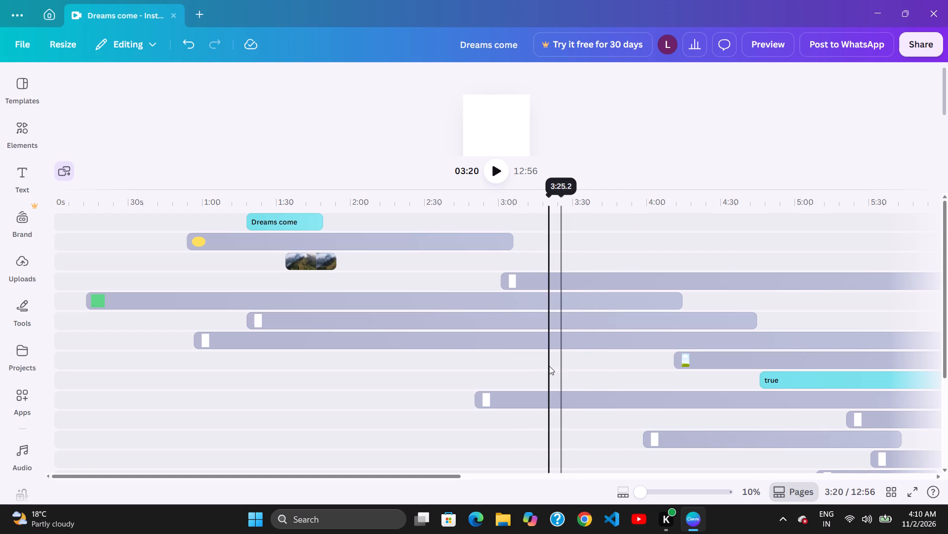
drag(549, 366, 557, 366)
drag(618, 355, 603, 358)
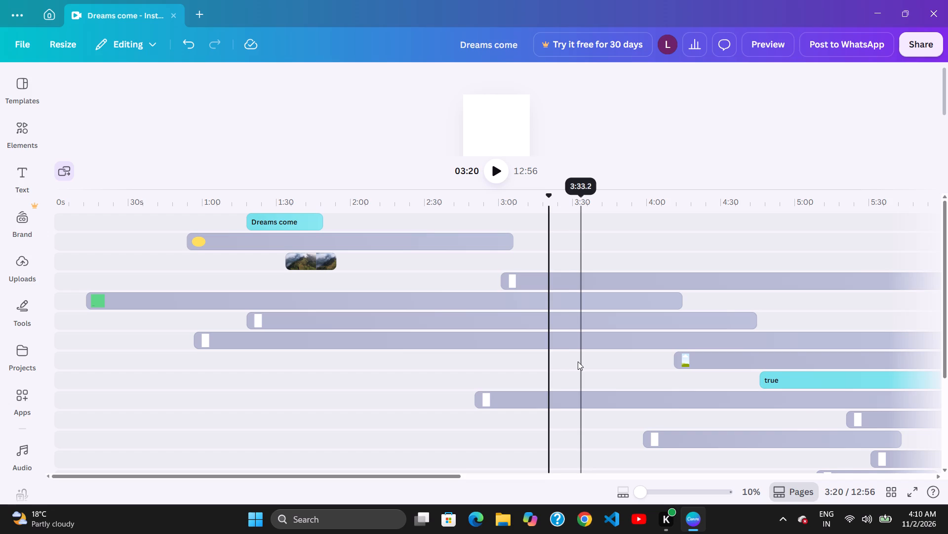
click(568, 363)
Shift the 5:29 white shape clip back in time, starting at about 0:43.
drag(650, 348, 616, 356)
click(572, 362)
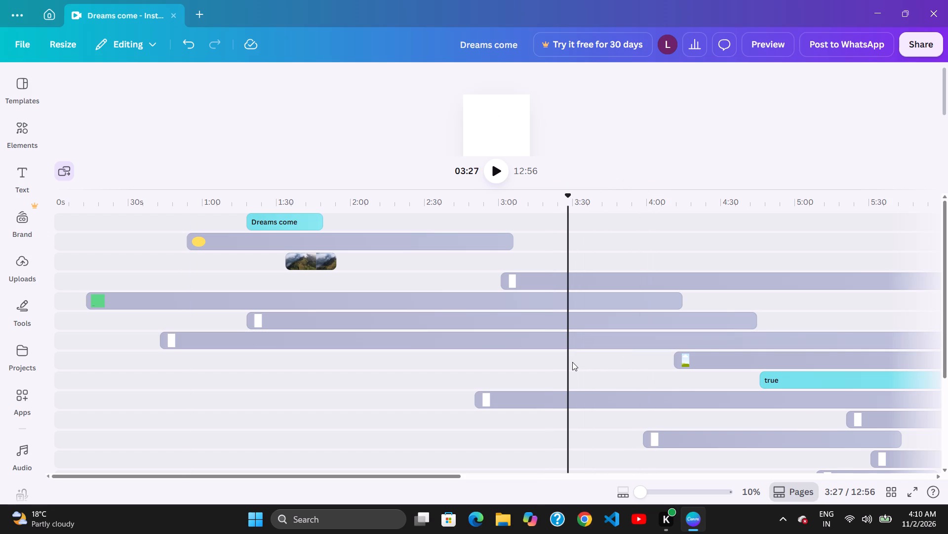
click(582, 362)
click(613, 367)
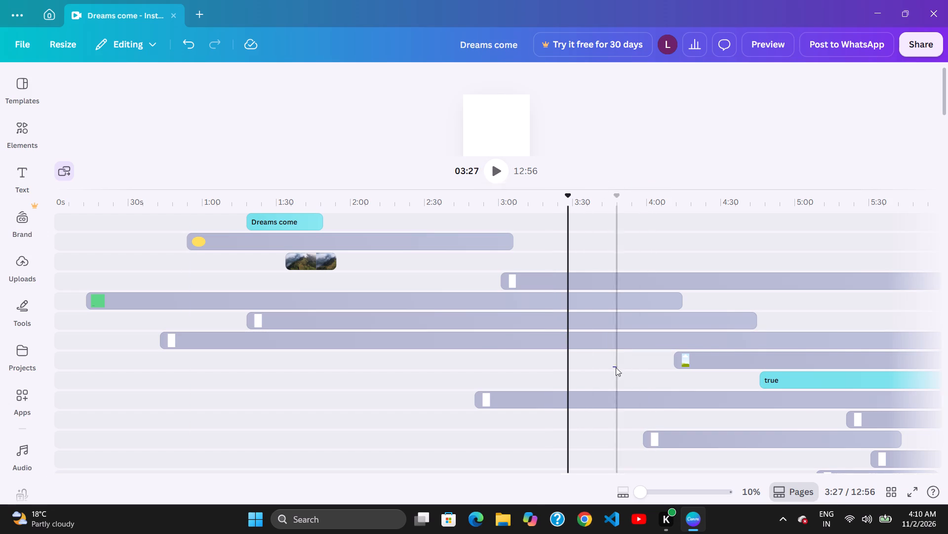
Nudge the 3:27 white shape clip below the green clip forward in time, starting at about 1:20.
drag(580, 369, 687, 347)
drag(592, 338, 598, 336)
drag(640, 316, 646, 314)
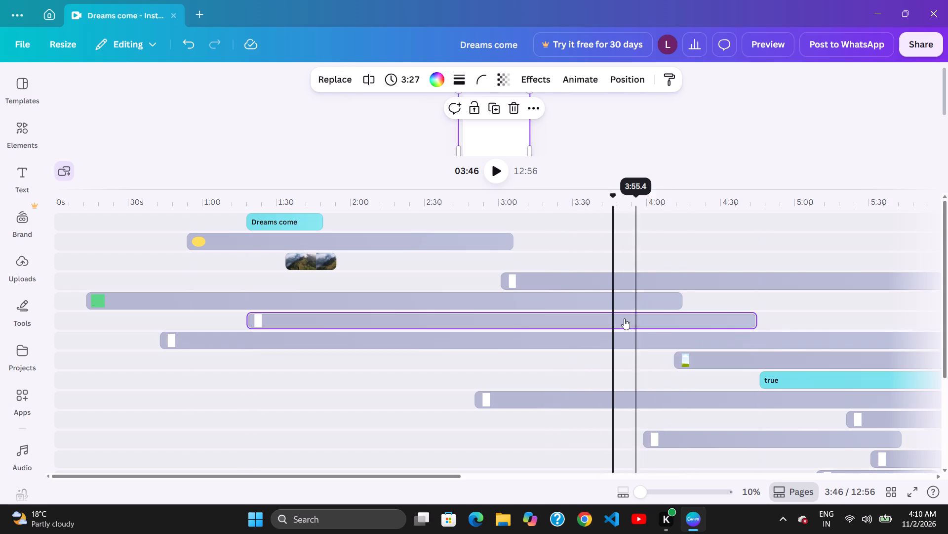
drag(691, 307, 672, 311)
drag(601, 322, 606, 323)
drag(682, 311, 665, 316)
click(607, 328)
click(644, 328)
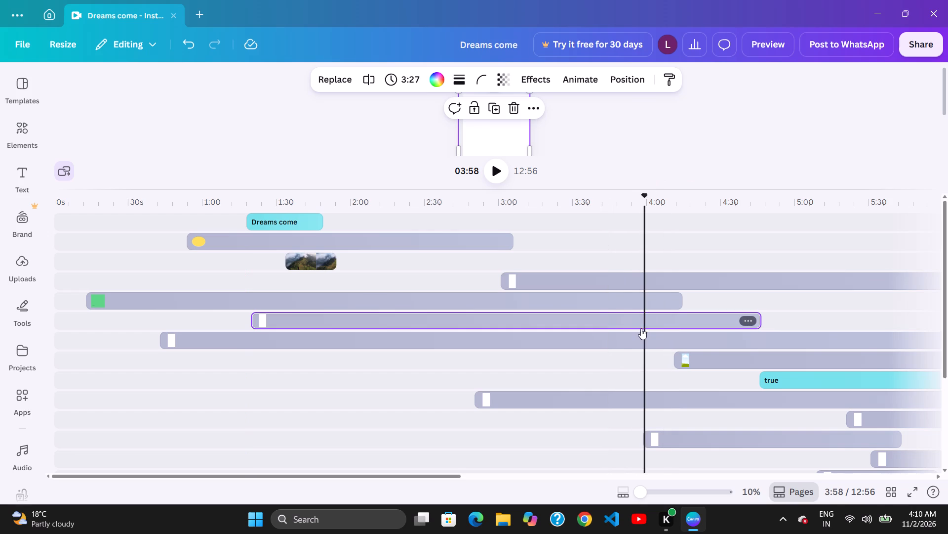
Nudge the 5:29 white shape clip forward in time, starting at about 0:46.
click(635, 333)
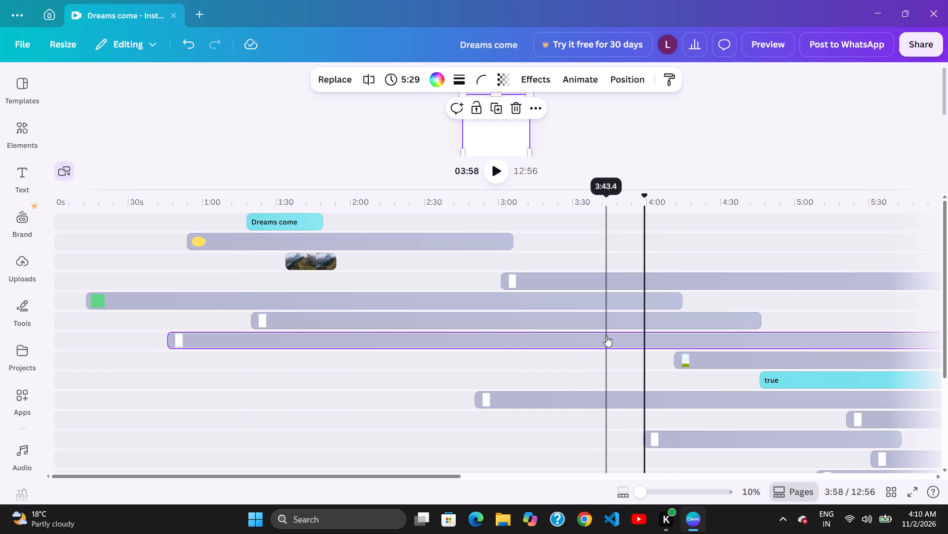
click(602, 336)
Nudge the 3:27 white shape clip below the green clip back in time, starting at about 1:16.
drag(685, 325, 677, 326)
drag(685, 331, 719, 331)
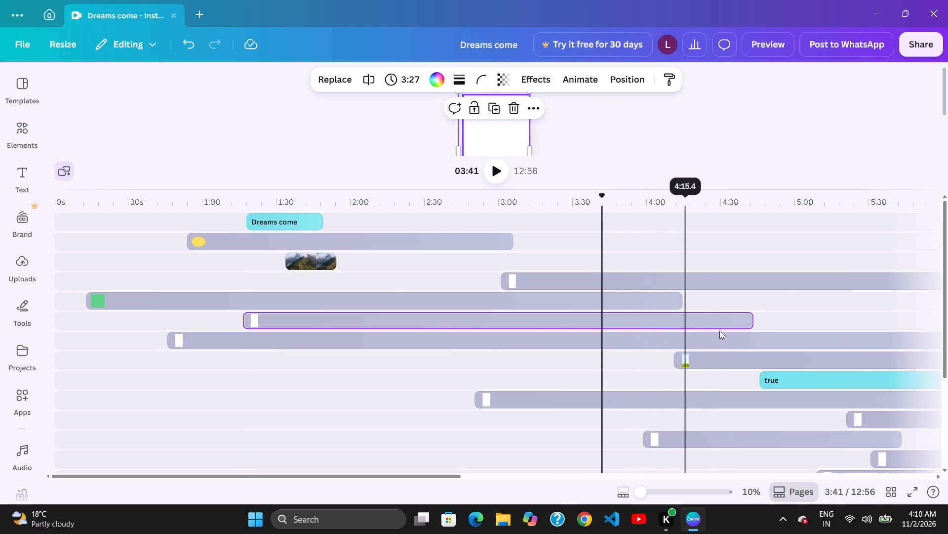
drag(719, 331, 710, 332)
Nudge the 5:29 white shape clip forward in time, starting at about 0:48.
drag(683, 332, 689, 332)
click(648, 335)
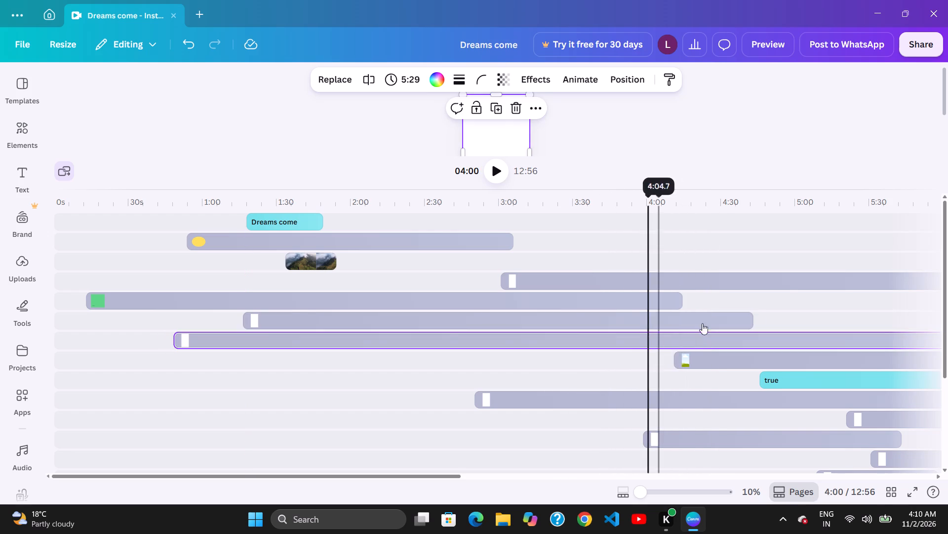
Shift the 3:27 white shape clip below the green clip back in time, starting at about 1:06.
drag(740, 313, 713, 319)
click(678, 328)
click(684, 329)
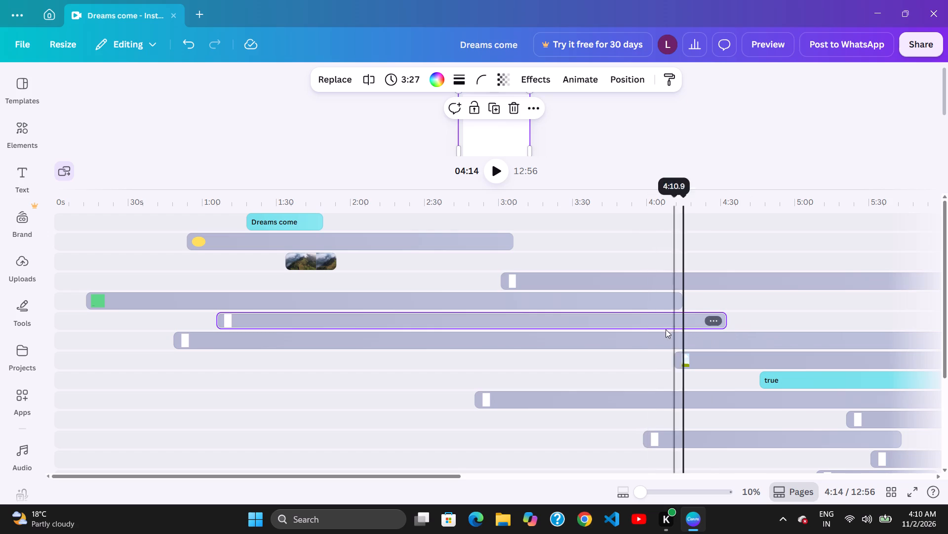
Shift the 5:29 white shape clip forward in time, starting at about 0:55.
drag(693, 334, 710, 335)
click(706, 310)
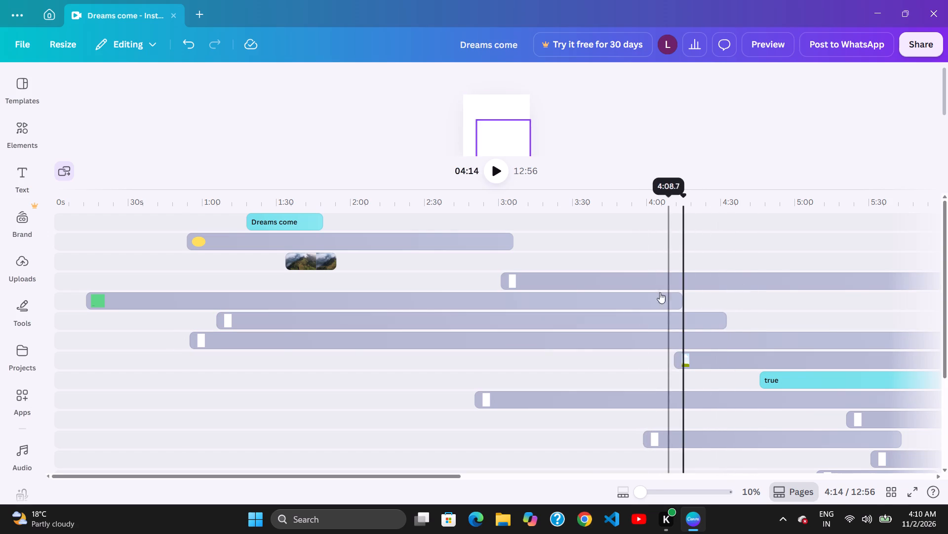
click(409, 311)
Shift the green clip back in time, starting at about 0:06.
drag(494, 295, 477, 297)
drag(409, 311, 418, 314)
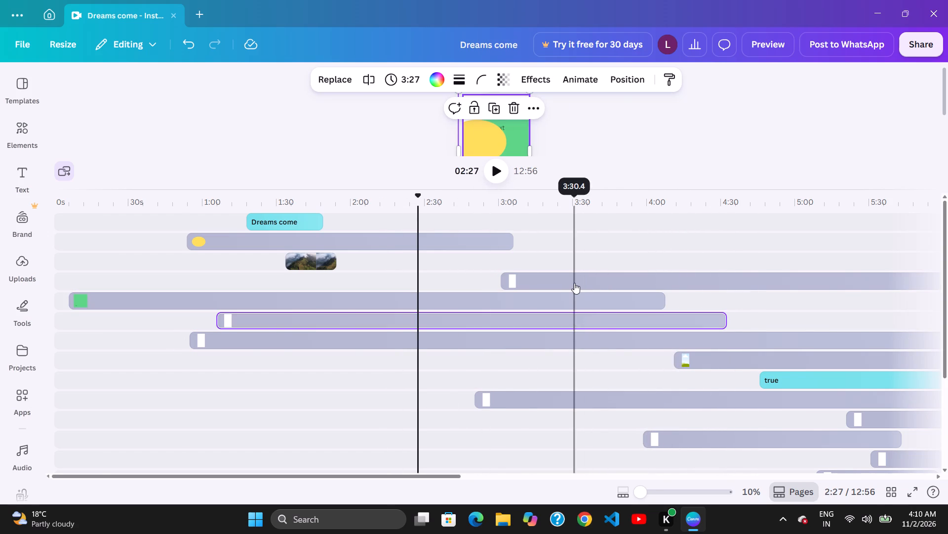
Shift the frame clip above the "true" text clip back in time, starting at about 3:54.
scroll(574, 283, left, 6)
scroll(574, 283, down, 1)
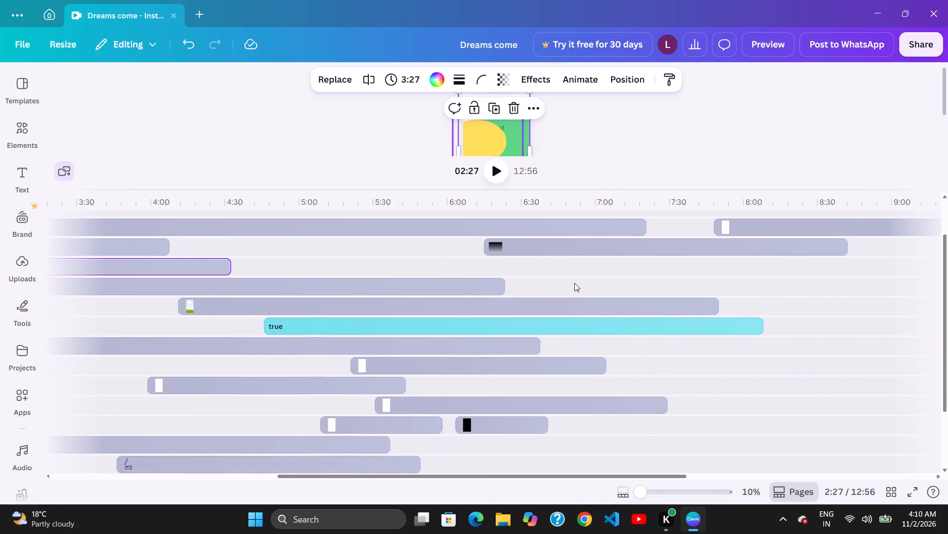
scroll(574, 283, down, 1)
scroll(574, 283, right, 4)
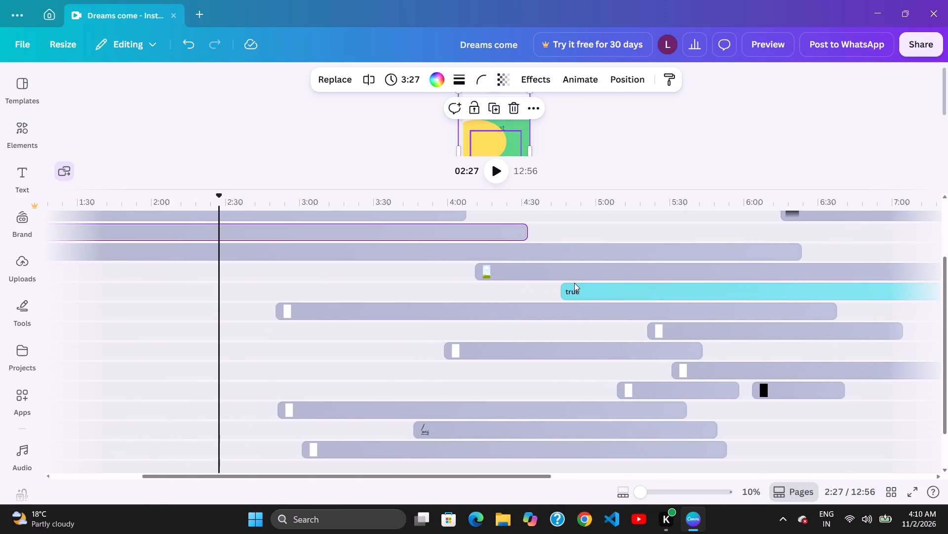
drag(362, 323, 368, 322)
drag(499, 265, 456, 273)
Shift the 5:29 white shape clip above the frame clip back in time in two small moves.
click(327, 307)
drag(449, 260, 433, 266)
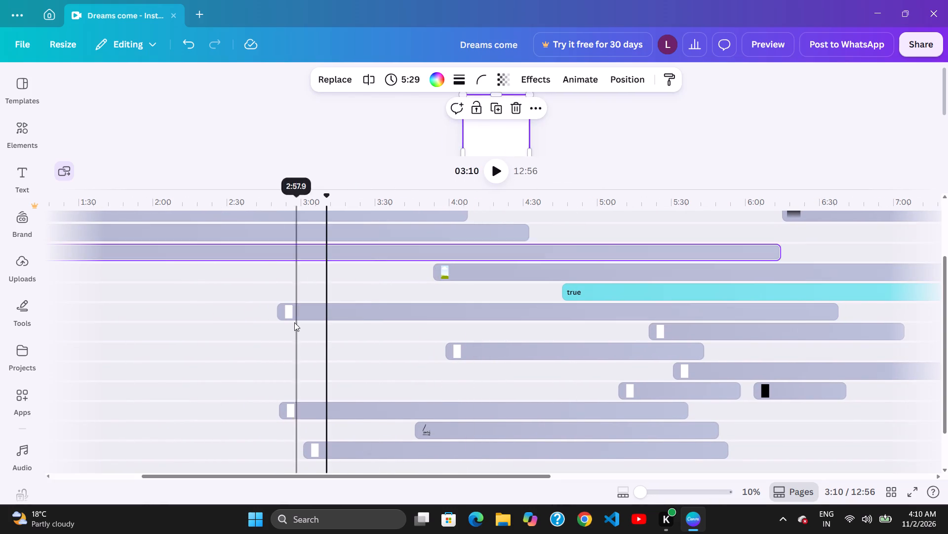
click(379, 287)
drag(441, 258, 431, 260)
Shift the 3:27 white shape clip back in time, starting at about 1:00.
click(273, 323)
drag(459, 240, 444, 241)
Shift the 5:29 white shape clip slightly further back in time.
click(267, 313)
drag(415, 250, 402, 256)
Trim the start of the 3:47 white shape clip below the "true" text clip, shortening it to 3:42.
drag(278, 313, 292, 310)
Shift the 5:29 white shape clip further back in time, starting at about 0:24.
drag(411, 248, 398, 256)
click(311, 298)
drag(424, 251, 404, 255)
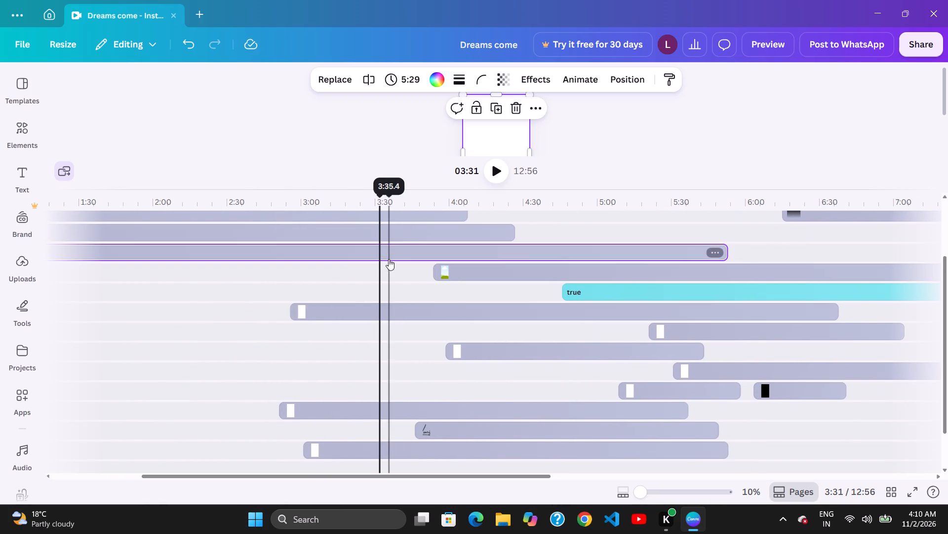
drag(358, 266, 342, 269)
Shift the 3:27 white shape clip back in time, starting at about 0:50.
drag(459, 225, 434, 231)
Shift the 5:29 white shape clip forward in time, ending at about 5:58.
drag(386, 246, 398, 250)
drag(498, 223, 503, 224)
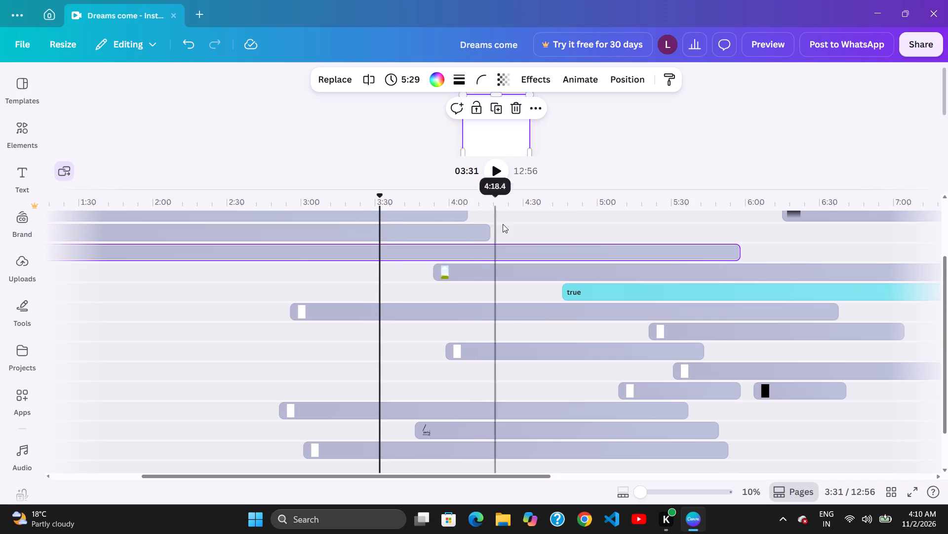
drag(503, 224, 491, 229)
Move the 3:27 white shape clip onto the frame clip's track, ahead of the frame clip and ending at about 3:45.
drag(449, 239, 407, 261)
drag(404, 262, 468, 249)
drag(429, 253, 423, 263)
drag(330, 291, 354, 286)
drag(412, 259, 375, 271)
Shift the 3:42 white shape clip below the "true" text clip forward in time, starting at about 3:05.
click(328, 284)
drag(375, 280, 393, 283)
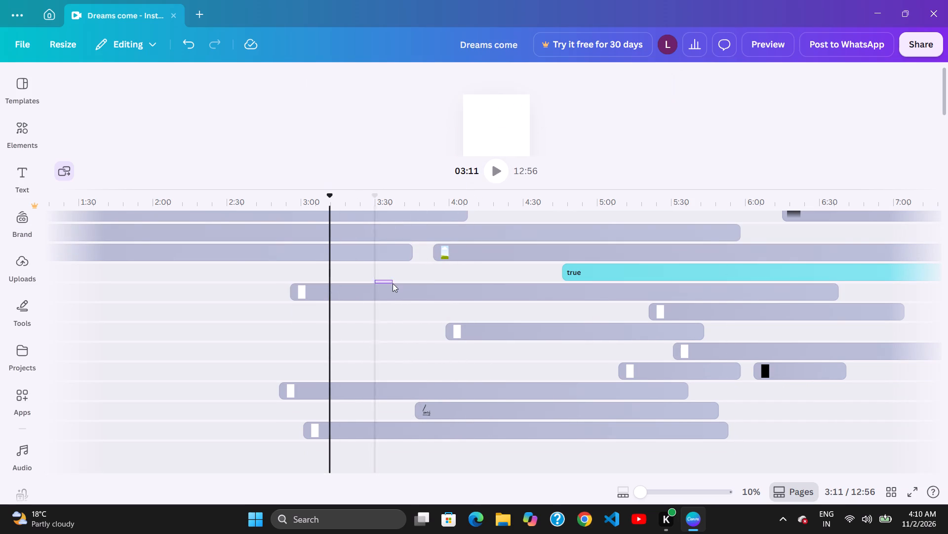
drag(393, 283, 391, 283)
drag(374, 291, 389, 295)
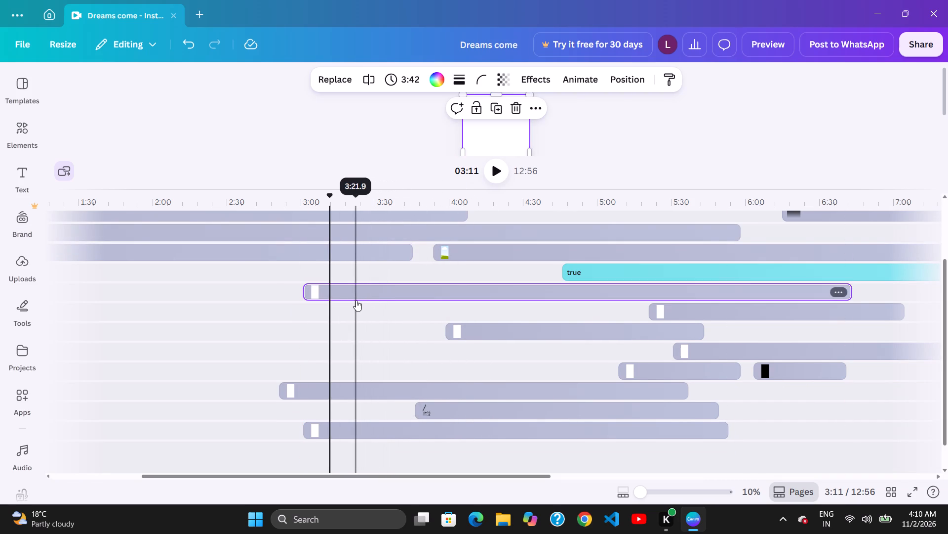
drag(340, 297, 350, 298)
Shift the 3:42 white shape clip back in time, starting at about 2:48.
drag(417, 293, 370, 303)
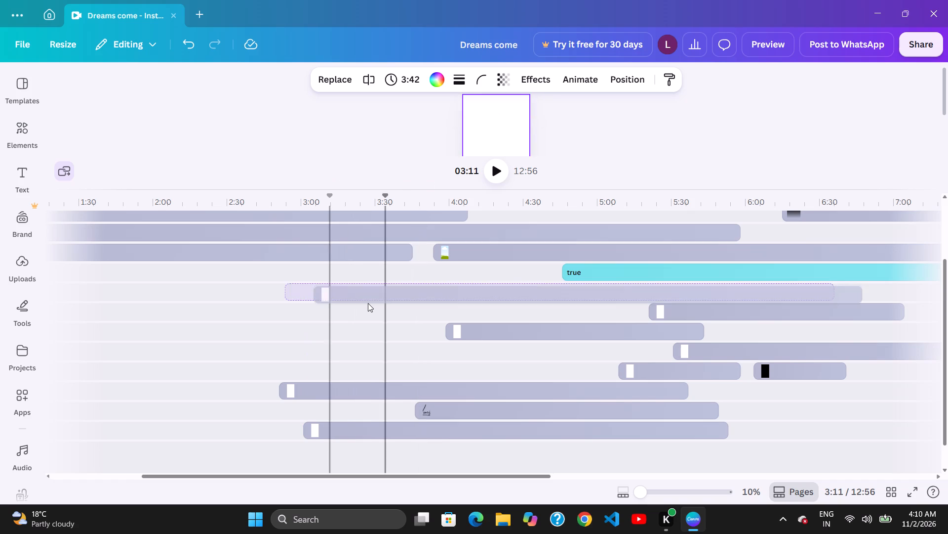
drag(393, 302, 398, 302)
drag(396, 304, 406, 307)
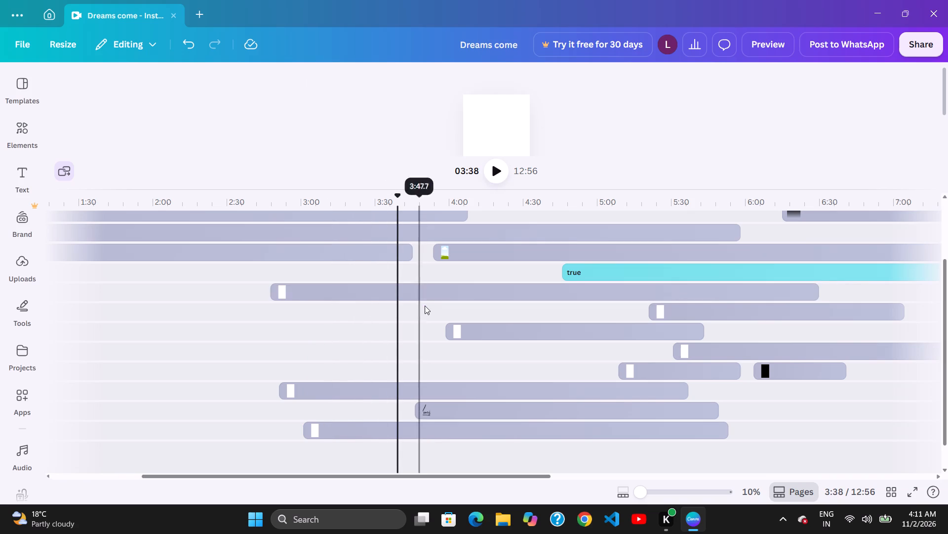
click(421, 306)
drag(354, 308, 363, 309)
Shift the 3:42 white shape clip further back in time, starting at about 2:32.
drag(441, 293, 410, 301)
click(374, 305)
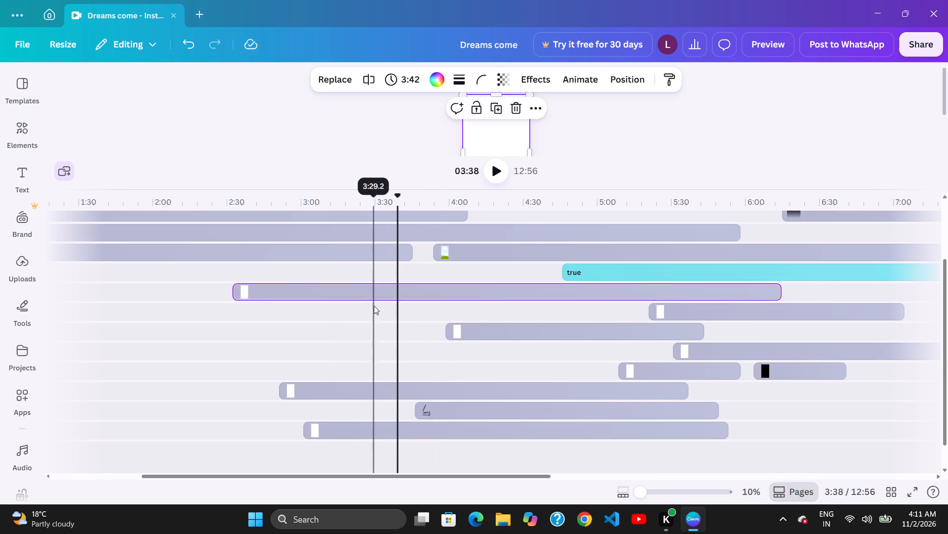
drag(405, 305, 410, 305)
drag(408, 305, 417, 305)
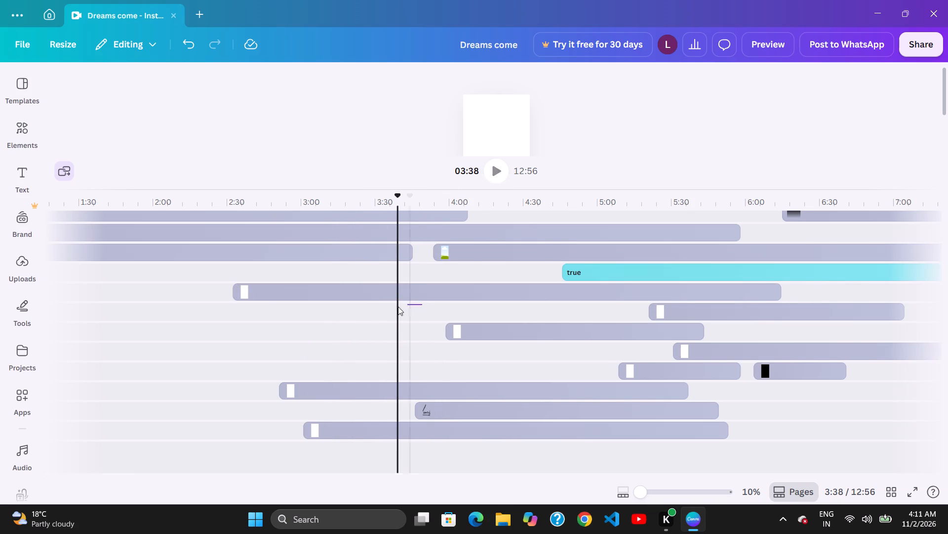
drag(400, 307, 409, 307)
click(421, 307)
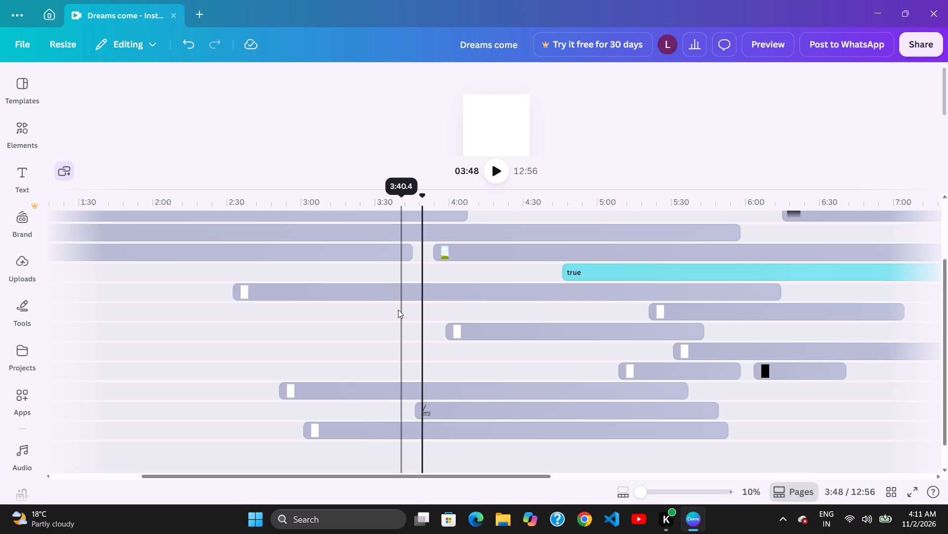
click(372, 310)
Shift the 3:42 white shape clip below the "true" text clip back in time, starting at about 2:24.
drag(447, 299, 427, 303)
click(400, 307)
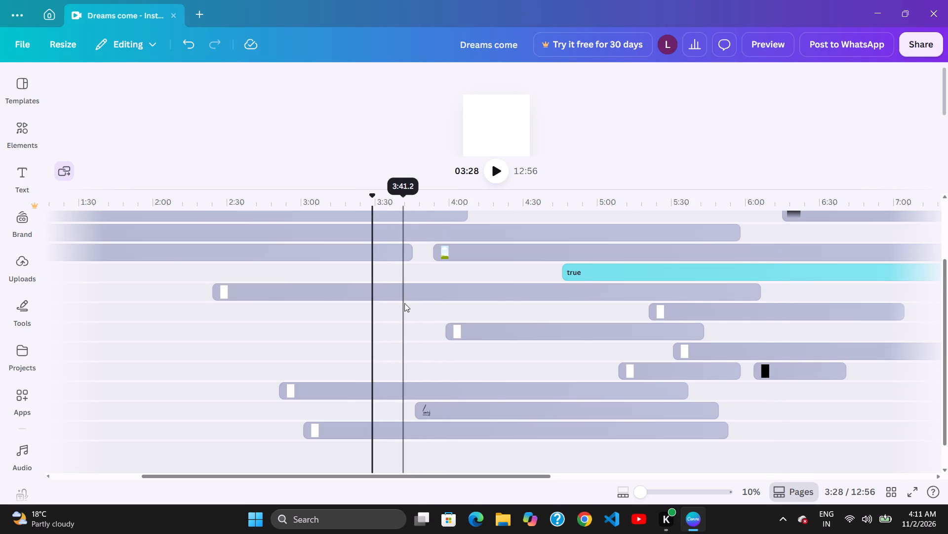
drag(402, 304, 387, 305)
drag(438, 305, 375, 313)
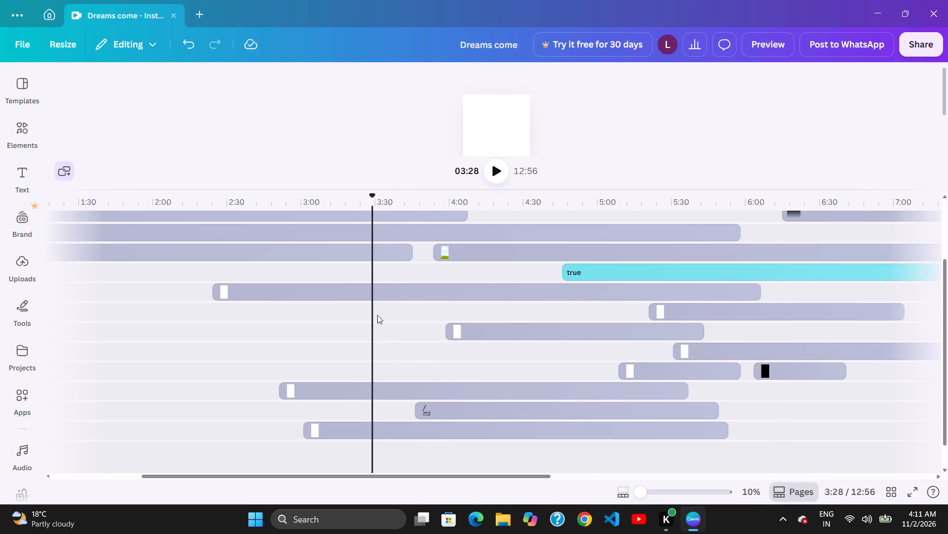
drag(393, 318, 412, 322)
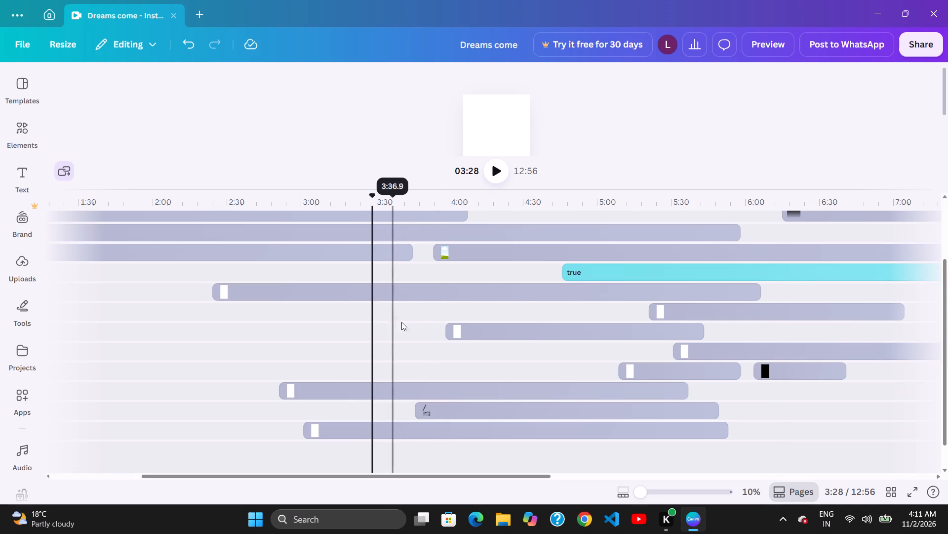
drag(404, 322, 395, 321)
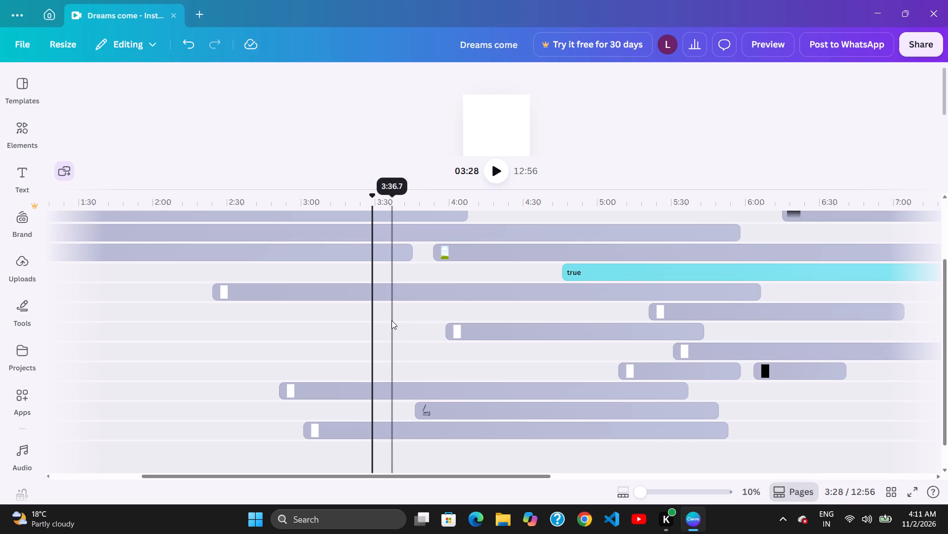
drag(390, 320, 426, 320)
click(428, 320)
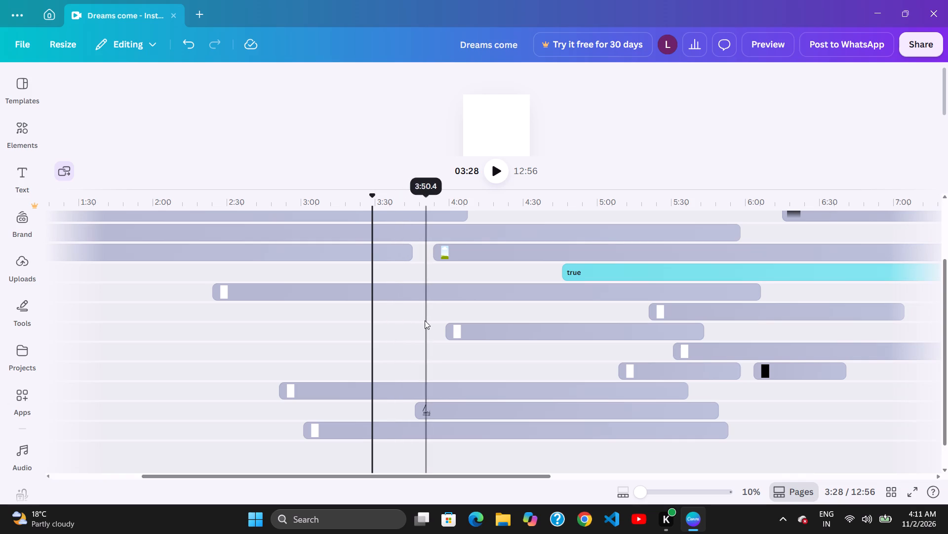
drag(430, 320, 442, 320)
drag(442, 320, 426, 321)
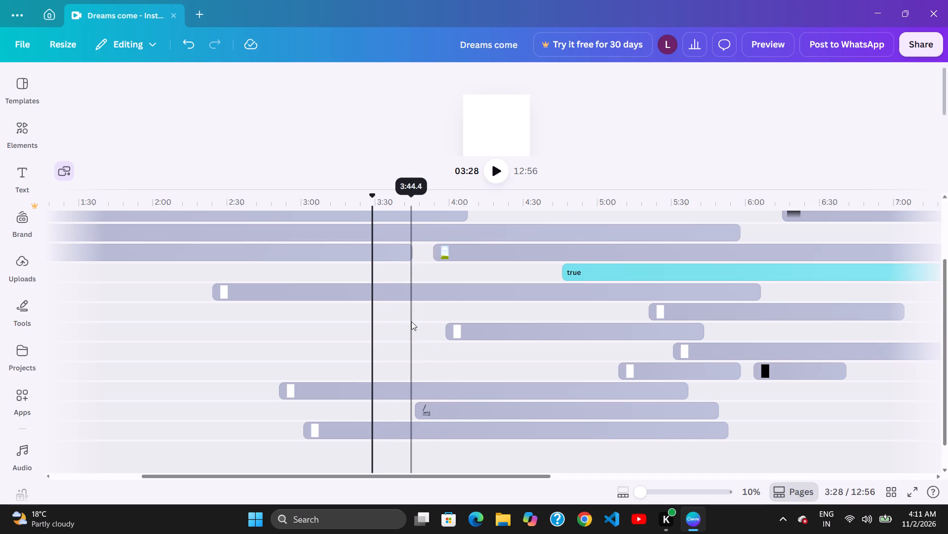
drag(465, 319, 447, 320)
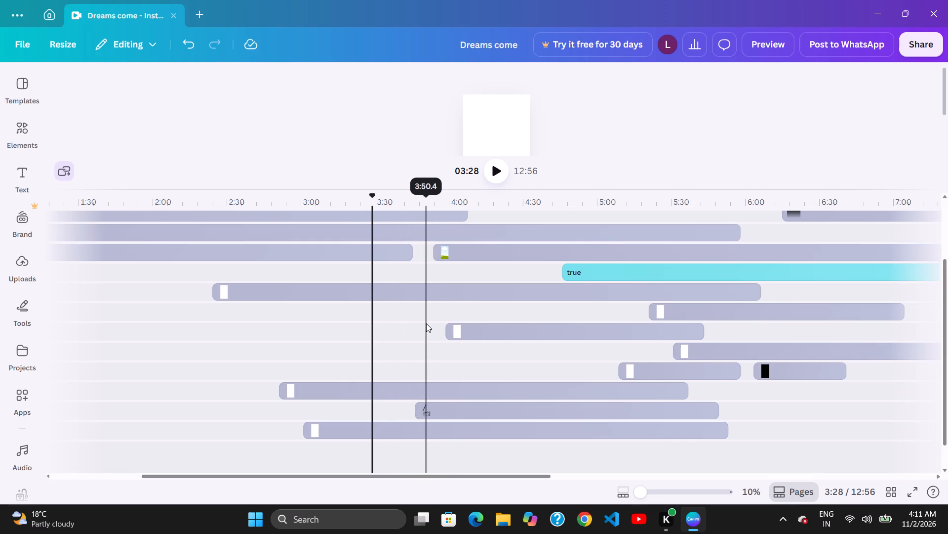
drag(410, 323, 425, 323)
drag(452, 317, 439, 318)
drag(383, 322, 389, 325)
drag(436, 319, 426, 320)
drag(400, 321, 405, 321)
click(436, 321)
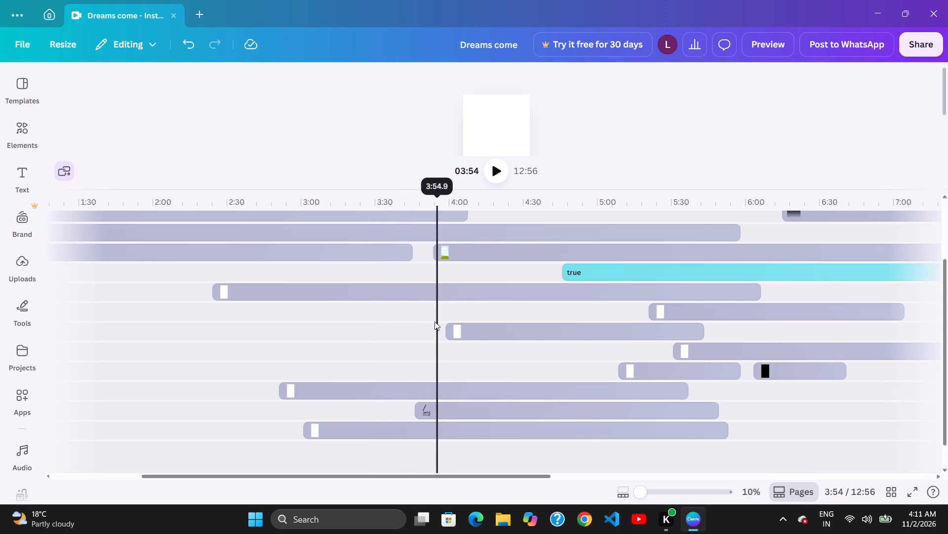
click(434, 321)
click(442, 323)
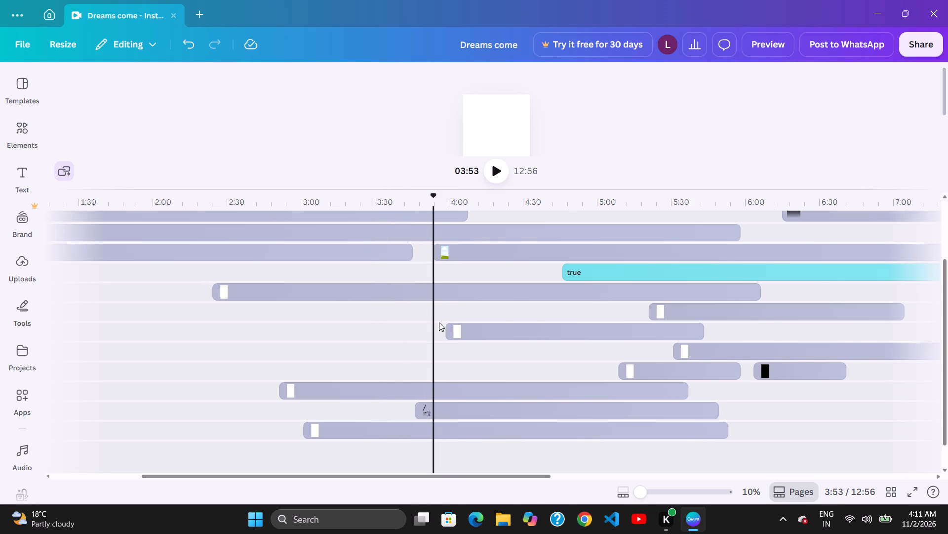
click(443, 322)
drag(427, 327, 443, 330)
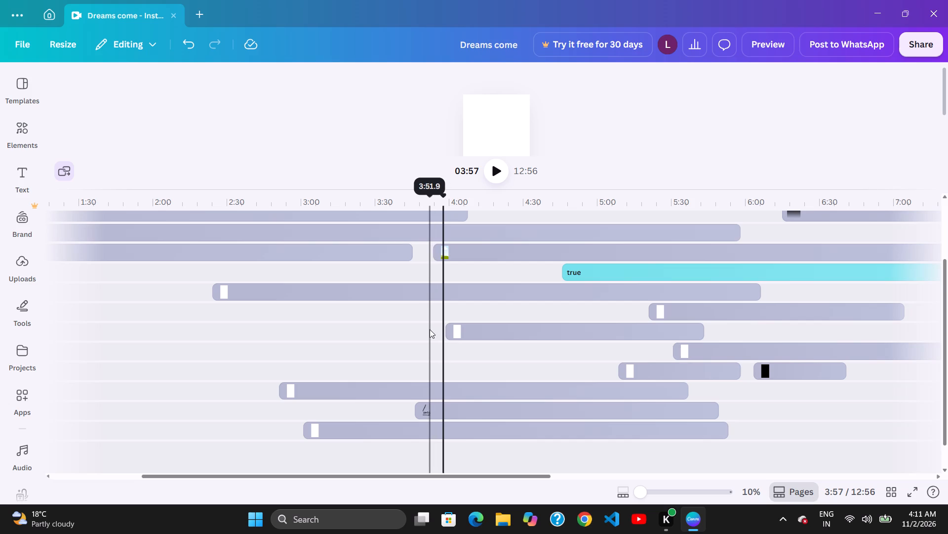
Shift the white shape clip that begins just before 4:00 forward in time, starting at about 4:13.
click(446, 329)
drag(481, 324, 514, 316)
drag(499, 316, 506, 315)
Move the 3:42 white shape clip below the "true" text clip one track down and back in time, starting at about 1:52.
drag(551, 298, 472, 318)
drag(528, 301, 513, 305)
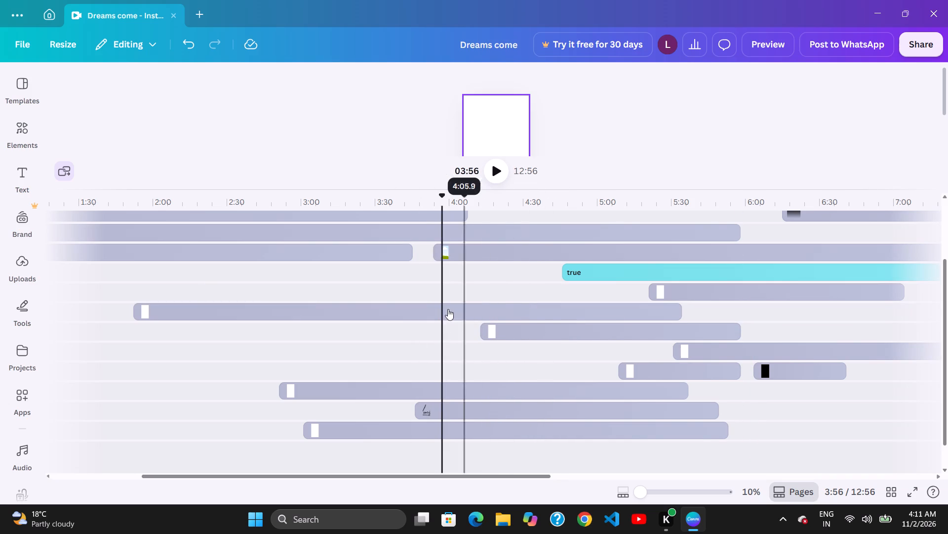
click(500, 300)
click(509, 299)
click(517, 298)
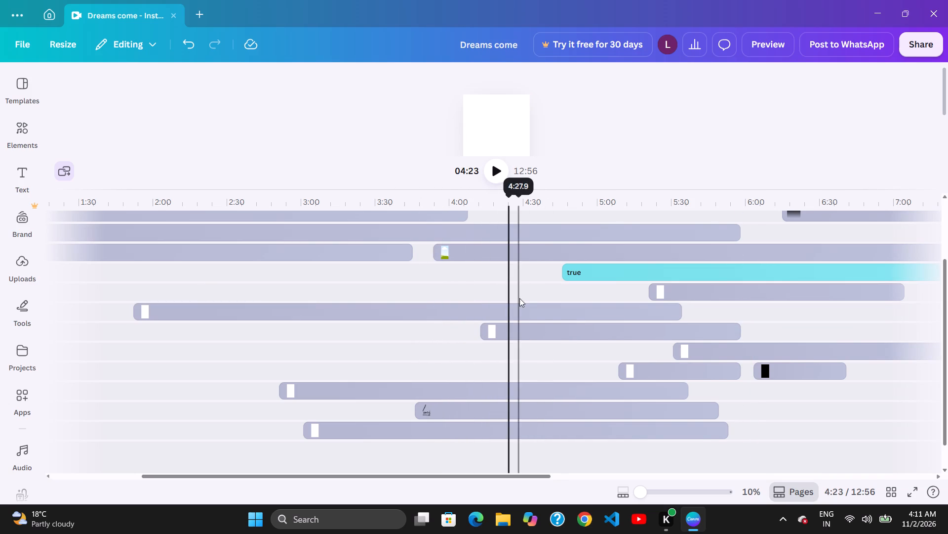
click(509, 301)
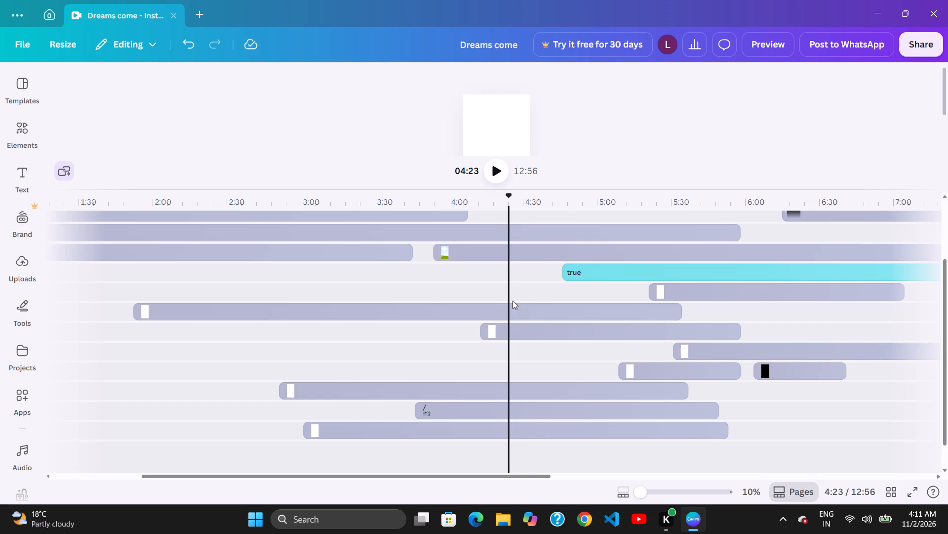
Nudge the 3:42 white shape clip slightly back in time, starting at about 1:51.
drag(528, 299, 516, 302)
drag(502, 305, 492, 307)
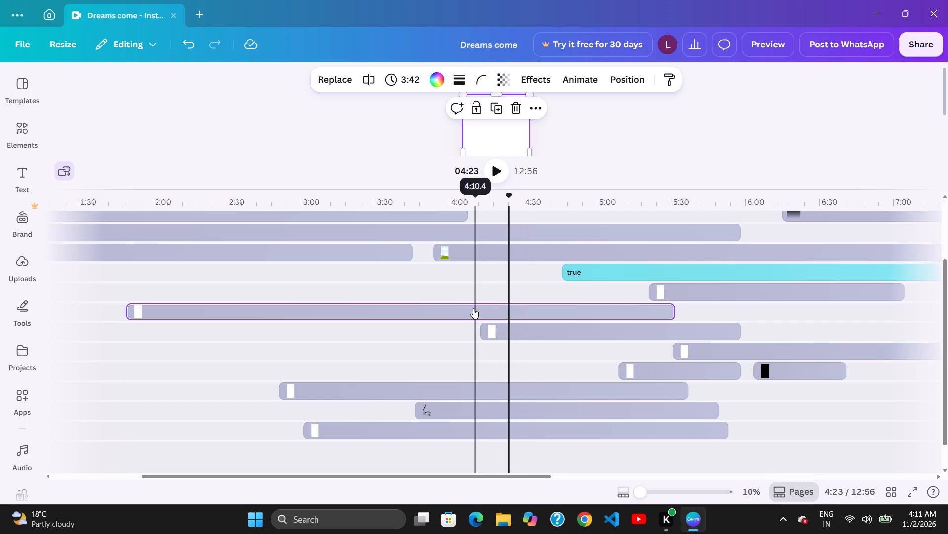
click(544, 295)
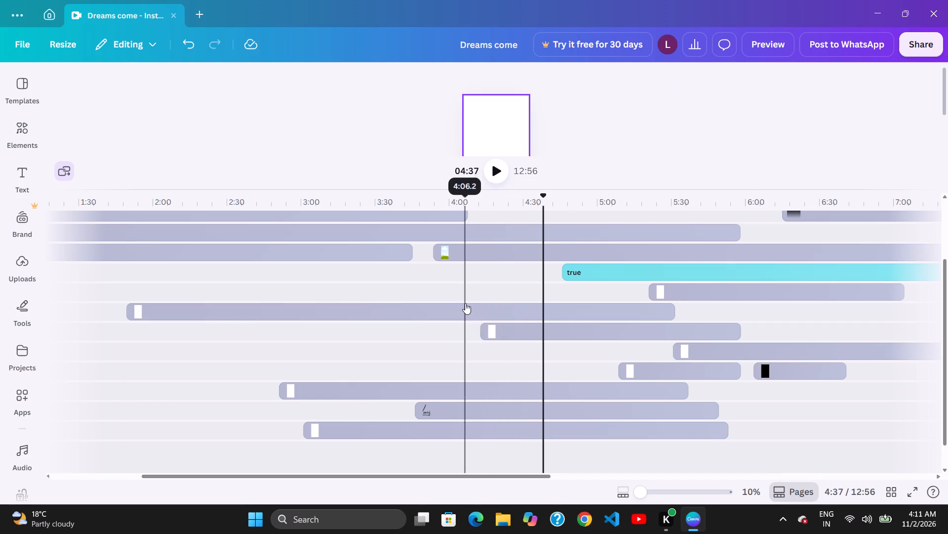
click(475, 304)
click(505, 298)
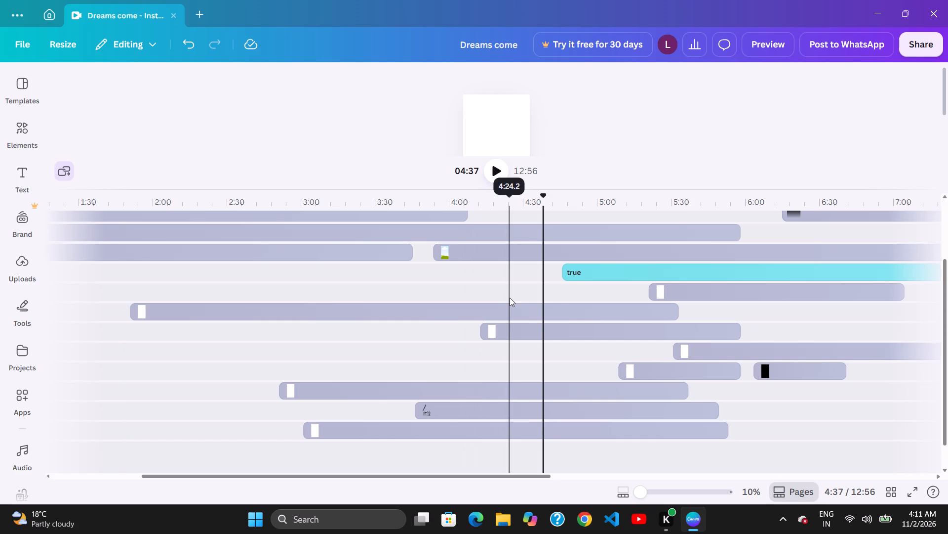
click(510, 298)
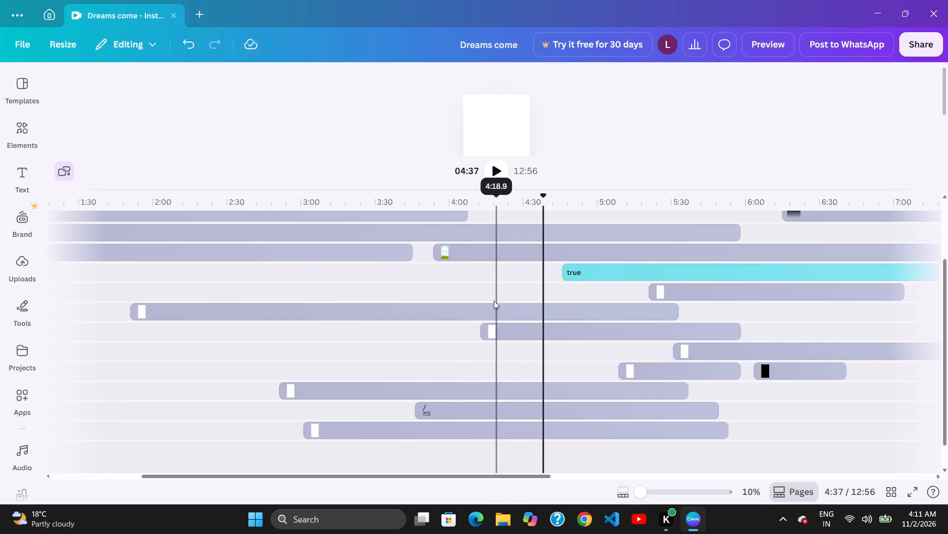
drag(526, 279, 519, 280)
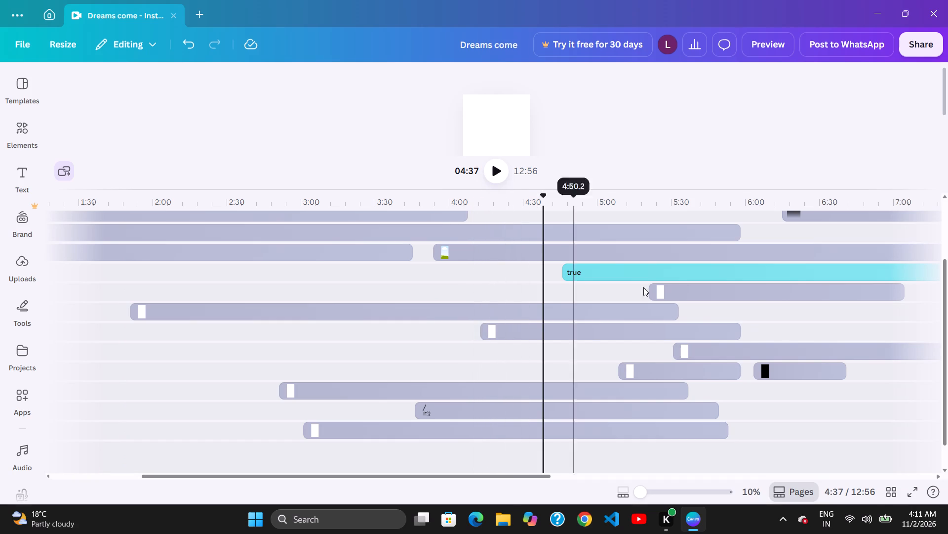
Move the white shape clip directly below the "true" text clip under the 3:42 white shape clip, starting at about 4:31.
drag(668, 287, 541, 320)
Move the 3:39 frame clip onto the track directly below the "true" text clip, starting at about 3:20.
drag(749, 256, 674, 281)
drag(623, 293, 615, 294)
Shift the "true" text clip slightly back in time, starting at about 4:43.
drag(714, 254, 620, 281)
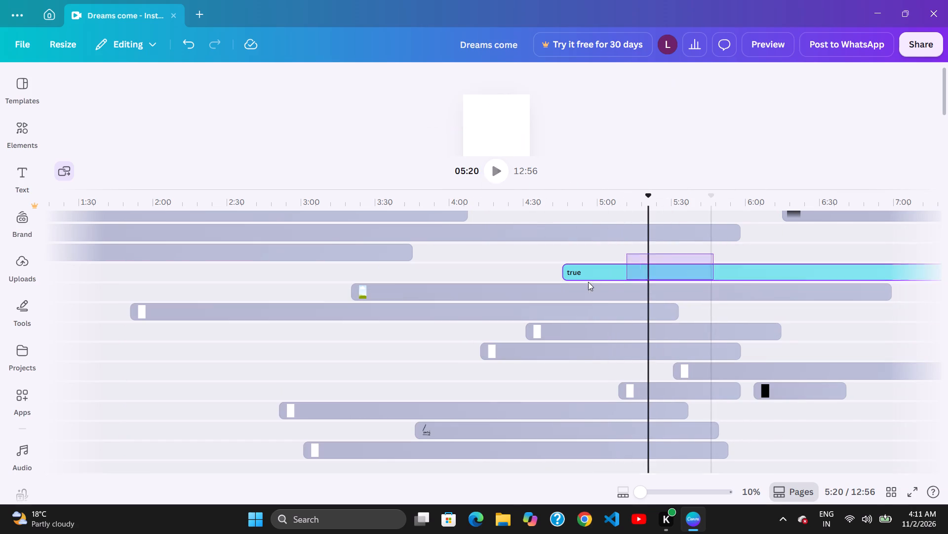
drag(588, 282, 680, 264)
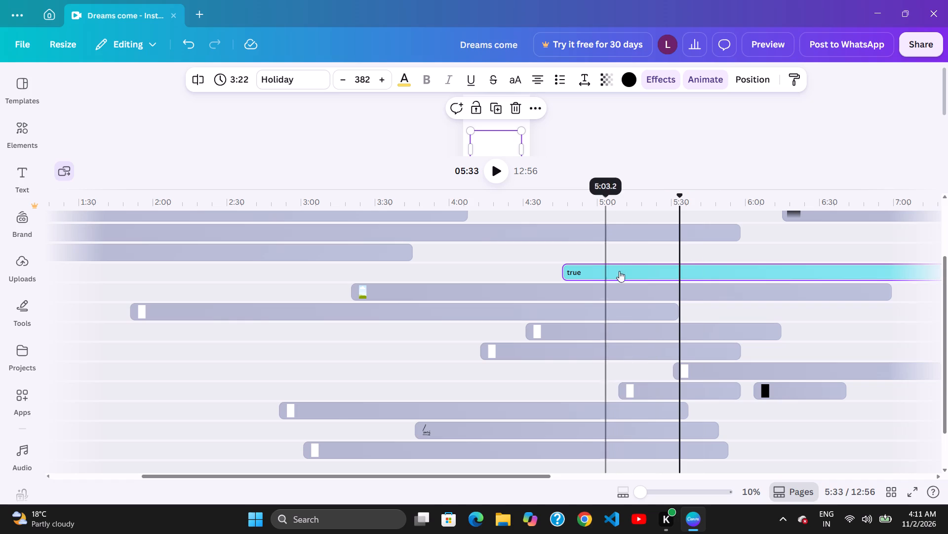
drag(648, 268, 638, 272)
click(635, 275)
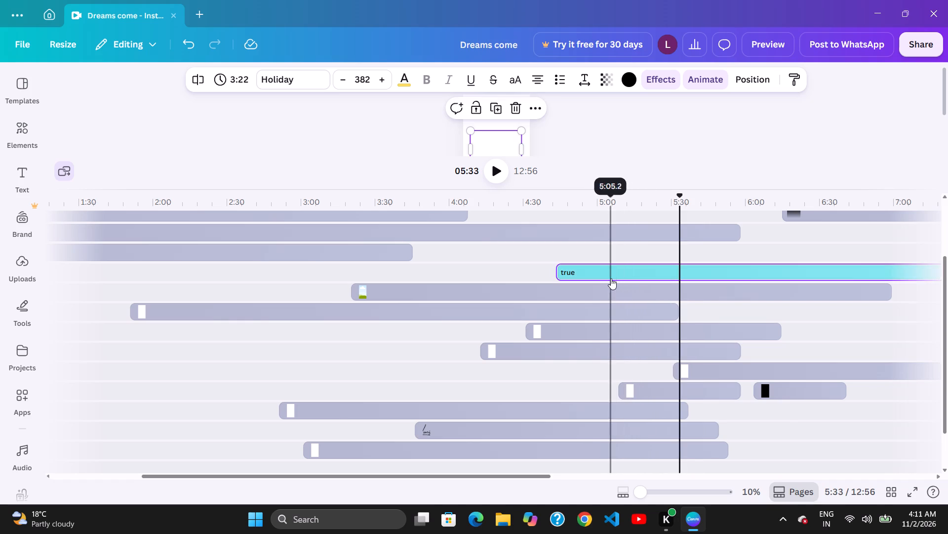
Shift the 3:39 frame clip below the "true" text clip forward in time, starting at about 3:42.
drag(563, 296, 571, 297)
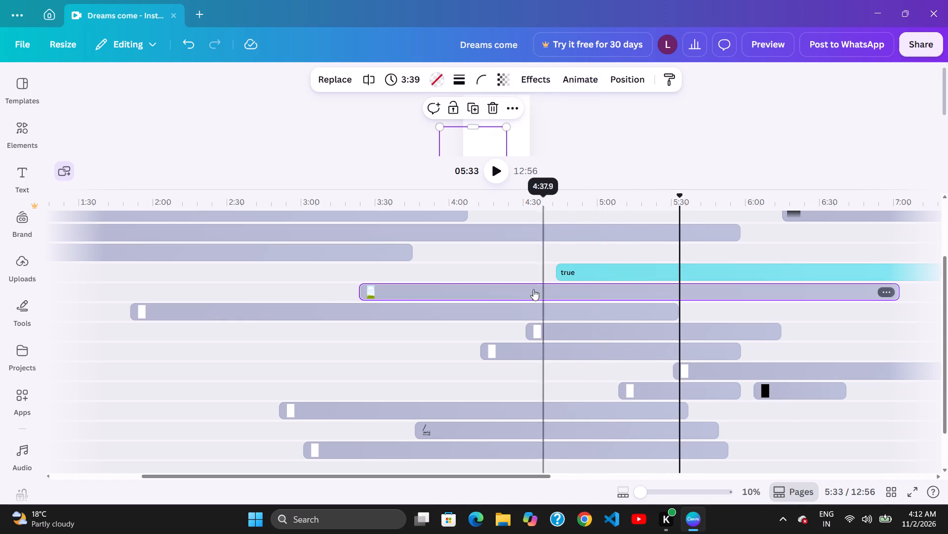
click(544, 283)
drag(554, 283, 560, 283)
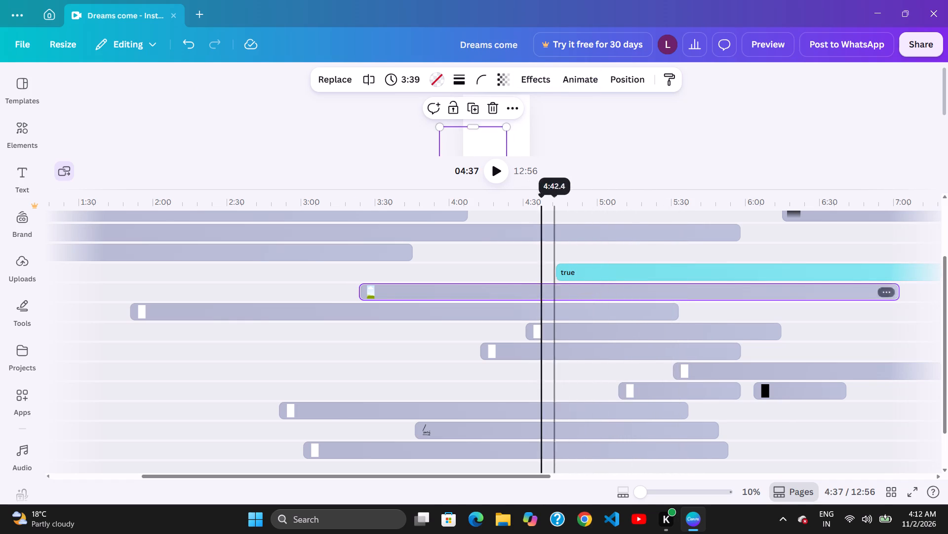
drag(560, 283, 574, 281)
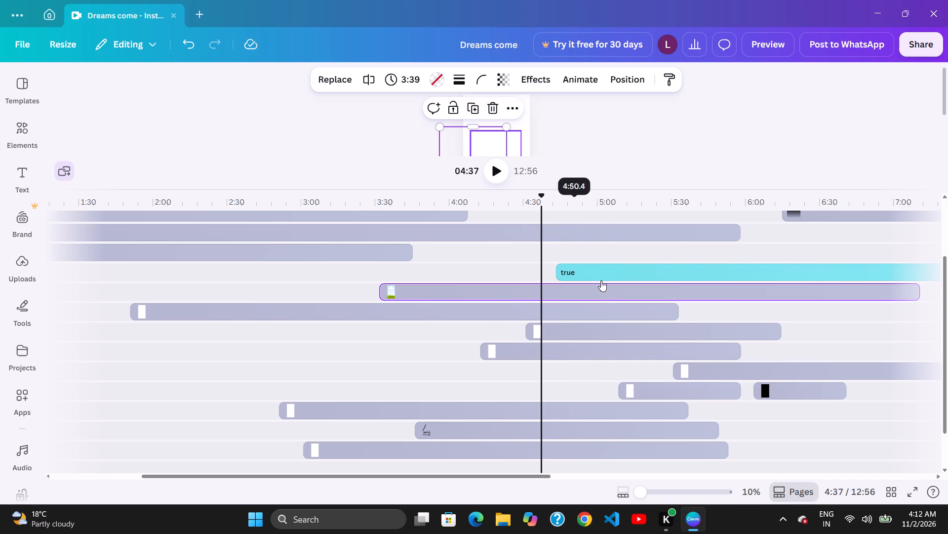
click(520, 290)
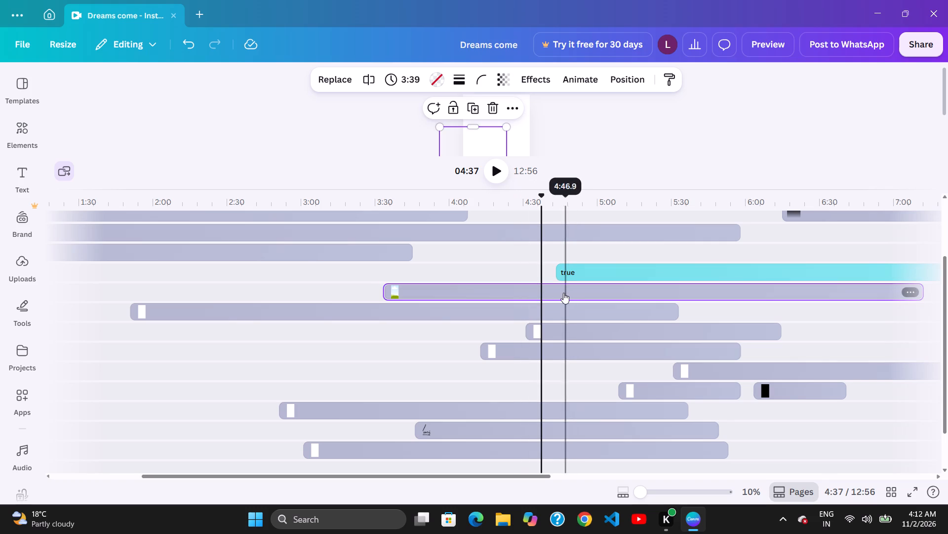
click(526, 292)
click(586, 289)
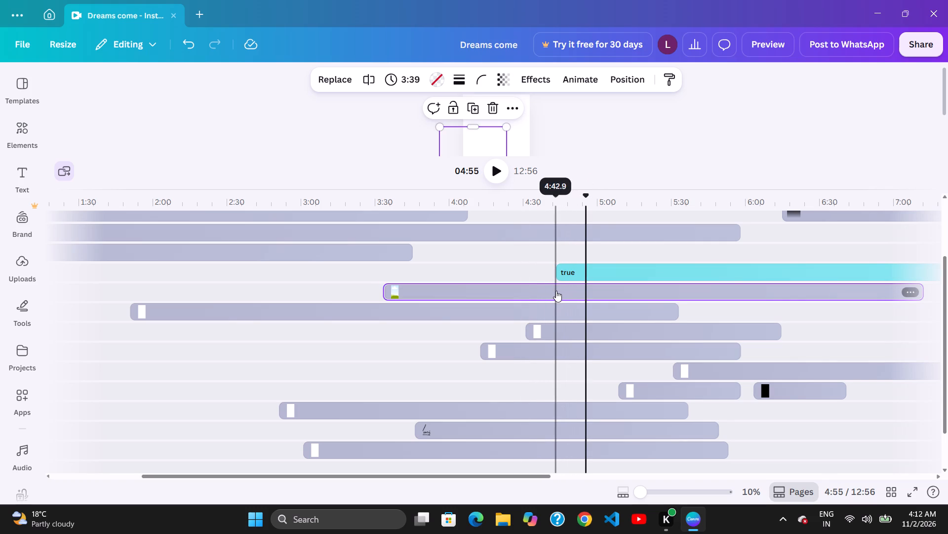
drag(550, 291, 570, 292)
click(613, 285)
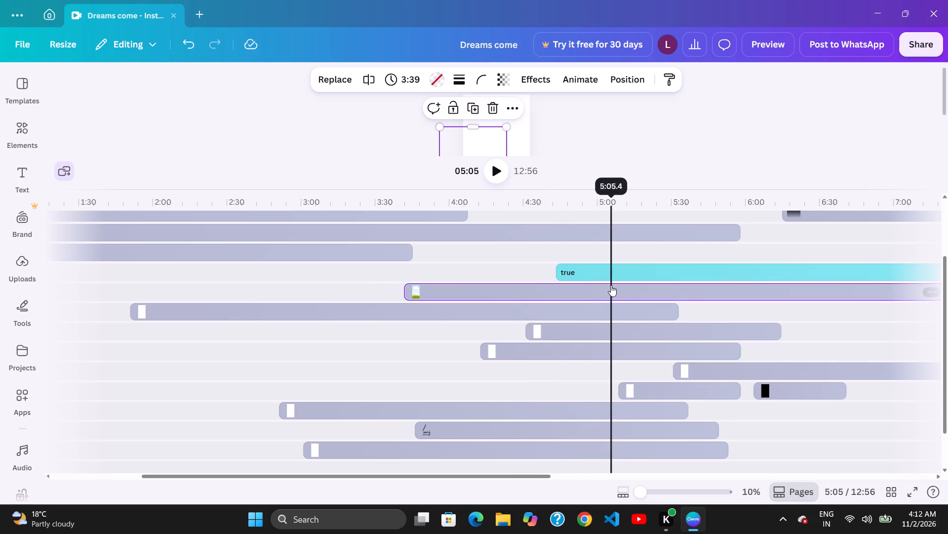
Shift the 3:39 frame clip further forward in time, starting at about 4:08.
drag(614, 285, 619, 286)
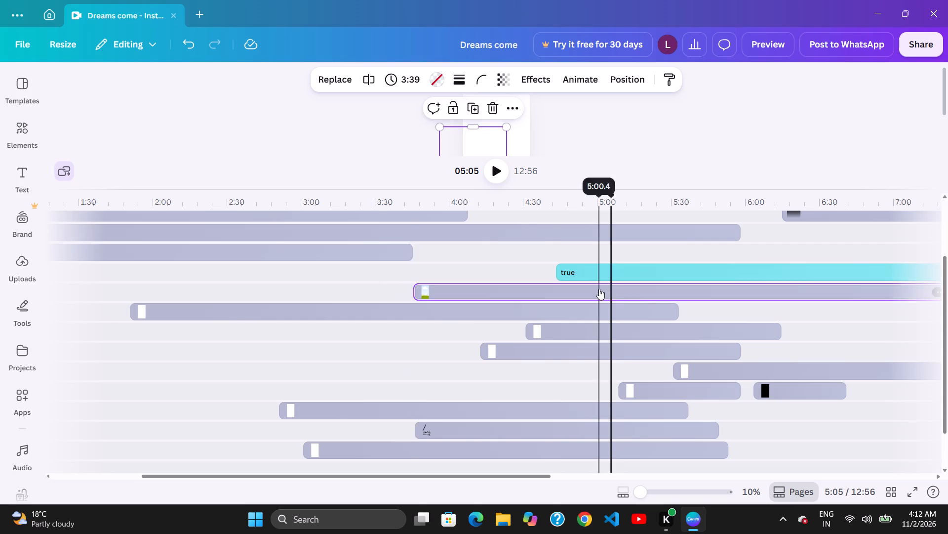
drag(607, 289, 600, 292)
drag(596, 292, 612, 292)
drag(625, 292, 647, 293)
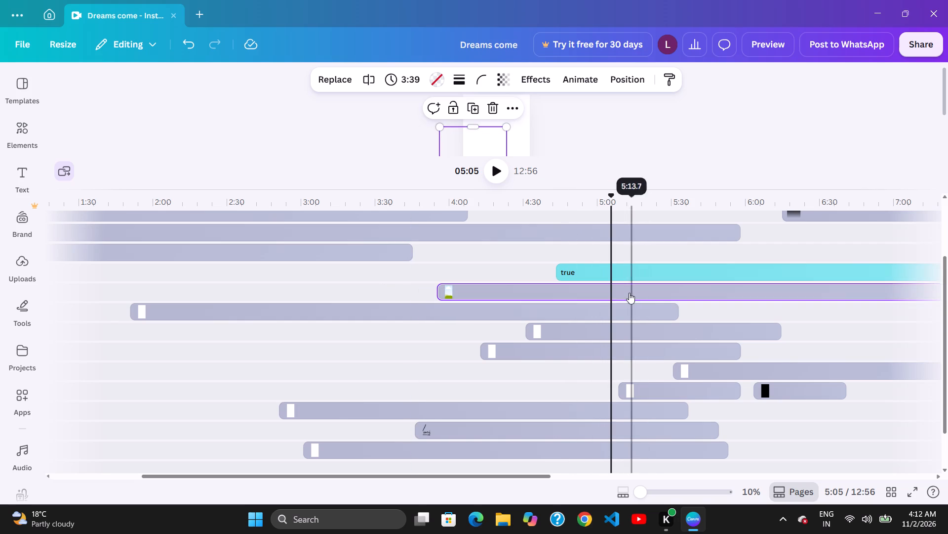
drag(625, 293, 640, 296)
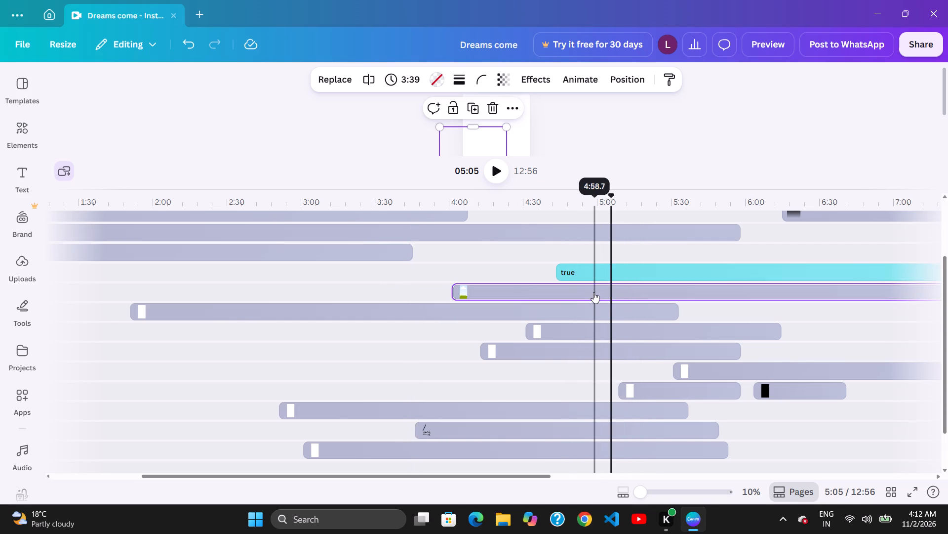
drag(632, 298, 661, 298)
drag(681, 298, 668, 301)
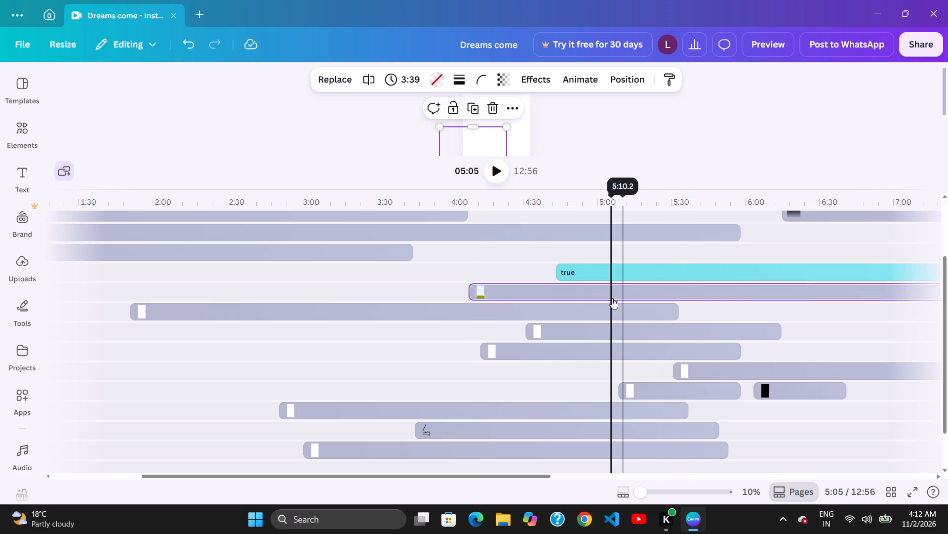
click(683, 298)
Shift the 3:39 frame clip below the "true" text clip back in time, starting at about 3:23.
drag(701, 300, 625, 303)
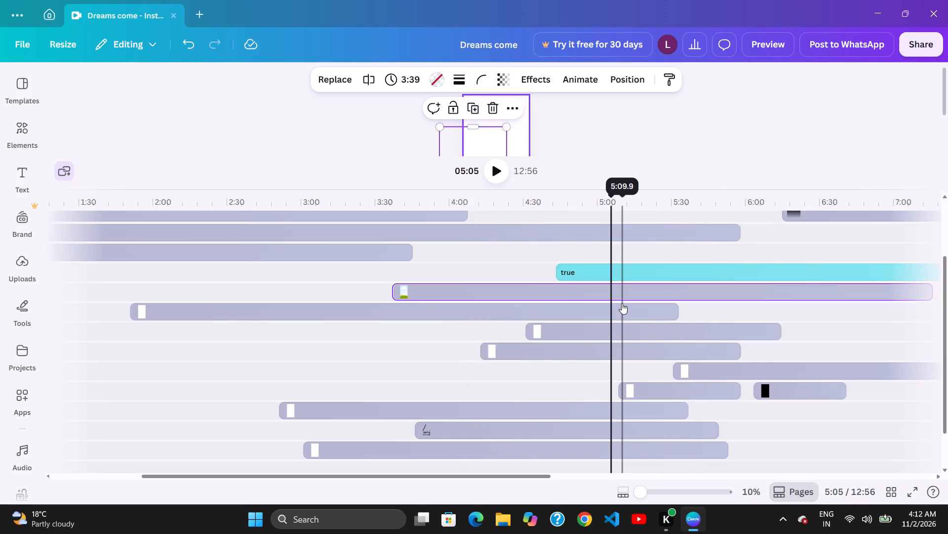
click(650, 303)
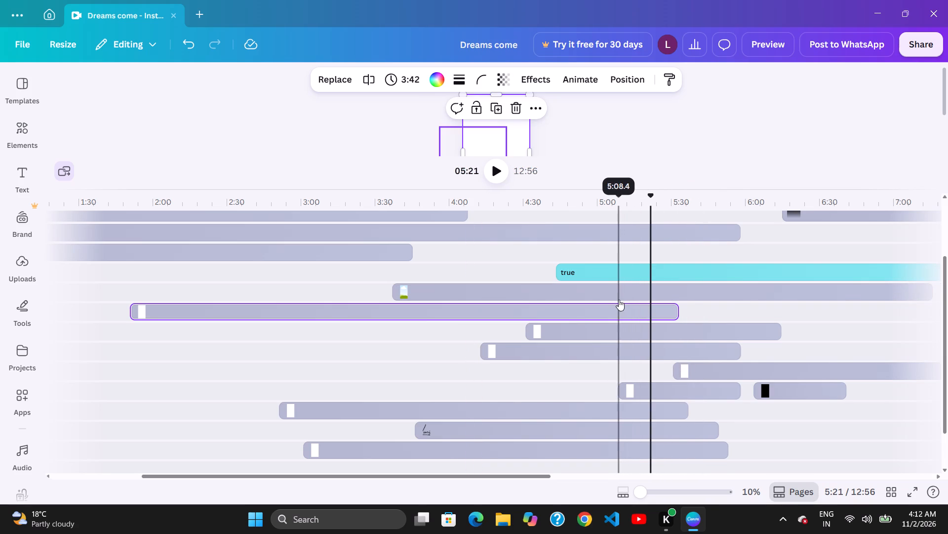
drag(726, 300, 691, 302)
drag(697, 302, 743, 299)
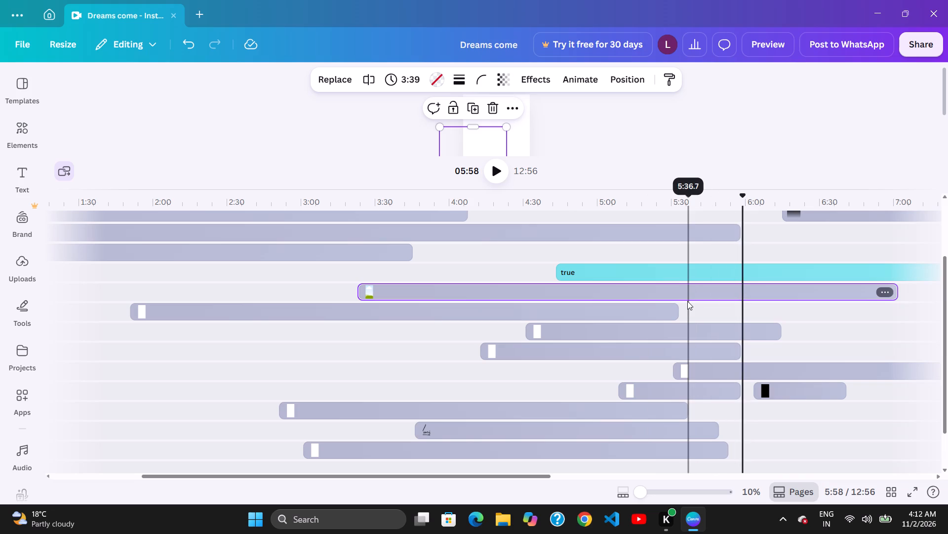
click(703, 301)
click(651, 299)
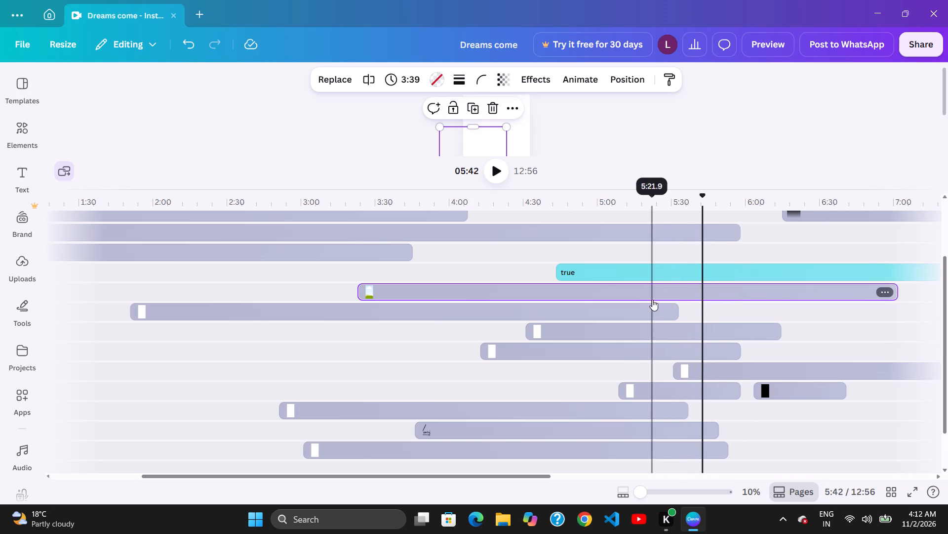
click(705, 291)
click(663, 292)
Shift the 3:39 frame clip below the "true" text clip forward in time, starting at about 3:42.
drag(694, 285, 702, 287)
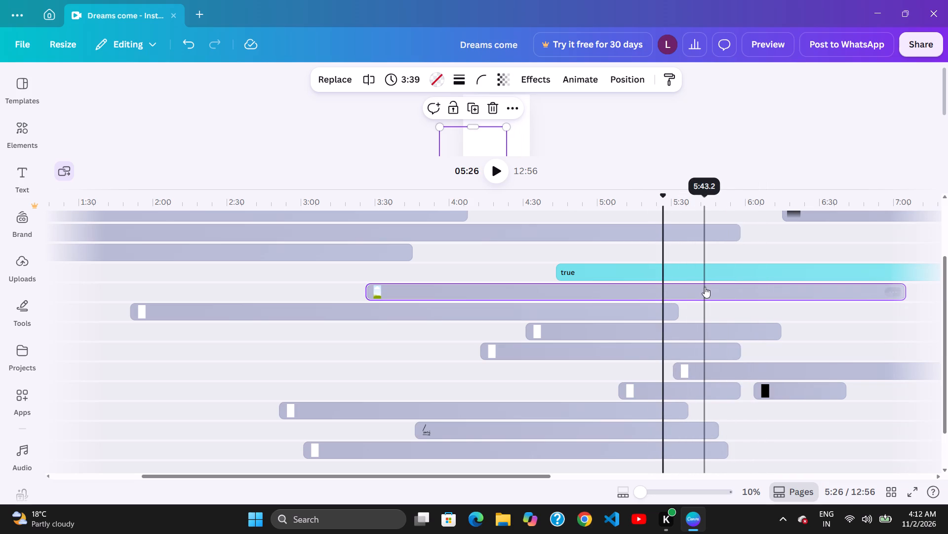
drag(716, 287, 730, 290)
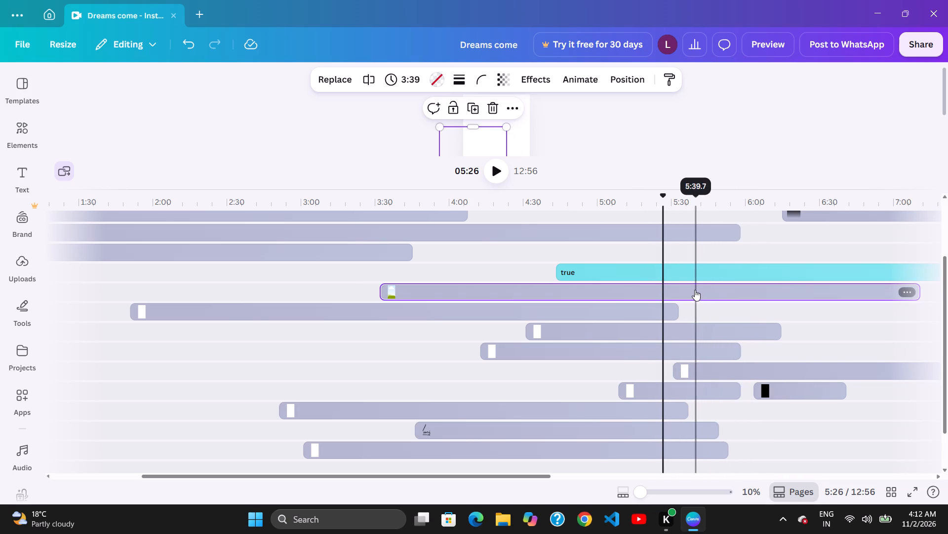
drag(679, 287, 724, 287)
drag(771, 283, 751, 285)
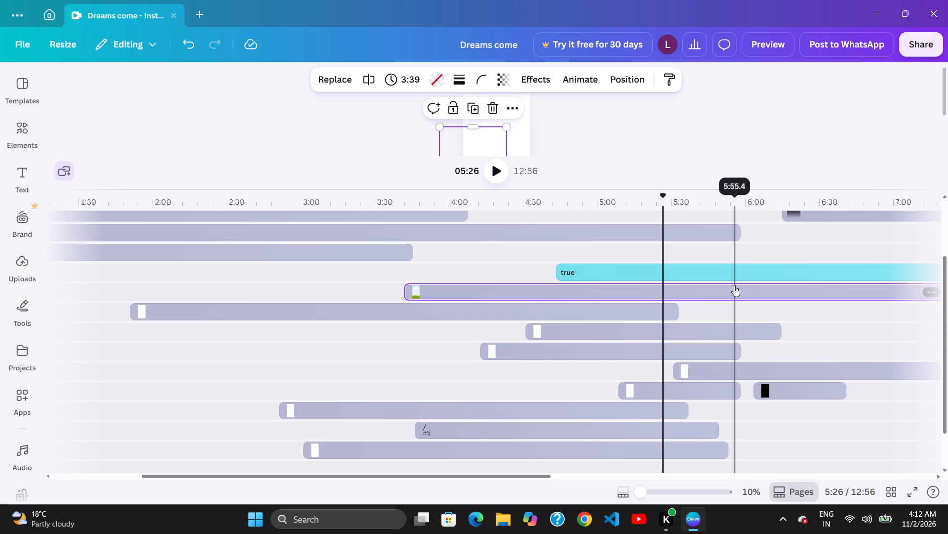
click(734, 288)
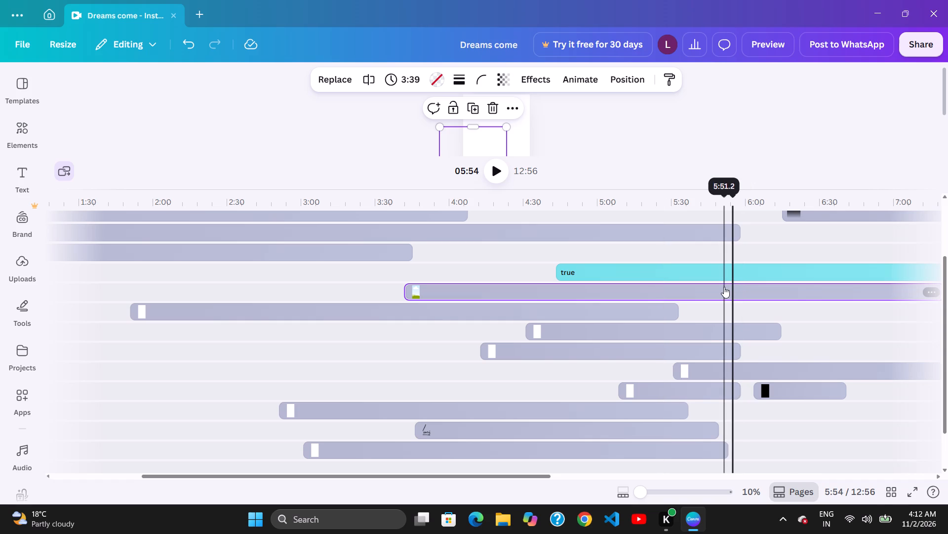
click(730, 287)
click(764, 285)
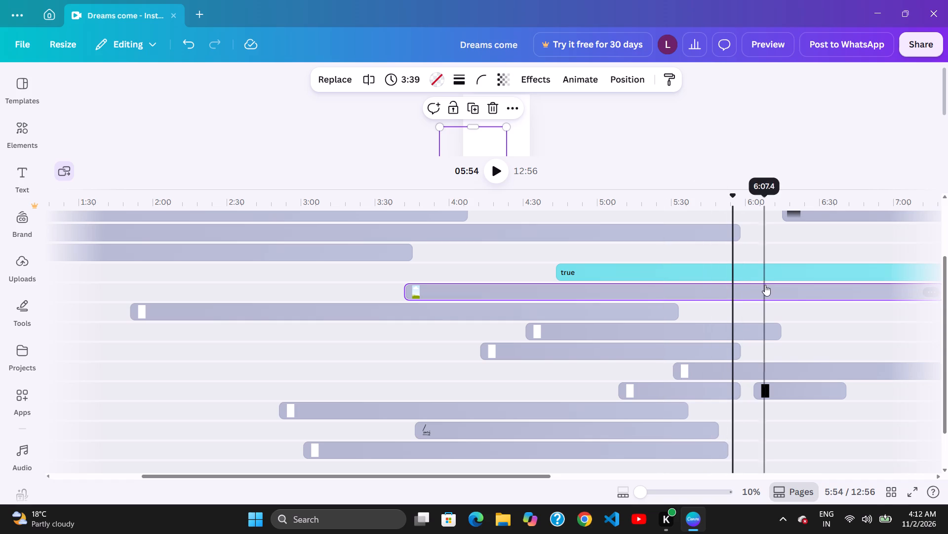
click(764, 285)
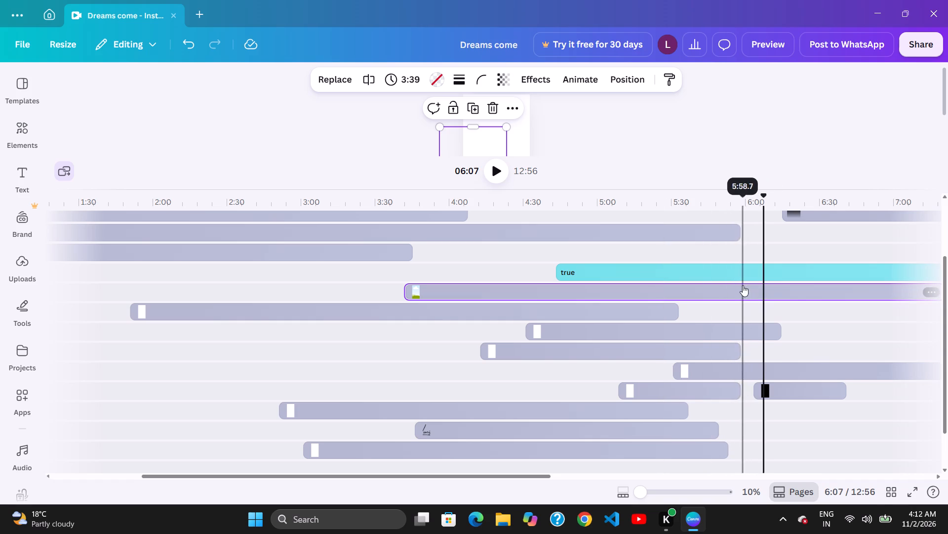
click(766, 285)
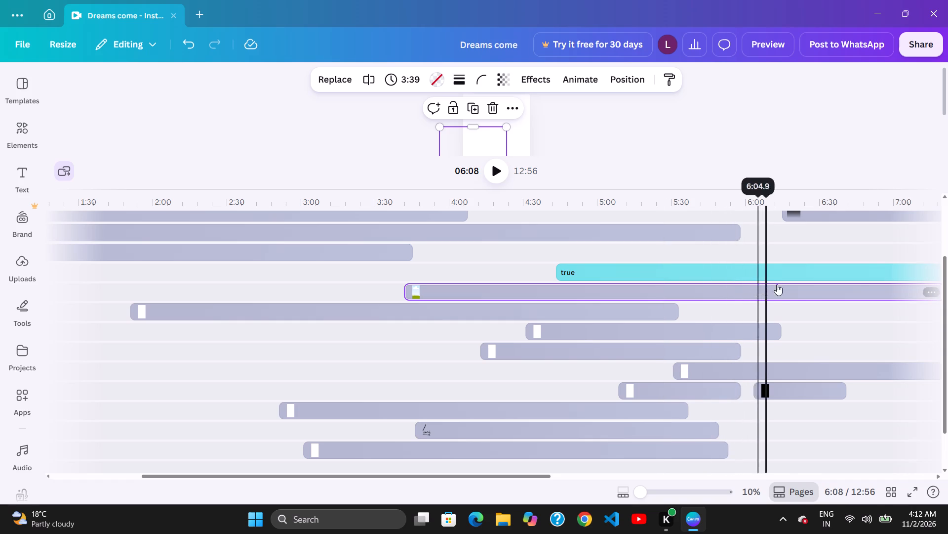
Shift the 3:39 frame clip below the "true" text clip back in time, starting at about 3:15.
drag(783, 284, 720, 287)
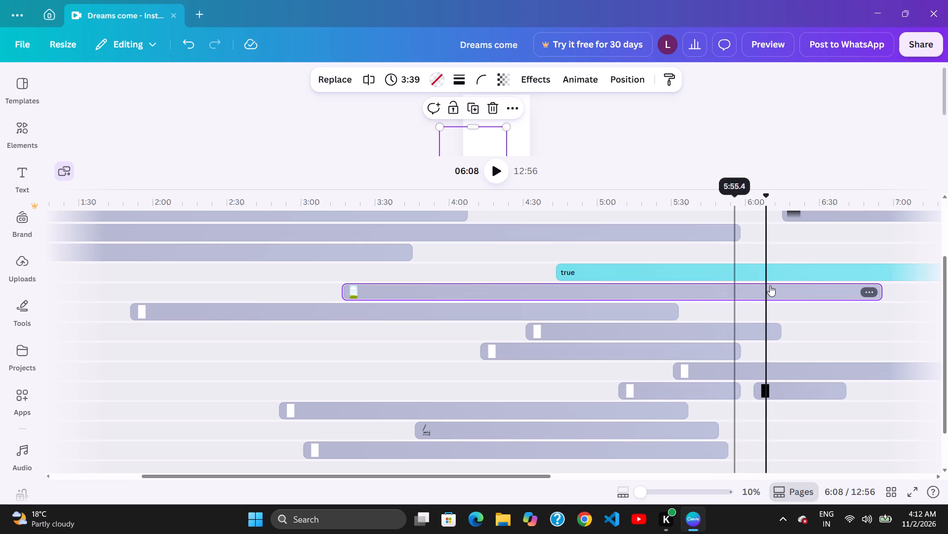
click(753, 286)
click(745, 286)
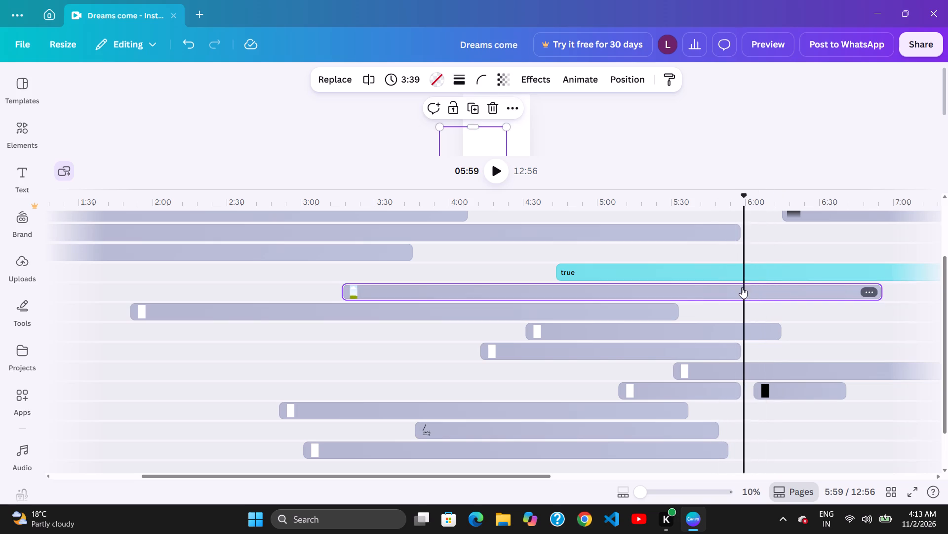
click(757, 288)
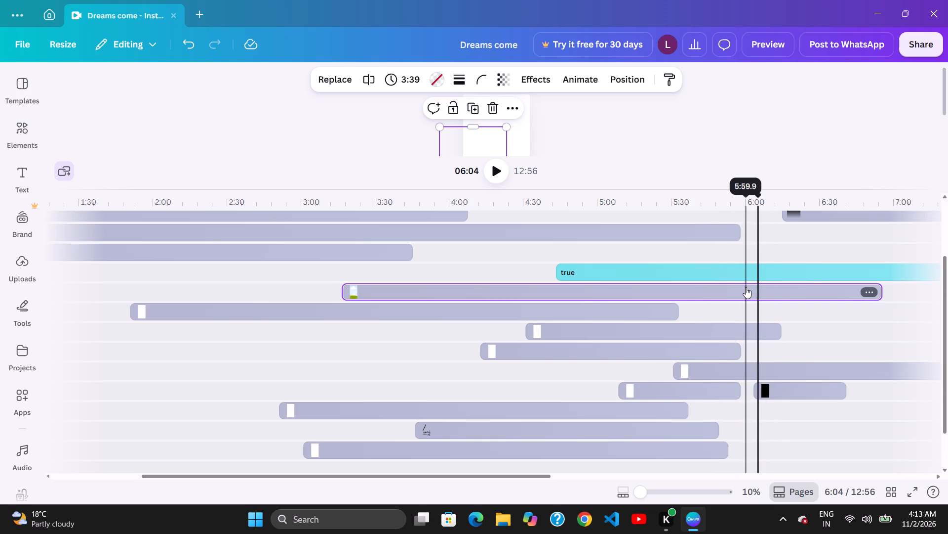
drag(781, 287, 776, 287)
click(776, 288)
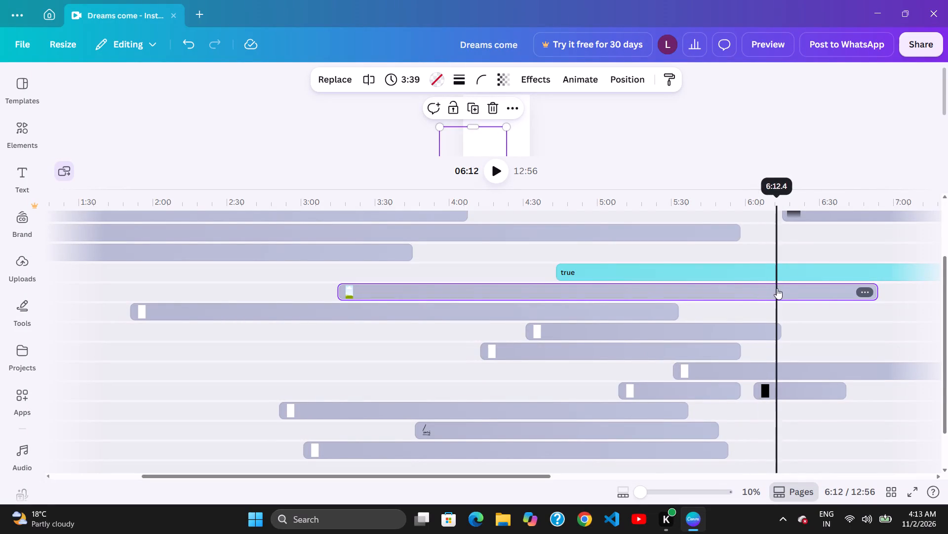
click(748, 288)
Shift the "true" text clip slightly back in time, starting at about 4:40.
drag(798, 273, 791, 274)
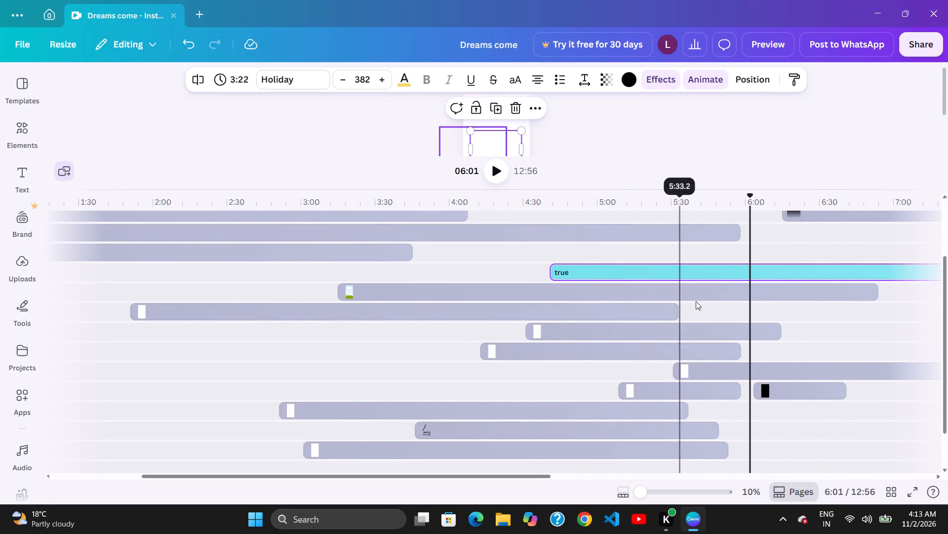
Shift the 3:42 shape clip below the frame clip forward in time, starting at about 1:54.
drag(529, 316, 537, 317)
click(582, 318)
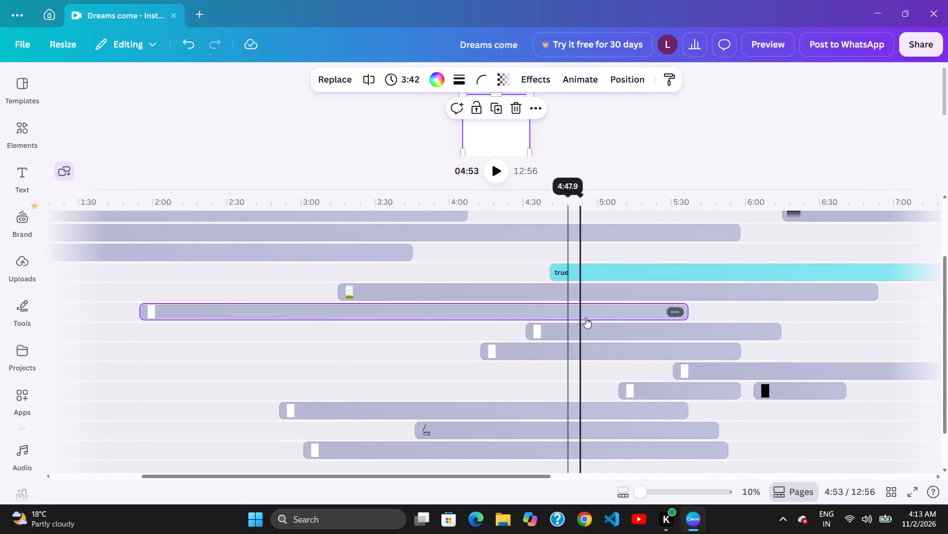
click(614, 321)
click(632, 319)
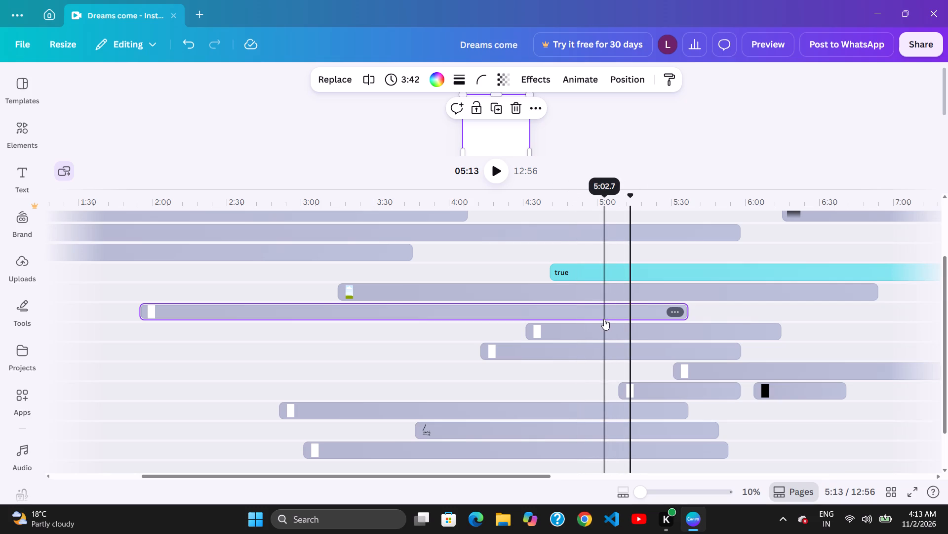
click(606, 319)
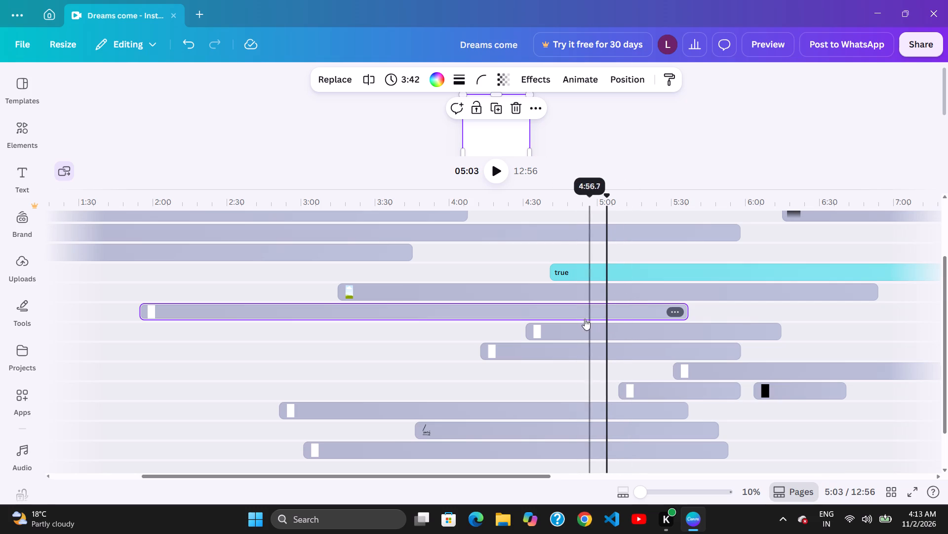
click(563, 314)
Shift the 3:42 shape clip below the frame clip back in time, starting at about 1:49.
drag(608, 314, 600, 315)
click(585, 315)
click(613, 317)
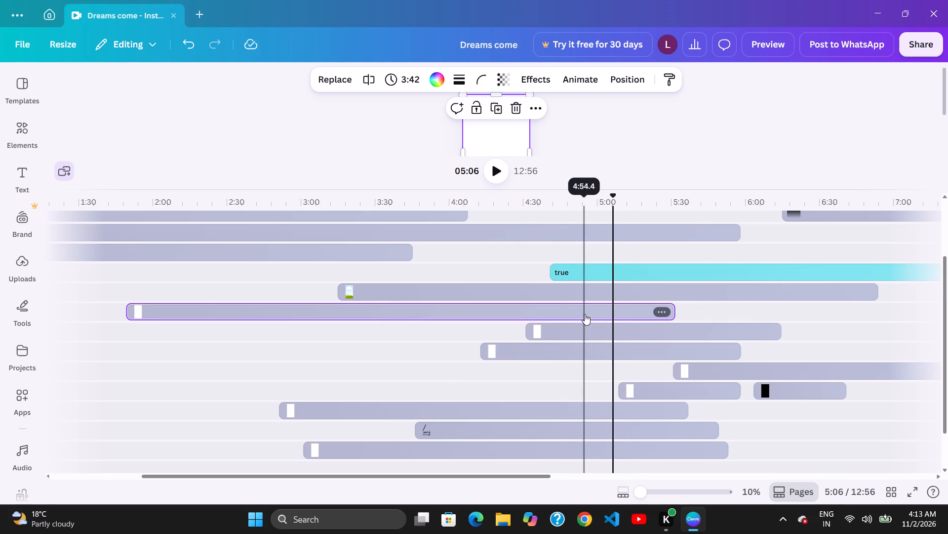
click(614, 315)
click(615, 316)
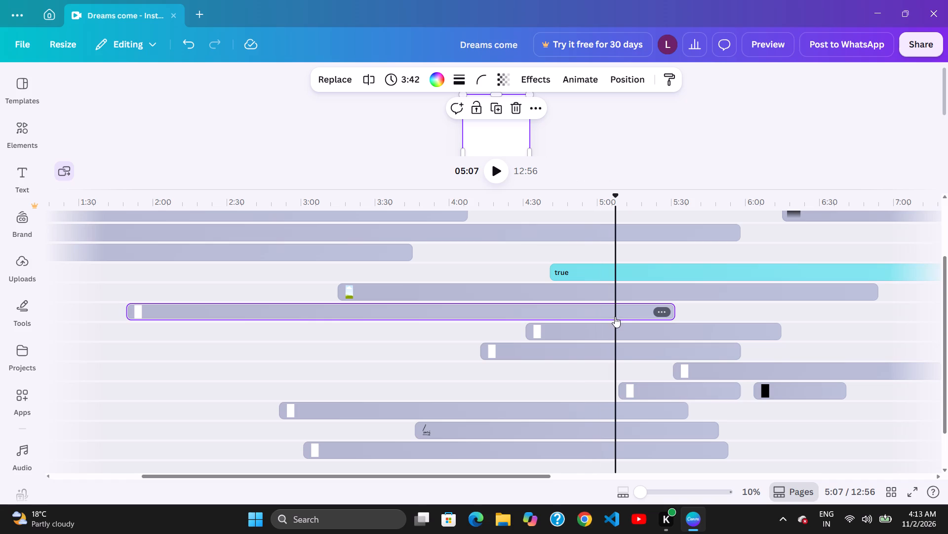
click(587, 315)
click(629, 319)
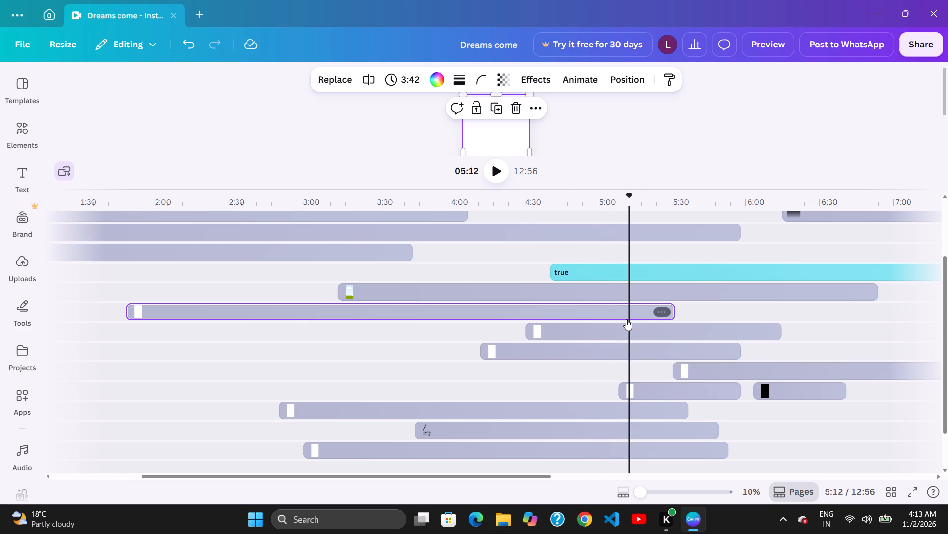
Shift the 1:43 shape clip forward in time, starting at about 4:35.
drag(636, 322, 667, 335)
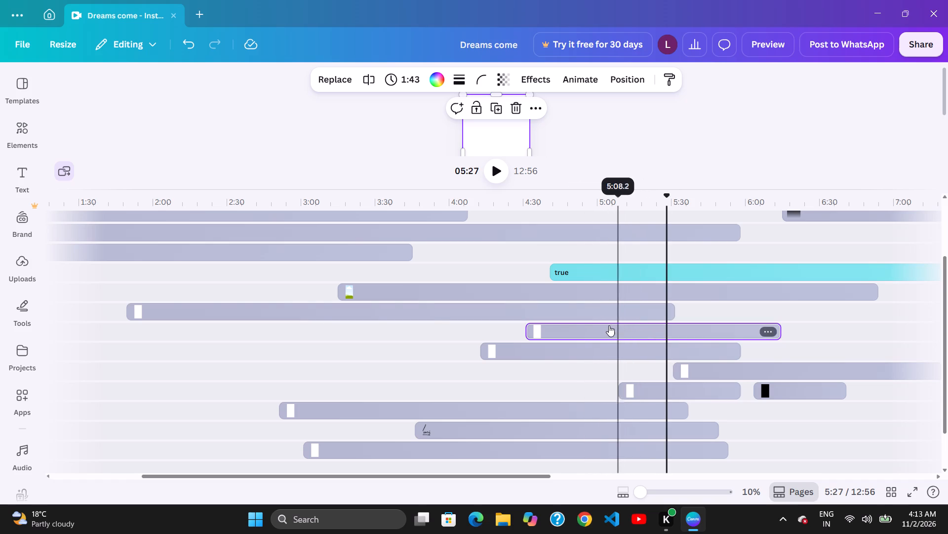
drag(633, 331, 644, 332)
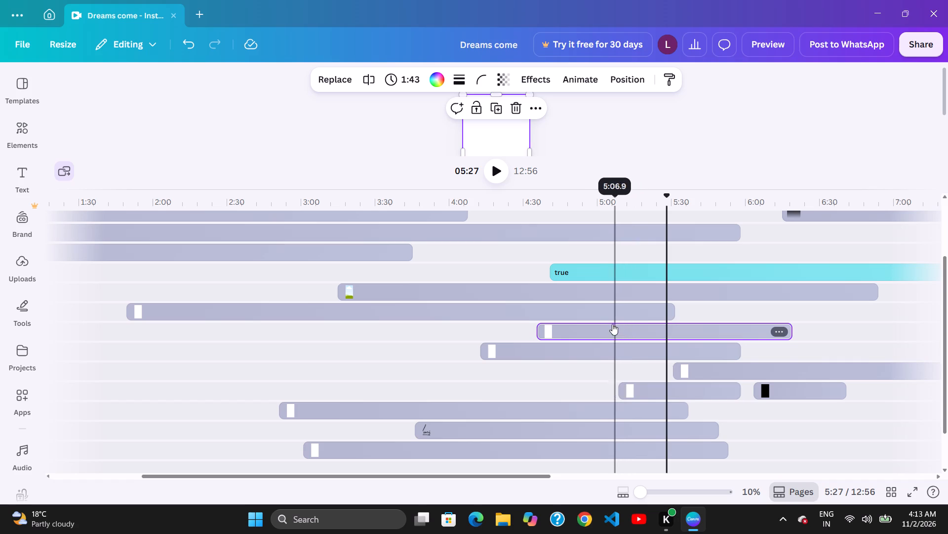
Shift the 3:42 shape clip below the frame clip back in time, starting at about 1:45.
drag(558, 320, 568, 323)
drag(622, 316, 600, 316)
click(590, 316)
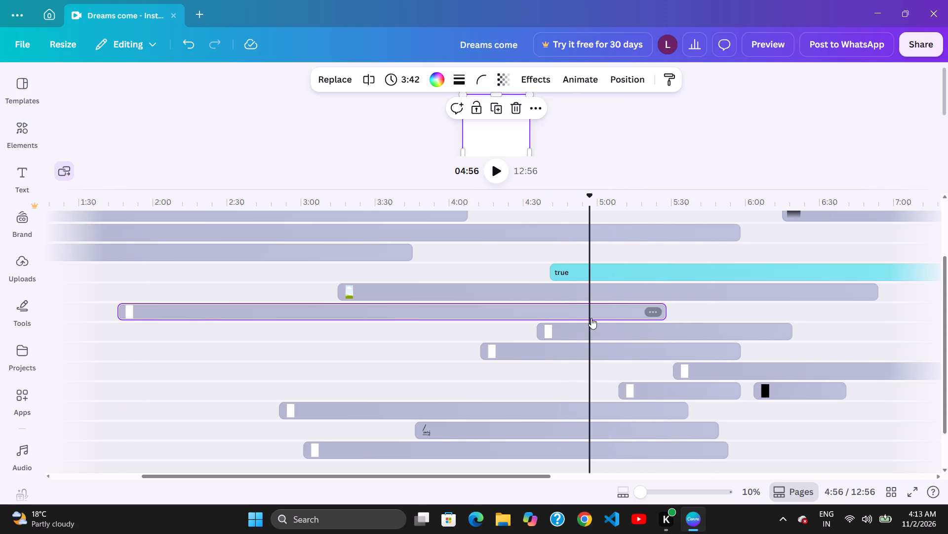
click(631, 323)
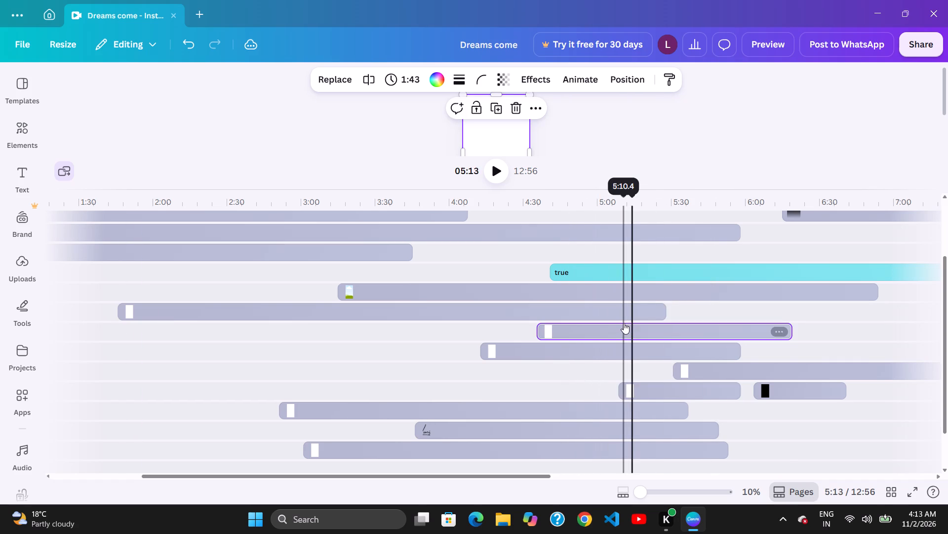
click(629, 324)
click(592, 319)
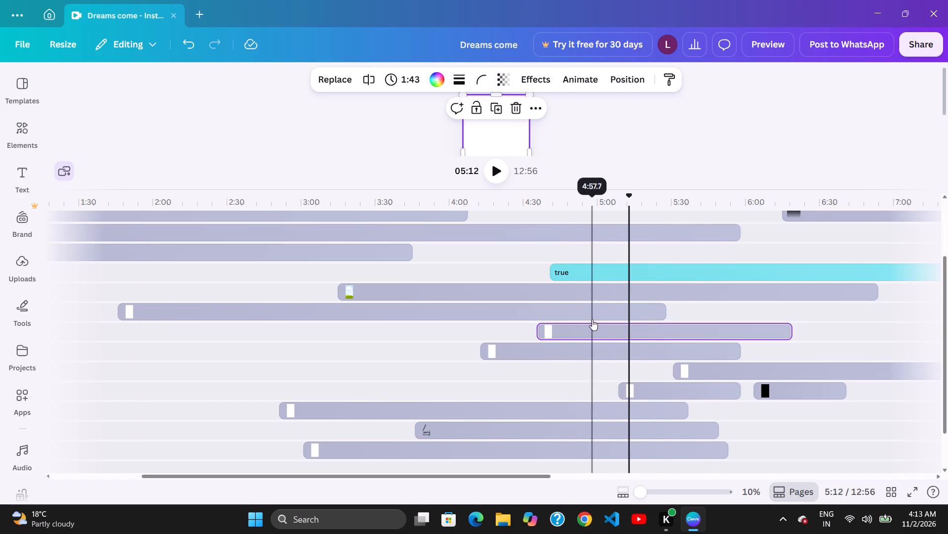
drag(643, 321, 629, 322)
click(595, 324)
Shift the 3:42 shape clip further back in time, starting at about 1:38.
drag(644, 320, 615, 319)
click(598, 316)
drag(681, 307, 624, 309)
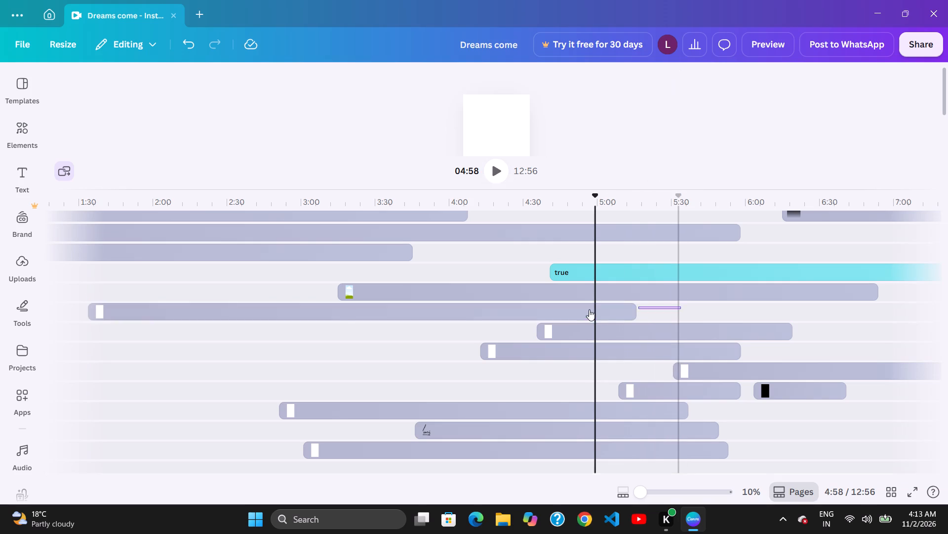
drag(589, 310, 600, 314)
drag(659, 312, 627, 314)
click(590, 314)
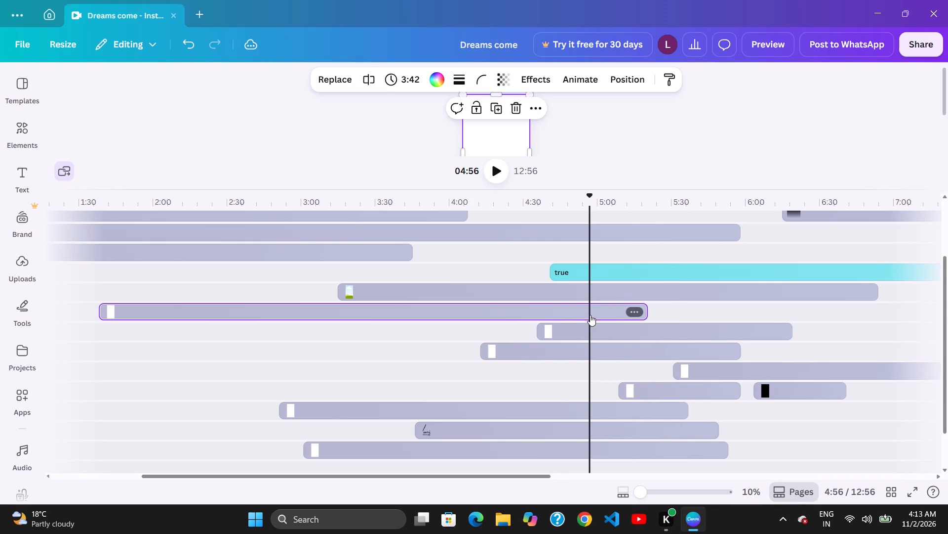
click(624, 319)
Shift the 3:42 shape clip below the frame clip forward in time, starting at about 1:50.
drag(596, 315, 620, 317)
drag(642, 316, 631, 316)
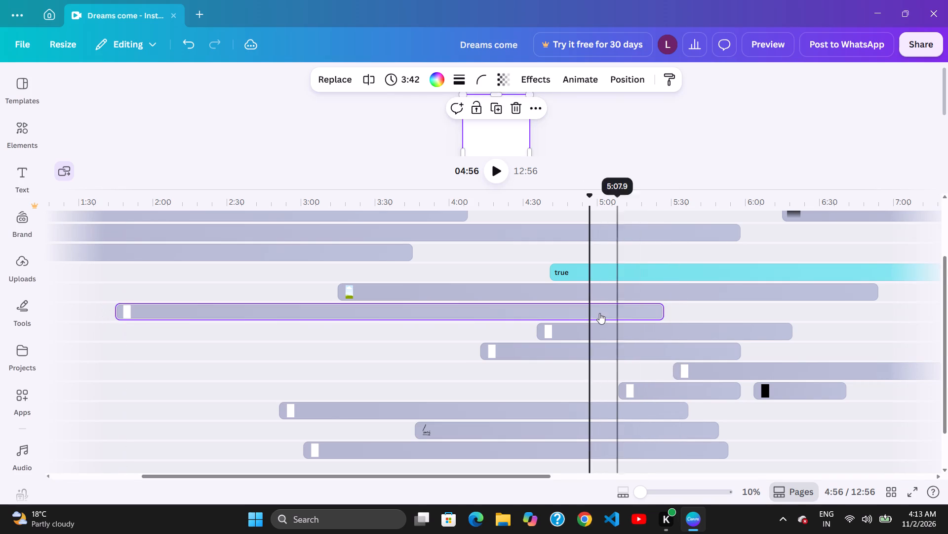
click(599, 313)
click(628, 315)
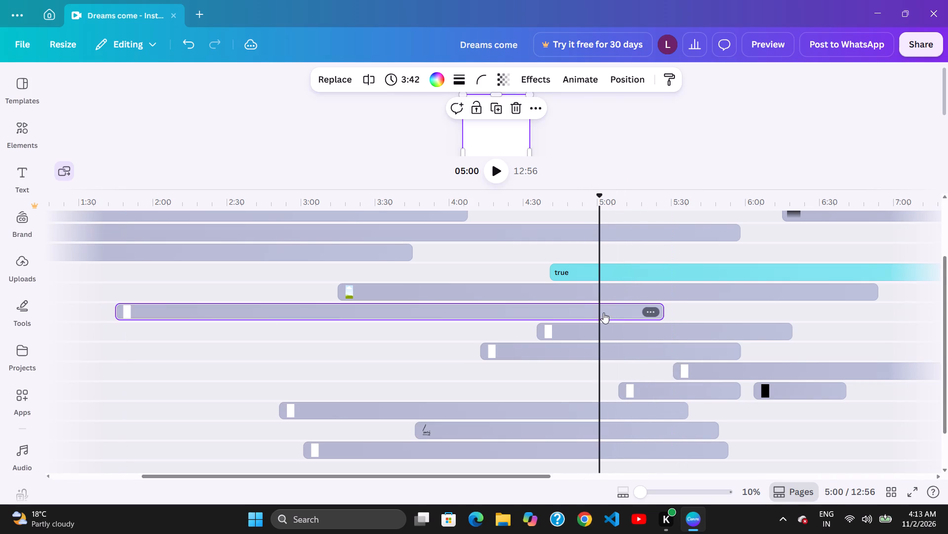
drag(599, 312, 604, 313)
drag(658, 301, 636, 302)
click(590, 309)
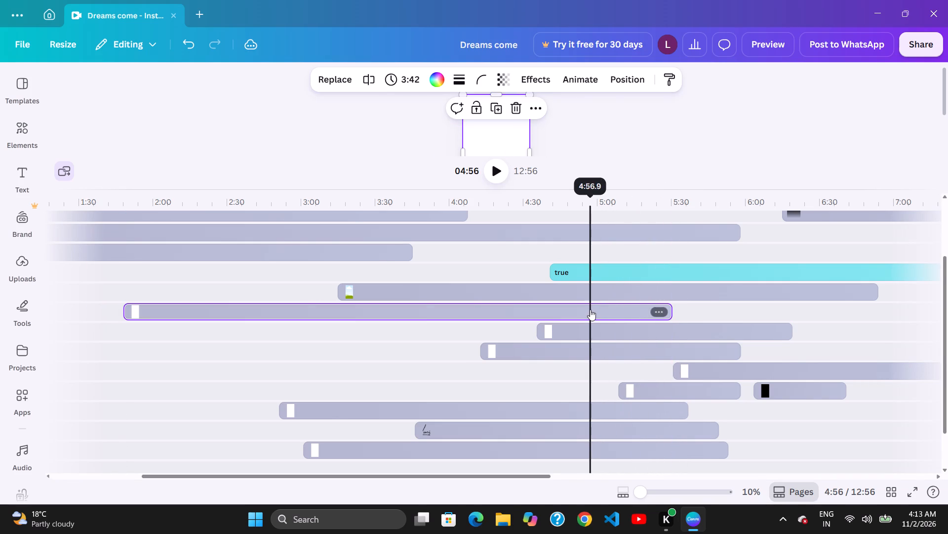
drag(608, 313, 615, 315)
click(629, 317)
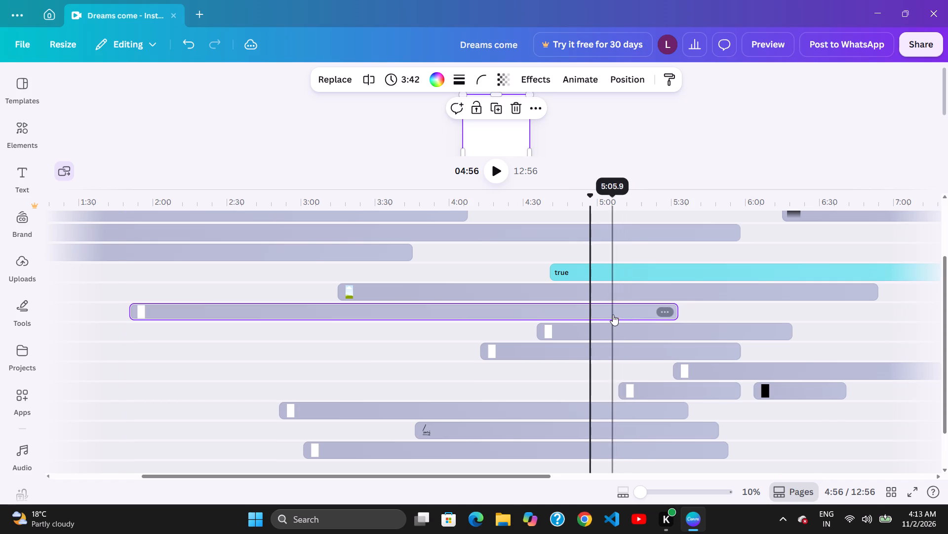
Shift the 3:42 shape clip below the frame clip back in time, starting at about 1:38.
drag(599, 314, 602, 316)
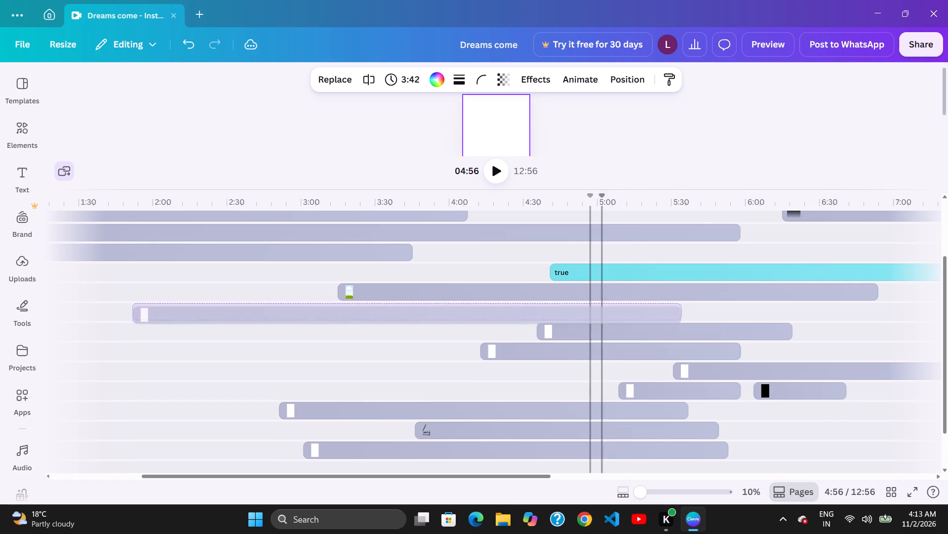
drag(602, 316, 606, 316)
drag(664, 309, 619, 310)
click(607, 310)
click(620, 314)
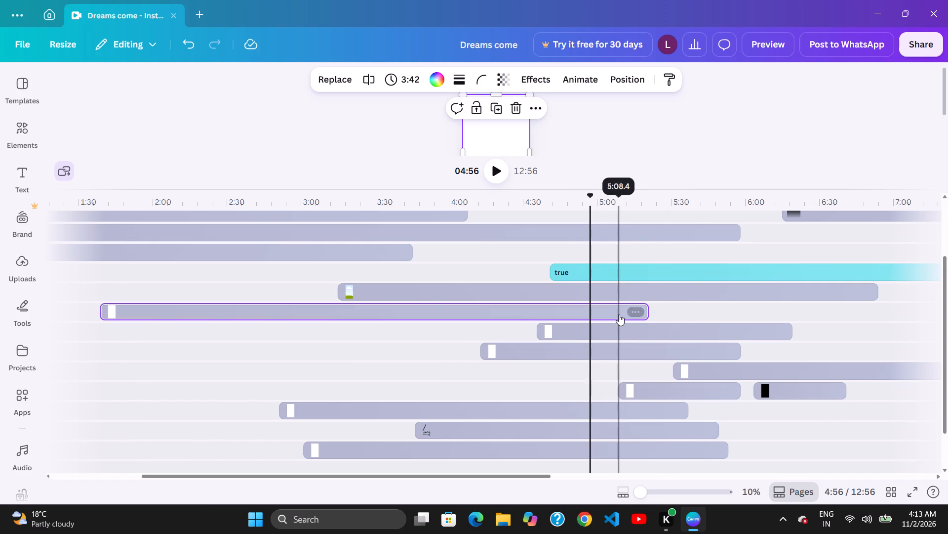
click(628, 316)
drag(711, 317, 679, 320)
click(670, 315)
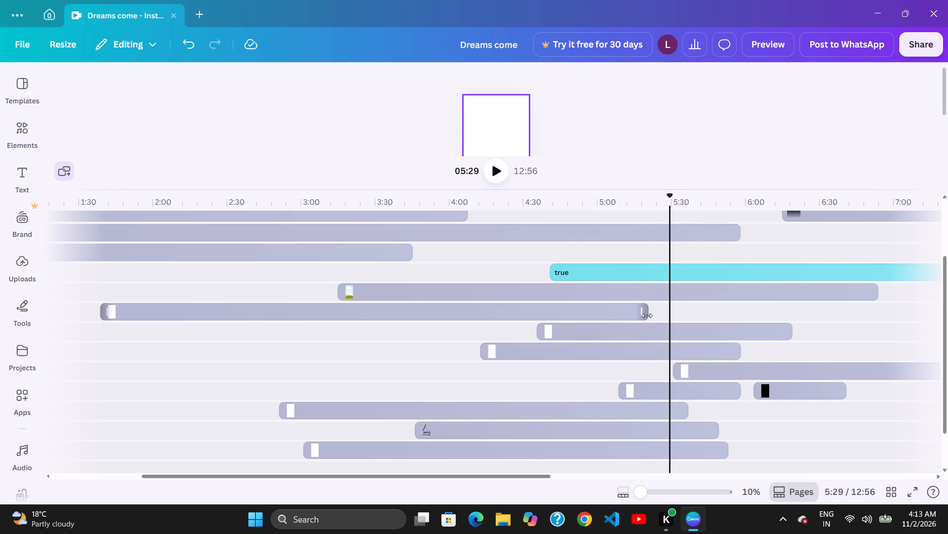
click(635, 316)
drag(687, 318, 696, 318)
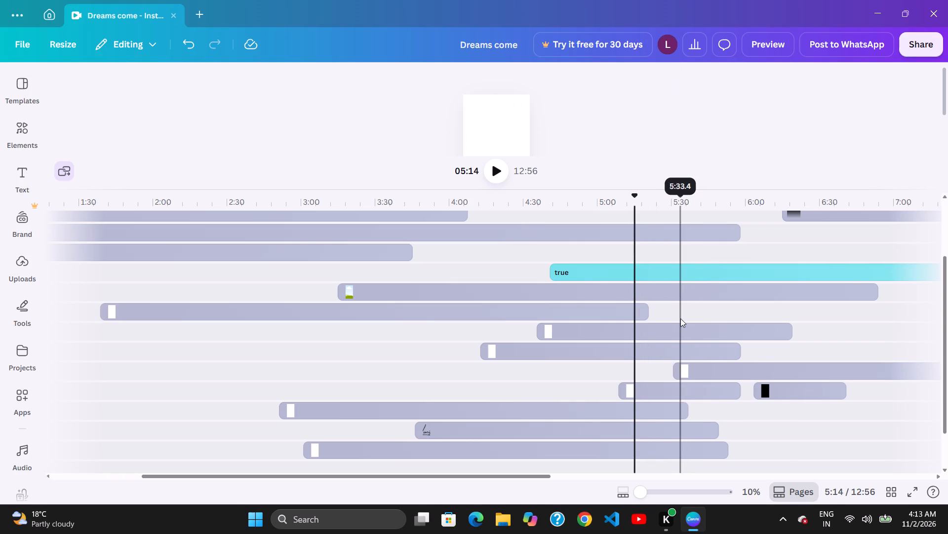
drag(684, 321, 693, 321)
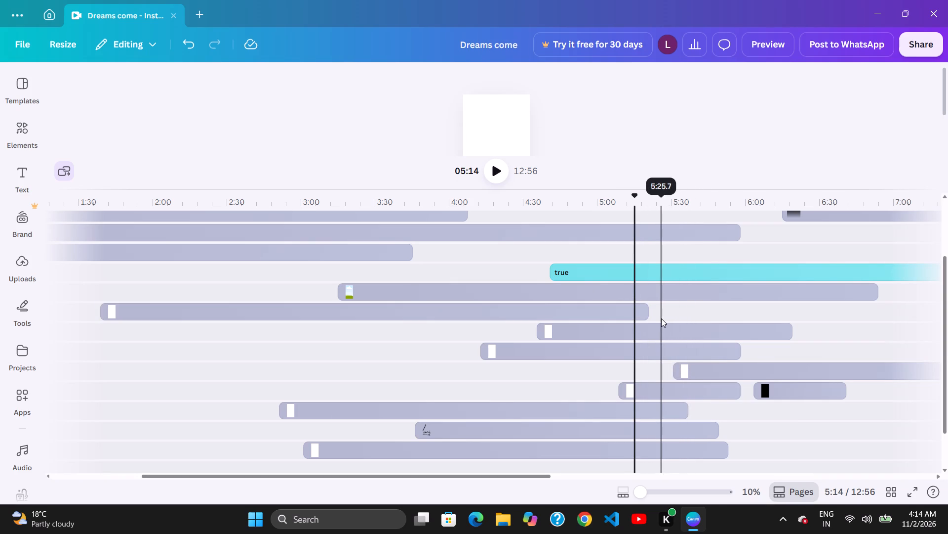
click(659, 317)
Shift the 1:43 shape clip slightly forward in time, starting at about 4:37.
drag(689, 321, 684, 321)
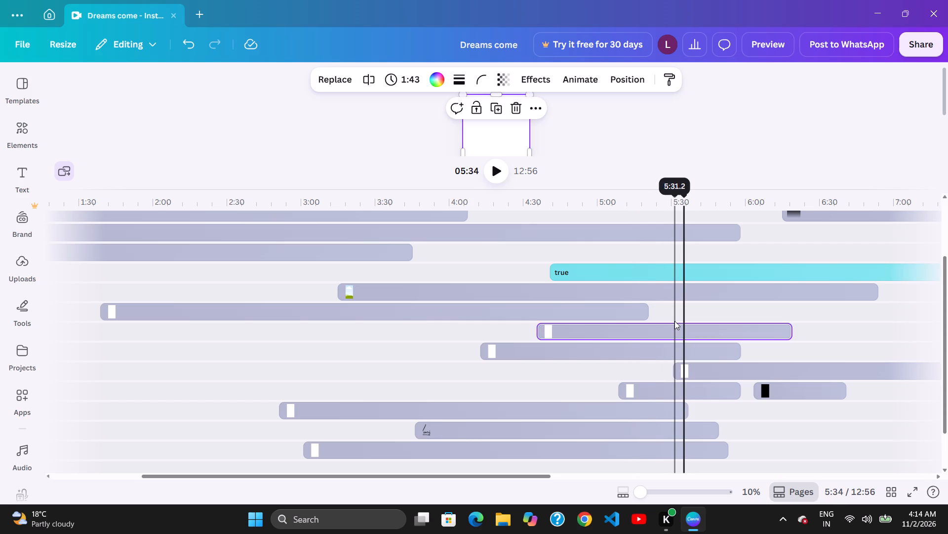
drag(683, 323, 688, 324)
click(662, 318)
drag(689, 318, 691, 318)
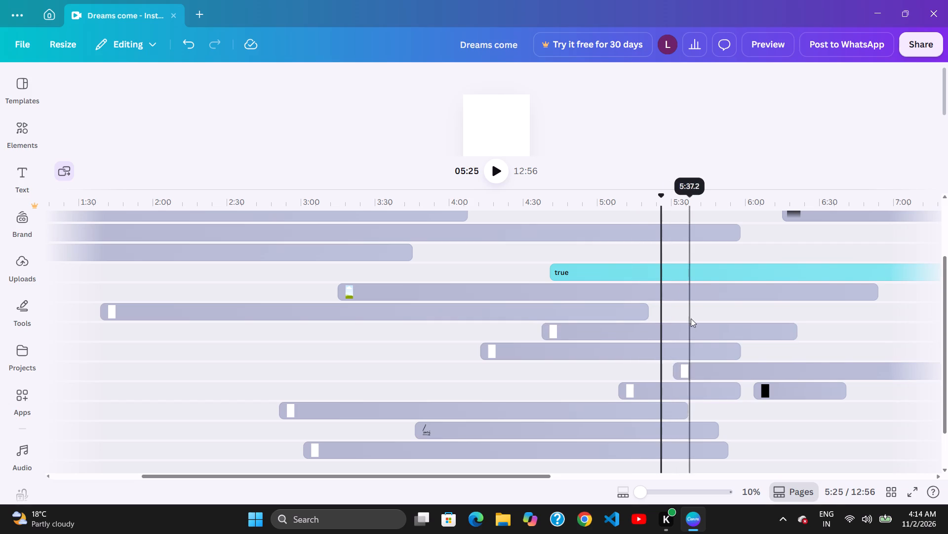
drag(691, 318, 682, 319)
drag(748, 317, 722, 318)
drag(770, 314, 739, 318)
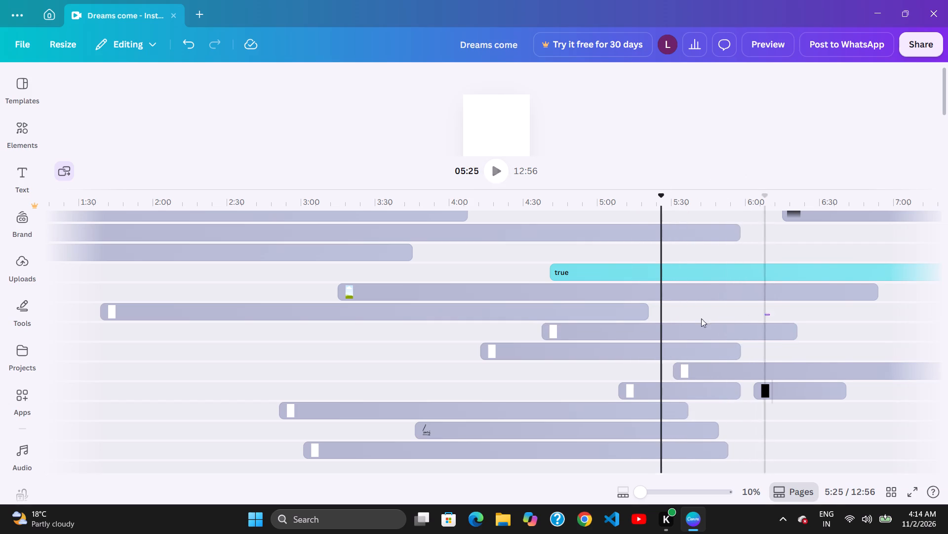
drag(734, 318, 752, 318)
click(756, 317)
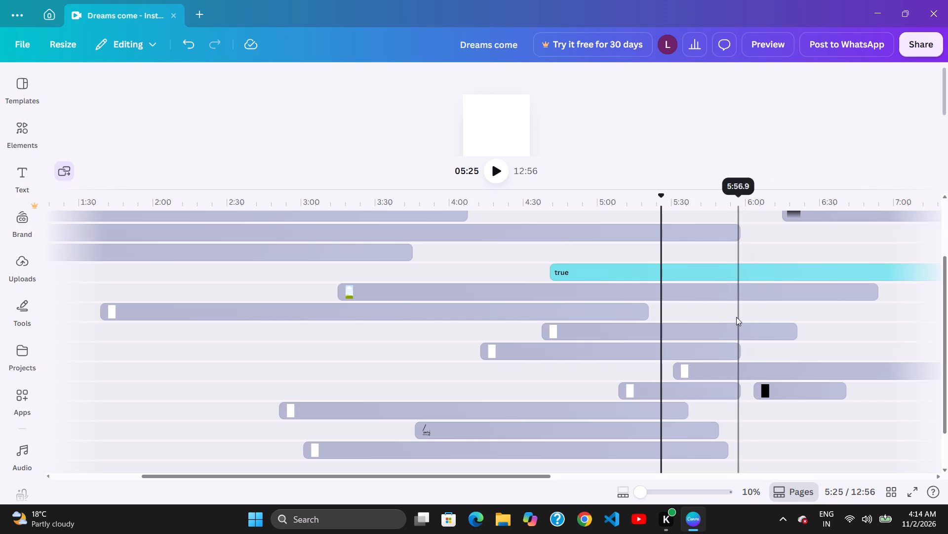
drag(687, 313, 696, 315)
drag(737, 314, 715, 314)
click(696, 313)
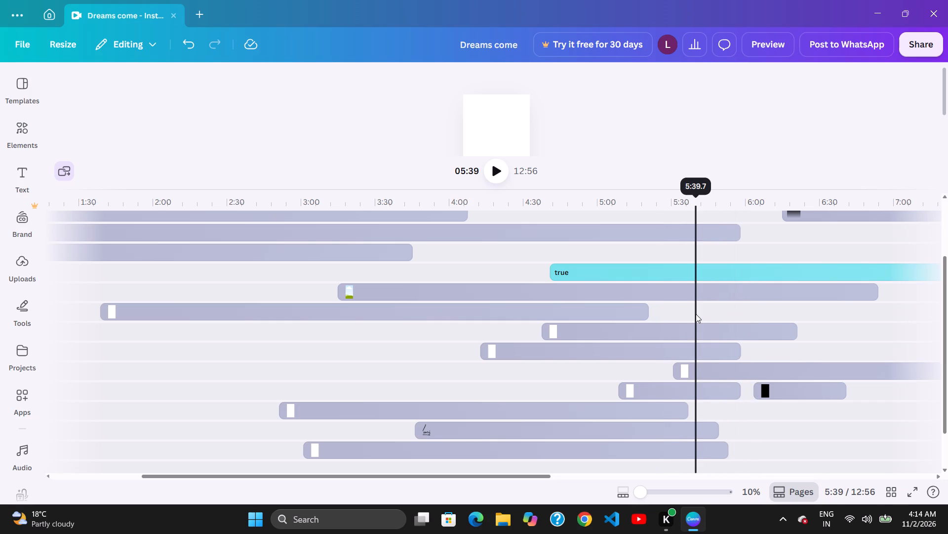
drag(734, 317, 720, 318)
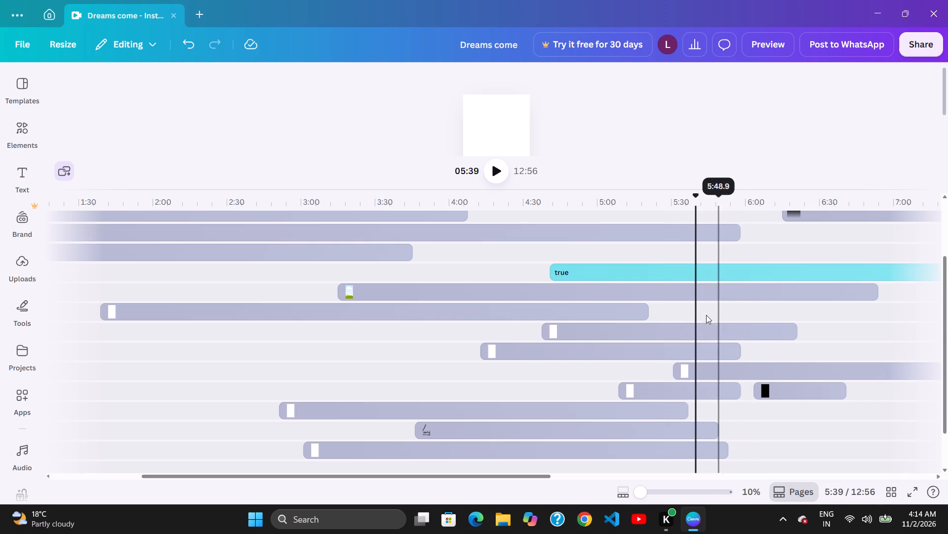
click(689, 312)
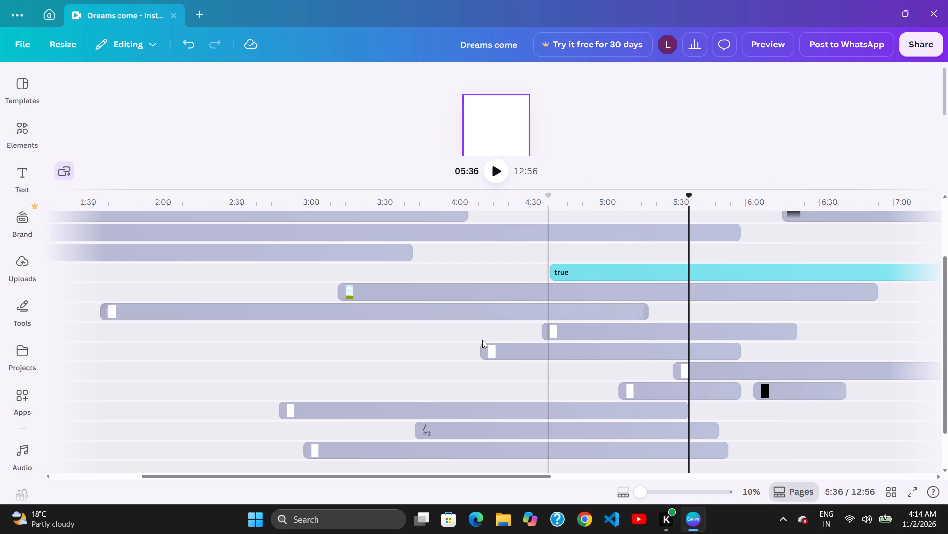
Trim the start of the shape clip just below the 1:43 shape clip to about 4:22, for a 1:35 duration.
click(471, 348)
click(540, 346)
drag(489, 344, 514, 344)
click(577, 341)
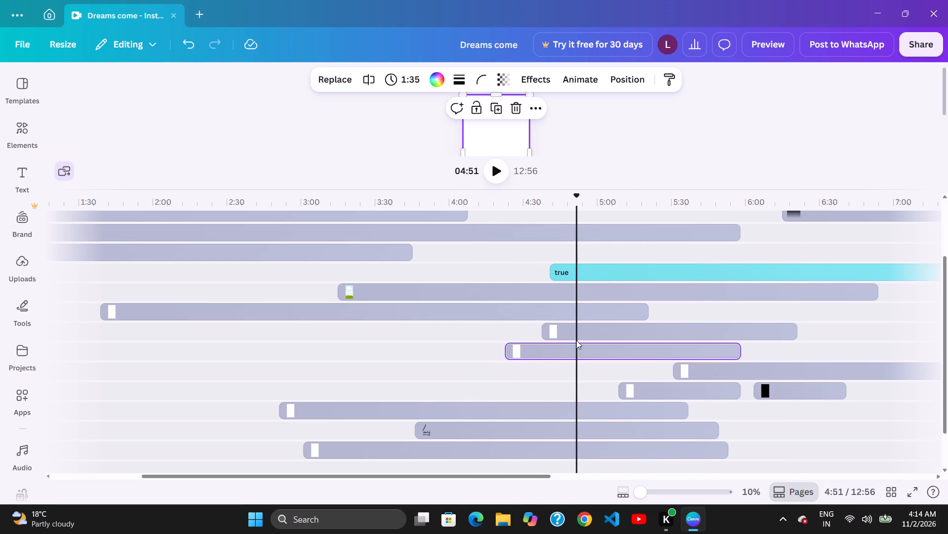
Shift the 1:35 shape clip back in time, starting at about 4:14.
click(577, 340)
drag(595, 344, 596, 344)
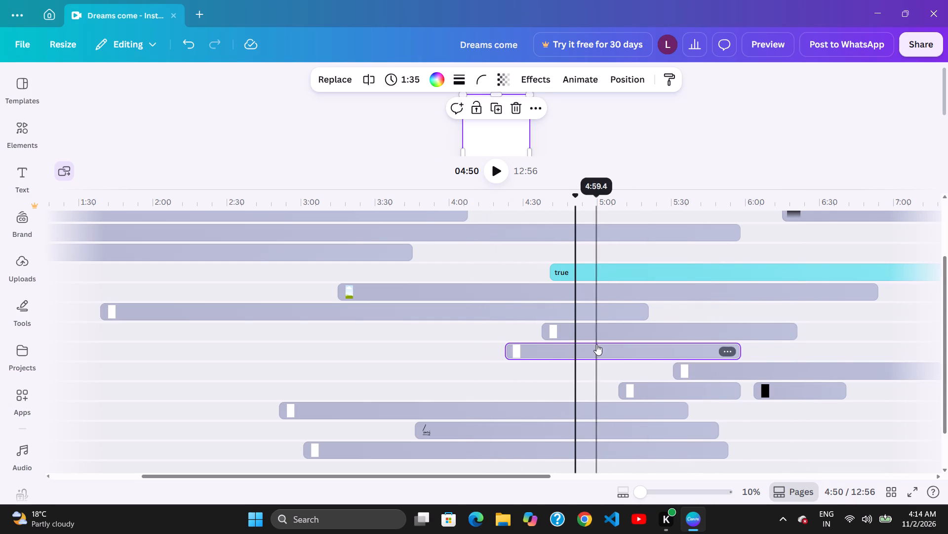
drag(596, 344, 582, 345)
click(585, 345)
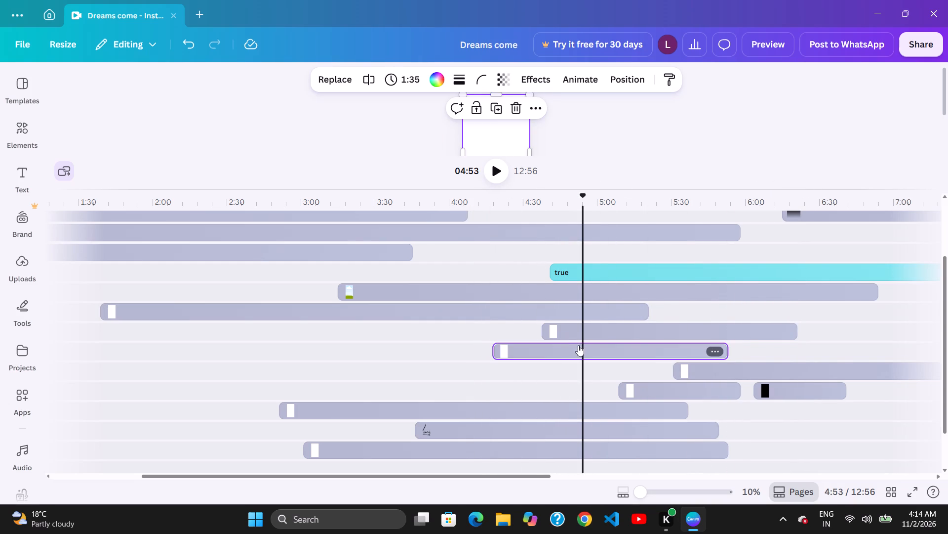
drag(579, 346, 597, 346)
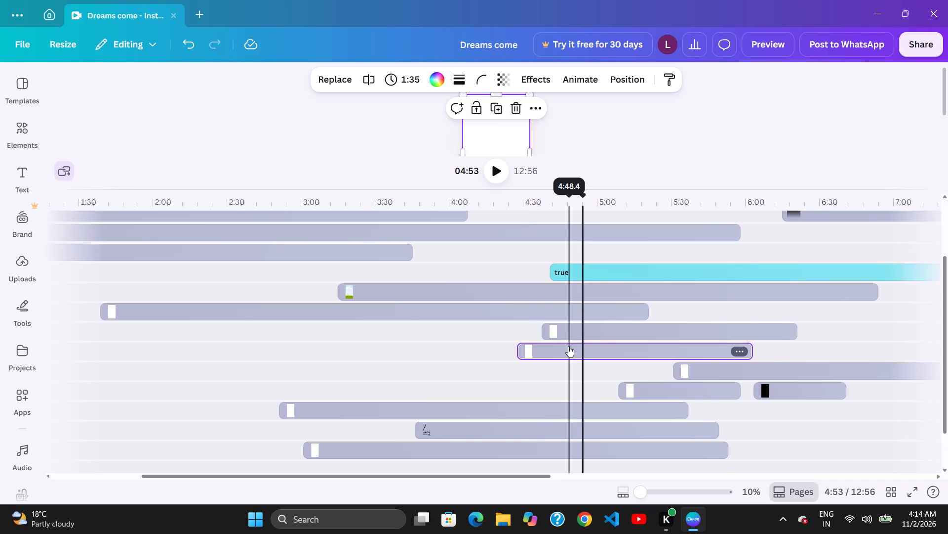
drag(537, 342, 551, 344)
drag(602, 343, 570, 342)
click(543, 336)
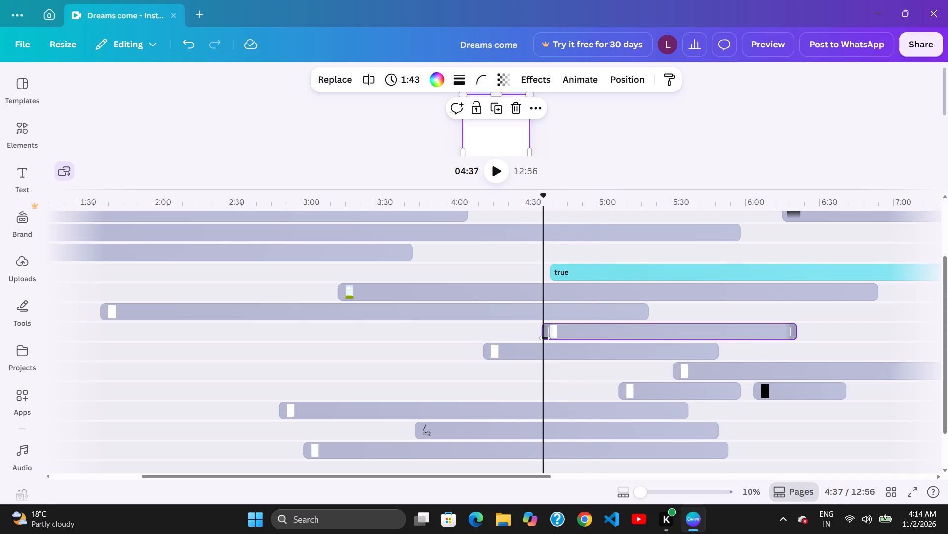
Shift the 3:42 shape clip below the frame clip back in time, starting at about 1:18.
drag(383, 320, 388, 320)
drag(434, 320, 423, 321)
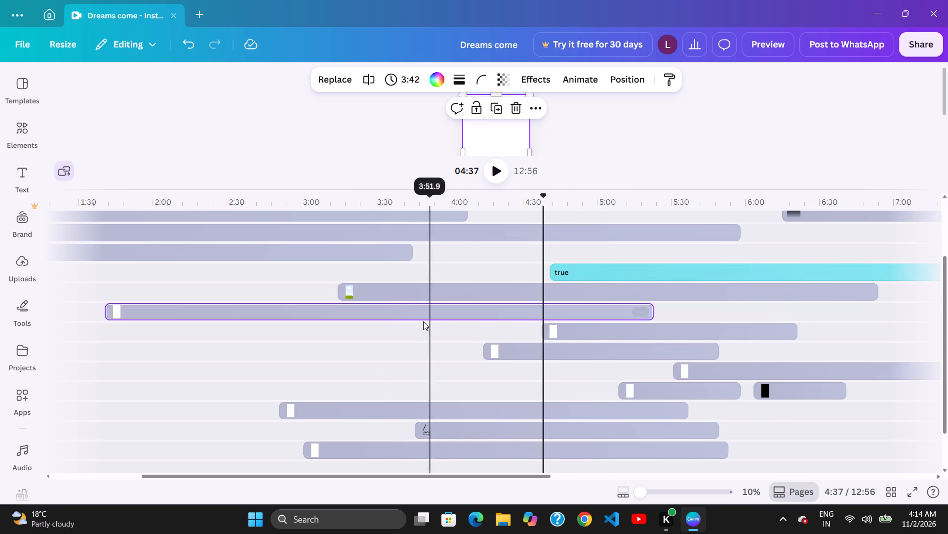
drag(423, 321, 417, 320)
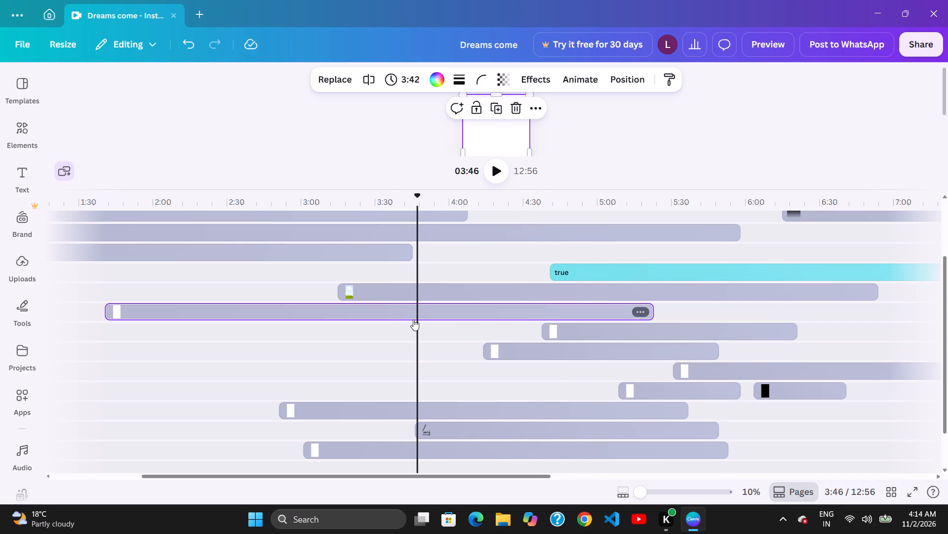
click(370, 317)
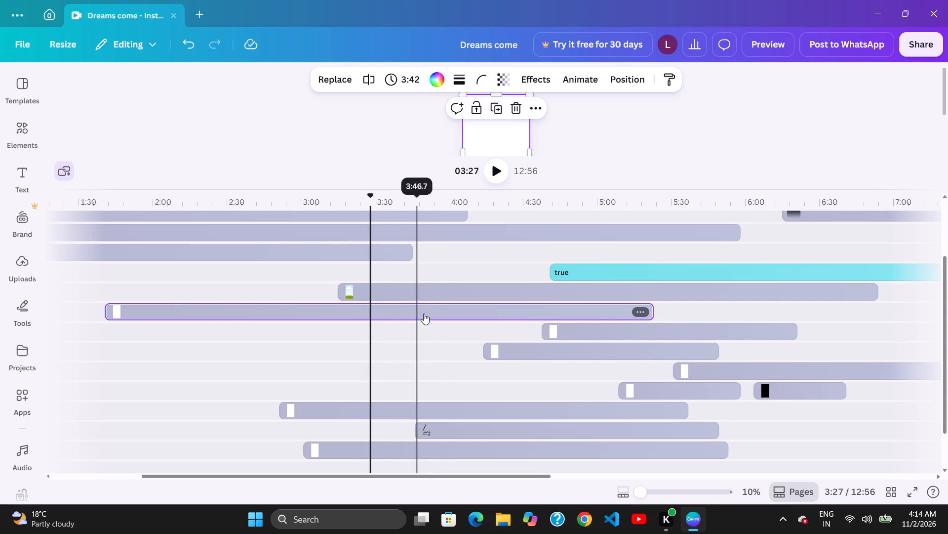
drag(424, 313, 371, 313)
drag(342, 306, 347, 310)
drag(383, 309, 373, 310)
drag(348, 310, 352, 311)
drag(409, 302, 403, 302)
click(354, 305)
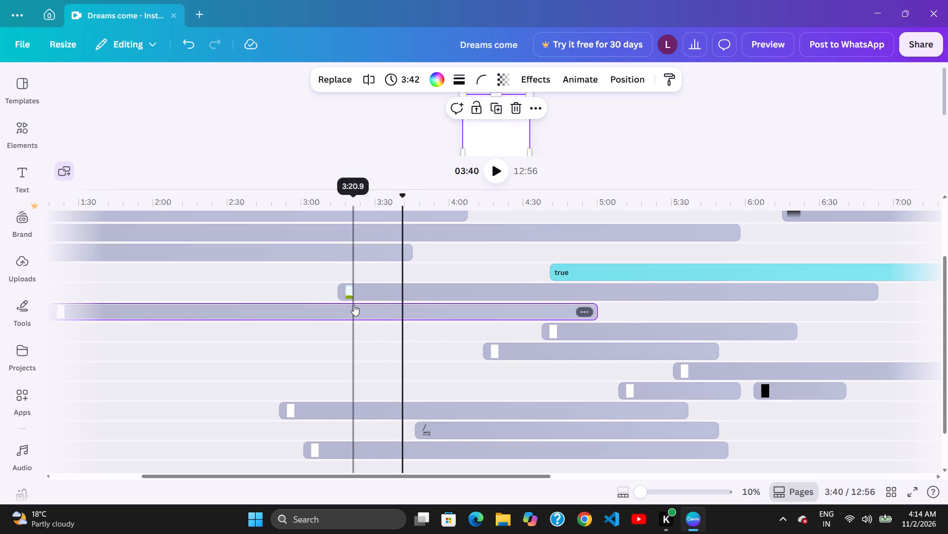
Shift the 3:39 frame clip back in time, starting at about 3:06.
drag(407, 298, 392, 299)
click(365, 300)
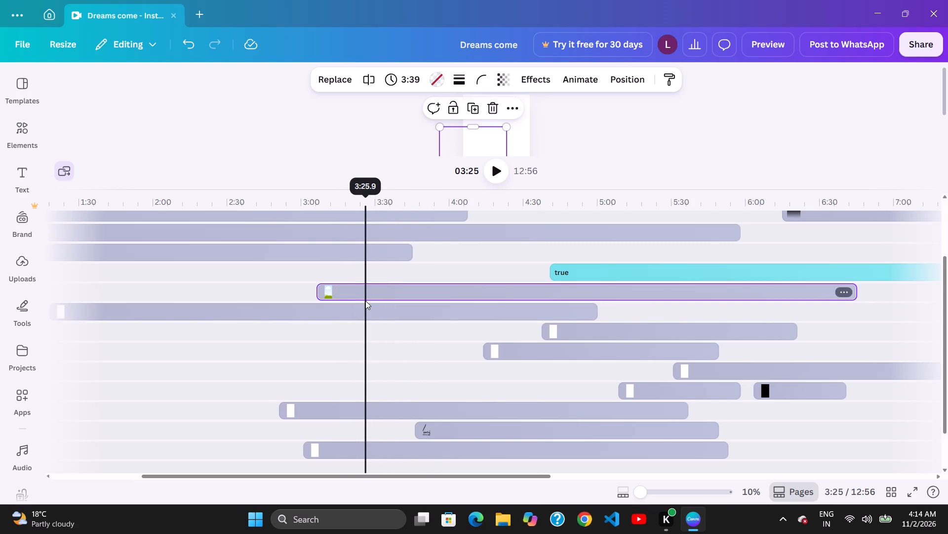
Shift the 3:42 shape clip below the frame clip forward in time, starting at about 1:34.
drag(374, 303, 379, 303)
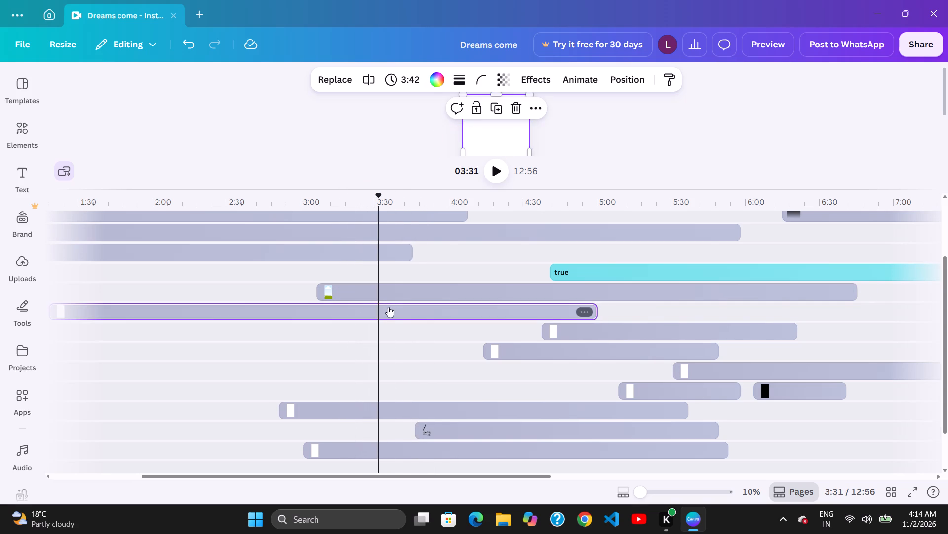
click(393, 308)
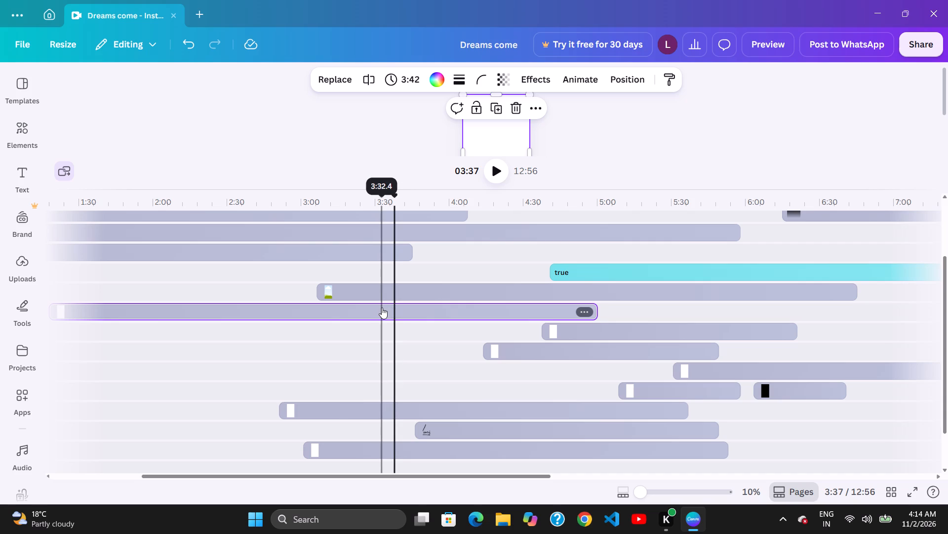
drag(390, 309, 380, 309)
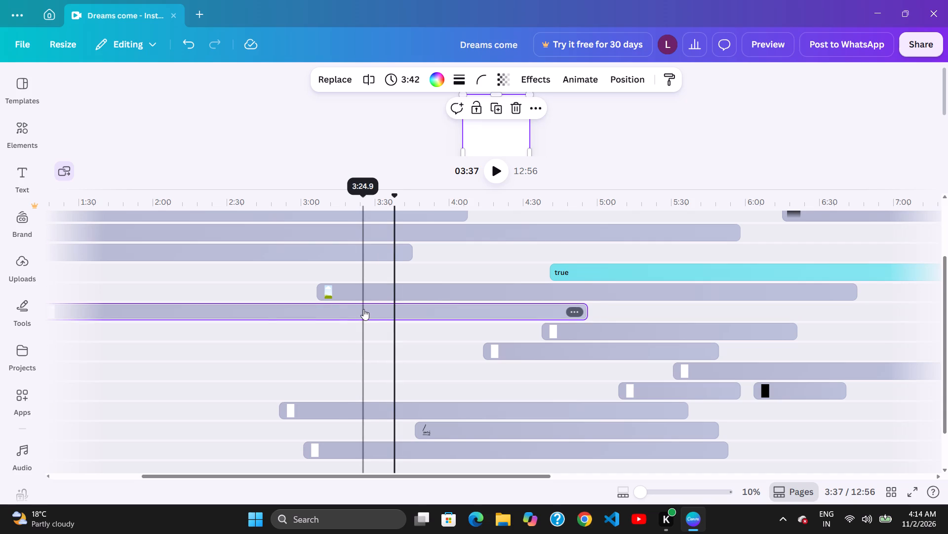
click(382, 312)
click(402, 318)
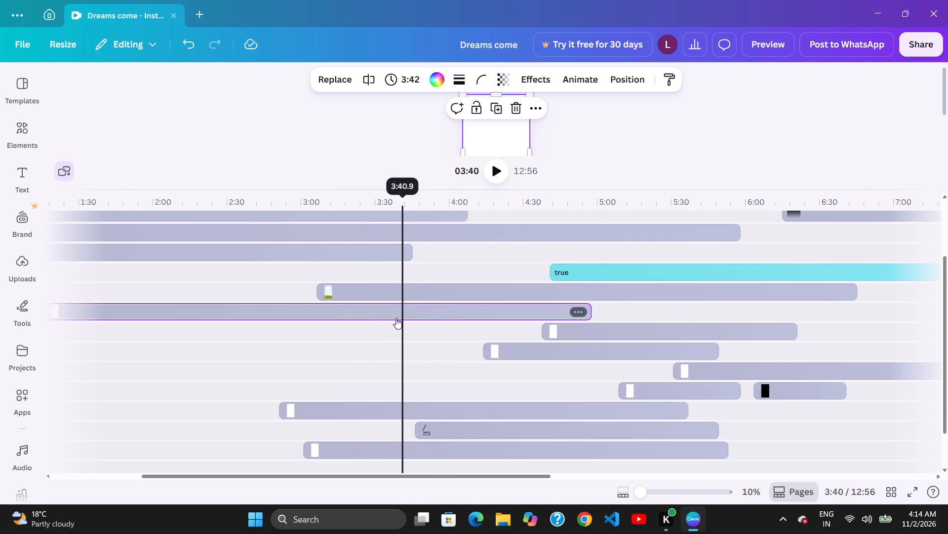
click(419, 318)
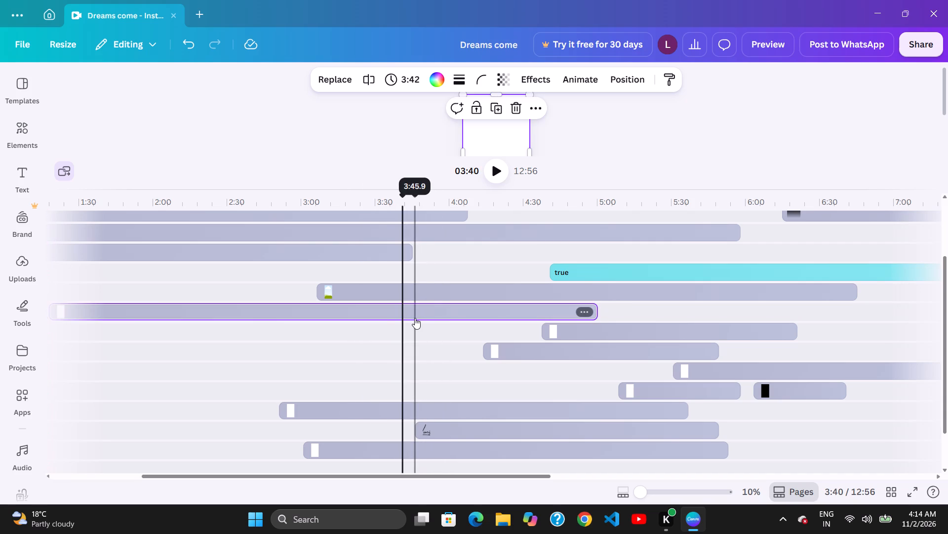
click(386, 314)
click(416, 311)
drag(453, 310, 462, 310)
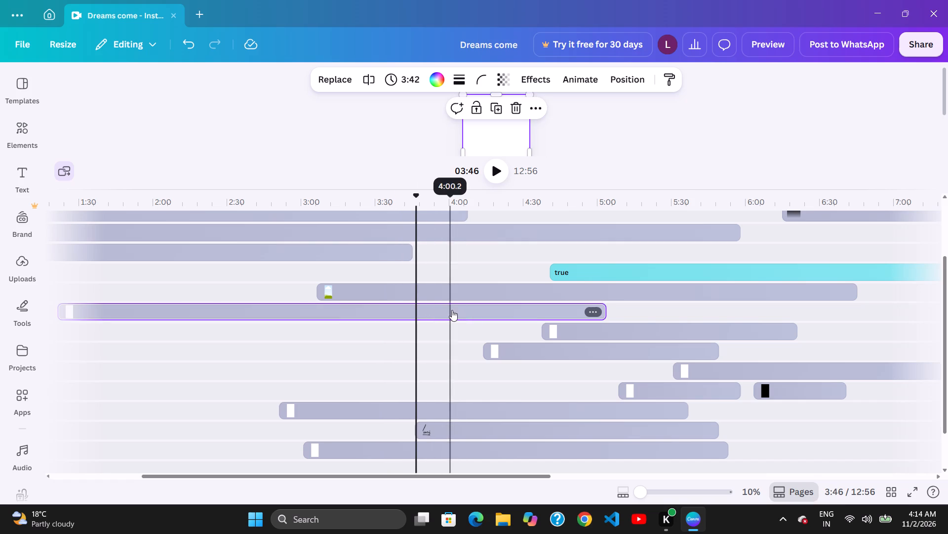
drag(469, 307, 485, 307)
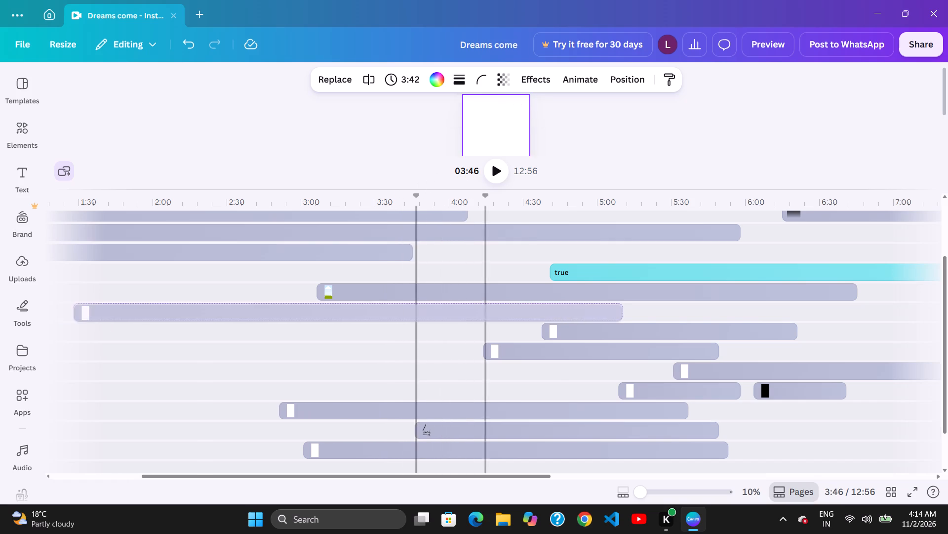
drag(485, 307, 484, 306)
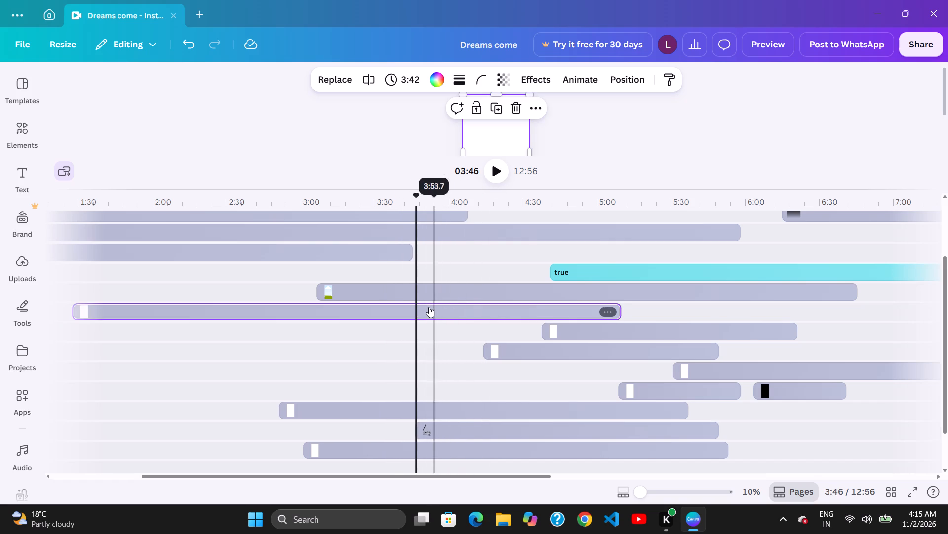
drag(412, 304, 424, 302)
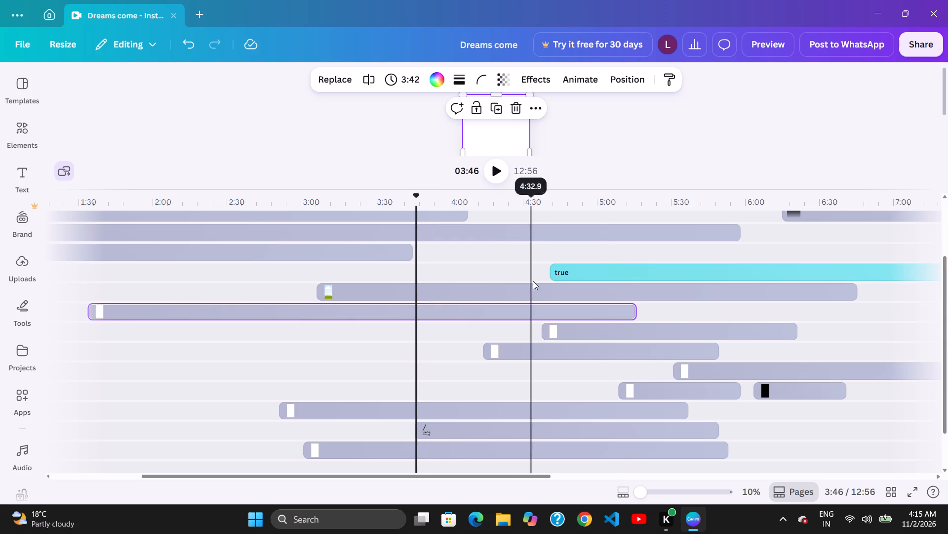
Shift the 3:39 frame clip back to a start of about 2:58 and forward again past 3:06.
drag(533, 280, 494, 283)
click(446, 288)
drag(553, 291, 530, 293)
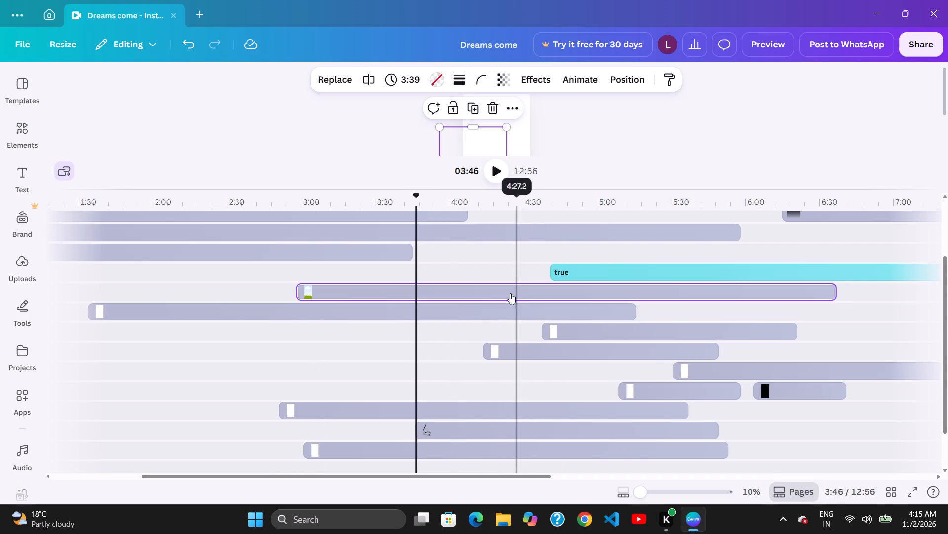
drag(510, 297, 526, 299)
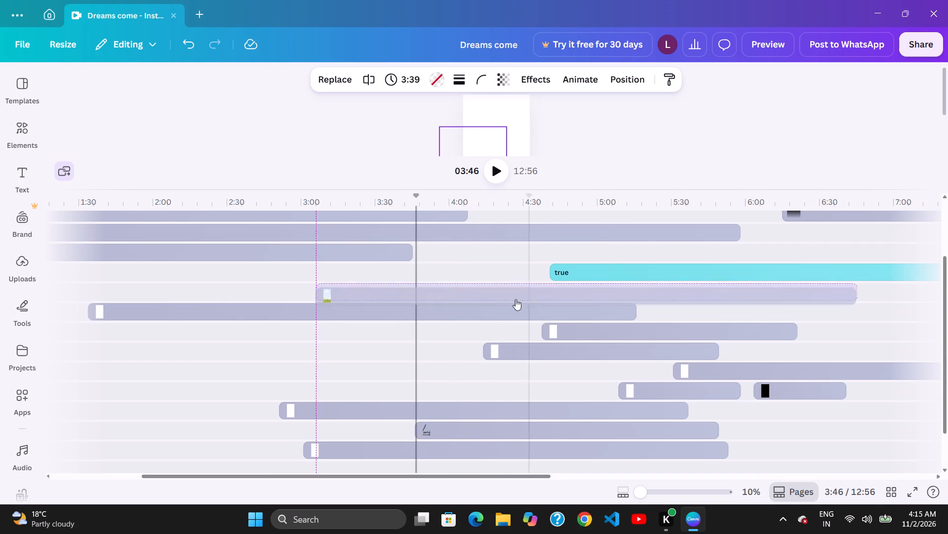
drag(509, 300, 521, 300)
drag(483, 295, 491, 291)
Shift the "true" text clip slightly back in time, starting at about 4:37 in line with the 1:43 shape clip.
drag(559, 272, 553, 272)
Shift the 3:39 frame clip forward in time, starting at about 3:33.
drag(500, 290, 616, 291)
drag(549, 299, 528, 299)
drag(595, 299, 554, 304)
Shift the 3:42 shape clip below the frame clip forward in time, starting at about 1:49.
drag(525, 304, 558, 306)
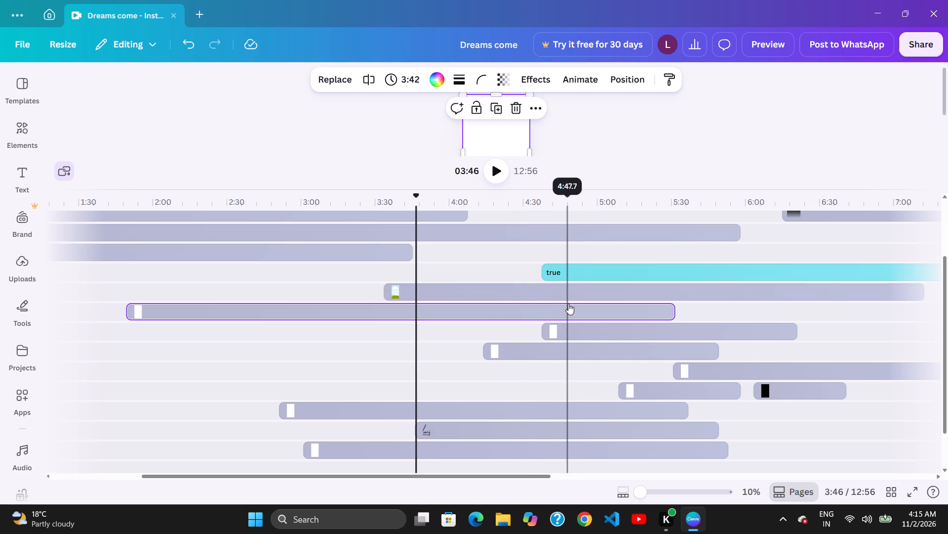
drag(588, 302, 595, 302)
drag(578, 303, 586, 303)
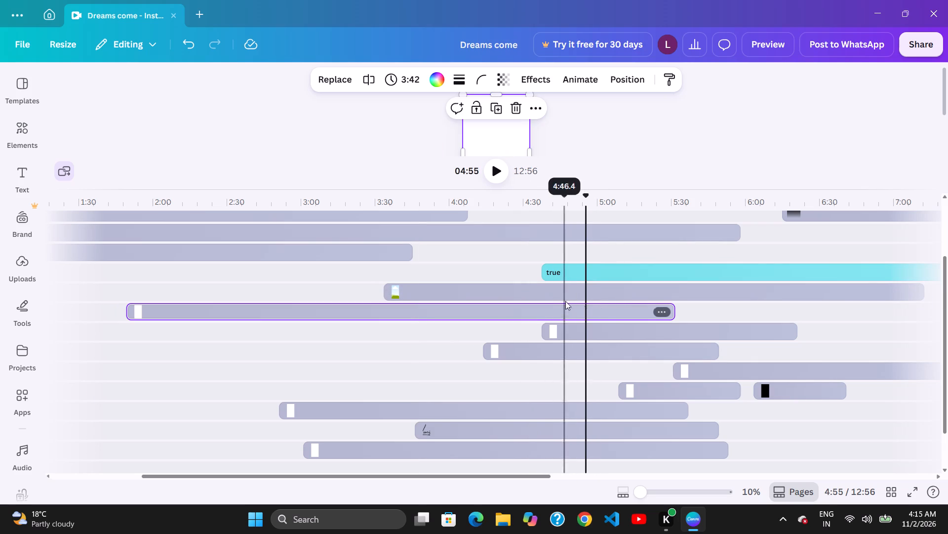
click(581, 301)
Shift the 3:39 frame clip forward in time, starting at about 3:56.
click(523, 295)
drag(562, 295, 556, 295)
click(552, 295)
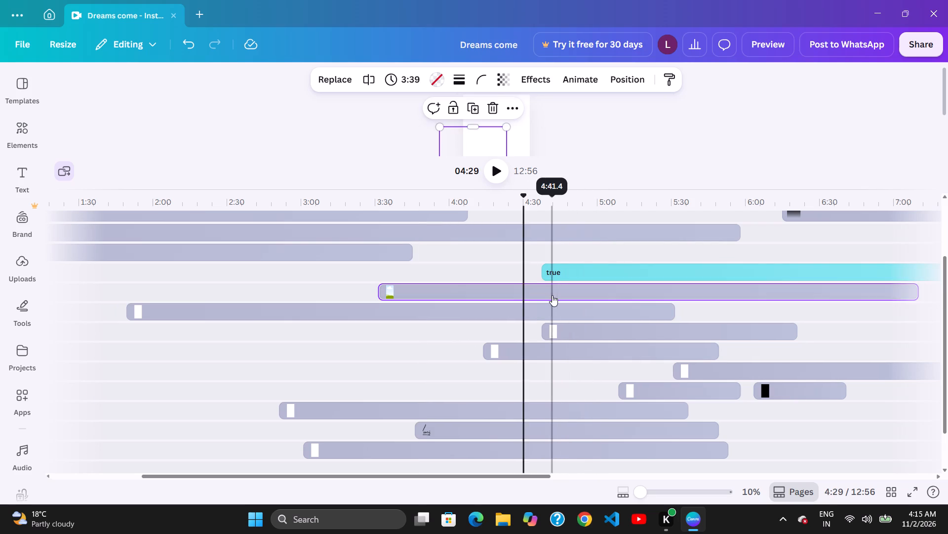
drag(562, 297, 586, 296)
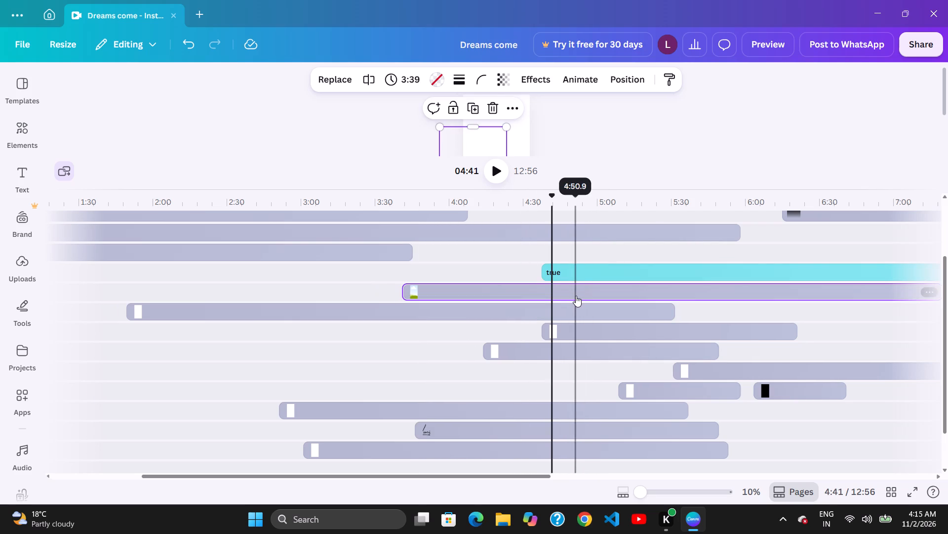
click(545, 290)
click(574, 292)
drag(539, 291, 545, 292)
click(600, 292)
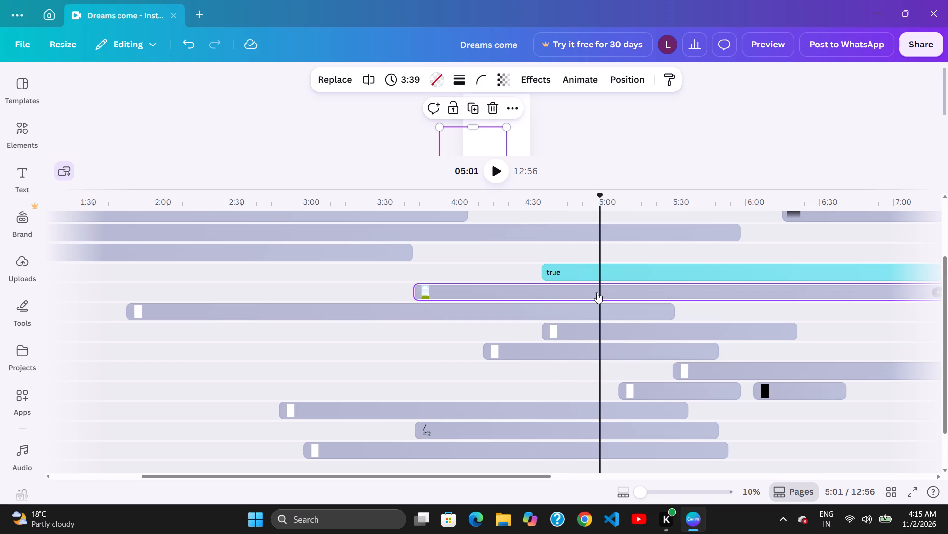
drag(604, 293, 609, 293)
drag(602, 294, 607, 294)
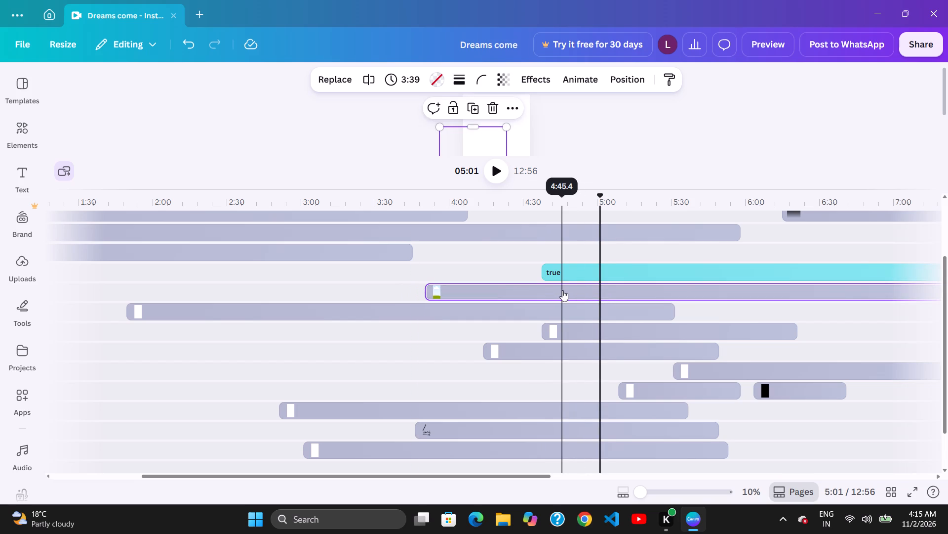
drag(588, 296, 597, 297)
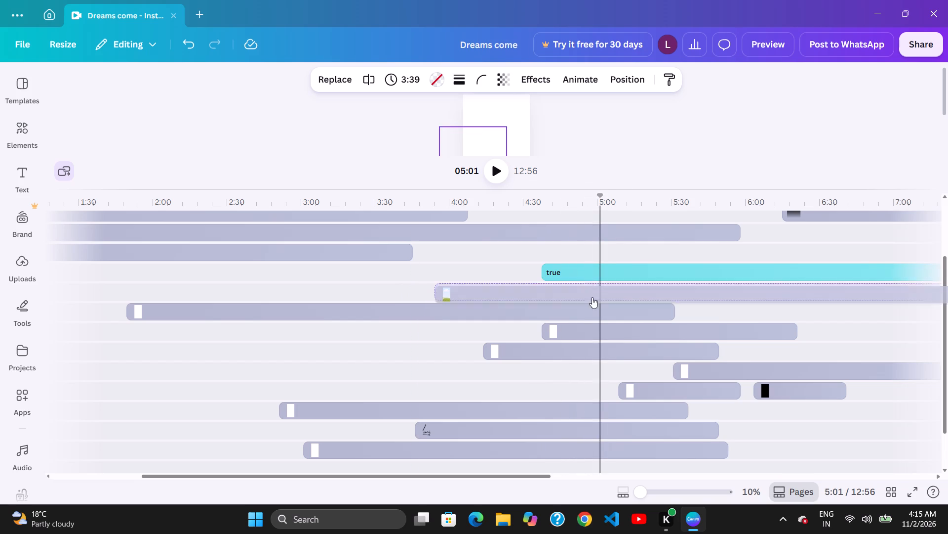
drag(549, 296, 554, 299)
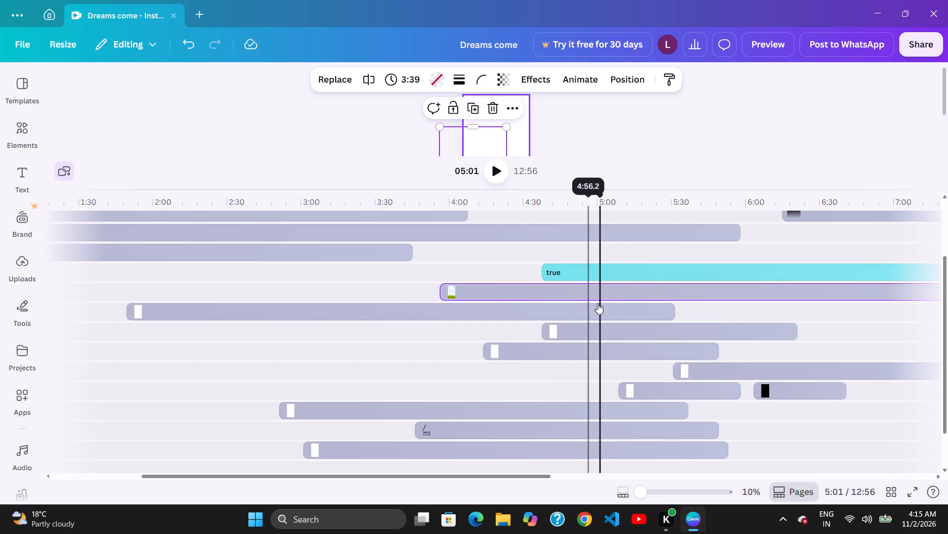
Shift the 3:42 shape clip below the frame clip forward in time, starting at about 2:42.
click(532, 304)
click(586, 306)
click(562, 308)
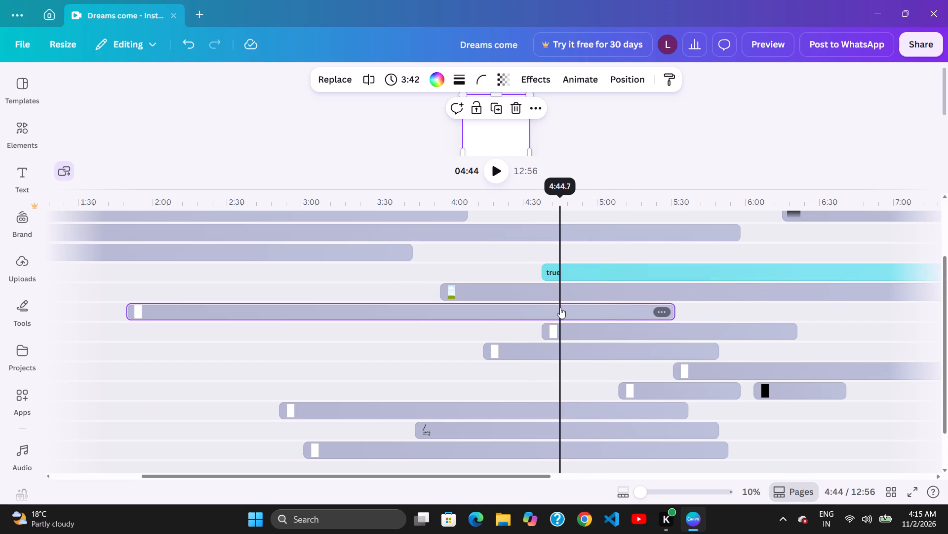
drag(584, 311, 591, 311)
drag(555, 305, 560, 306)
click(569, 306)
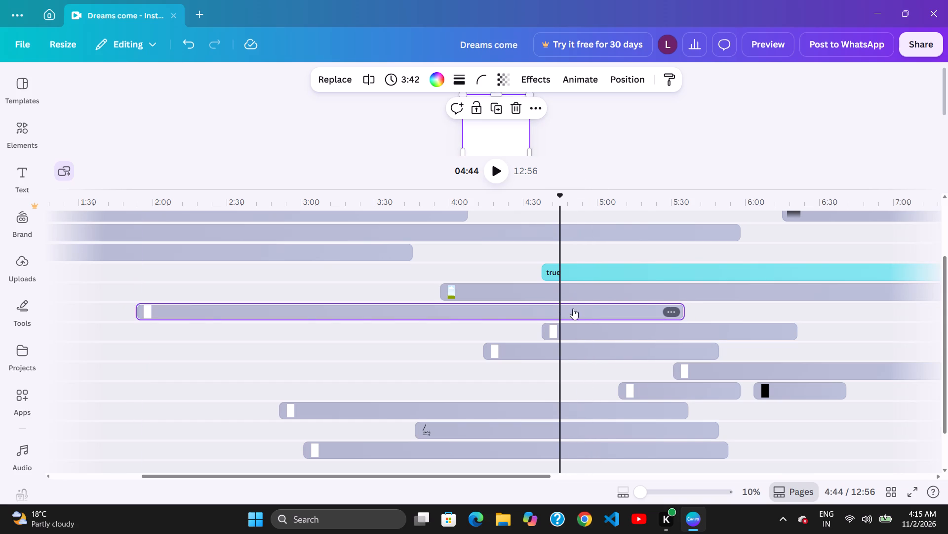
drag(575, 309, 606, 313)
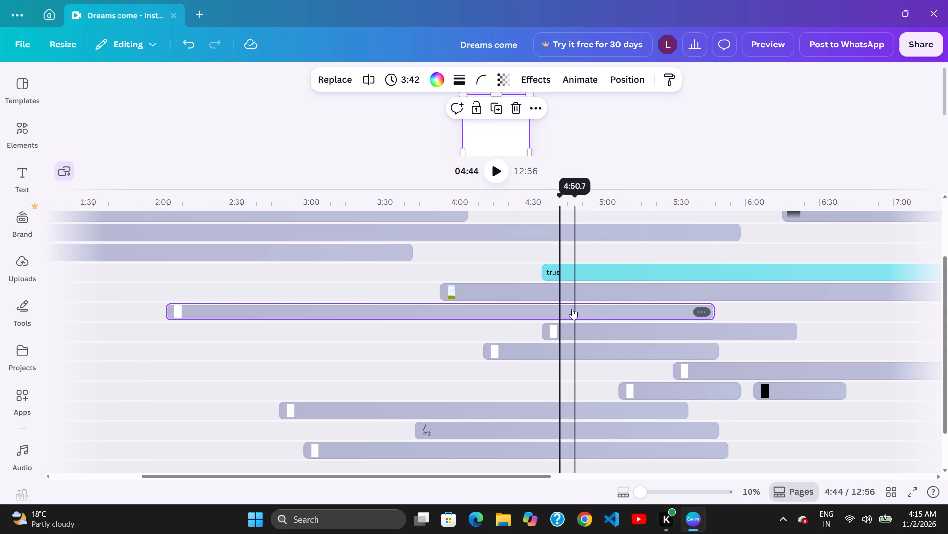
drag(587, 312, 592, 313)
drag(587, 312, 593, 313)
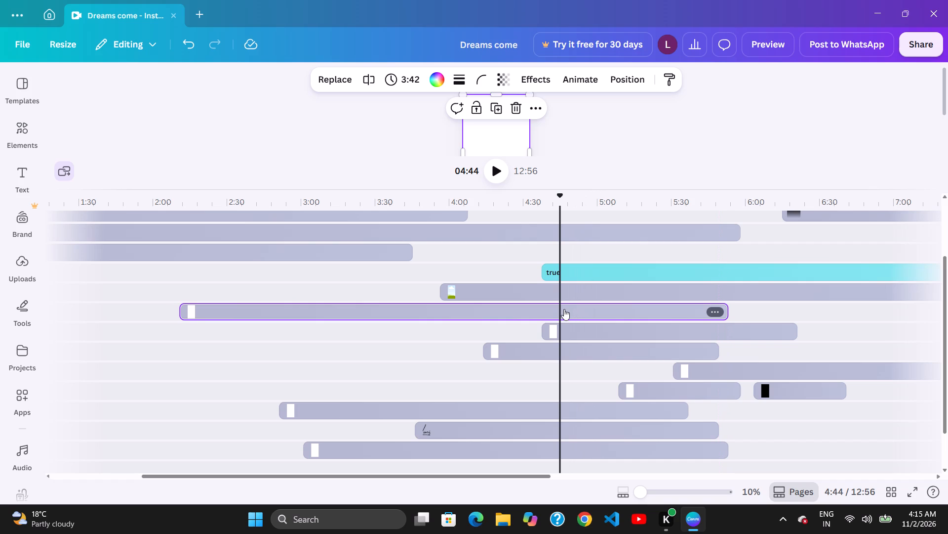
drag(582, 313, 603, 315)
drag(612, 315, 640, 315)
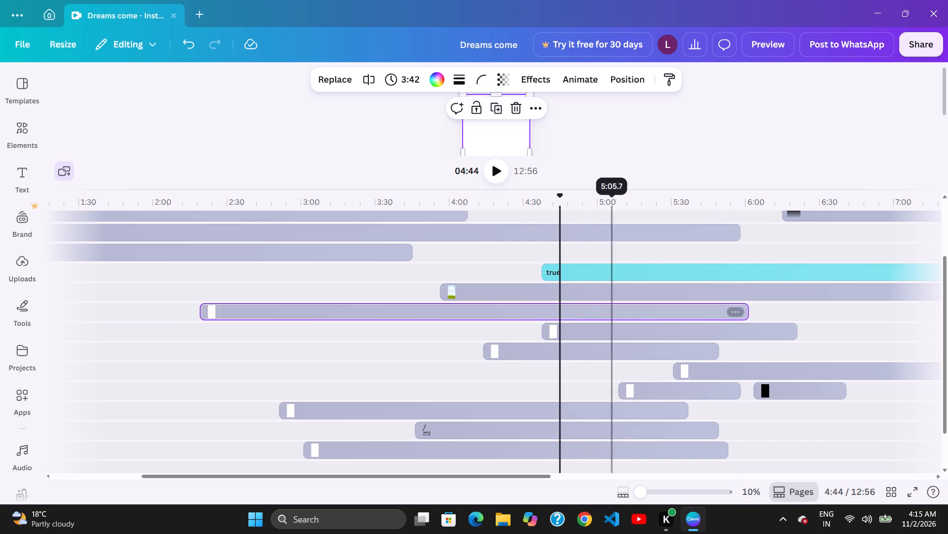
drag(640, 315, 660, 315)
click(628, 315)
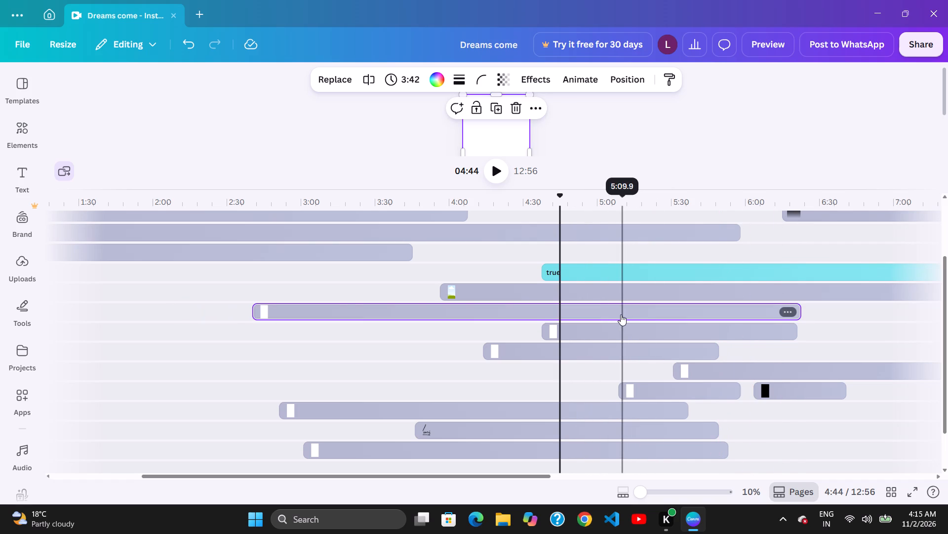
drag(646, 318, 650, 320)
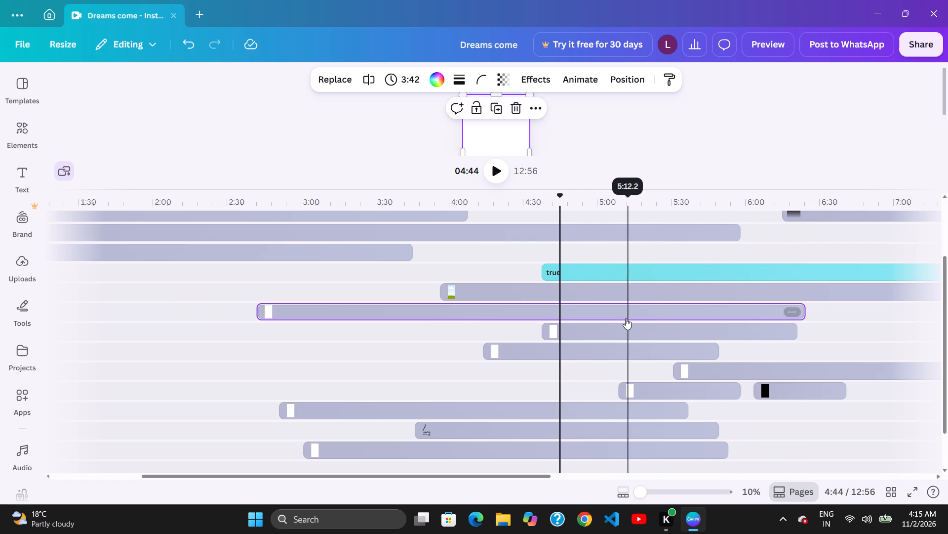
Shift the 3:42 shape clip below the frame clip forward in time, starting at about 3:00.
drag(621, 318, 628, 319)
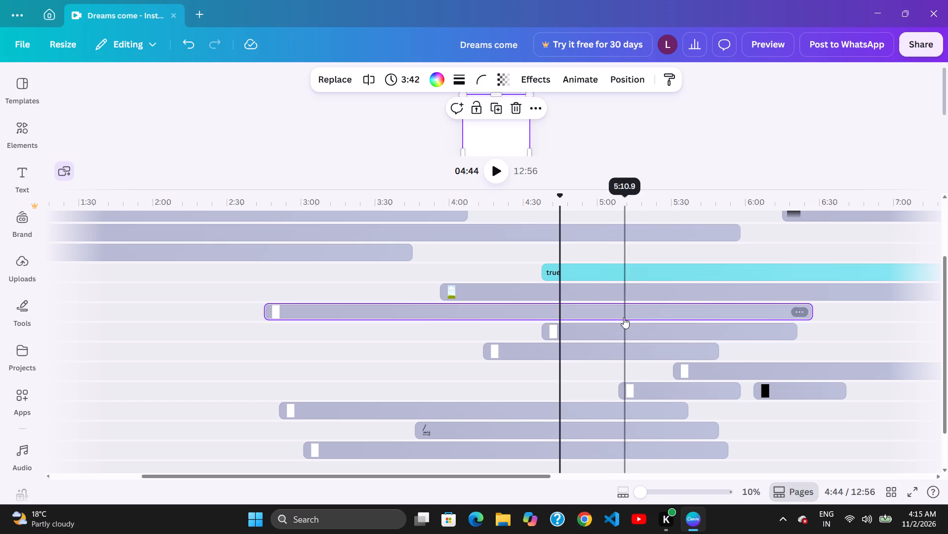
drag(633, 320, 663, 325)
click(609, 317)
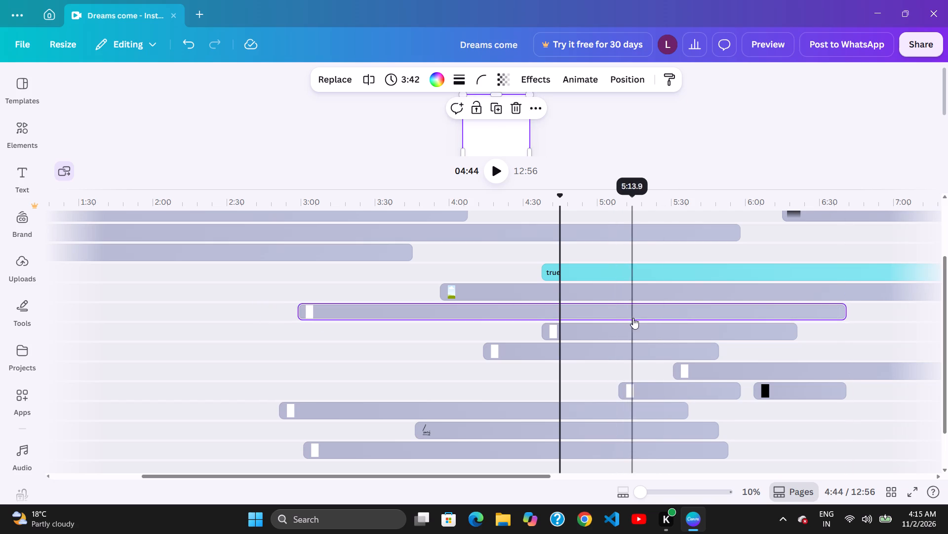
drag(635, 318, 646, 319)
drag(654, 320, 659, 321)
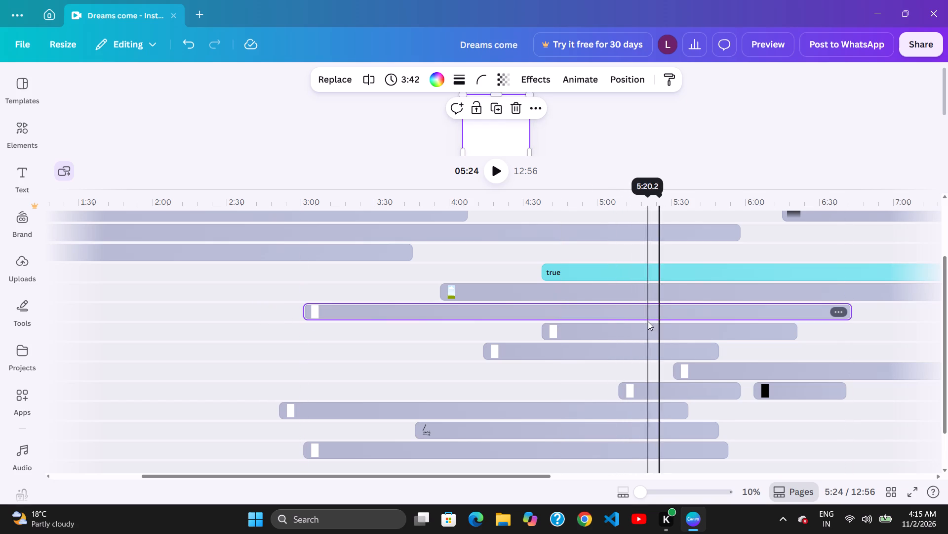
click(663, 322)
Shift the 1:43 shape clip below the 3:42 clip forward in time, starting at about 4:59.
click(618, 317)
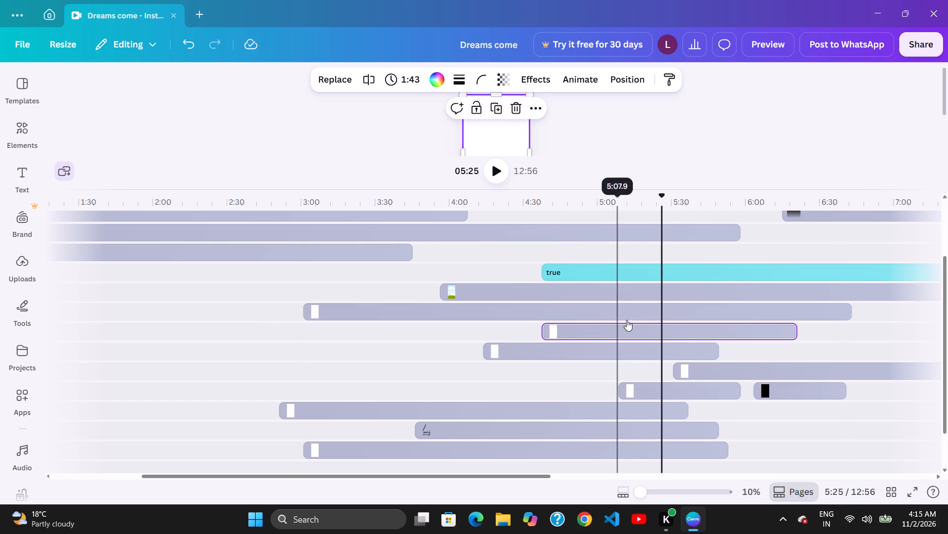
click(652, 322)
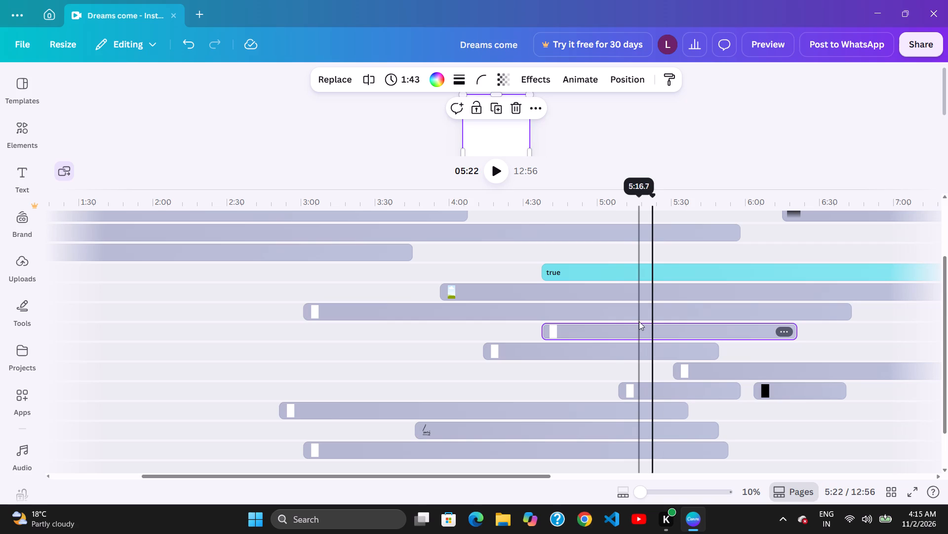
click(662, 326)
click(689, 324)
click(694, 324)
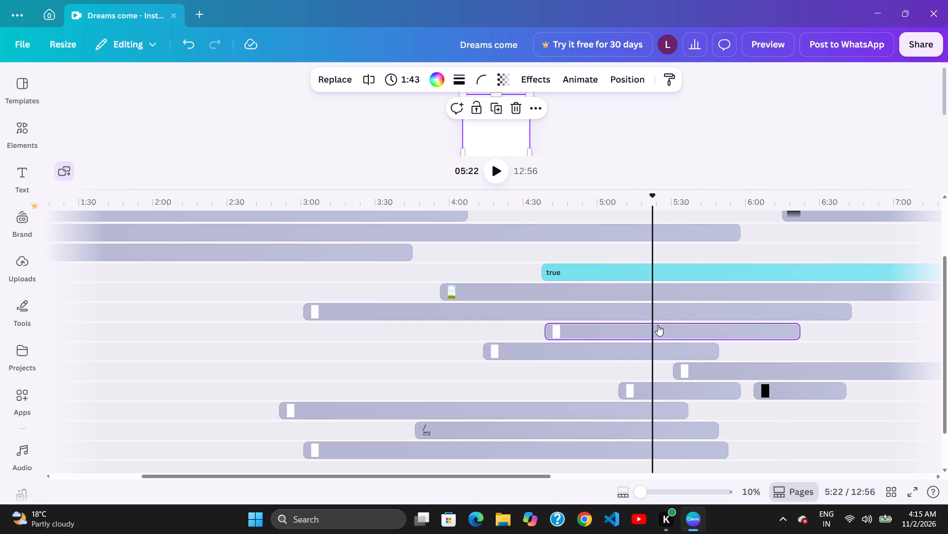
click(656, 326)
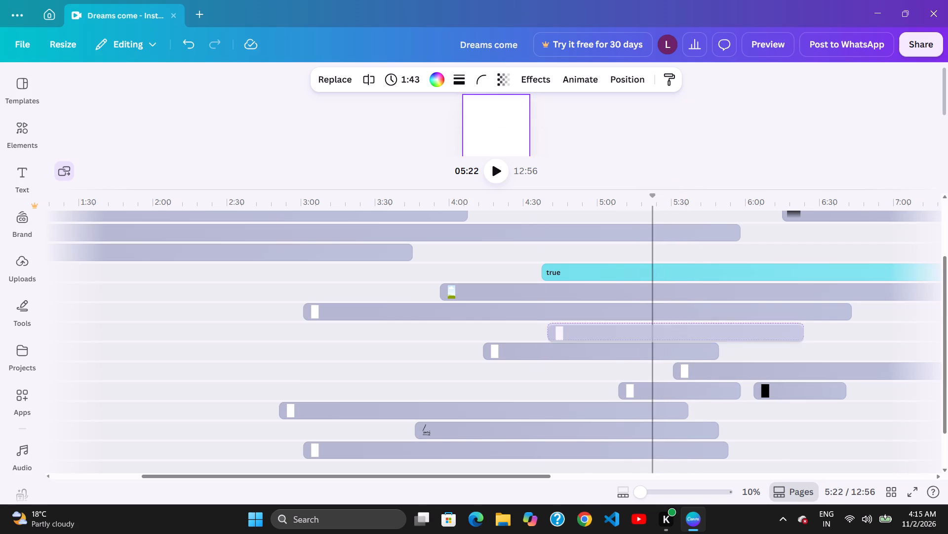
drag(679, 332, 726, 332)
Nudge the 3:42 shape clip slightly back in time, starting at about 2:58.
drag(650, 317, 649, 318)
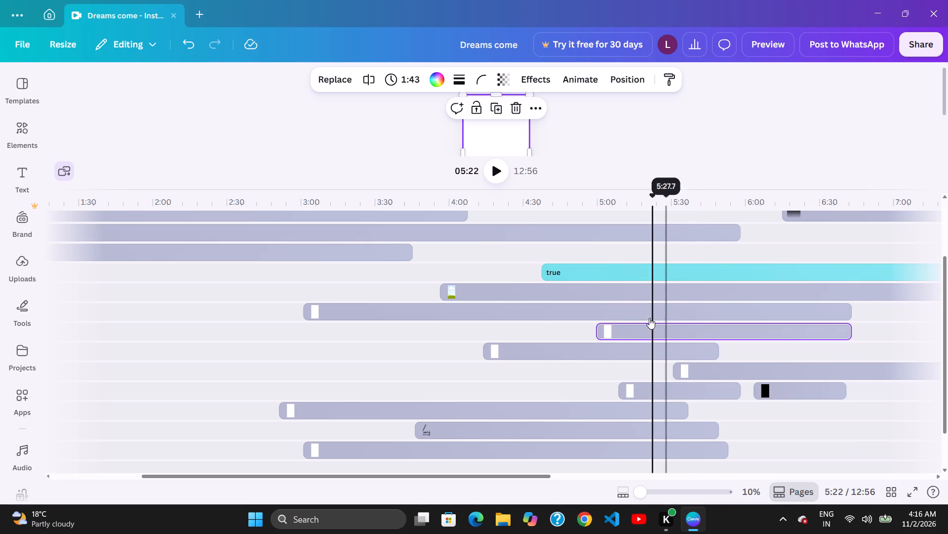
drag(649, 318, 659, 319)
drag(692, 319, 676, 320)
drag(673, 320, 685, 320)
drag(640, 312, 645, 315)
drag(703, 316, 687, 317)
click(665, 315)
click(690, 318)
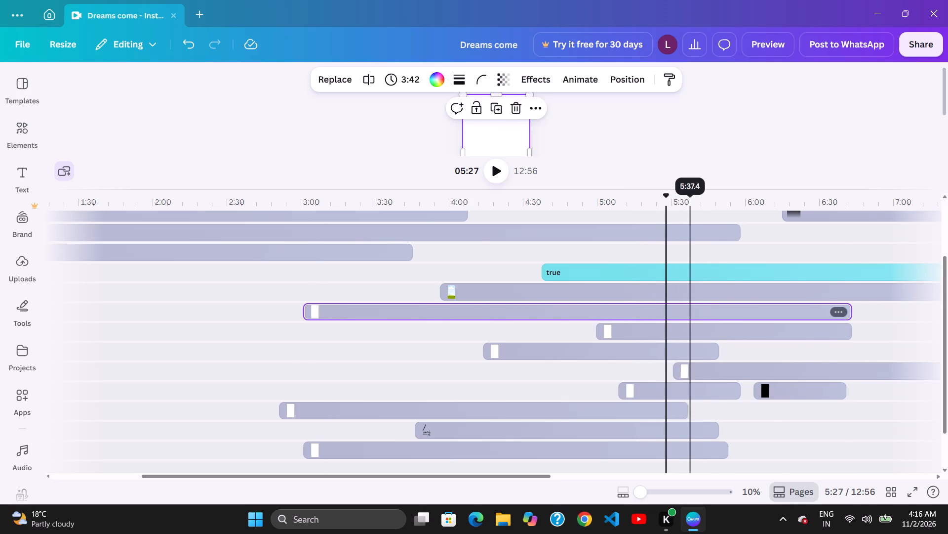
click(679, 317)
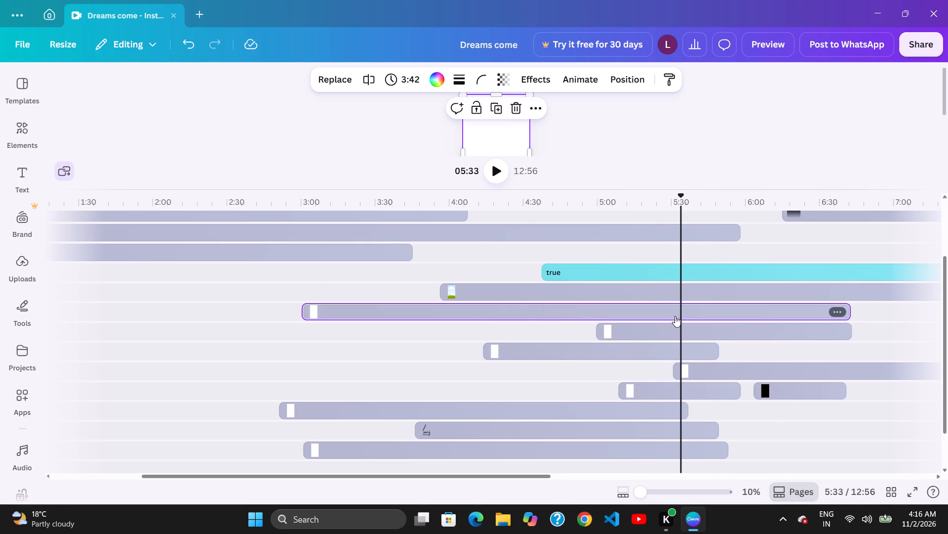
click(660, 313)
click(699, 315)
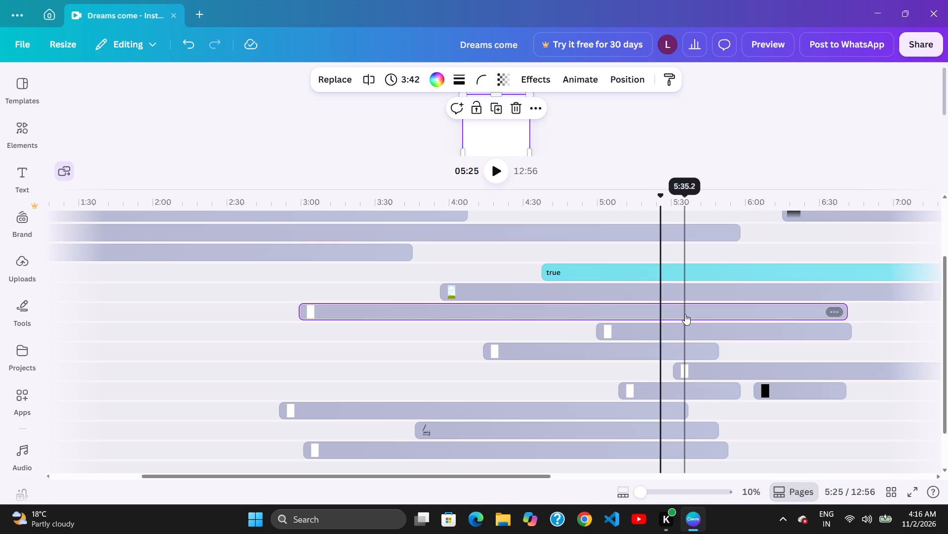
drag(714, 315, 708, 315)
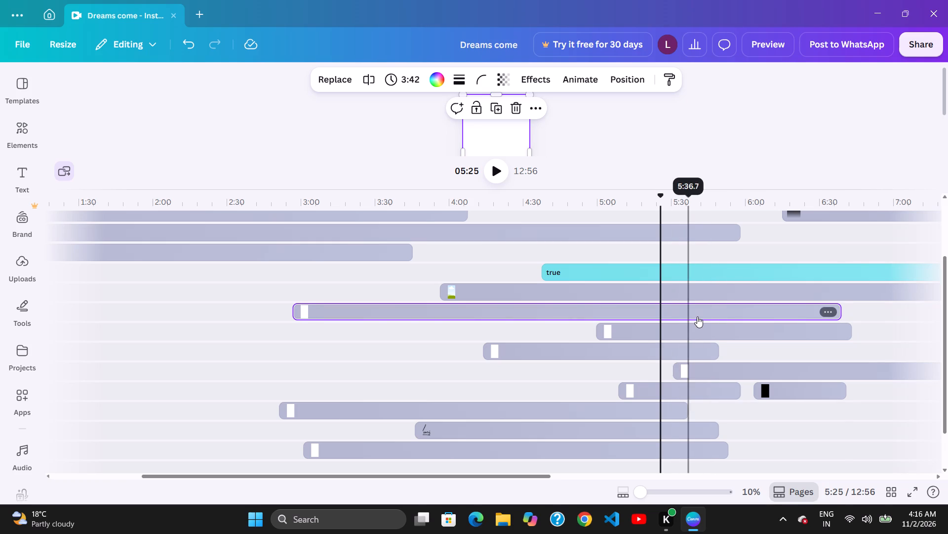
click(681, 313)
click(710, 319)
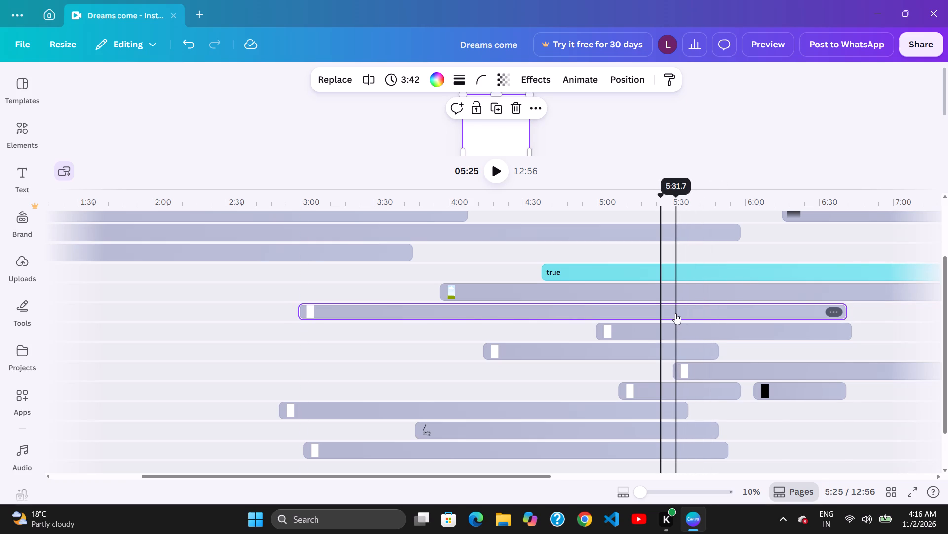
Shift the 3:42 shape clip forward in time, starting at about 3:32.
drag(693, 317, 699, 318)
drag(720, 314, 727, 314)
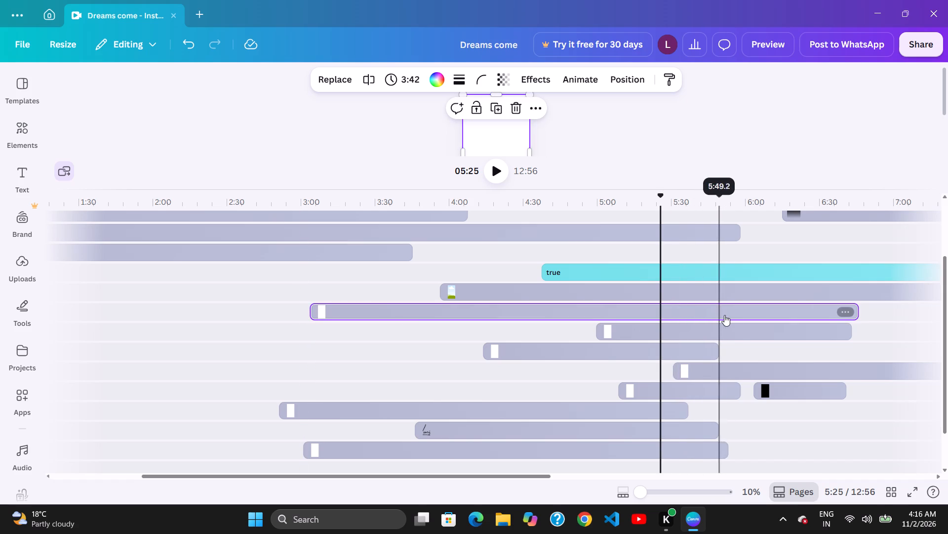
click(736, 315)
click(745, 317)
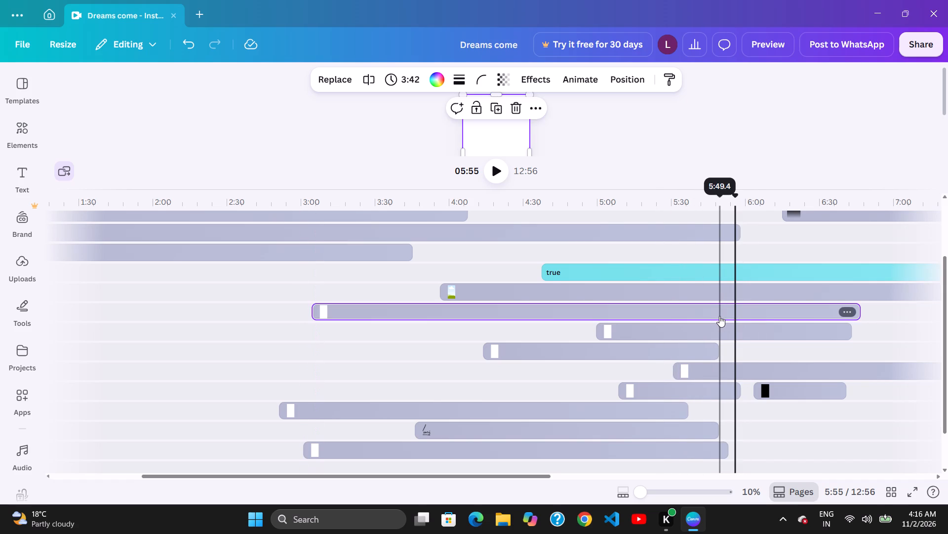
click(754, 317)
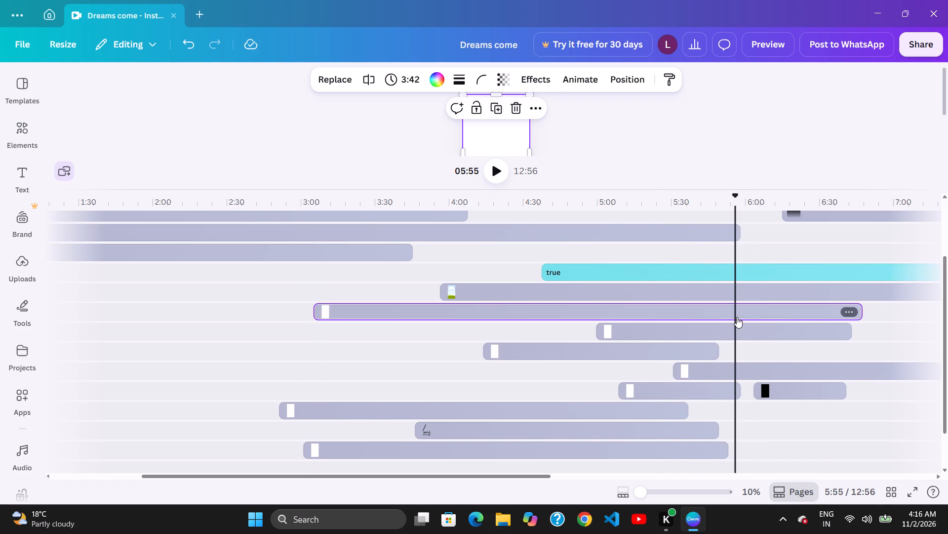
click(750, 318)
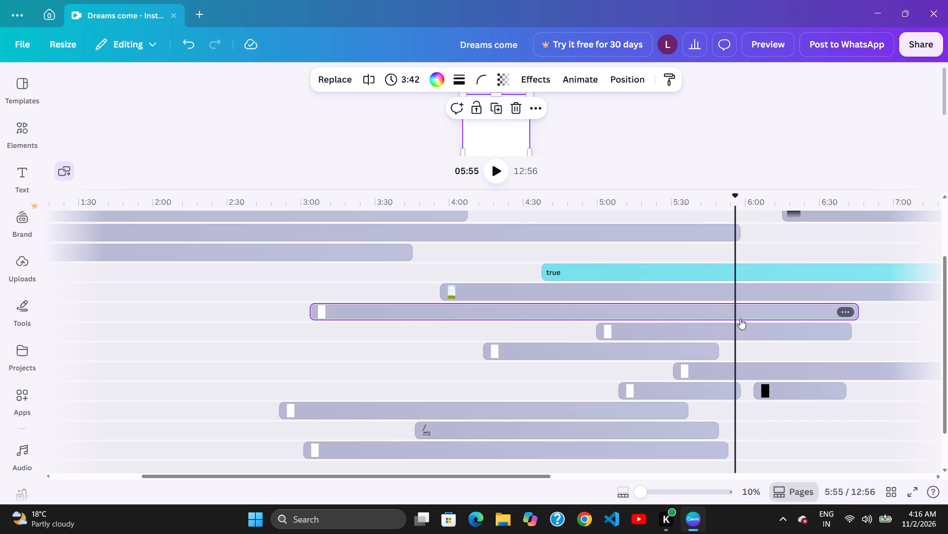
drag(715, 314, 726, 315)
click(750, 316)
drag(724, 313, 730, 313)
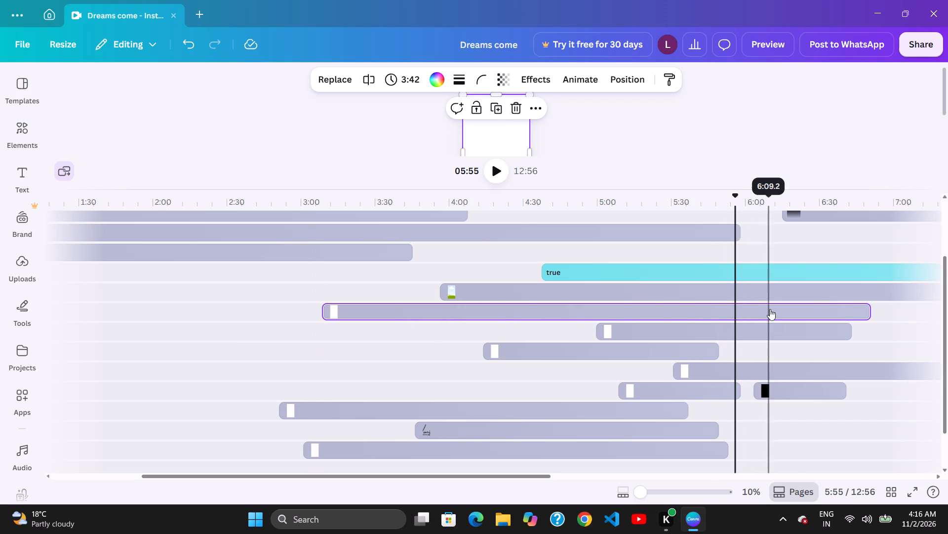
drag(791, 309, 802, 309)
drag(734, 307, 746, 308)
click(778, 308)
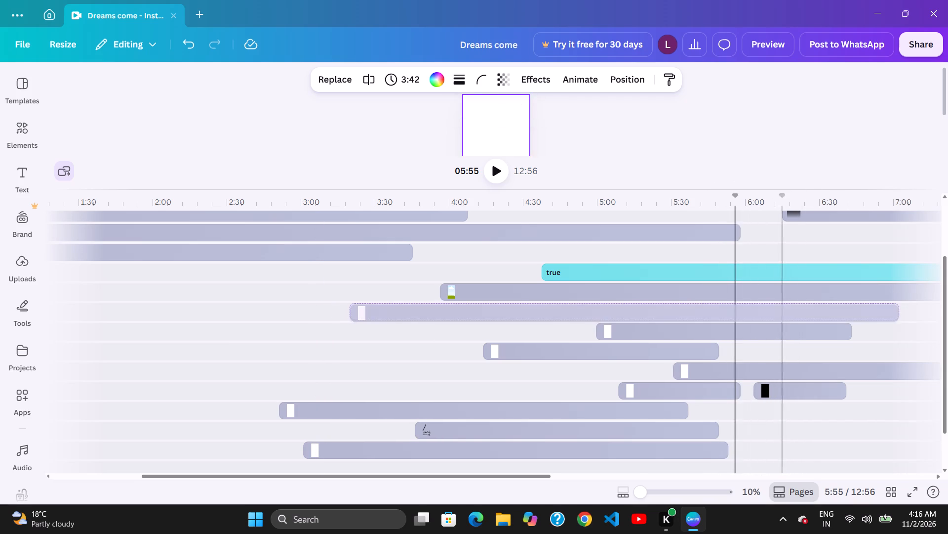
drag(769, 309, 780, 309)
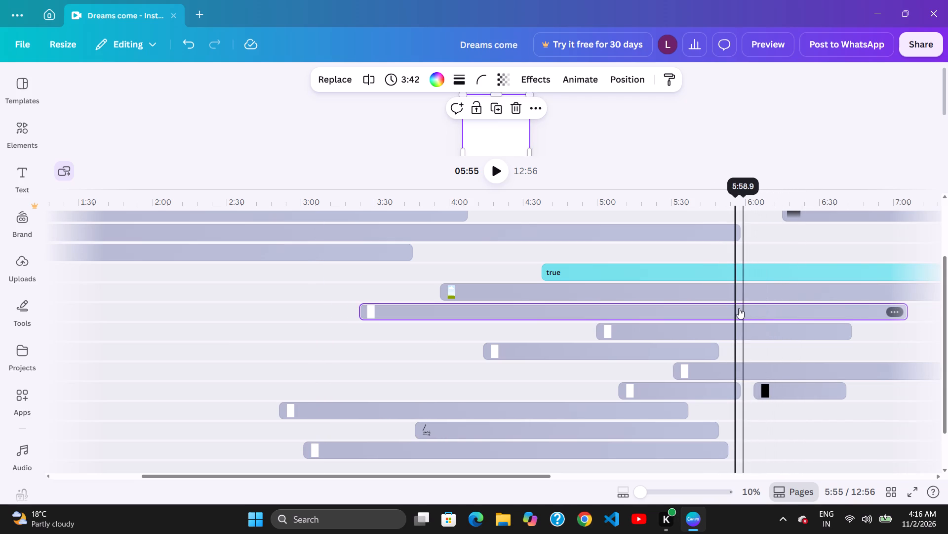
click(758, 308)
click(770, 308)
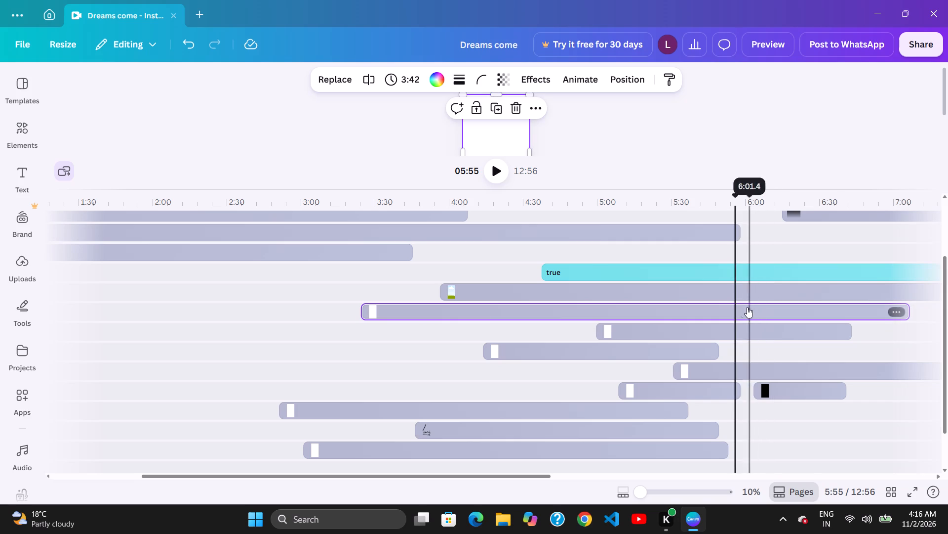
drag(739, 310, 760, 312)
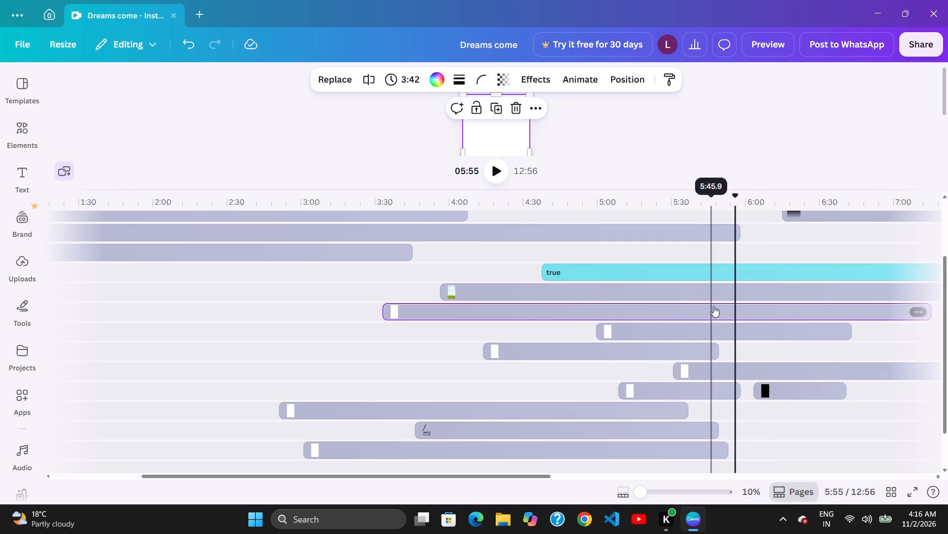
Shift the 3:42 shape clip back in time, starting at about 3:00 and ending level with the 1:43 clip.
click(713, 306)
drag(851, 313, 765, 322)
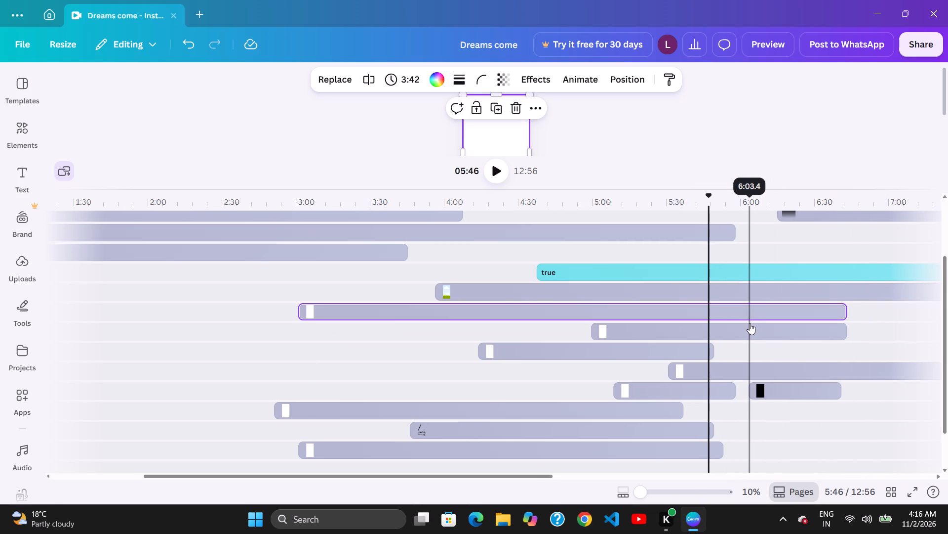
Nudge the 1:43 shape clip slightly back in time, starting at about 4:58.
click(756, 325)
click(784, 330)
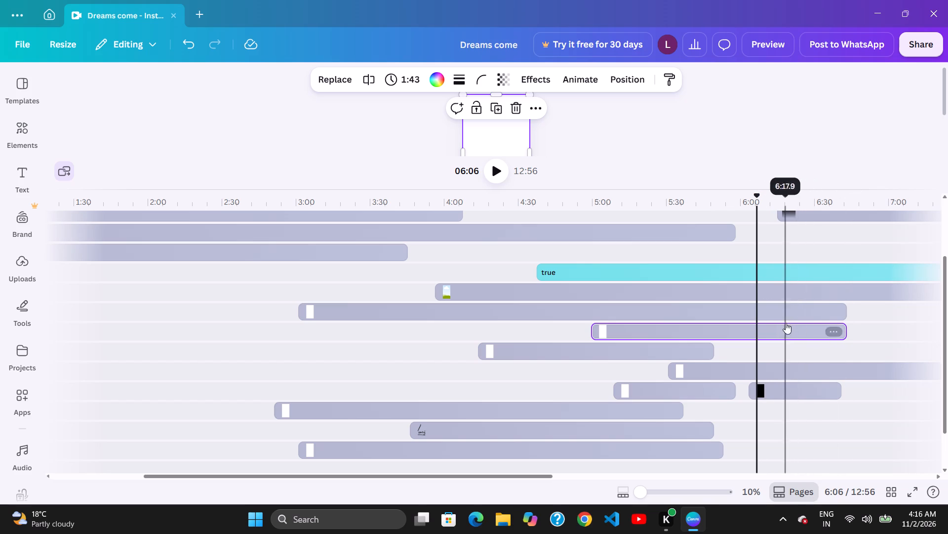
drag(505, 327, 528, 328)
drag(576, 328, 569, 330)
click(512, 330)
drag(576, 335, 567, 335)
click(534, 333)
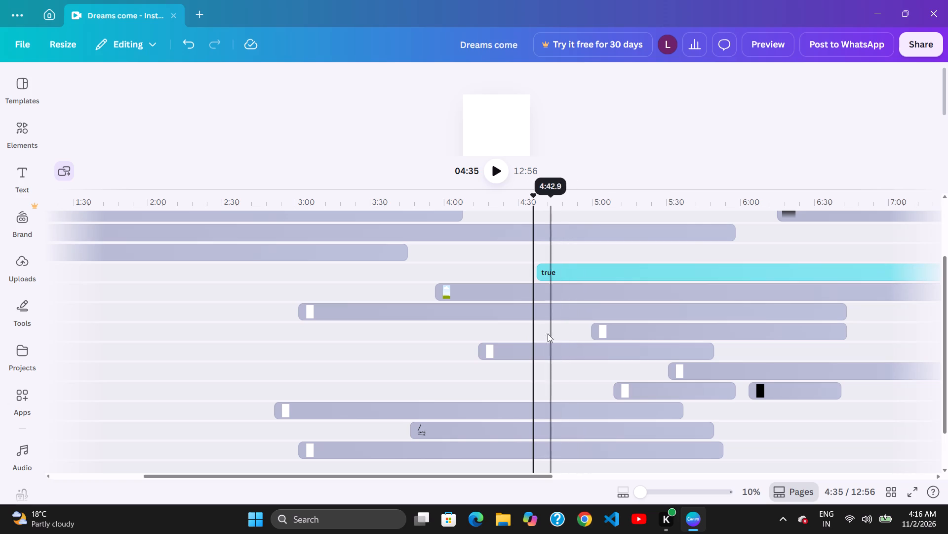
click(552, 336)
click(623, 340)
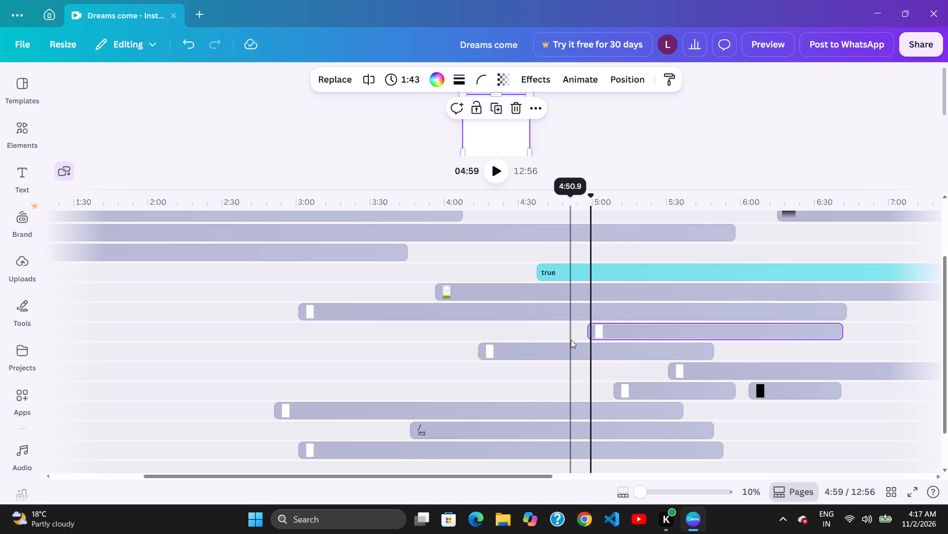
click(552, 340)
drag(625, 339, 615, 339)
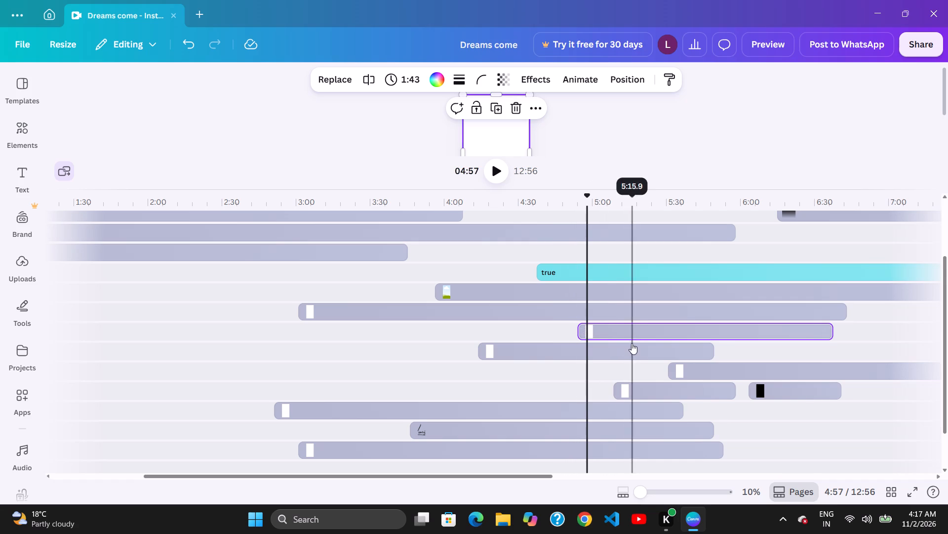
drag(612, 340, 623, 343)
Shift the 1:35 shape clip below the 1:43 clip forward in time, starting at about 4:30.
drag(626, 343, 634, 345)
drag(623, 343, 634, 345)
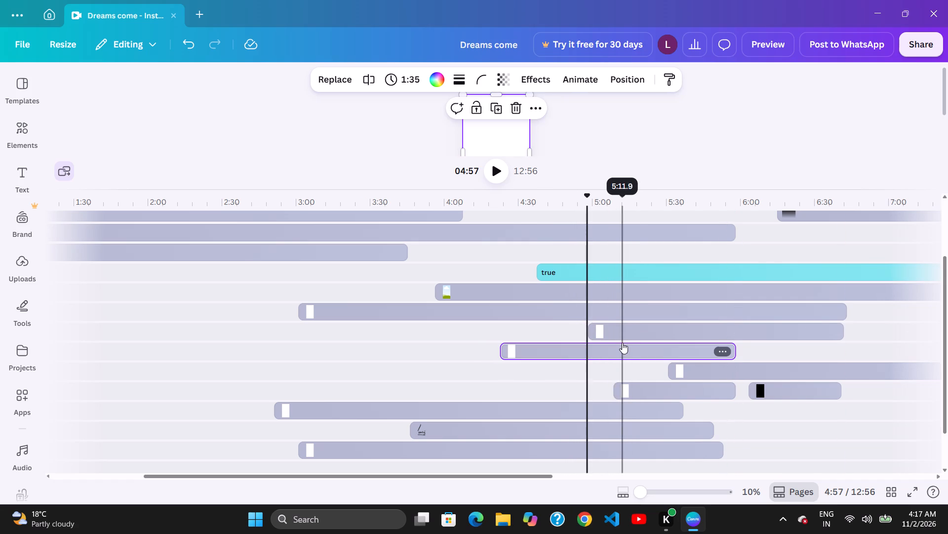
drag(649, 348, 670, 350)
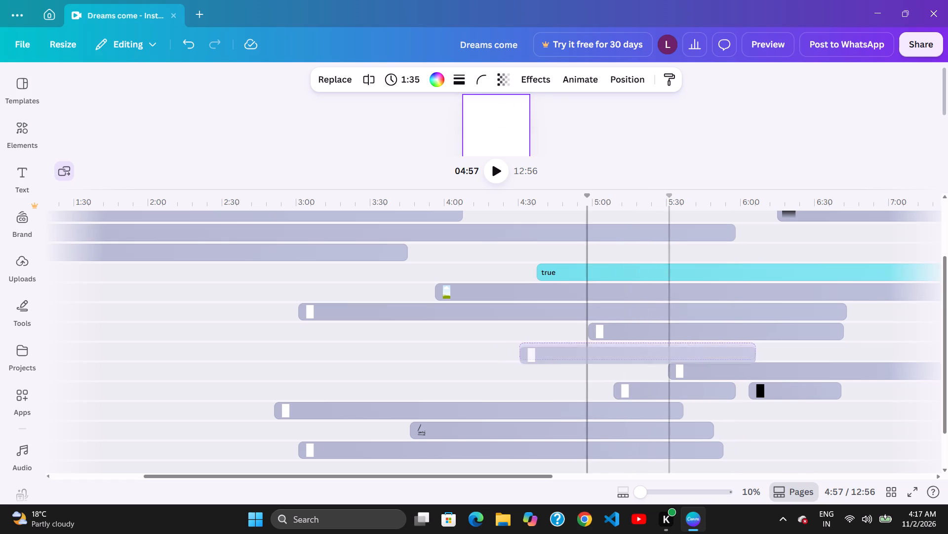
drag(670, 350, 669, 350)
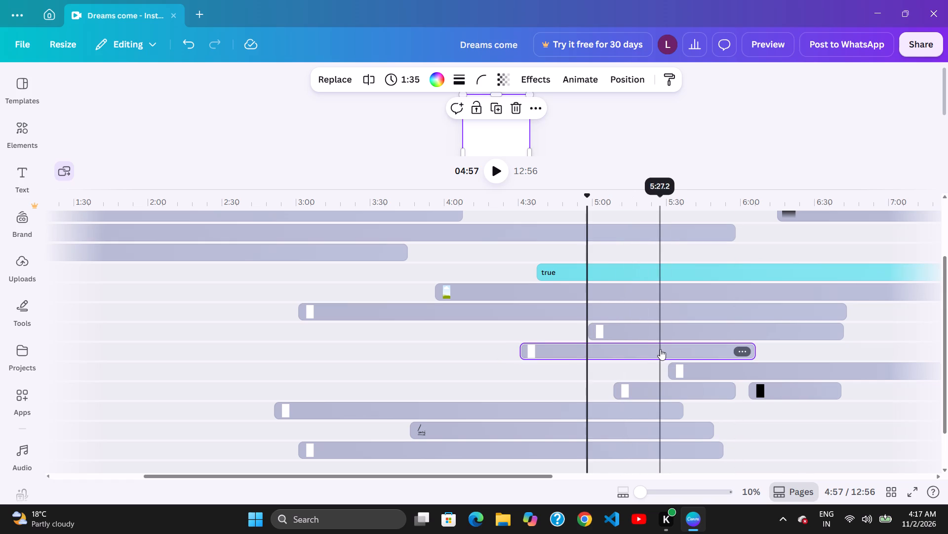
Shift the 1:35 shape clip back in time, starting at about 4:17.
click(606, 347)
drag(647, 350, 636, 350)
click(615, 348)
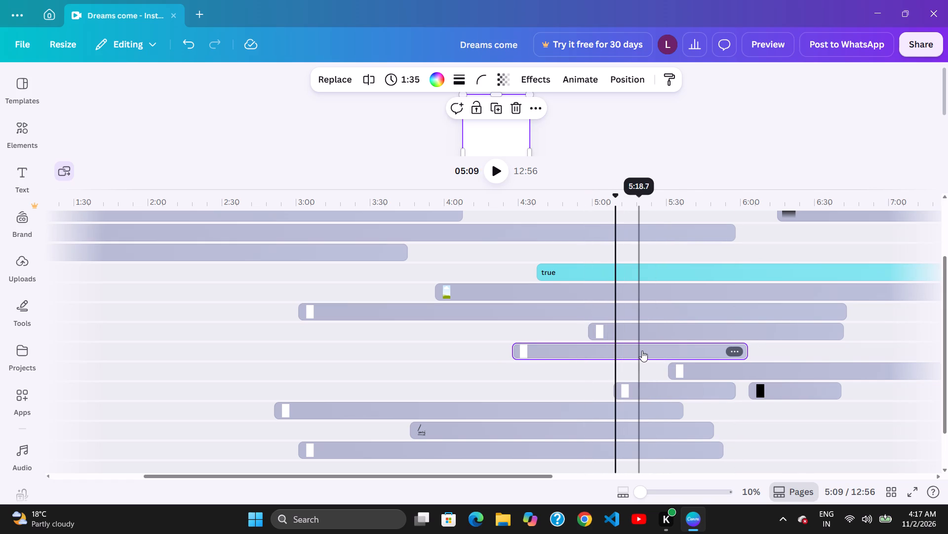
click(679, 351)
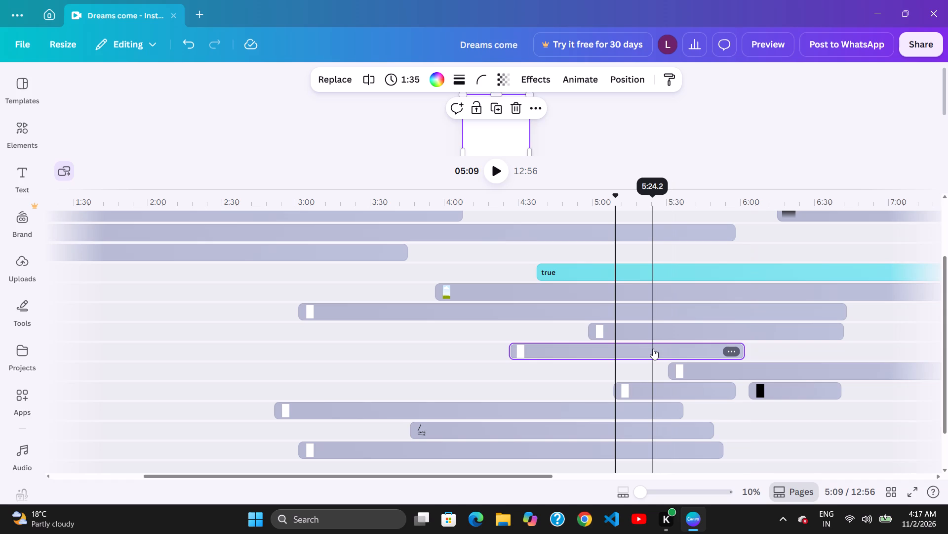
drag(670, 351, 674, 353)
drag(677, 352, 656, 352)
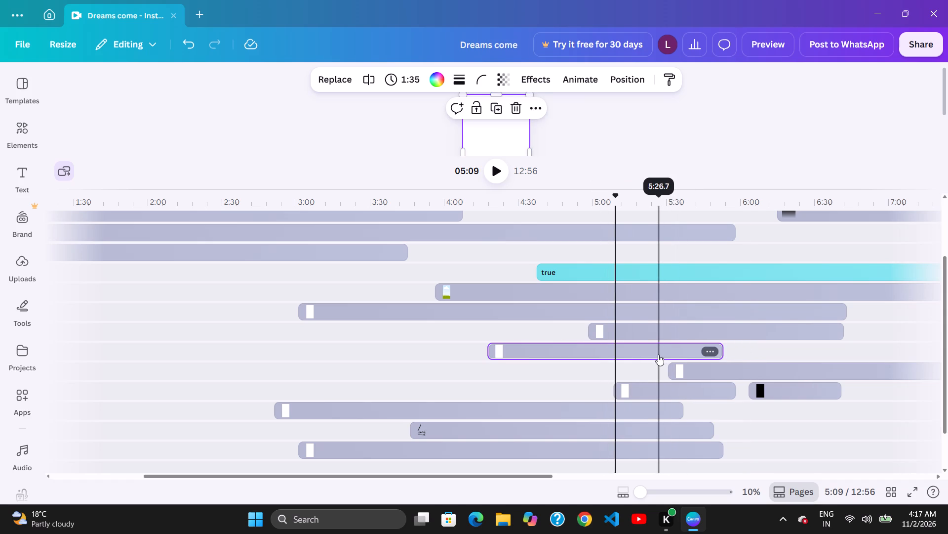
click(661, 355)
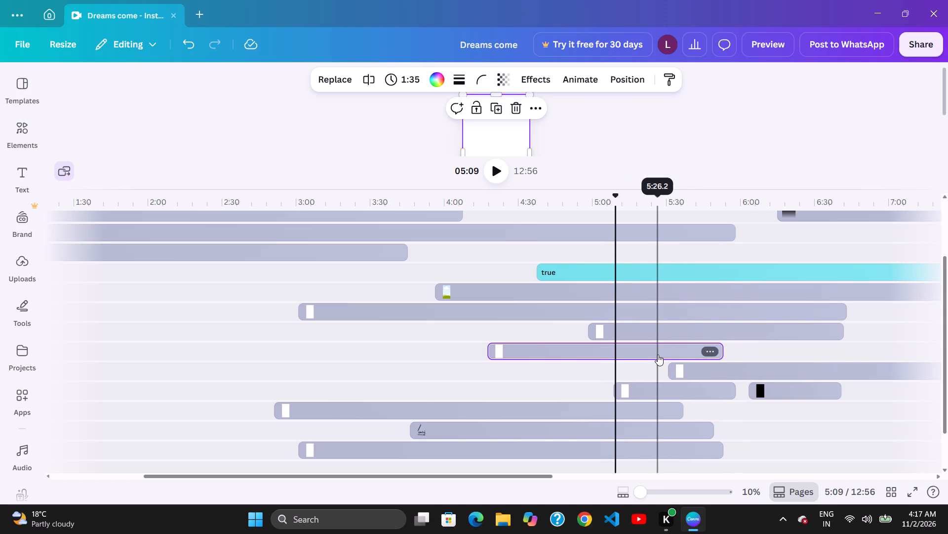
click(662, 355)
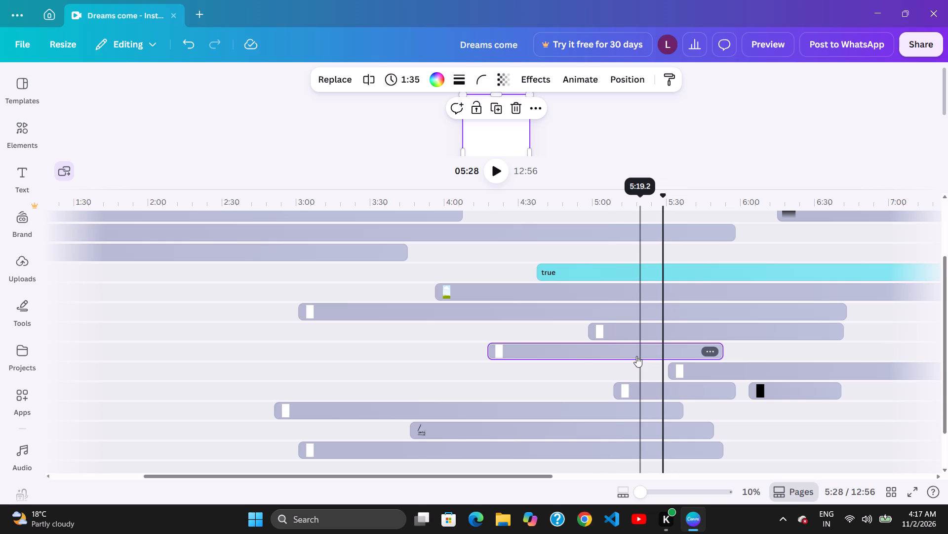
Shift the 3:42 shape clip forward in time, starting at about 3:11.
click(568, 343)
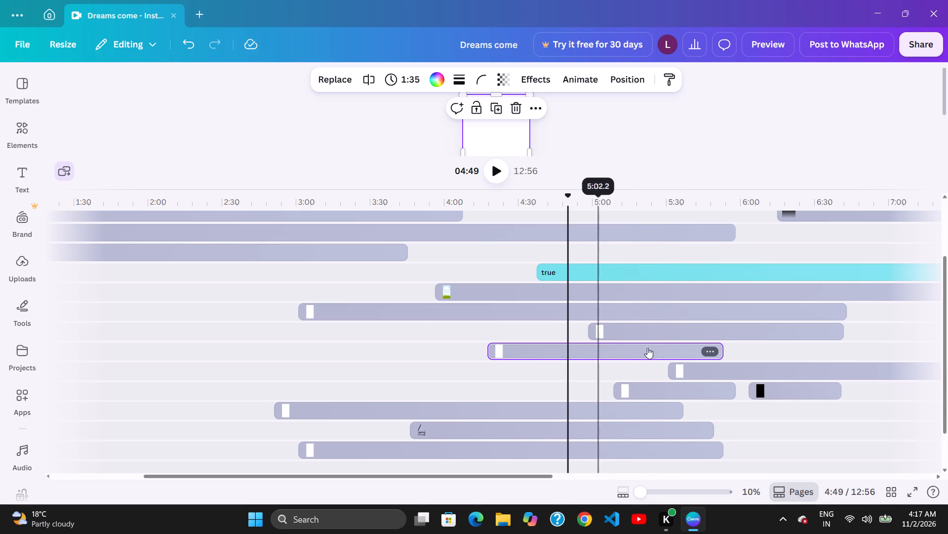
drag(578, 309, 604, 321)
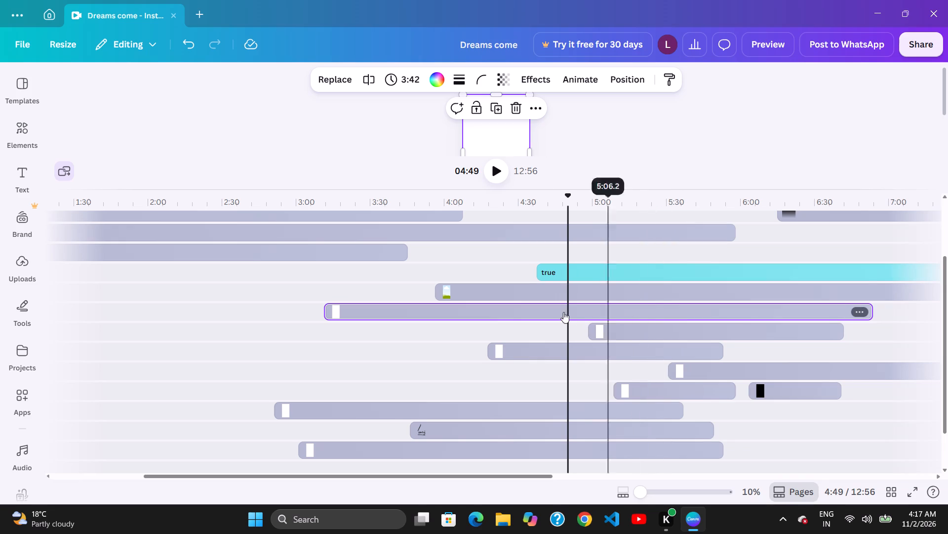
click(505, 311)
Shift the green-and-white picture clip above the 3:42 clip back in time, starting at about 3:46.
drag(565, 300, 547, 303)
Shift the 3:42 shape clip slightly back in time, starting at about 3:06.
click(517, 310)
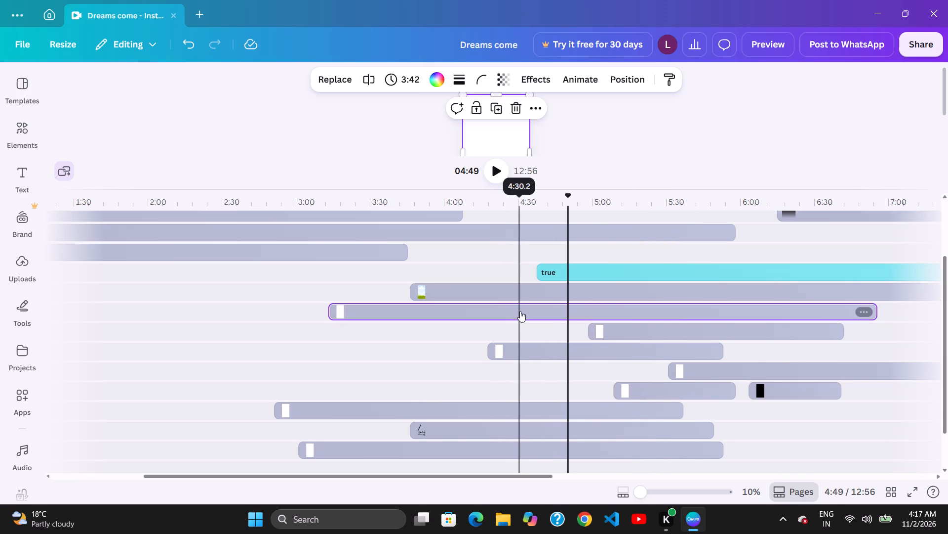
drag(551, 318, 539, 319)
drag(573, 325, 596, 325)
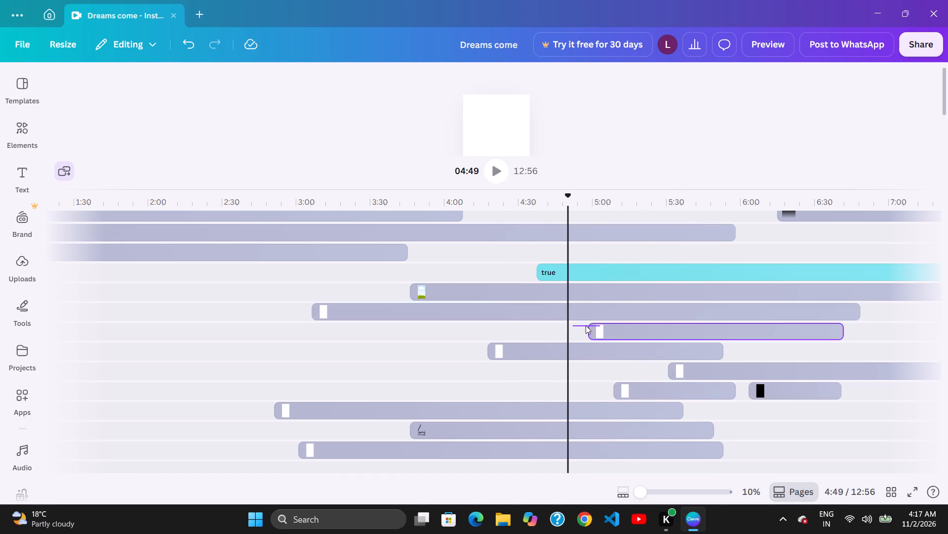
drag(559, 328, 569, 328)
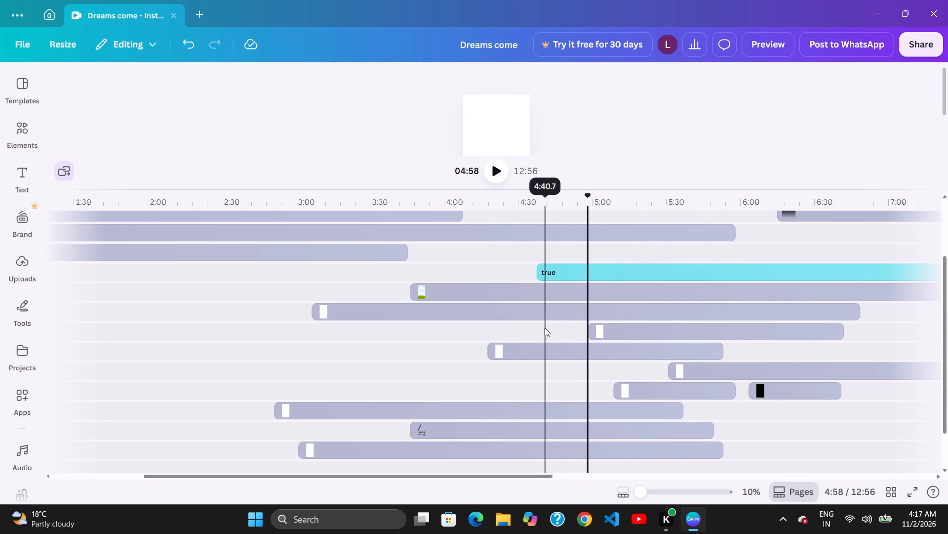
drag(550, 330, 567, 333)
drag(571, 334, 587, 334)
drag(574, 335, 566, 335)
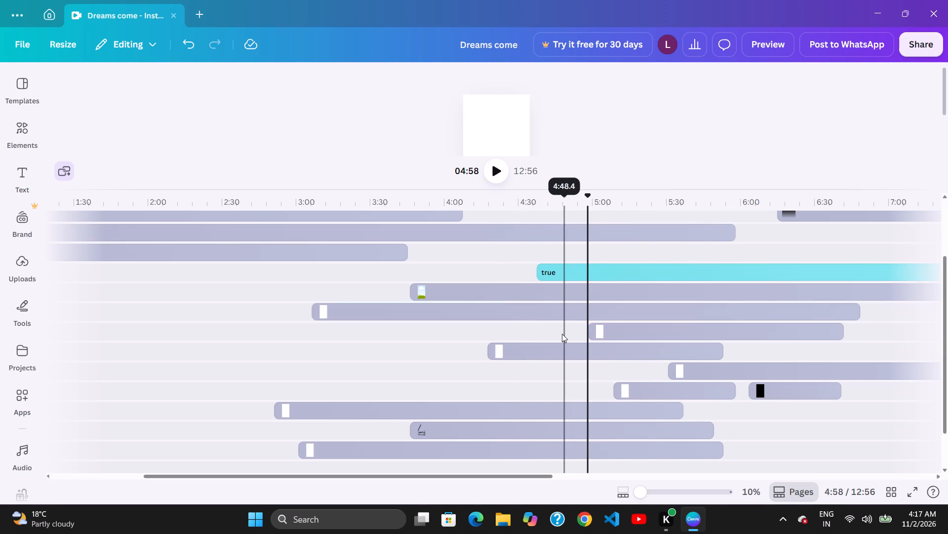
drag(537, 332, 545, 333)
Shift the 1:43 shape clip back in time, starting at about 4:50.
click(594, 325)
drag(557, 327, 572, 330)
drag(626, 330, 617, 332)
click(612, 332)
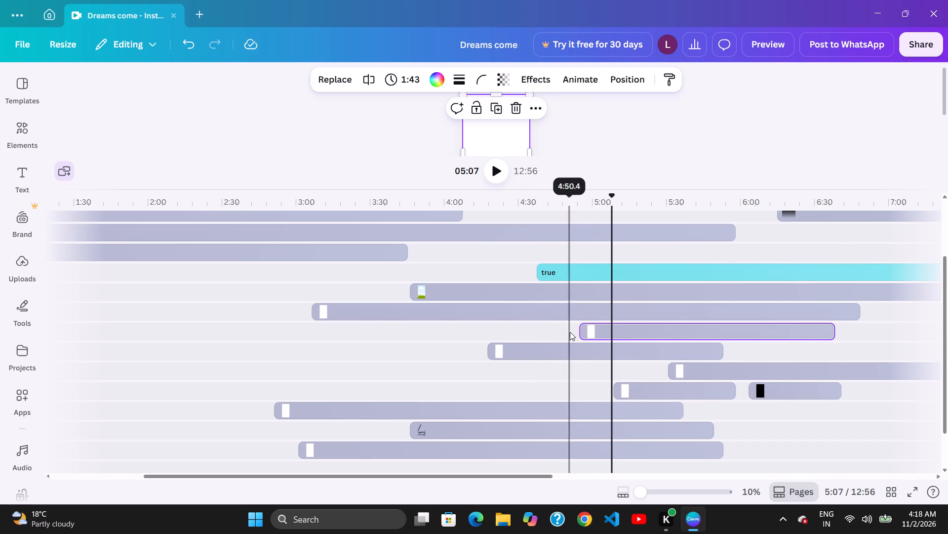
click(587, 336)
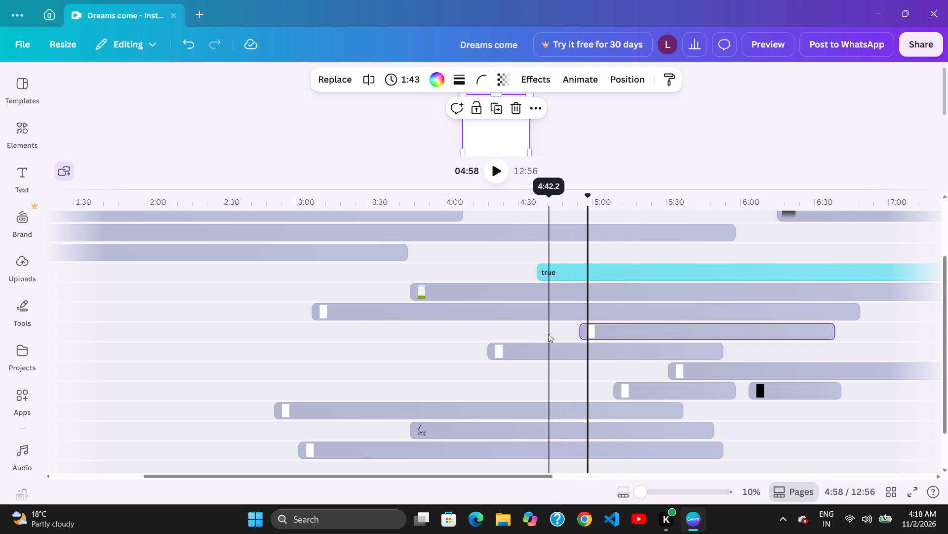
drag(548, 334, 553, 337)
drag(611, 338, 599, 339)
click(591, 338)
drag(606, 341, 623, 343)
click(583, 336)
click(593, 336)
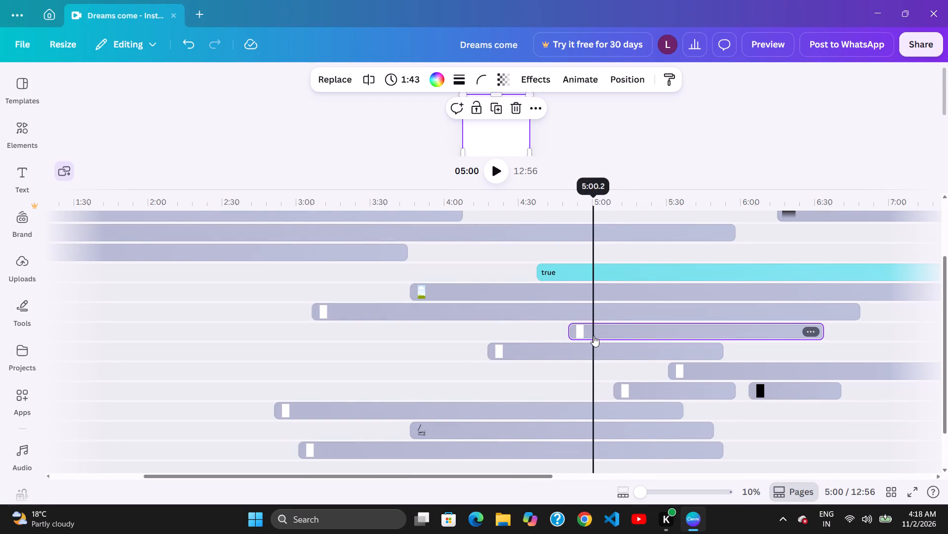
Nudge the 1:43 shape clip forward and trim its start so it lasts 1:38.
click(580, 336)
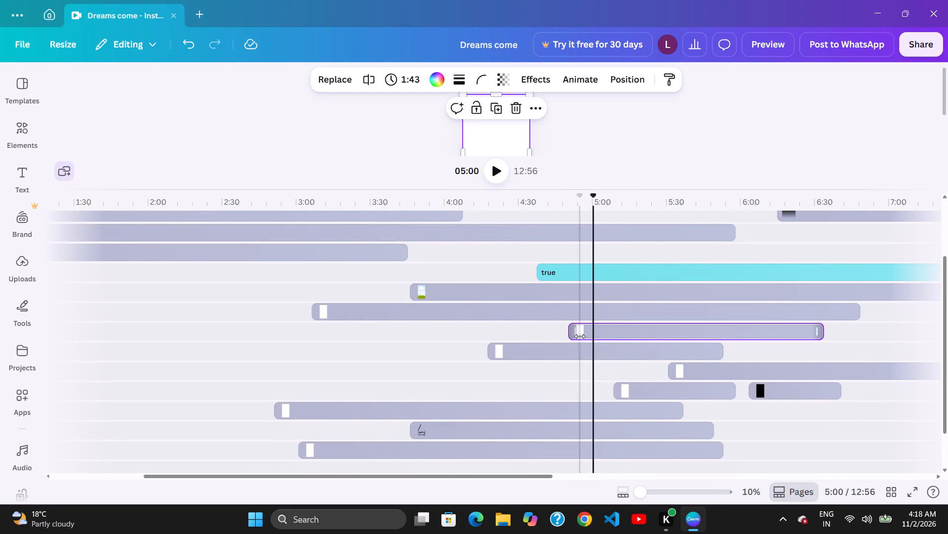
click(609, 337)
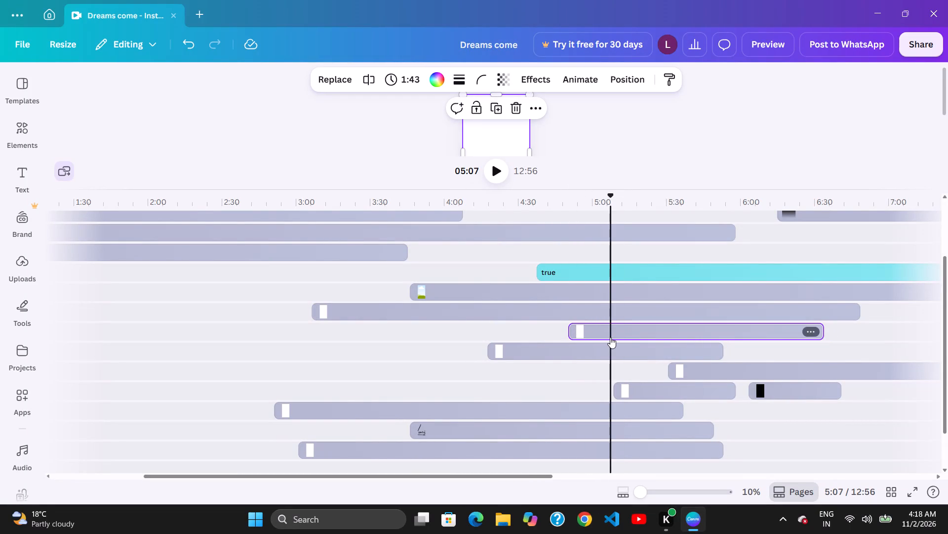
click(635, 340)
drag(579, 332, 584, 334)
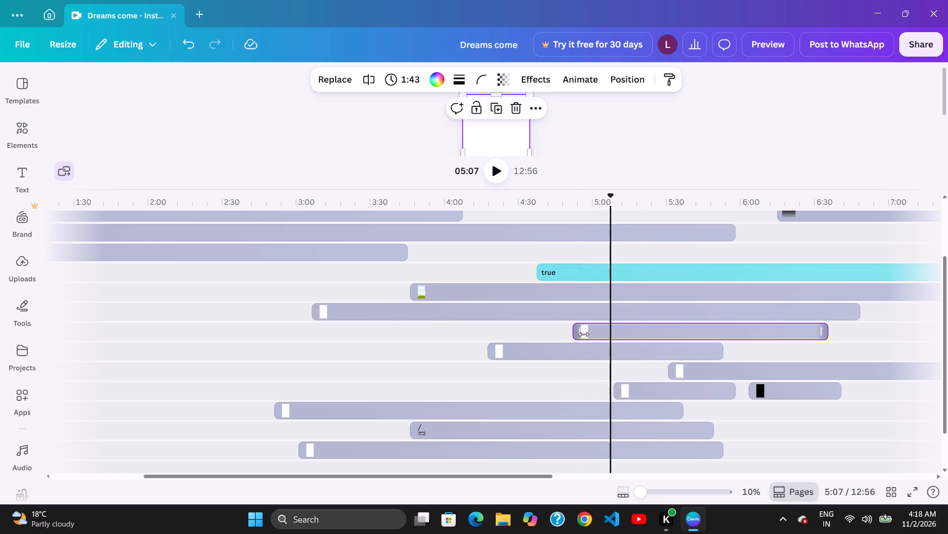
drag(584, 334, 593, 335)
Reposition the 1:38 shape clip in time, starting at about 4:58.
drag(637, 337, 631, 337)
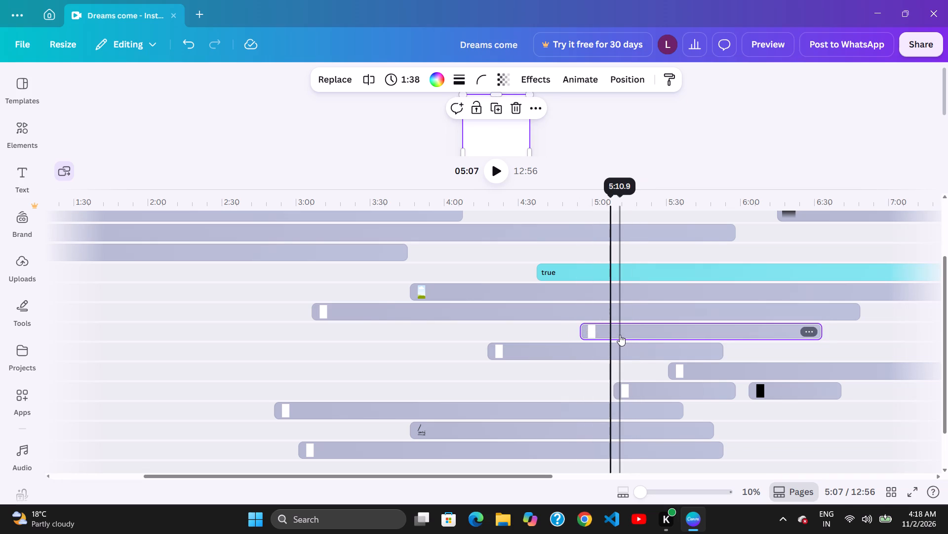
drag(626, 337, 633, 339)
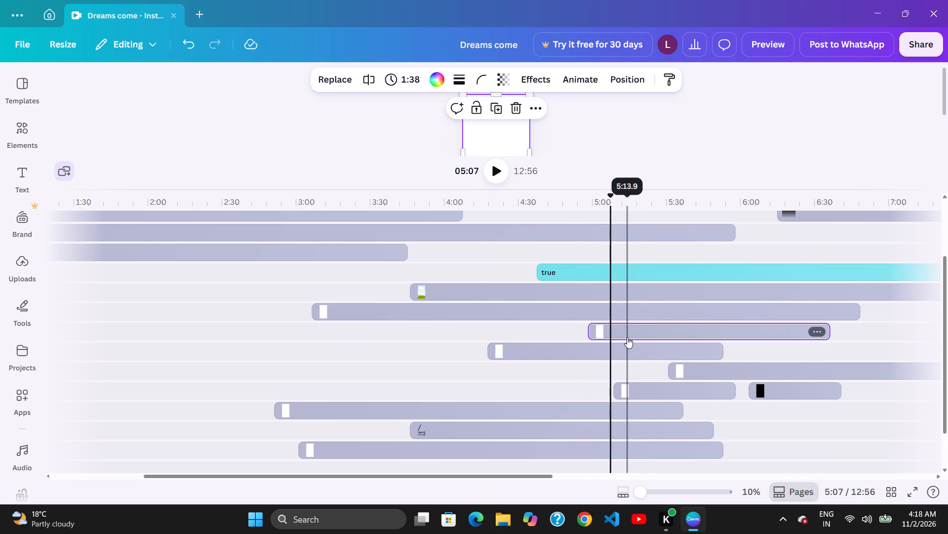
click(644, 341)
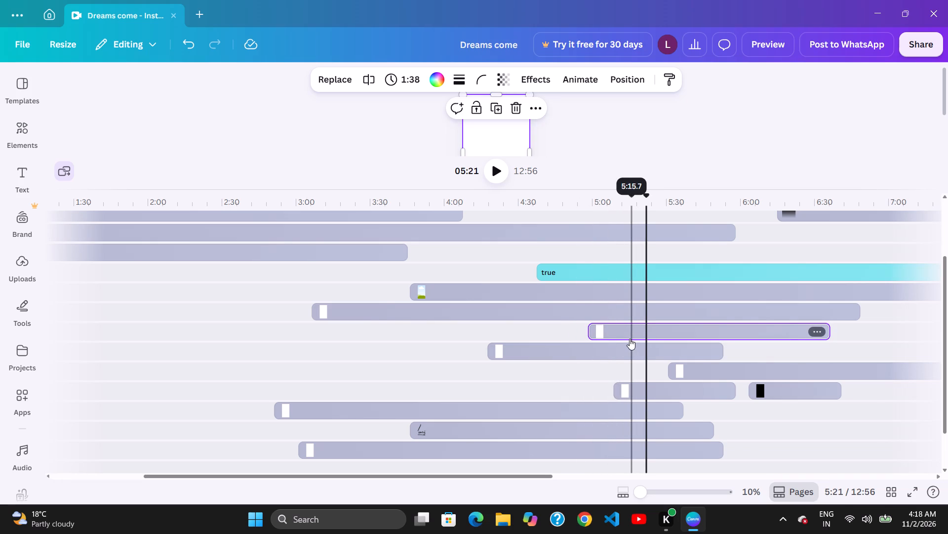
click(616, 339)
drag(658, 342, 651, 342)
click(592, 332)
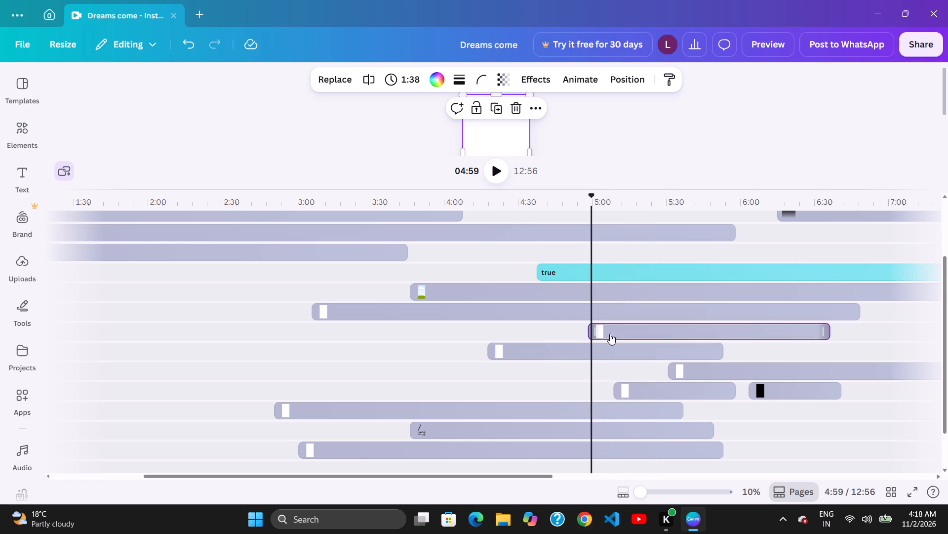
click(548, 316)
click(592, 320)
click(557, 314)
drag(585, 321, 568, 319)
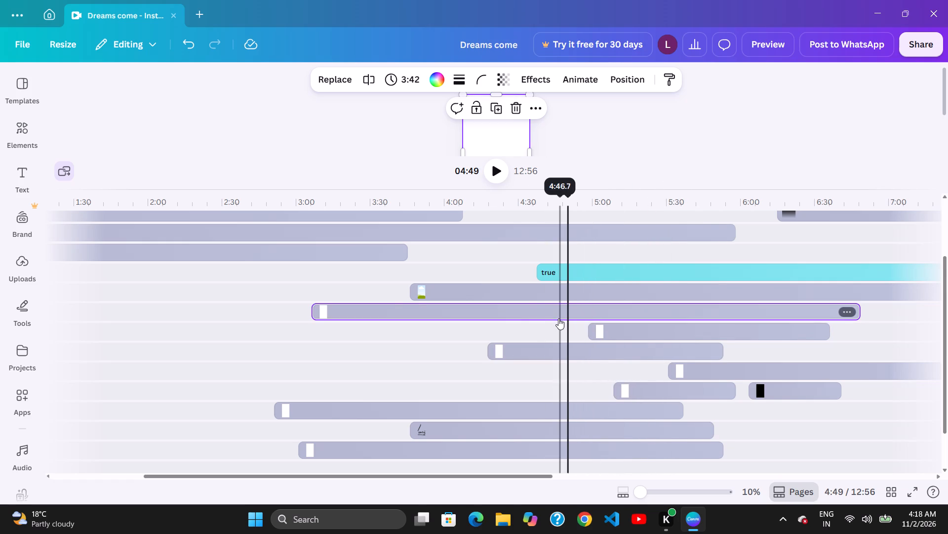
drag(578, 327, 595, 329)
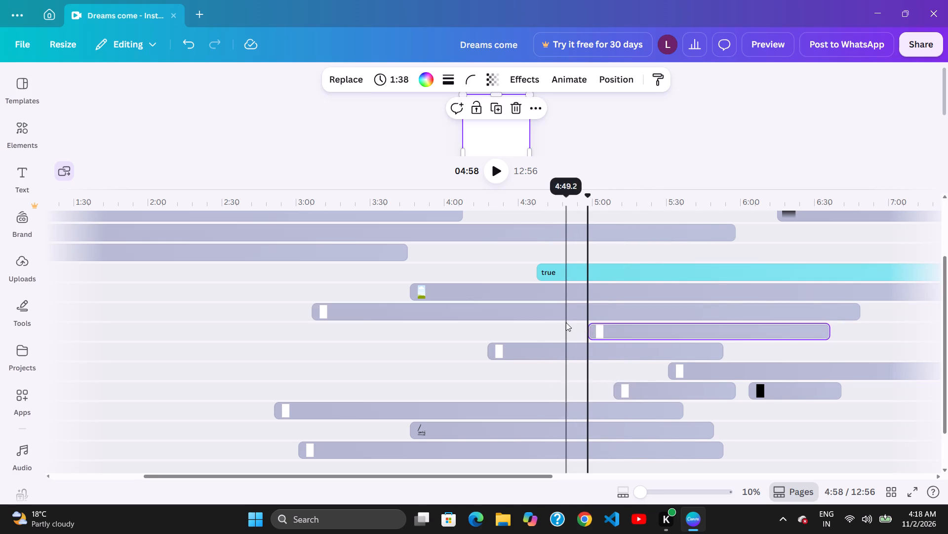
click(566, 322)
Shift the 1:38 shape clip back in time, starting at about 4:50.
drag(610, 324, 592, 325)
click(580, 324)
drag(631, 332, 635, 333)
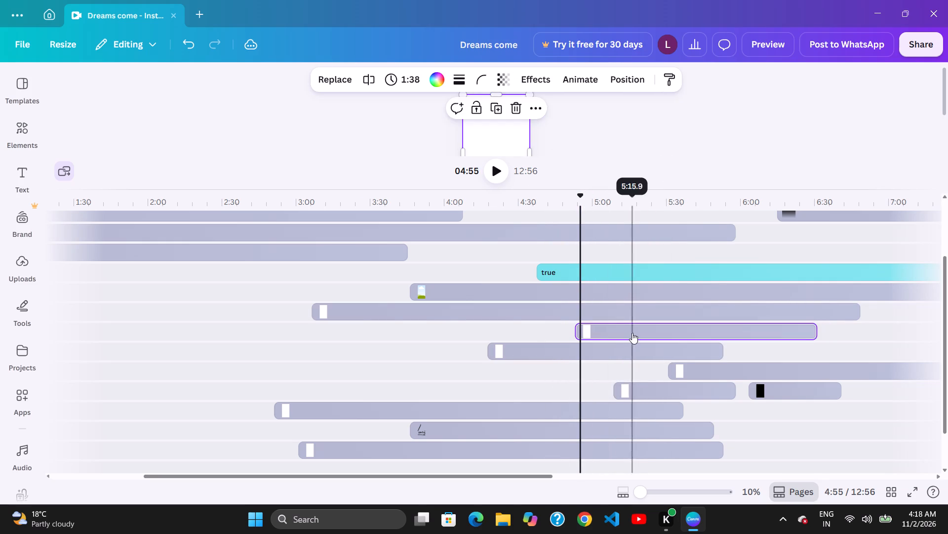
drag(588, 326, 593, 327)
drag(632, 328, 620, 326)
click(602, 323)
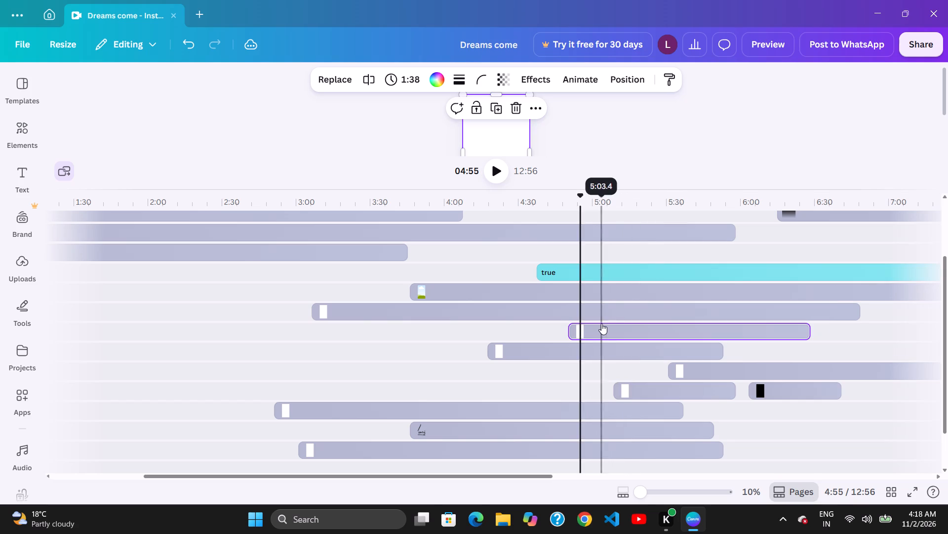
Shift the 1:38 shape clip forward and trim its start so it lasts 1:32, starting at about 5:04.
drag(620, 328, 639, 336)
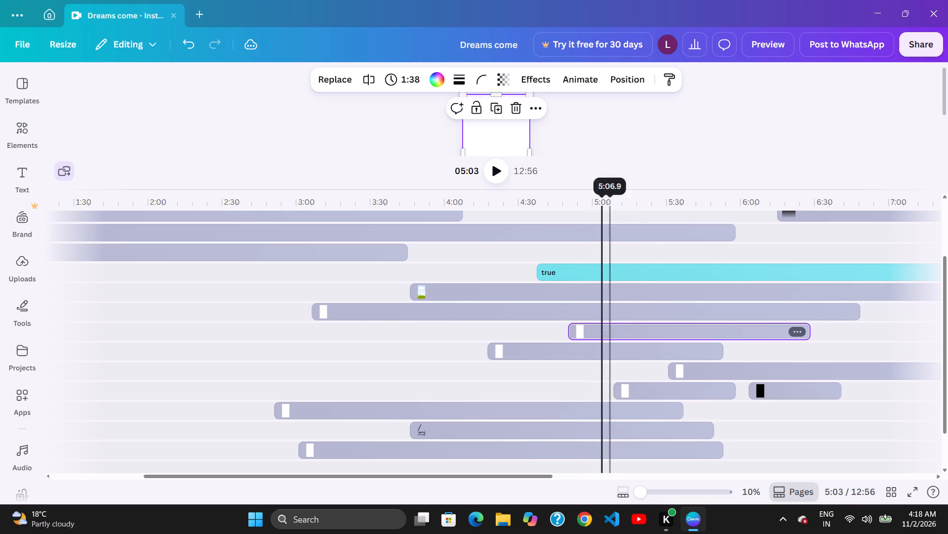
drag(639, 336, 640, 335)
drag(588, 331, 597, 335)
click(623, 337)
drag(640, 342, 662, 343)
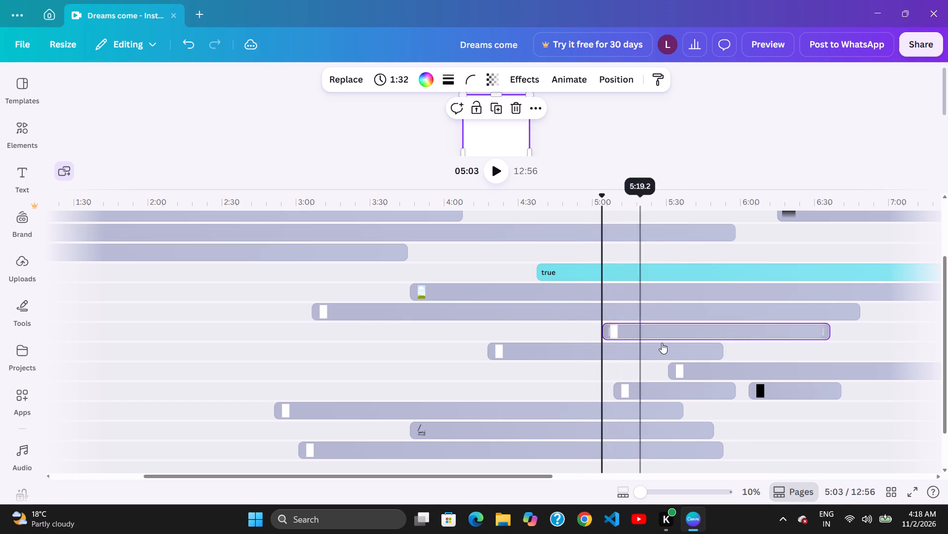
drag(662, 343, 658, 343)
Shift the 1:32 shape clip forward in time, starting at about 5:17.
click(614, 335)
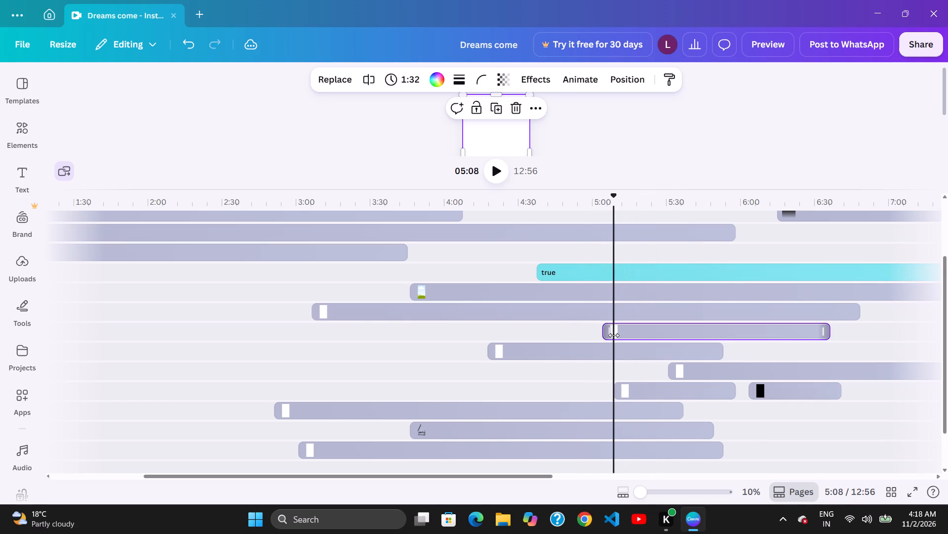
drag(618, 337, 627, 334)
click(646, 327)
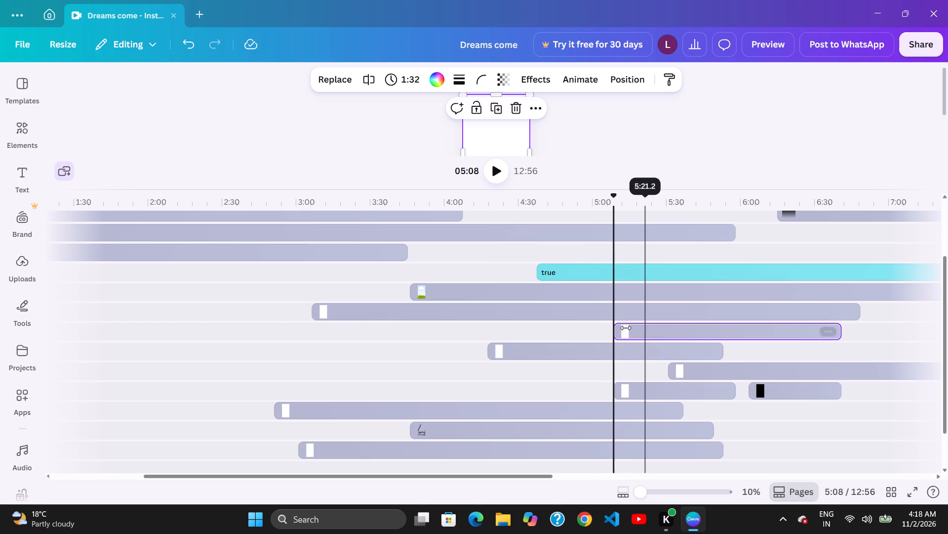
click(625, 328)
drag(712, 331, 717, 332)
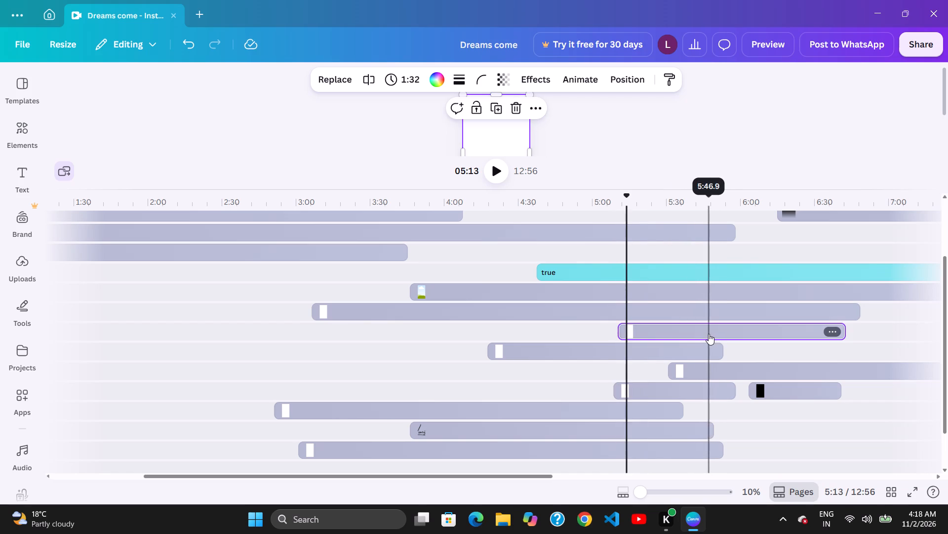
drag(704, 335, 712, 335)
click(625, 333)
click(686, 333)
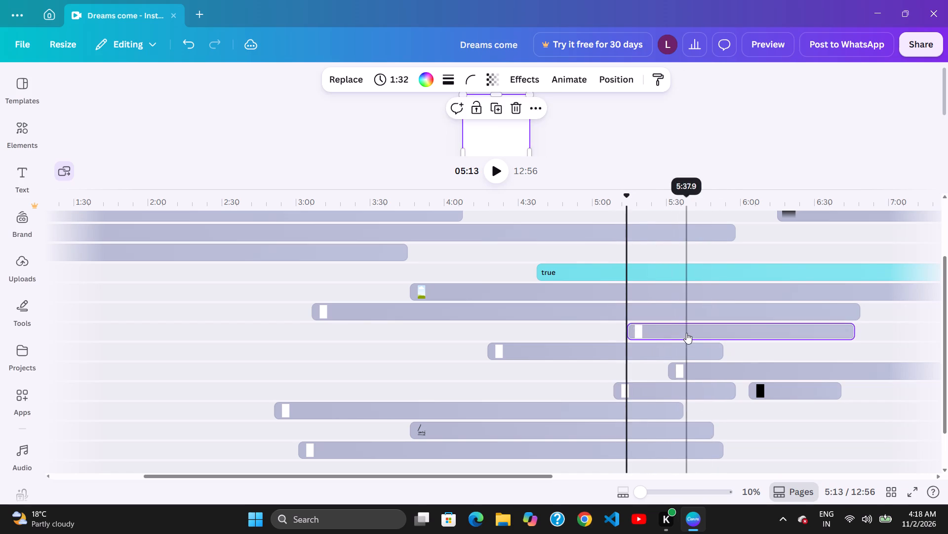
click(700, 333)
drag(699, 335, 711, 335)
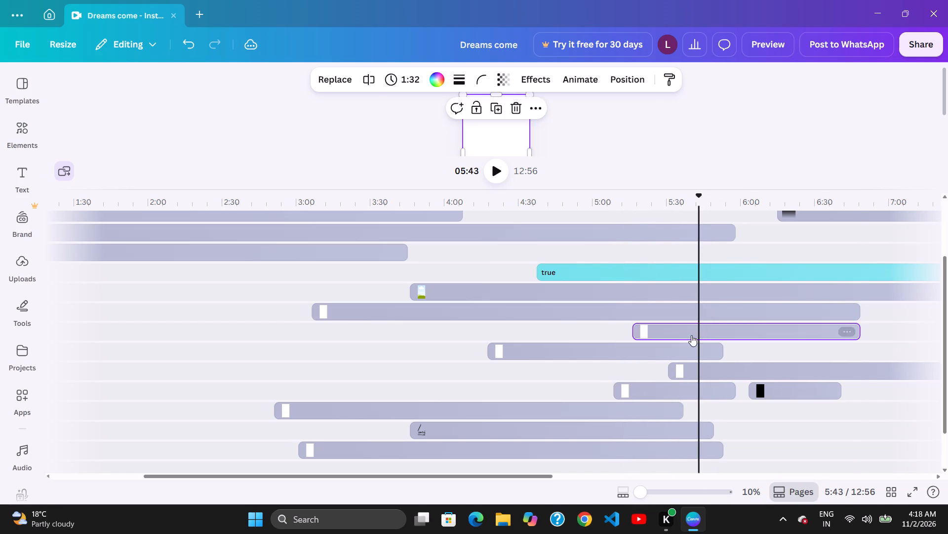
click(698, 337)
click(630, 331)
click(672, 327)
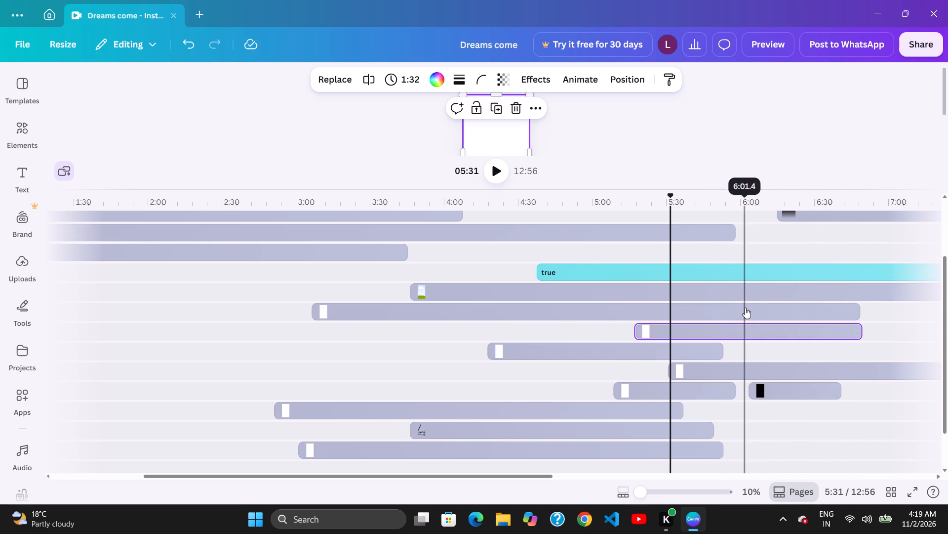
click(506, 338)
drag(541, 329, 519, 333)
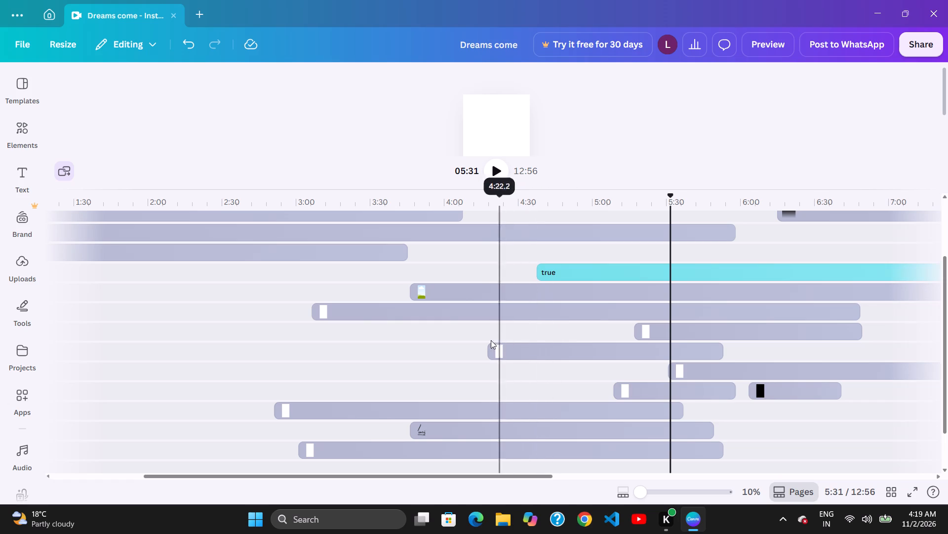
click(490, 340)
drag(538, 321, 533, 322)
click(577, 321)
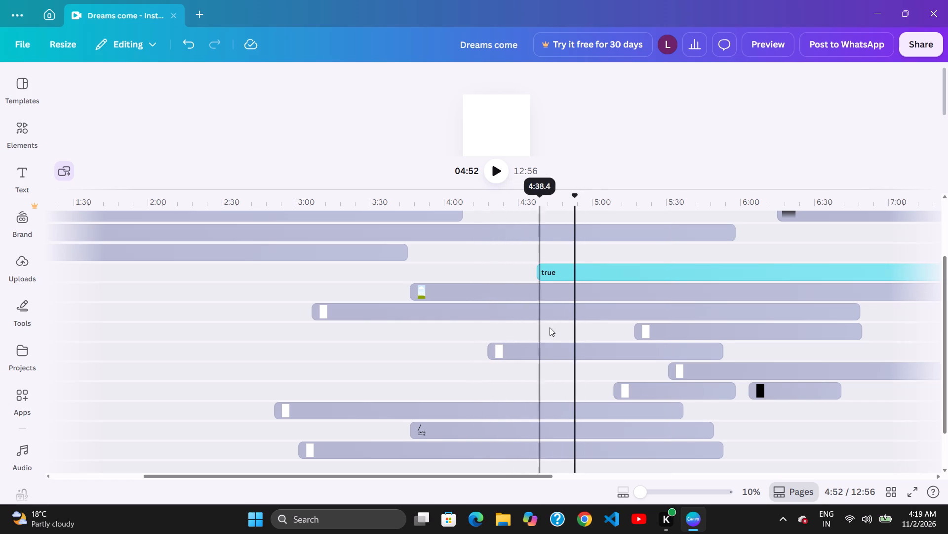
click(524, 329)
Shift the 3:42 shape clip back in time, starting at about 2:35.
drag(590, 317, 553, 323)
drag(535, 324, 540, 324)
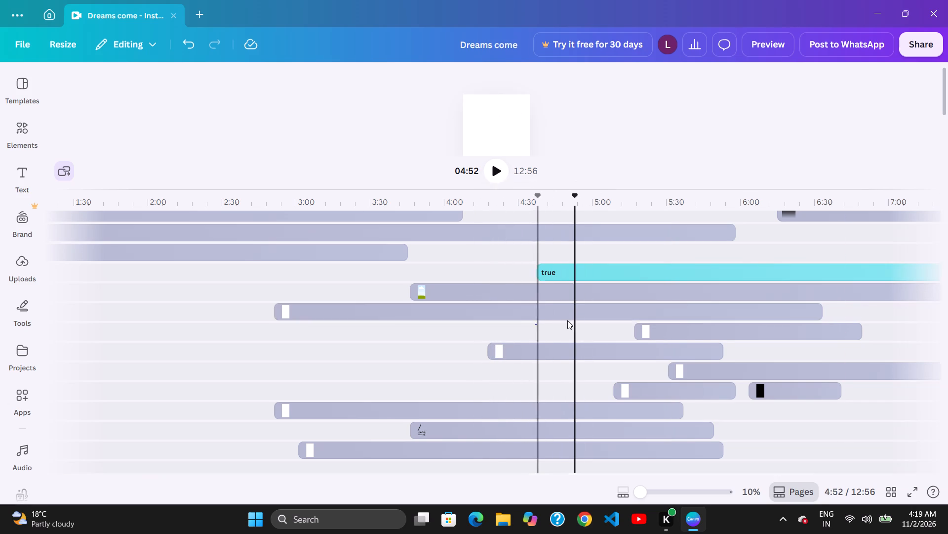
drag(578, 318, 539, 324)
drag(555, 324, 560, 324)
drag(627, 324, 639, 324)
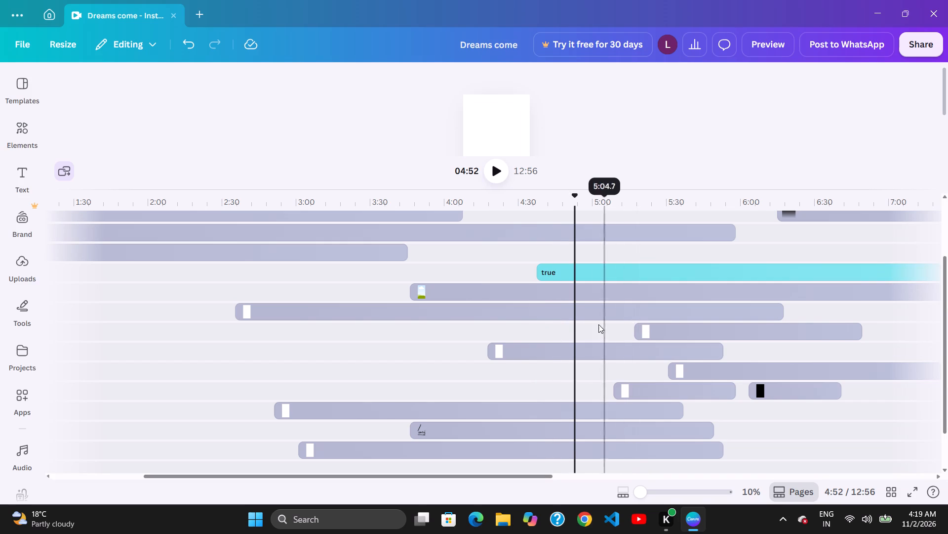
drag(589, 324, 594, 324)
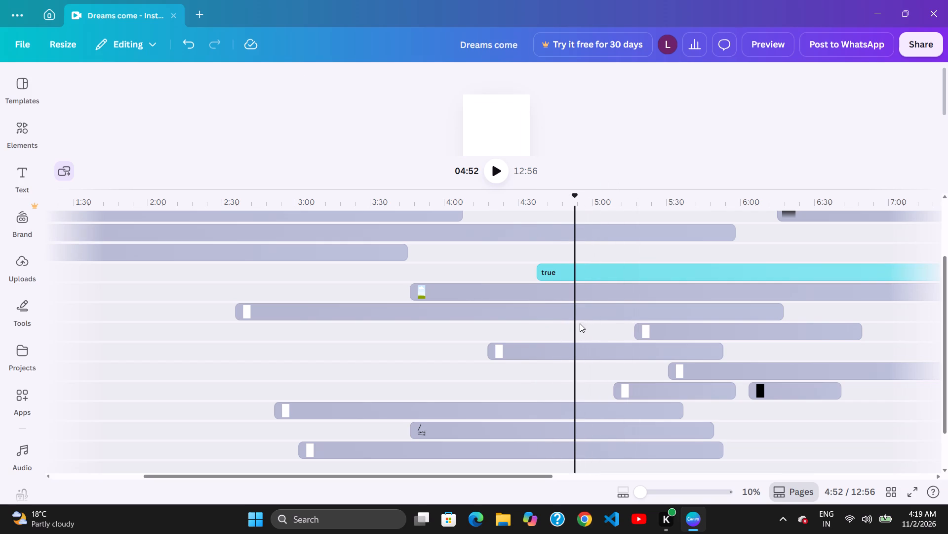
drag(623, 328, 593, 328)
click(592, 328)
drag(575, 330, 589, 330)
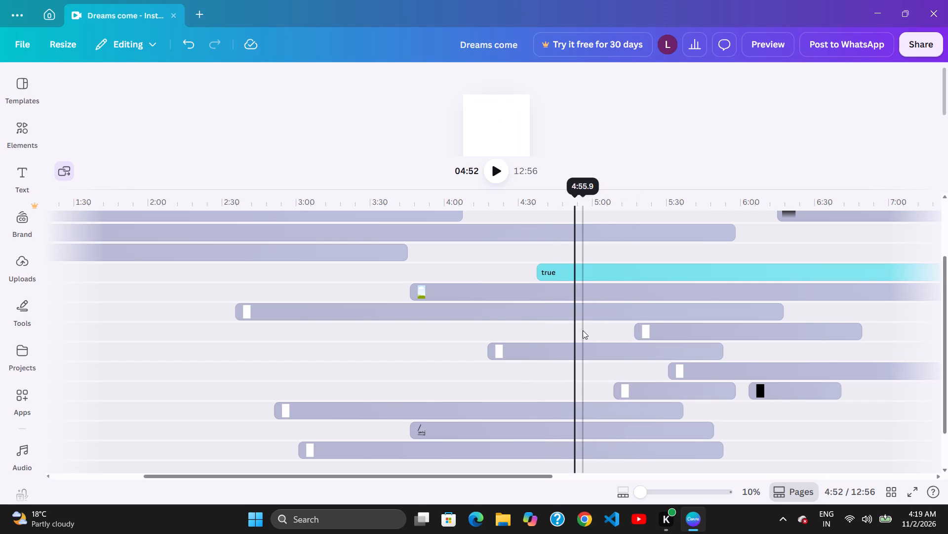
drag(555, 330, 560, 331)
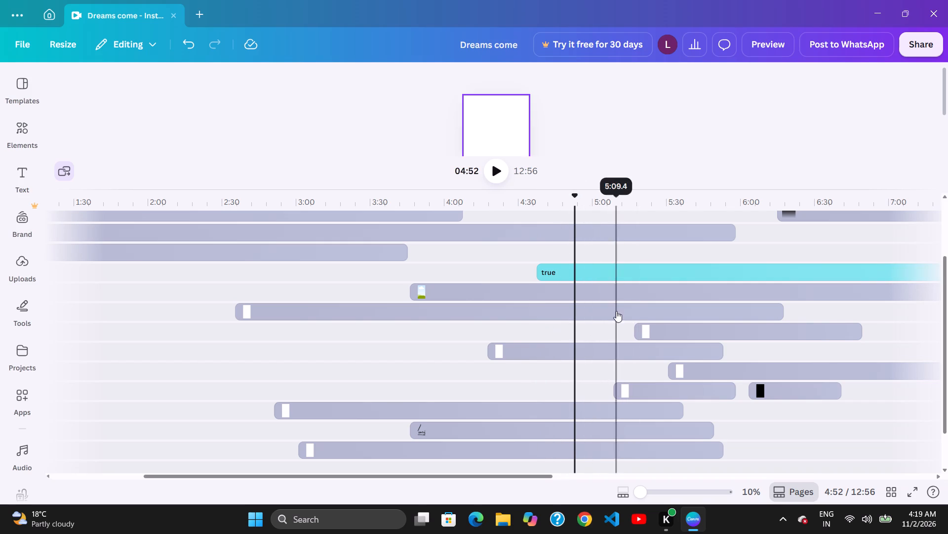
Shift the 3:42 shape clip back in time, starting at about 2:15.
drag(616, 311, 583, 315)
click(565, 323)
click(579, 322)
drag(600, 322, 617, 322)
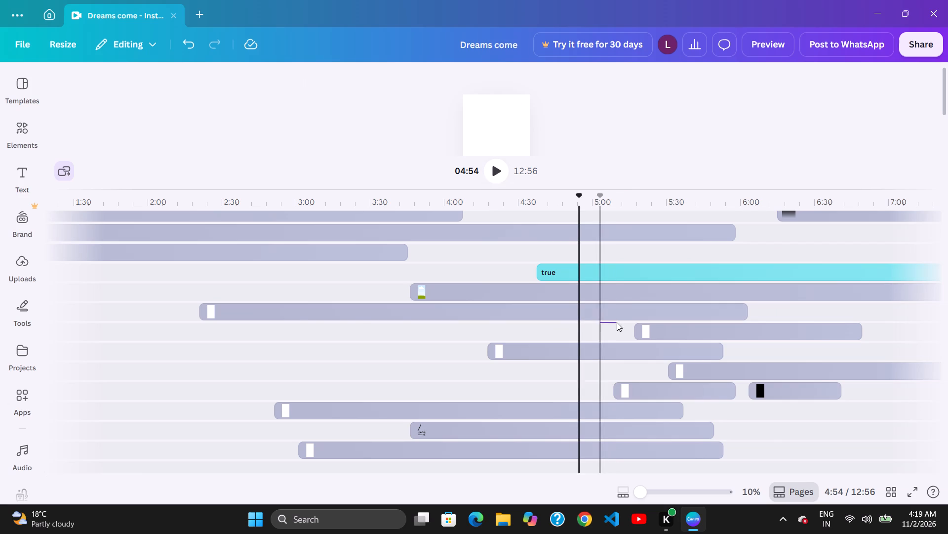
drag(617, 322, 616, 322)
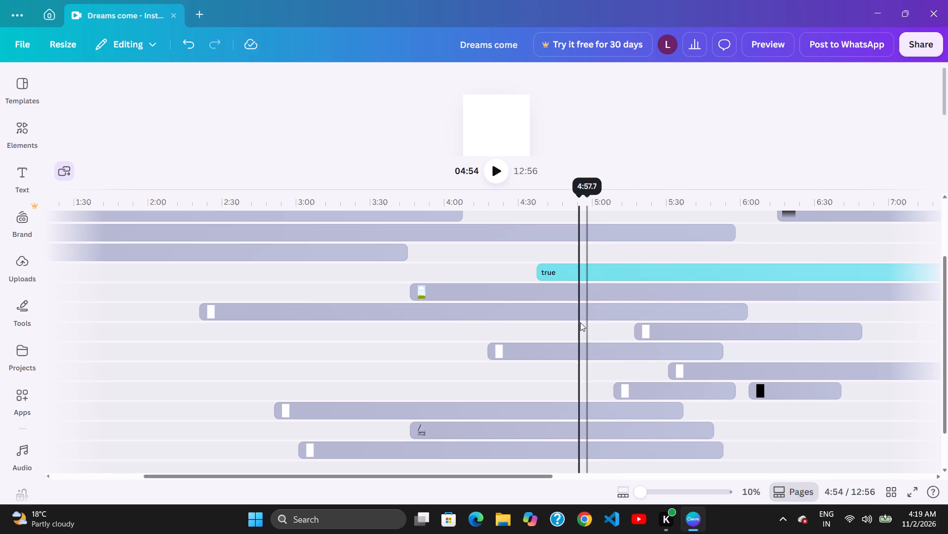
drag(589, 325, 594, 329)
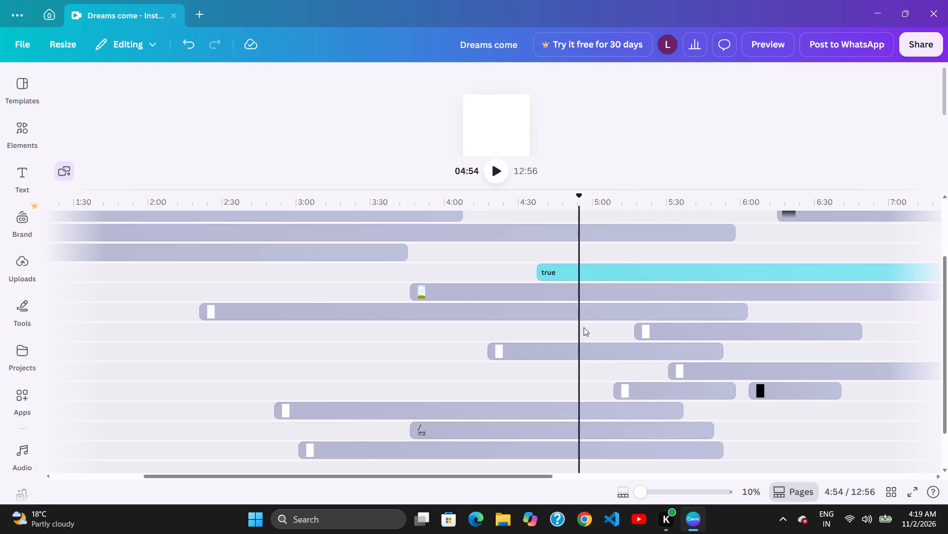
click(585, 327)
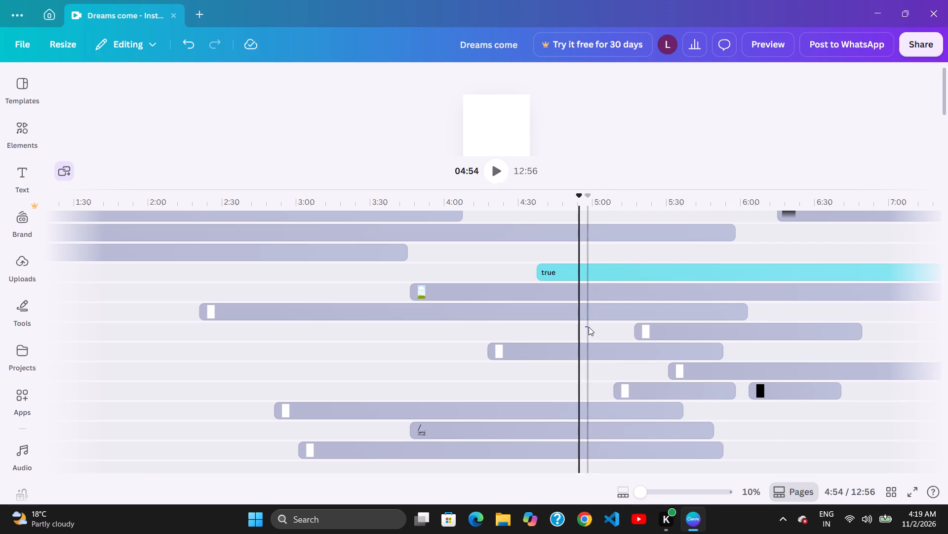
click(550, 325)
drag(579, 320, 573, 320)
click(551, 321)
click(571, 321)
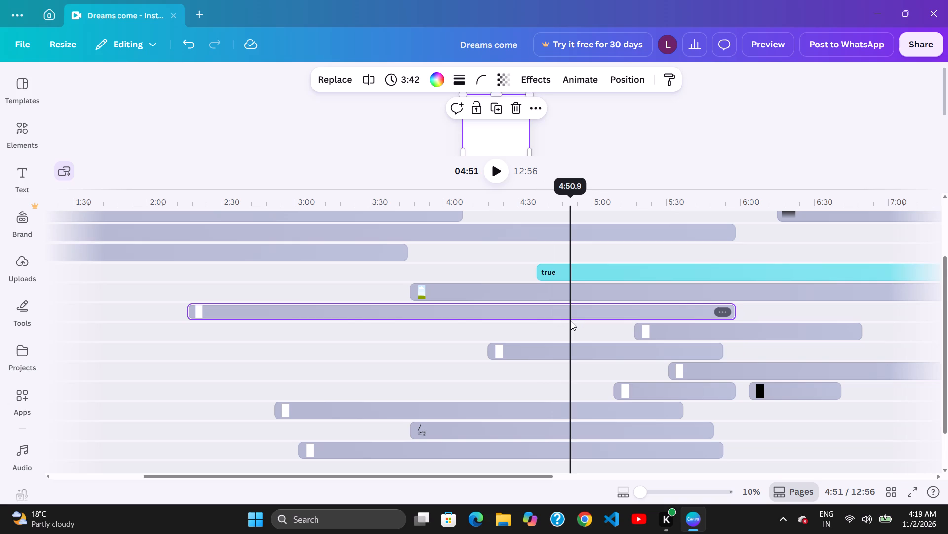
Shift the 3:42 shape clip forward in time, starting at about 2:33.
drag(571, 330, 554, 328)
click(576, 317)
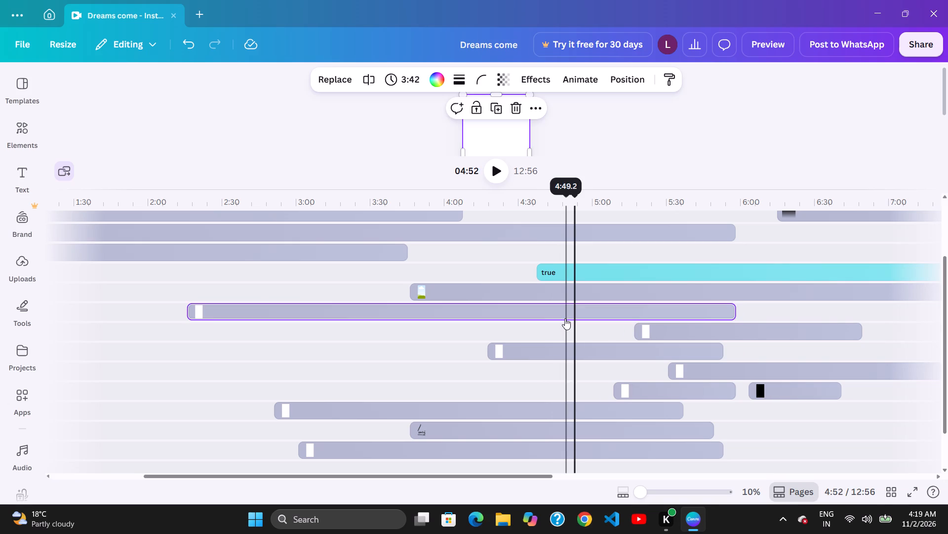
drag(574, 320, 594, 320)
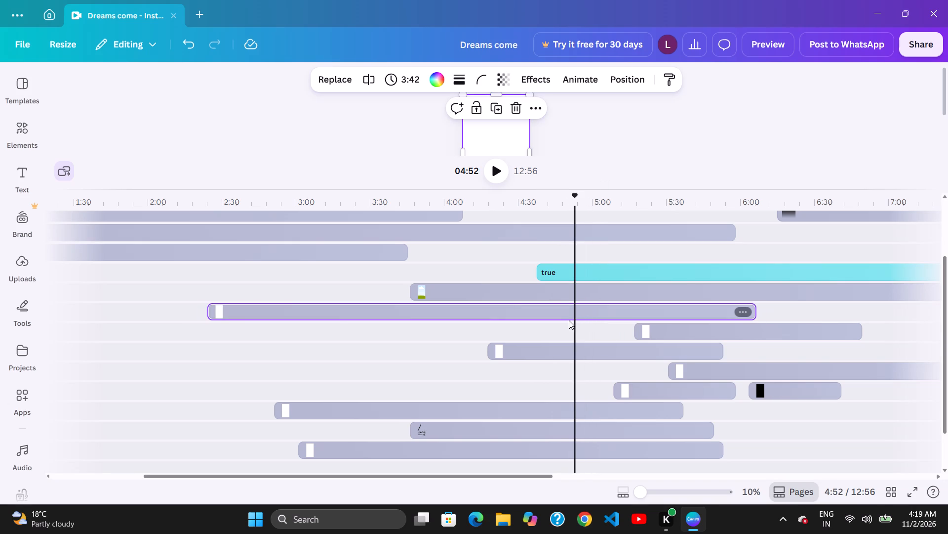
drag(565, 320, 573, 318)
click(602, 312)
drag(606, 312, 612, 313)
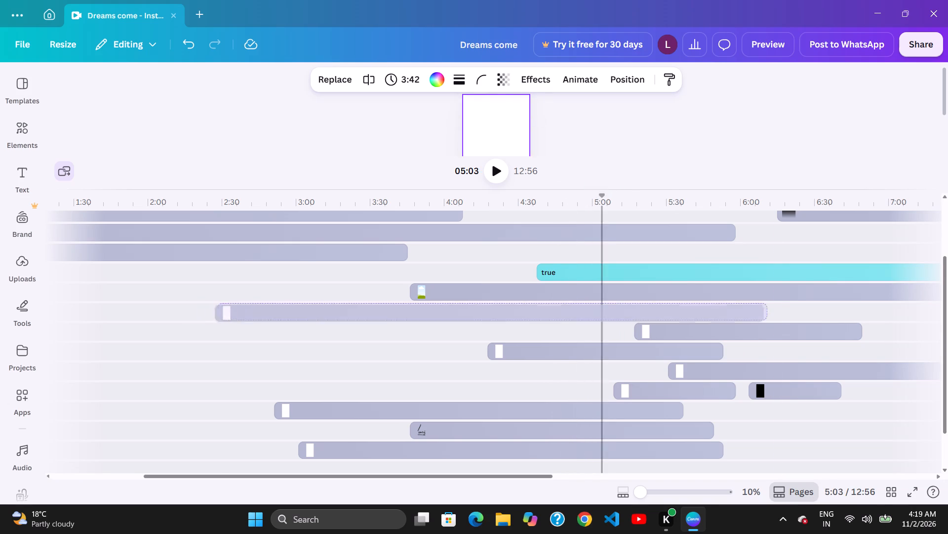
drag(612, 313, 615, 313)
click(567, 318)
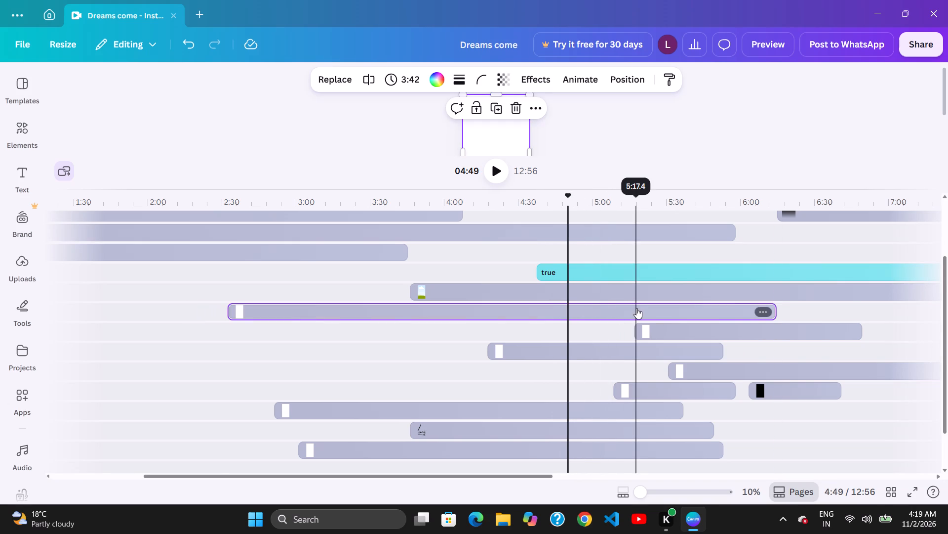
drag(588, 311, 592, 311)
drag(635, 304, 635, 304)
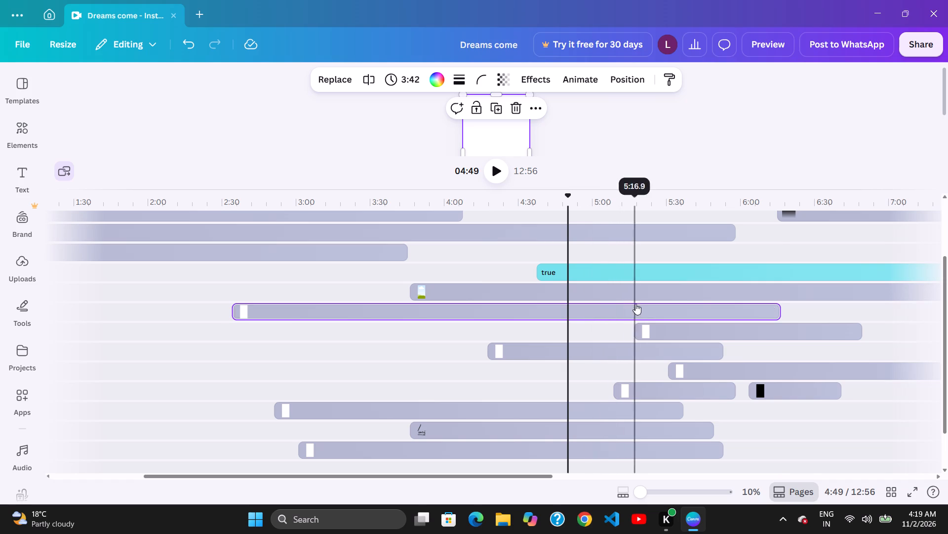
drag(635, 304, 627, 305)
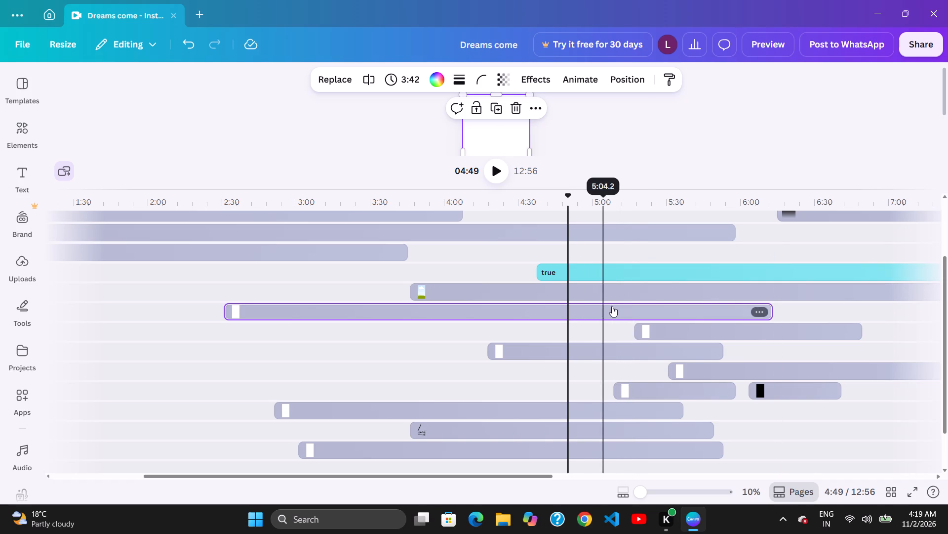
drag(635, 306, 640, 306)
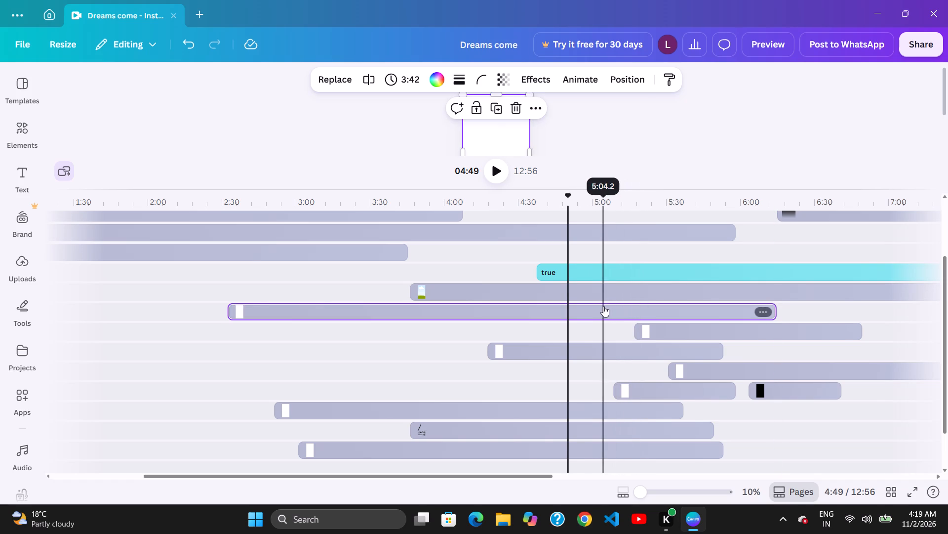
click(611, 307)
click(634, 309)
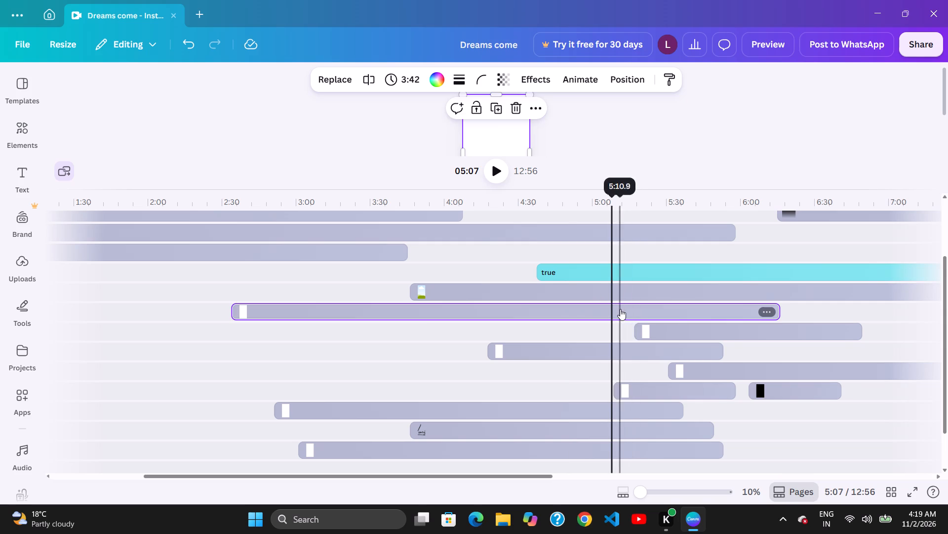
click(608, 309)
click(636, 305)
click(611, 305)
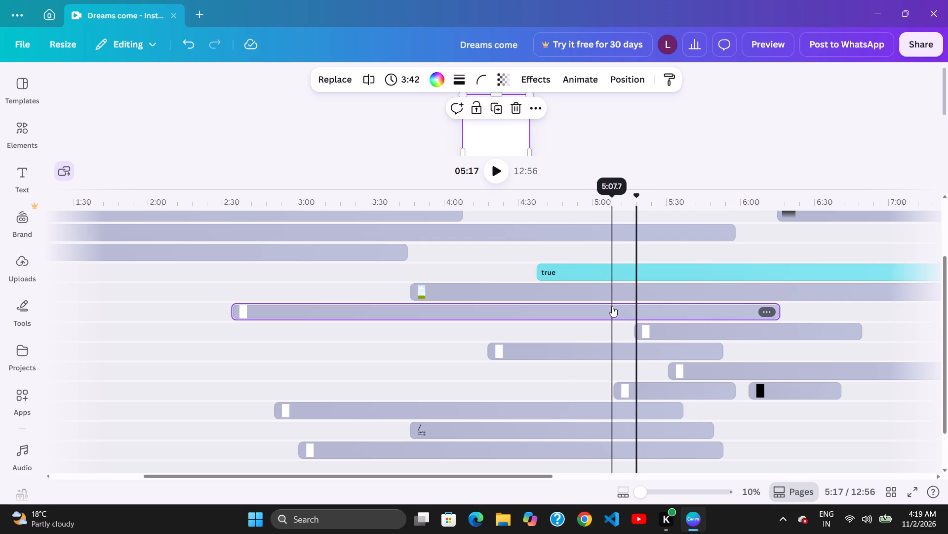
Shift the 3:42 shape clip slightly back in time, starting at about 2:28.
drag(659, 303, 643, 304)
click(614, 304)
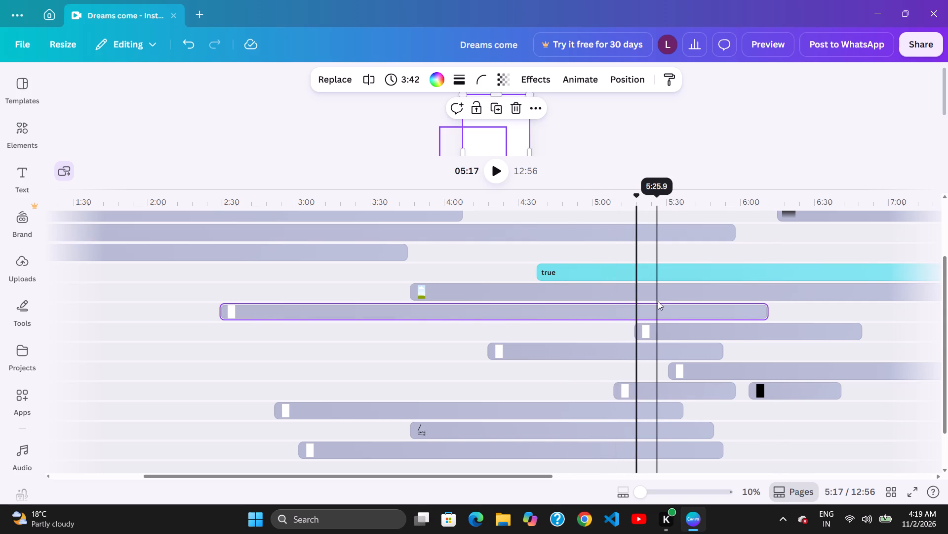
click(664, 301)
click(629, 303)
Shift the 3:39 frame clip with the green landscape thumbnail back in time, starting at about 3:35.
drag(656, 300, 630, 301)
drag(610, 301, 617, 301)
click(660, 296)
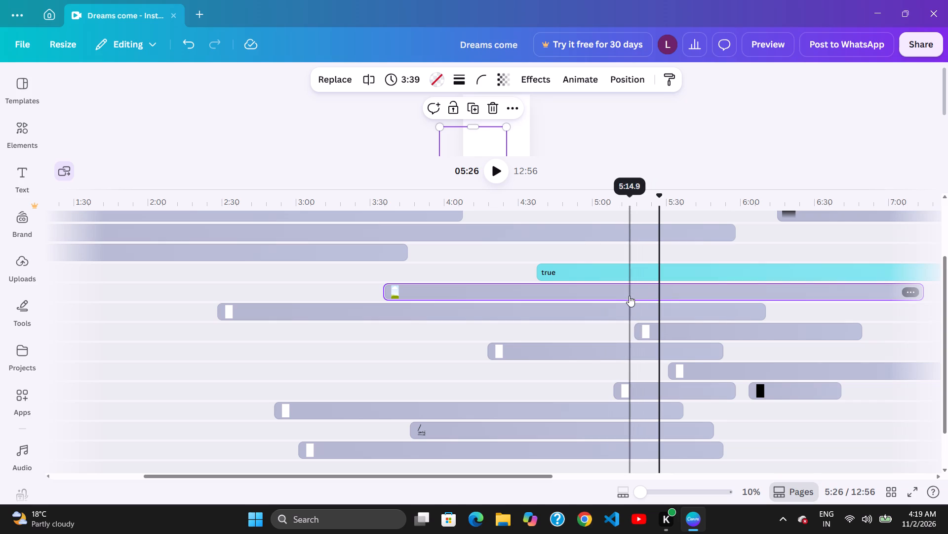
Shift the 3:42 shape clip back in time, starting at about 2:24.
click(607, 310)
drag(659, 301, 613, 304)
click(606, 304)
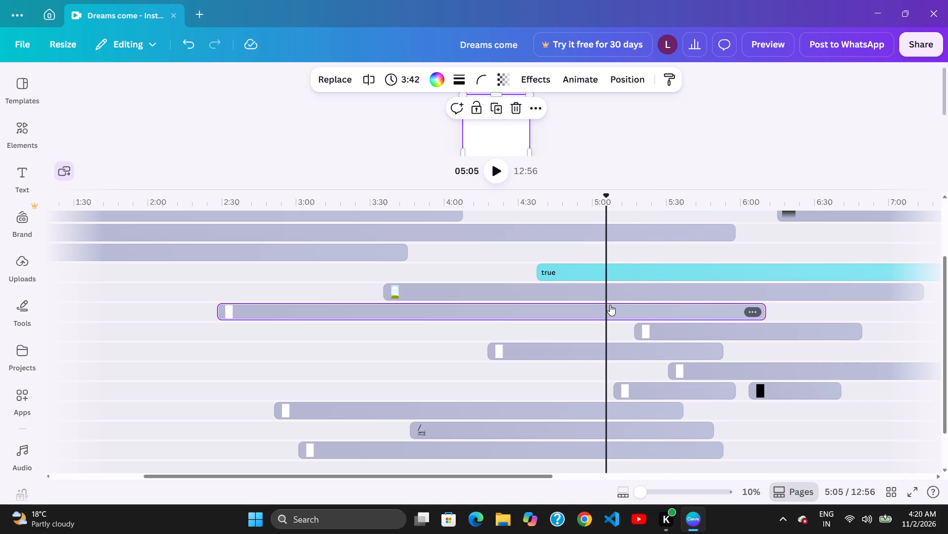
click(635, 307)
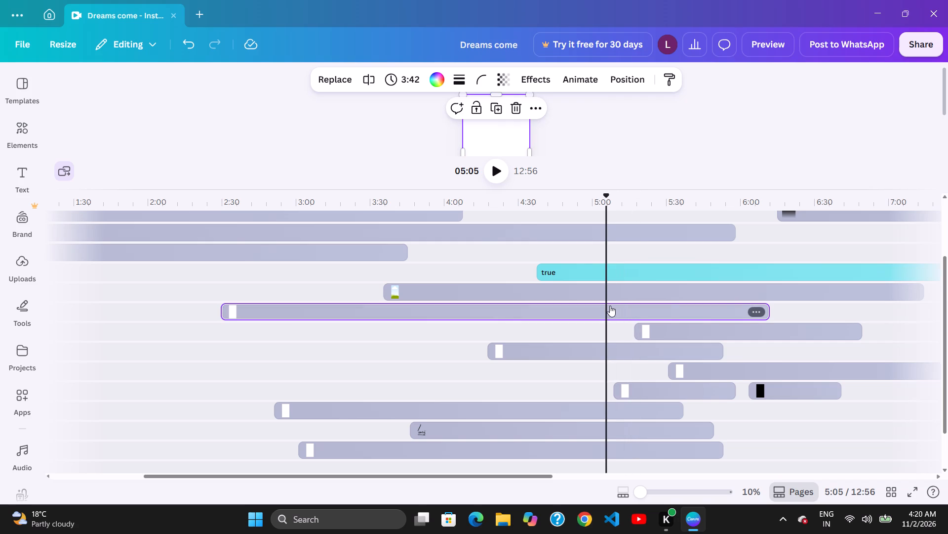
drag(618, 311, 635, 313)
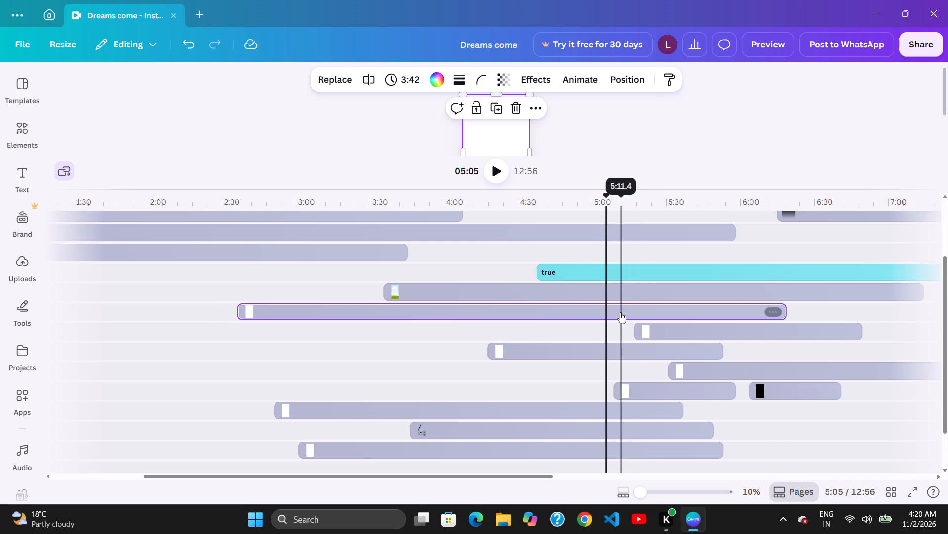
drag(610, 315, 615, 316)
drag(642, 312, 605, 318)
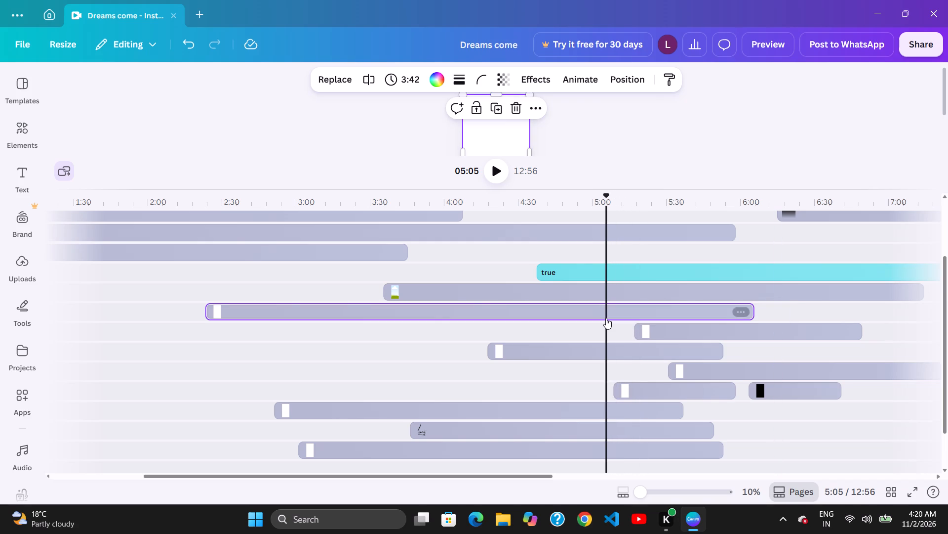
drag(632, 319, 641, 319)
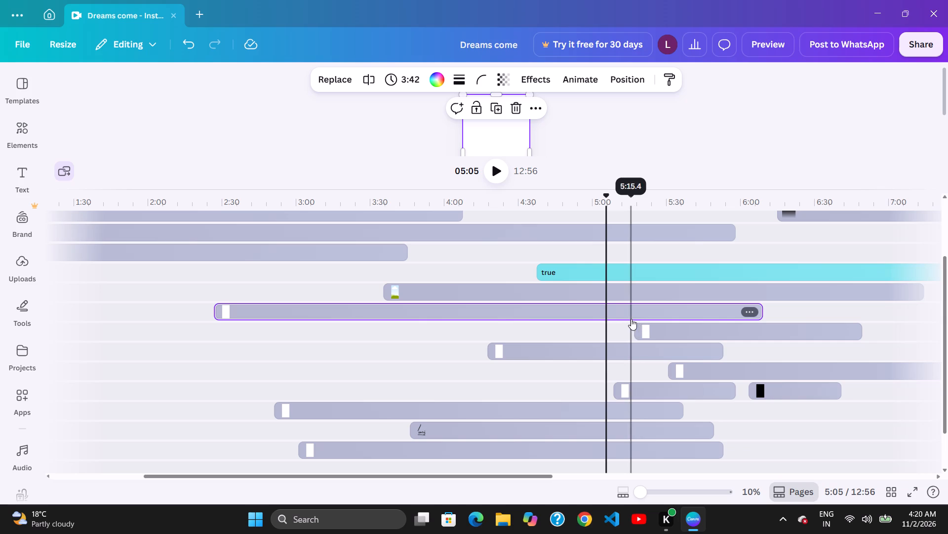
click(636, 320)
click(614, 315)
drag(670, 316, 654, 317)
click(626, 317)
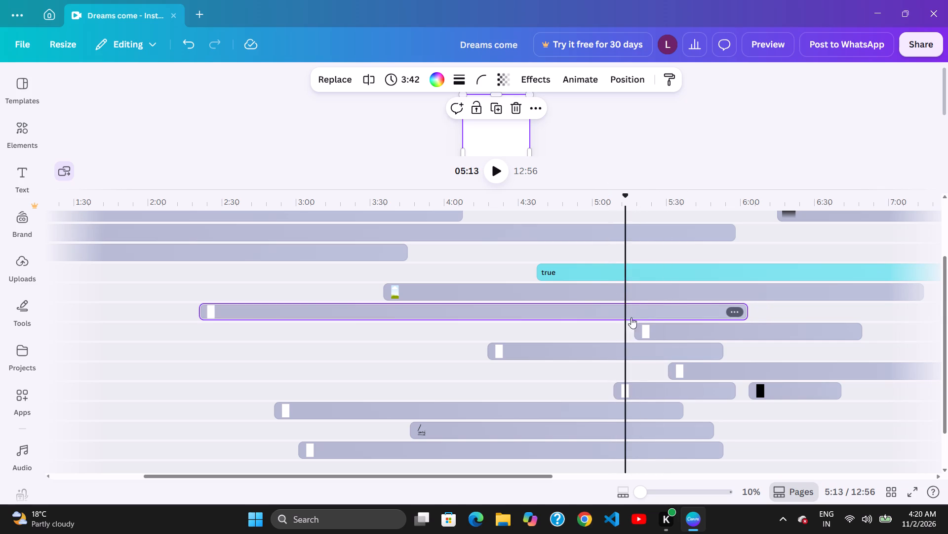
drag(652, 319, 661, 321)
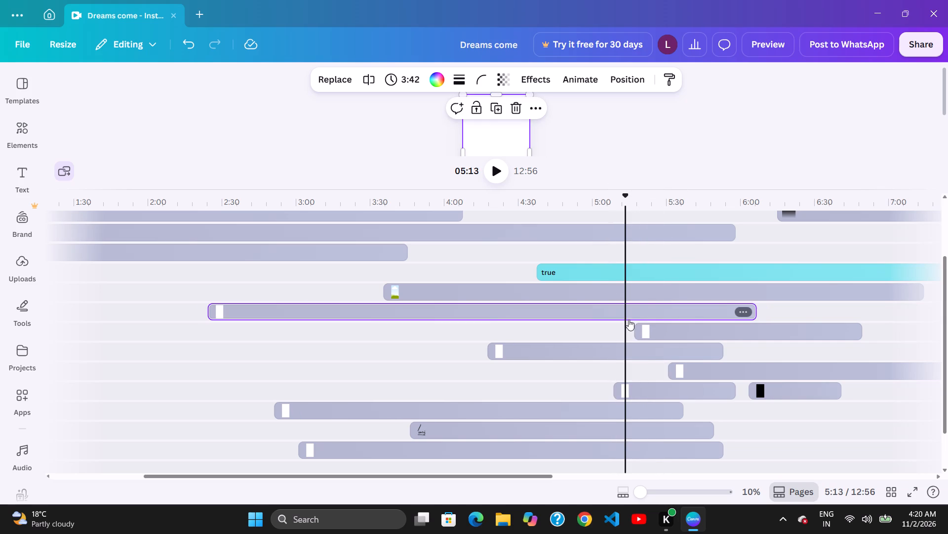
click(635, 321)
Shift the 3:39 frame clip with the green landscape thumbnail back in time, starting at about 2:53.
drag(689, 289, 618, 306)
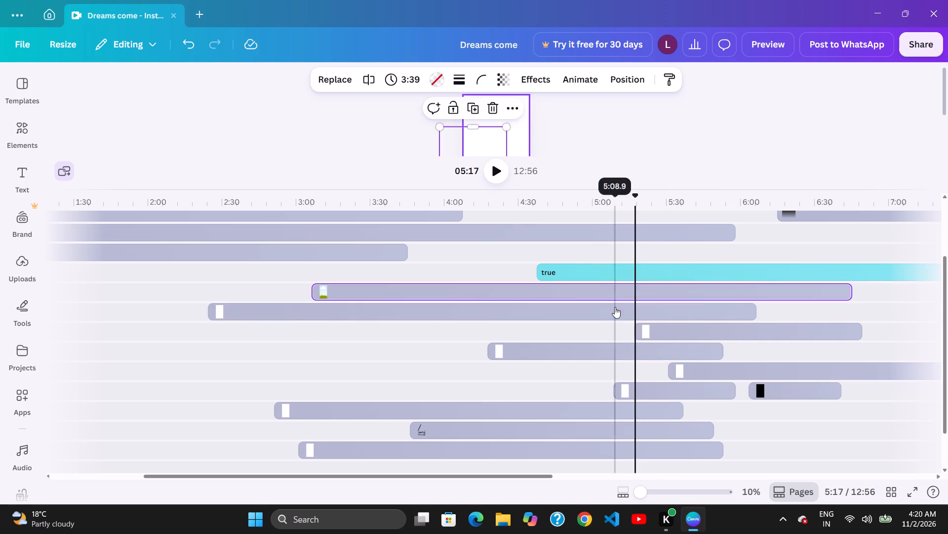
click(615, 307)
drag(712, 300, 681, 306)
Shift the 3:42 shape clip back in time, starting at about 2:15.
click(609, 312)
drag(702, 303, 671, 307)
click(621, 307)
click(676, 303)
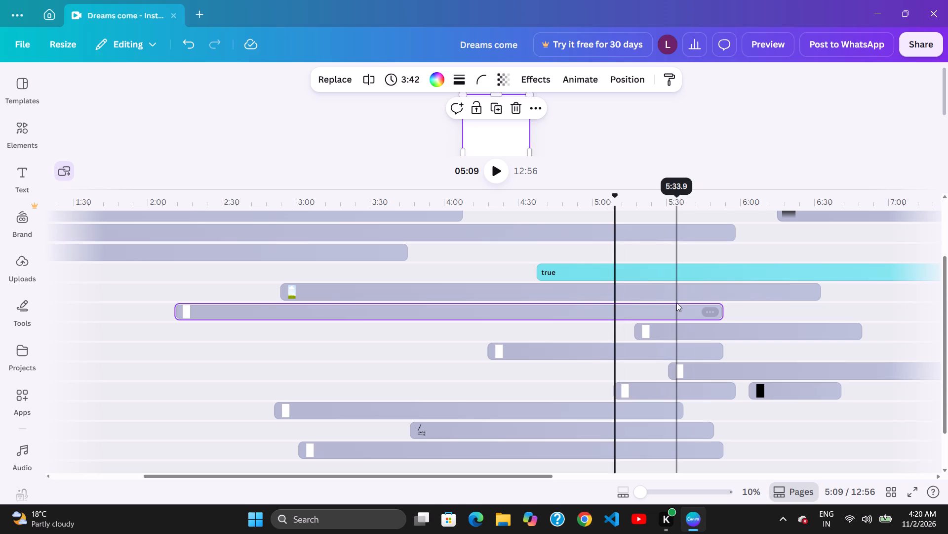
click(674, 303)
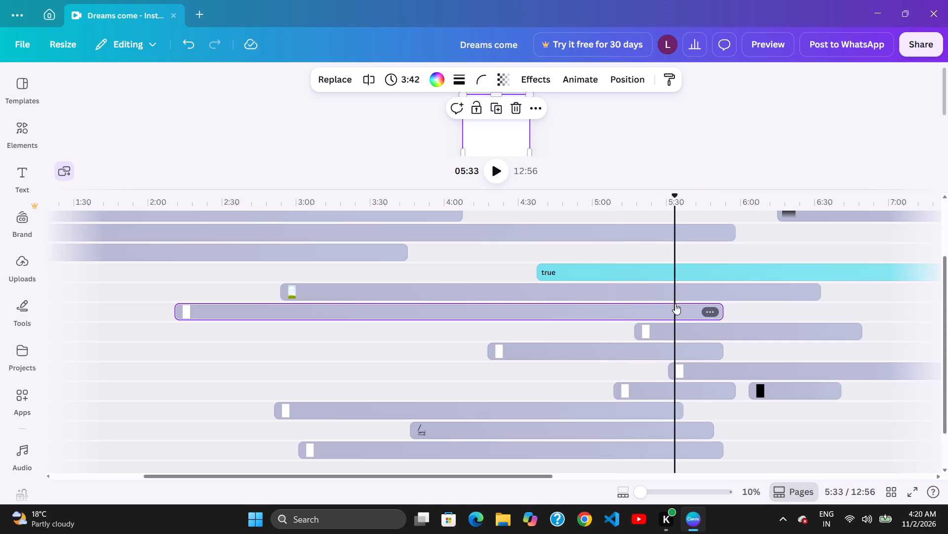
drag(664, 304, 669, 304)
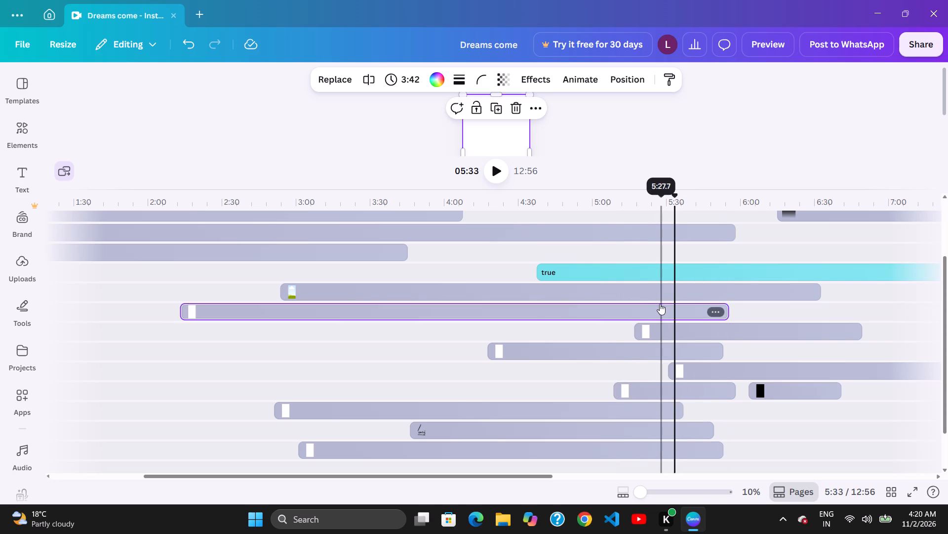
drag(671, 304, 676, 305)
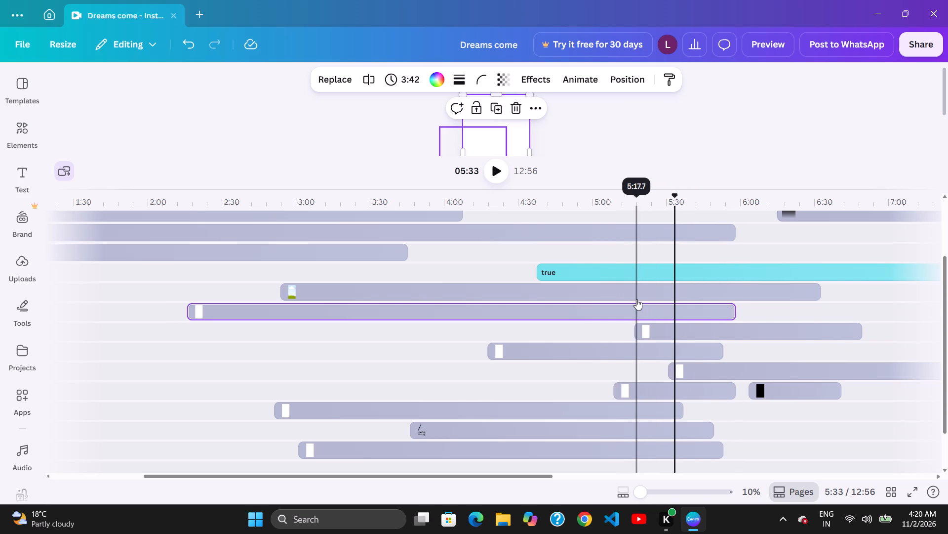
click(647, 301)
Shift the "true" text clip back in time, starting at about 4:03.
drag(756, 279, 676, 288)
Shift the 3:39 frame clip with the green landscape thumbnail back in time, starting at about 2:32.
click(653, 294)
drag(707, 295, 674, 298)
click(663, 298)
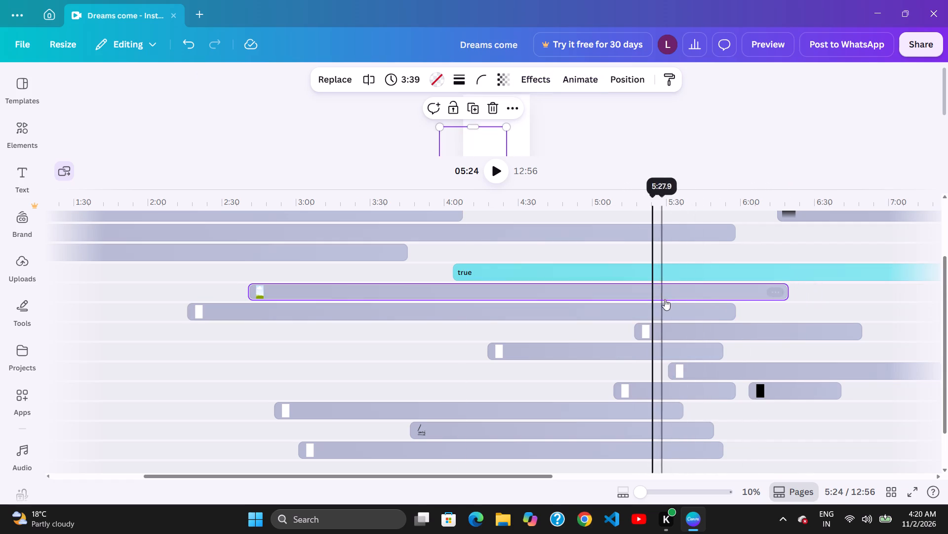
drag(707, 296, 683, 297)
click(667, 303)
Shift the 3:42 shape clip back in time, starting at about 2:01, and deselect it.
drag(692, 303, 682, 303)
click(629, 315)
drag(678, 311, 647, 311)
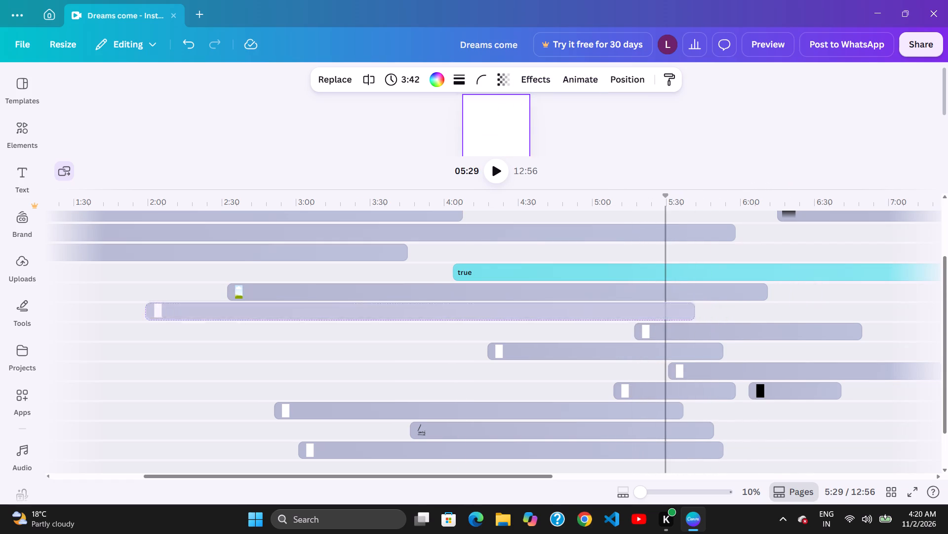
drag(647, 311, 649, 313)
drag(679, 308, 671, 308)
click(656, 306)
drag(678, 306, 668, 306)
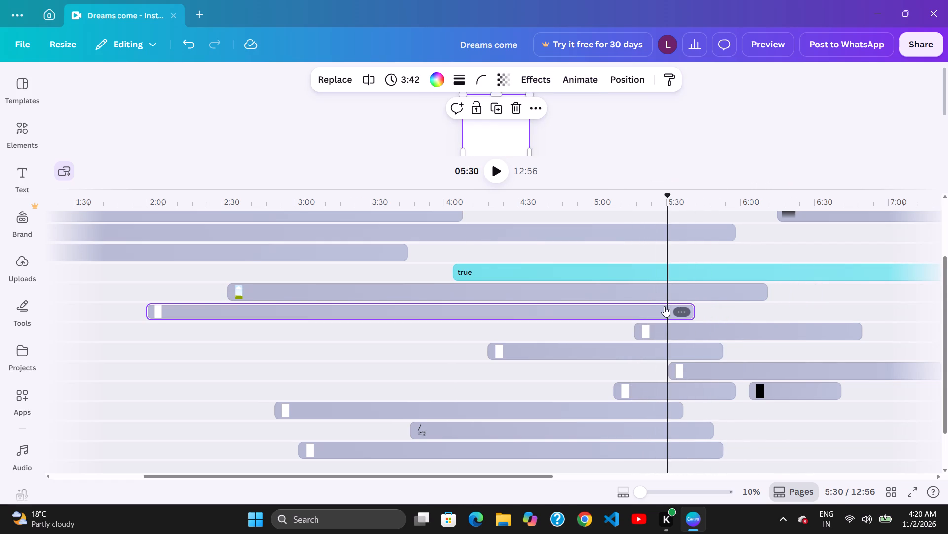
drag(671, 308, 676, 309)
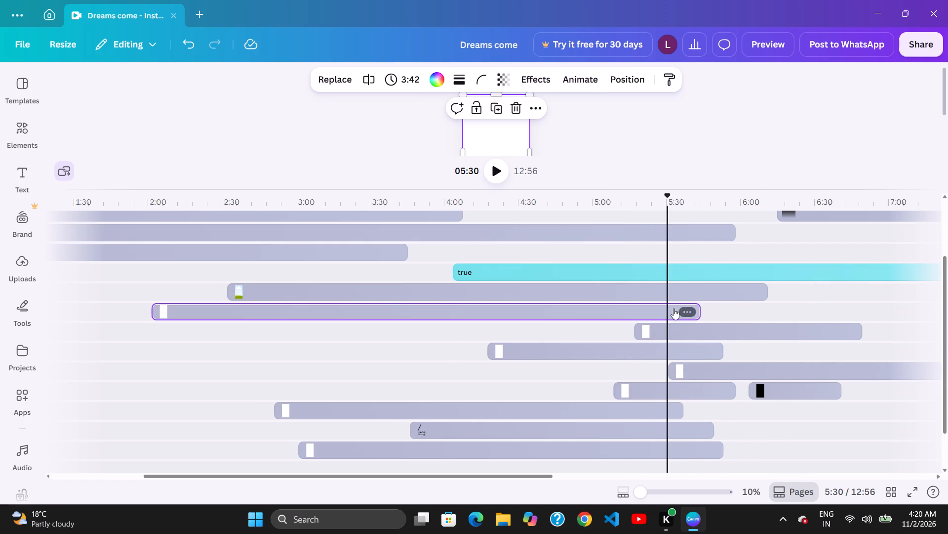
click(679, 310)
click(654, 311)
drag(681, 309, 674, 309)
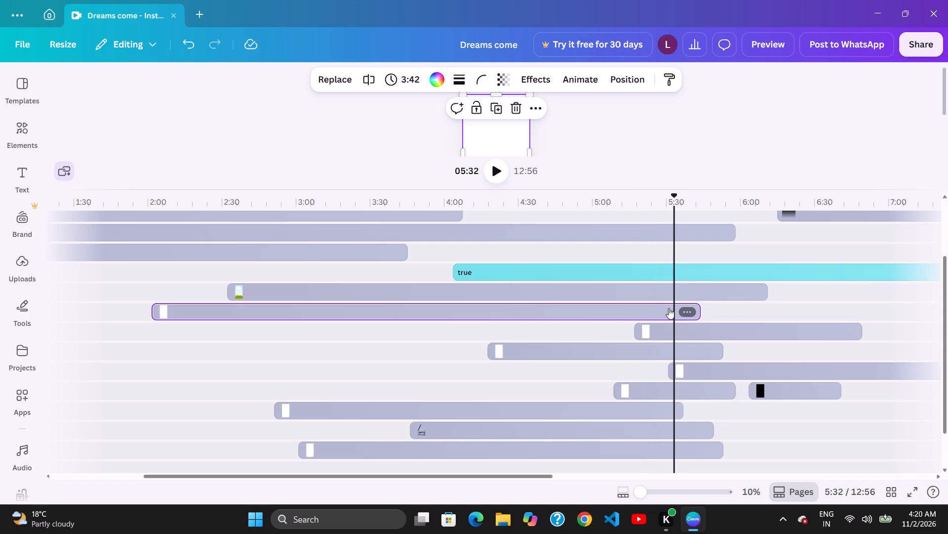
click(691, 310)
drag(680, 312, 664, 312)
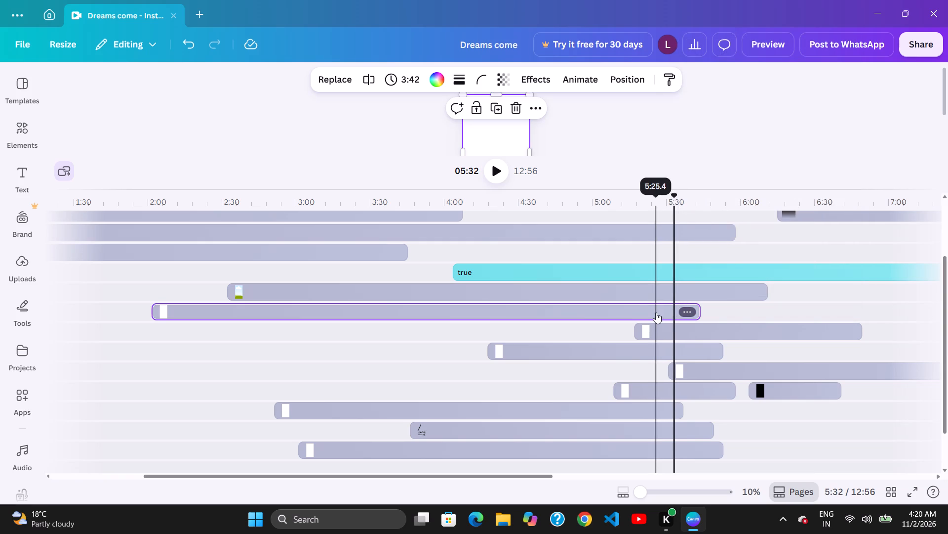
click(470, 330)
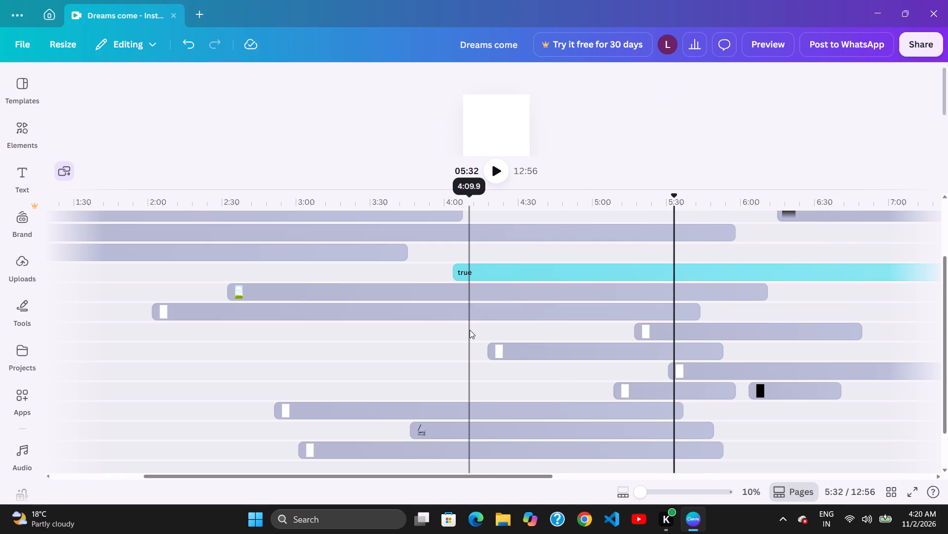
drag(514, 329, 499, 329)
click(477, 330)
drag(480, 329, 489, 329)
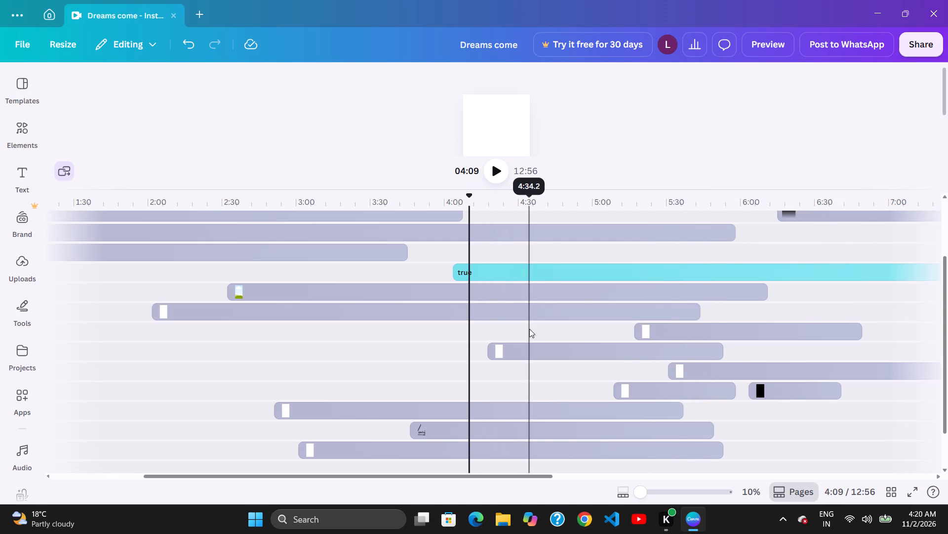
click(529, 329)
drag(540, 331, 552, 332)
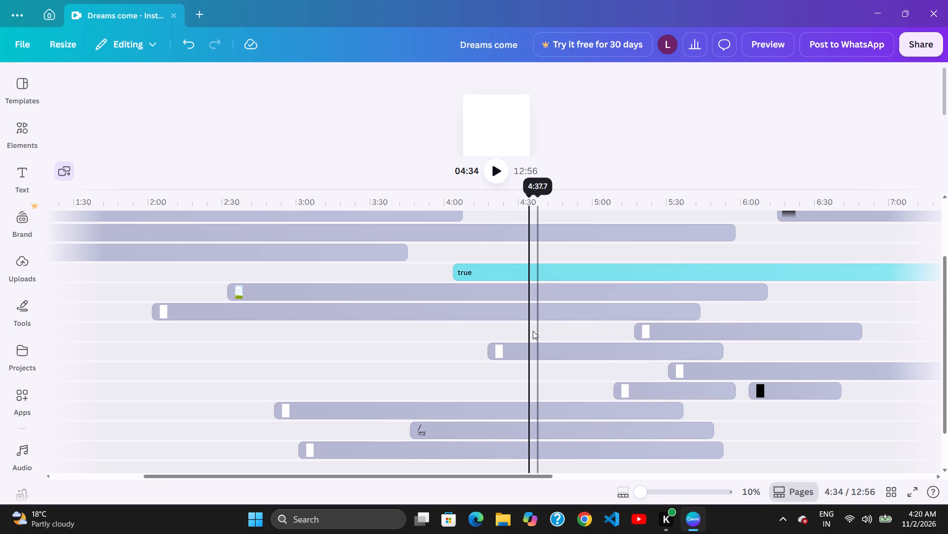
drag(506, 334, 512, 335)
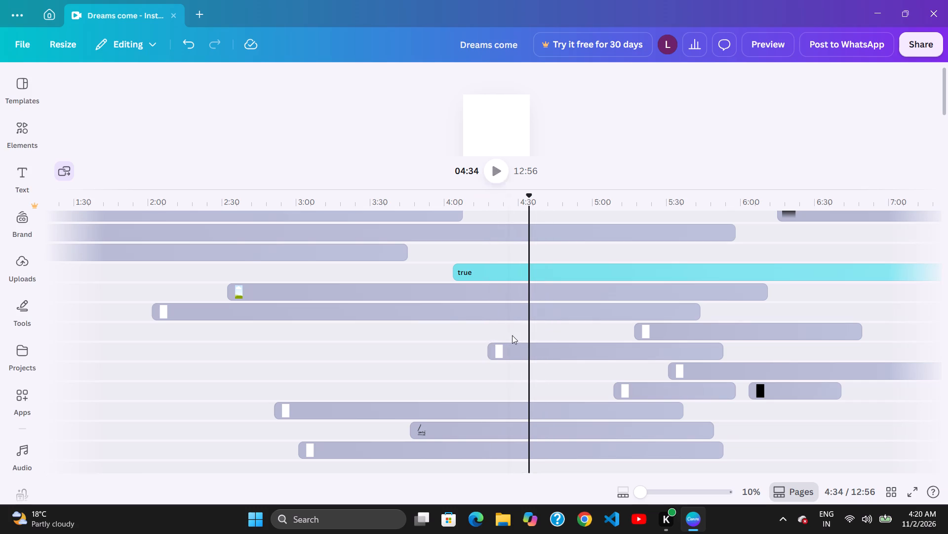
Shift the 1:35 shape clip later in time, starting at about 4:35.
click(527, 342)
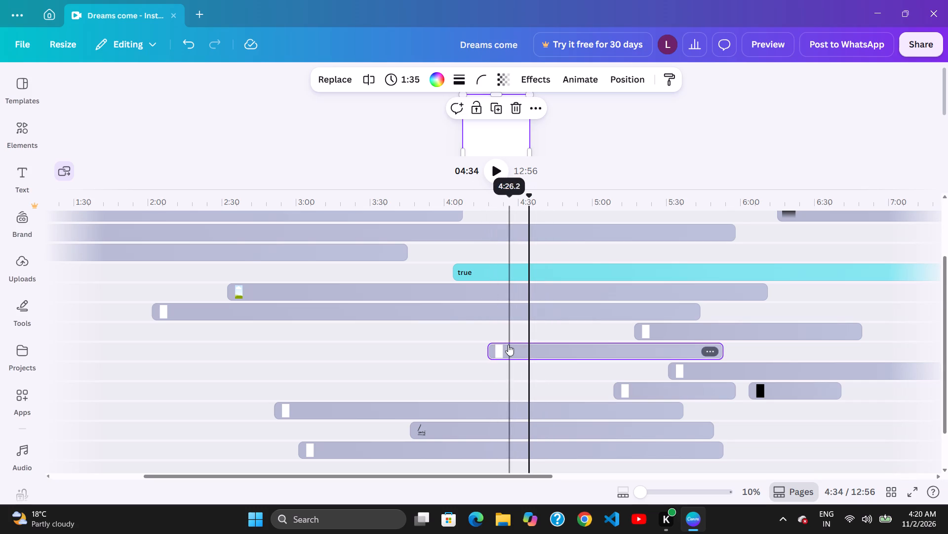
drag(506, 345, 513, 346)
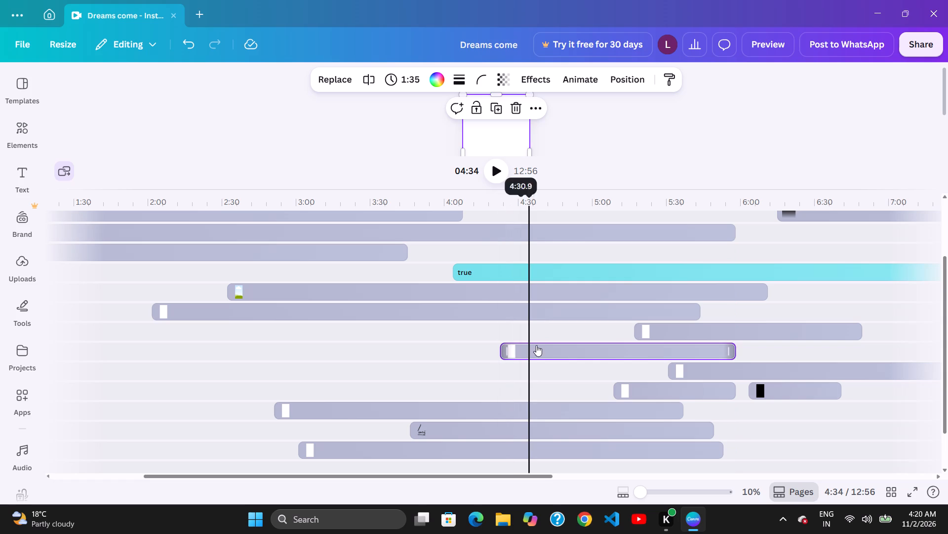
click(524, 346)
drag(513, 346, 526, 347)
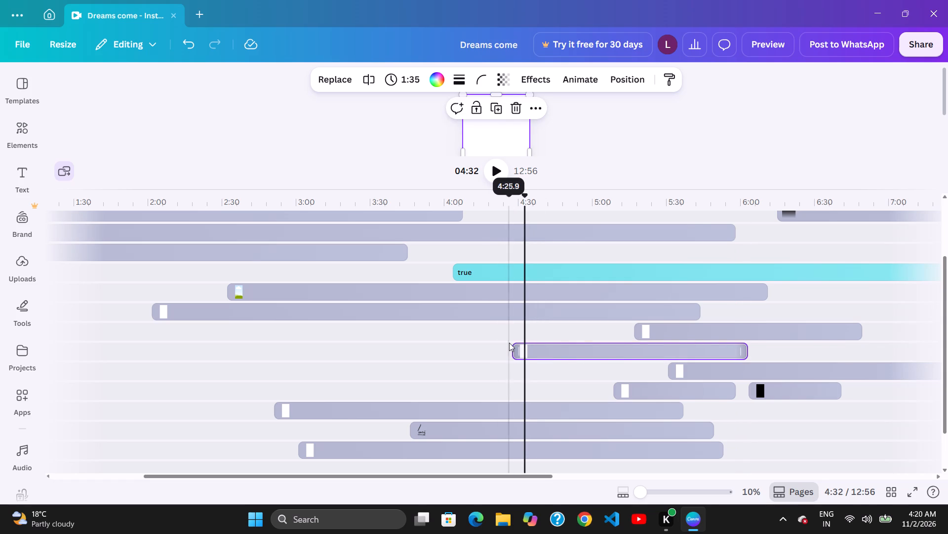
click(540, 344)
drag(534, 345, 553, 345)
Trim the beginning of the 1:35 shape clip, so that it starts at about 4:48.
click(536, 345)
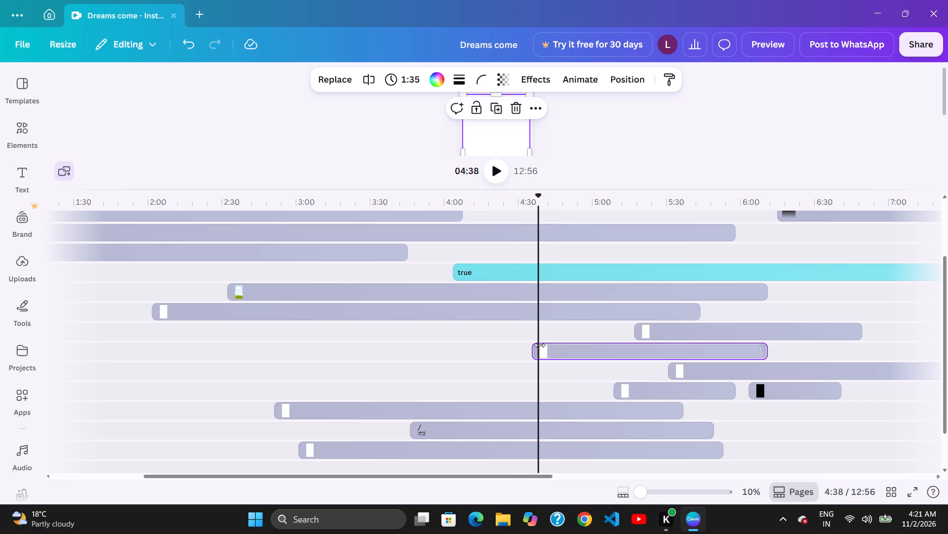
click(521, 347)
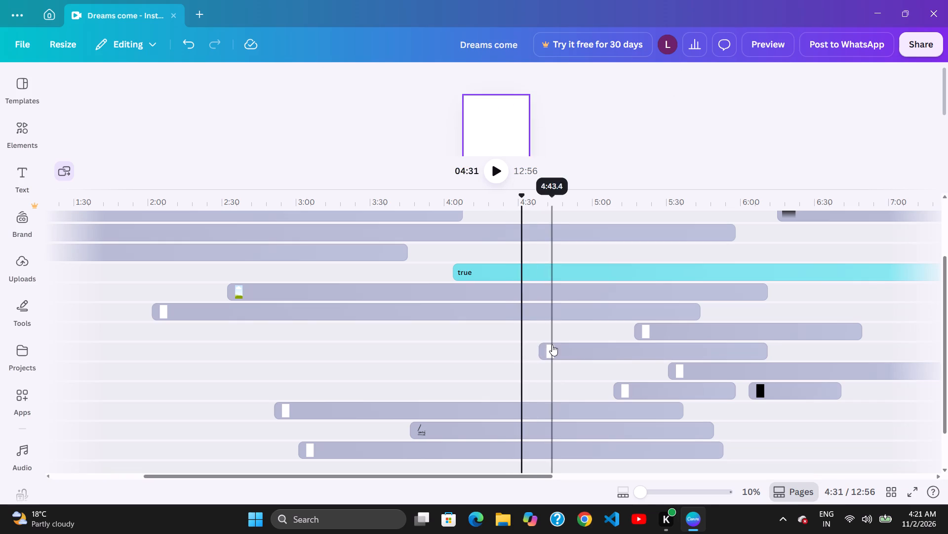
click(509, 345)
click(521, 348)
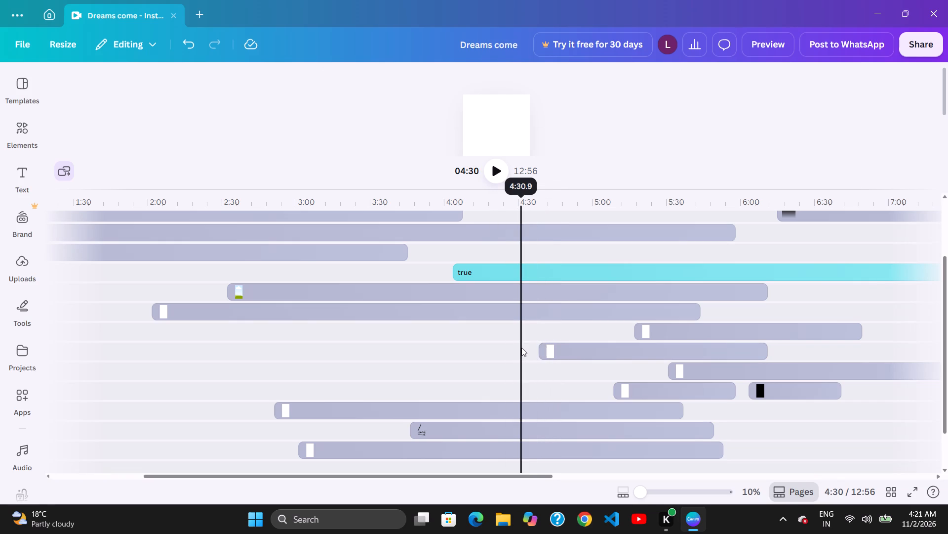
click(537, 349)
drag(523, 350, 556, 351)
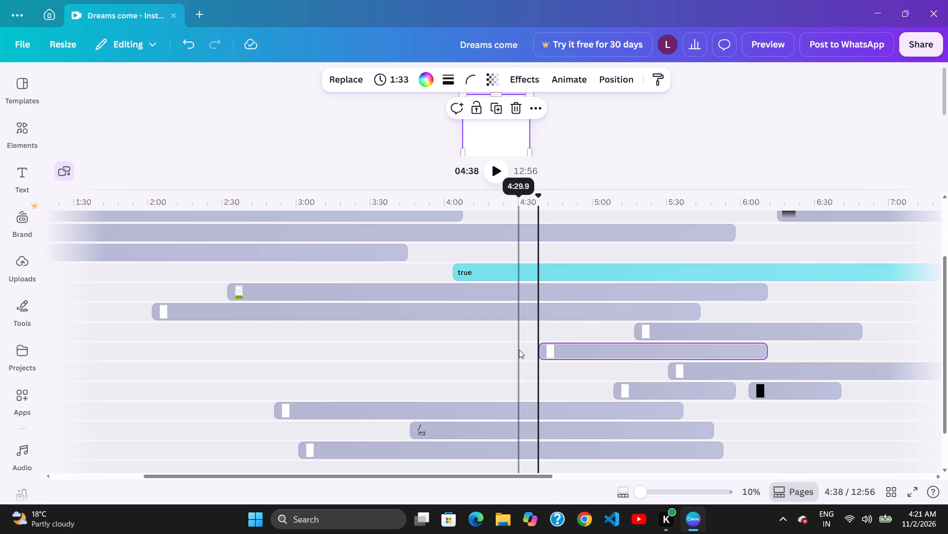
click(533, 352)
click(537, 351)
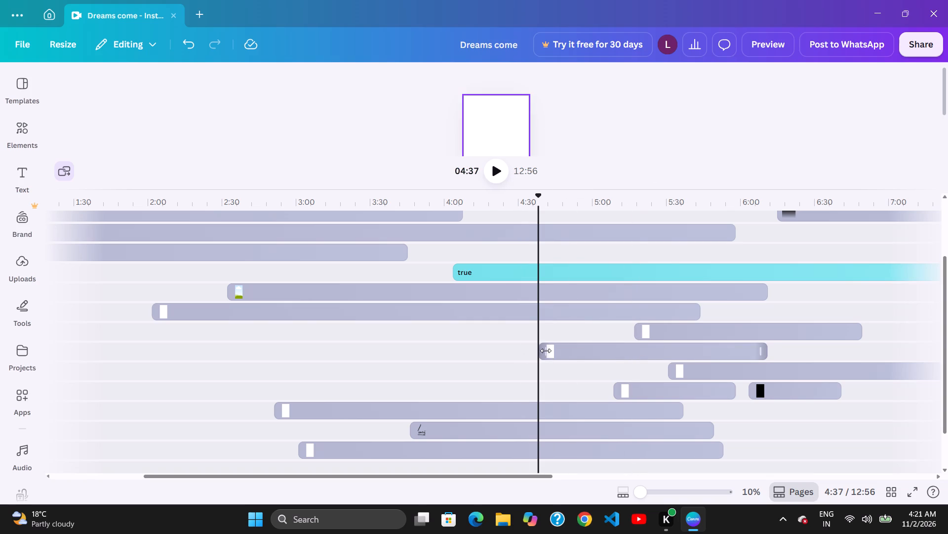
drag(548, 351, 572, 351)
click(533, 350)
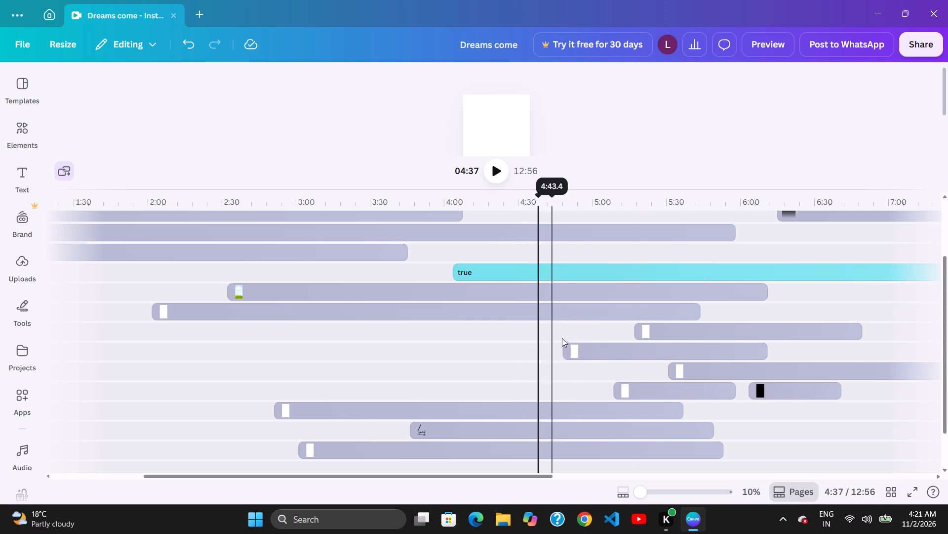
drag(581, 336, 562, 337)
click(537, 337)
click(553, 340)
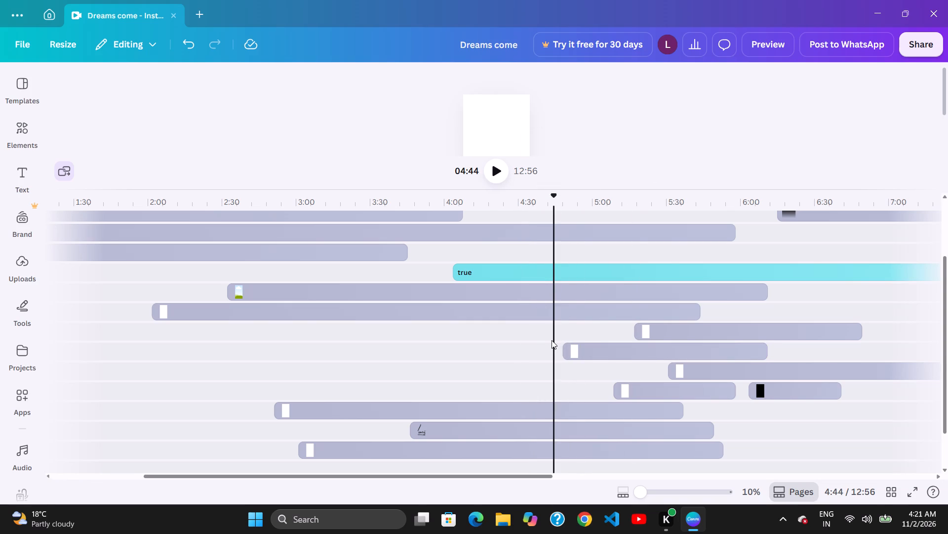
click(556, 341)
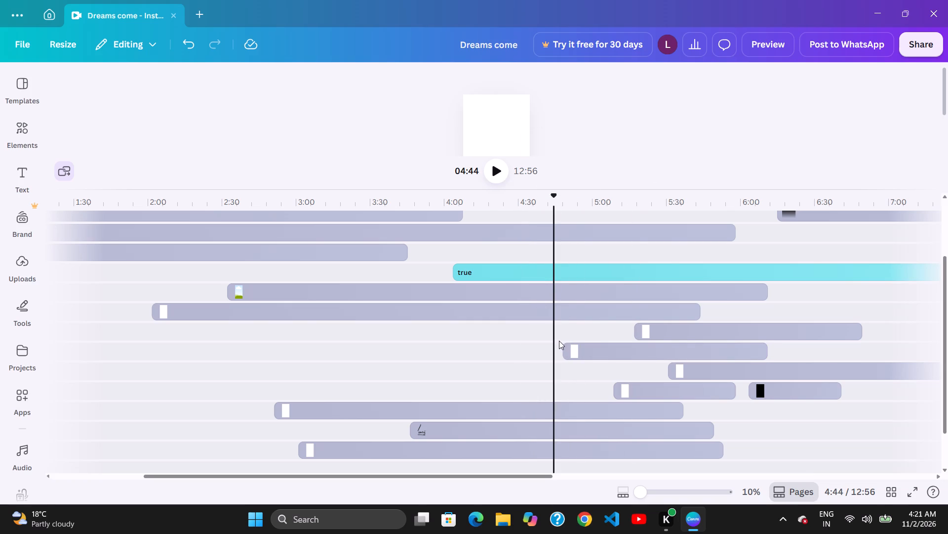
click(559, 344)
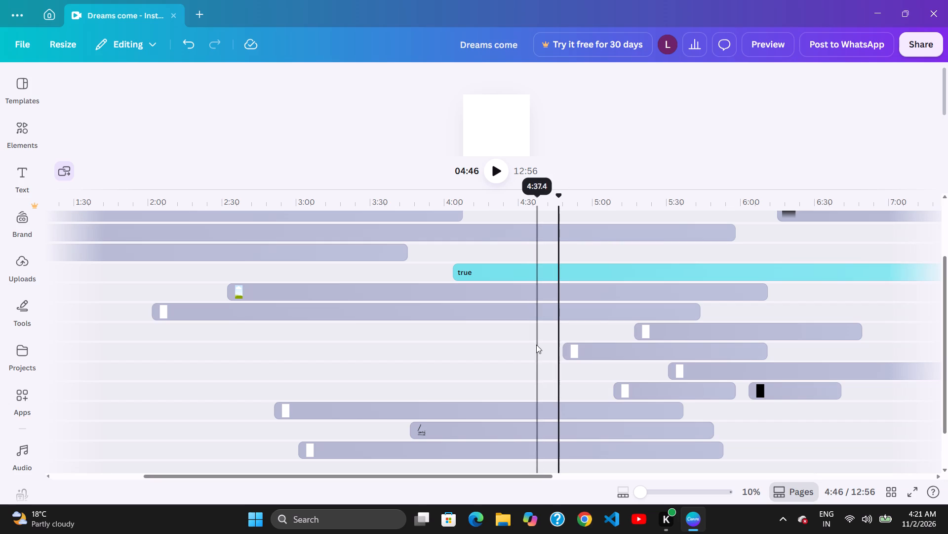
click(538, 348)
Fine-tune the beginning of the trimmed shape clip to about 4:47, making it 1:23 long.
drag(569, 348, 563, 348)
click(542, 348)
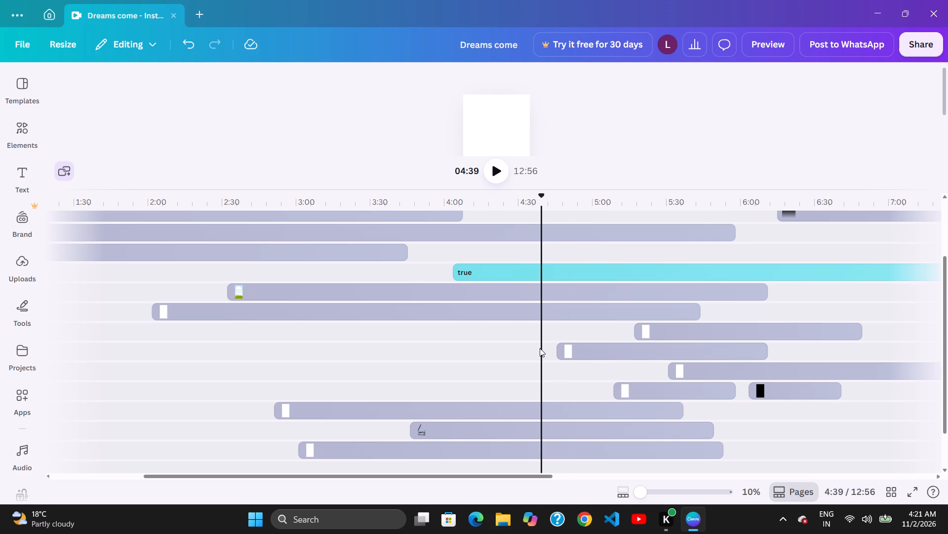
drag(559, 352, 564, 353)
Shift the 1:23 shape clip later in time, starting at about 4:55, and deselect it.
click(585, 351)
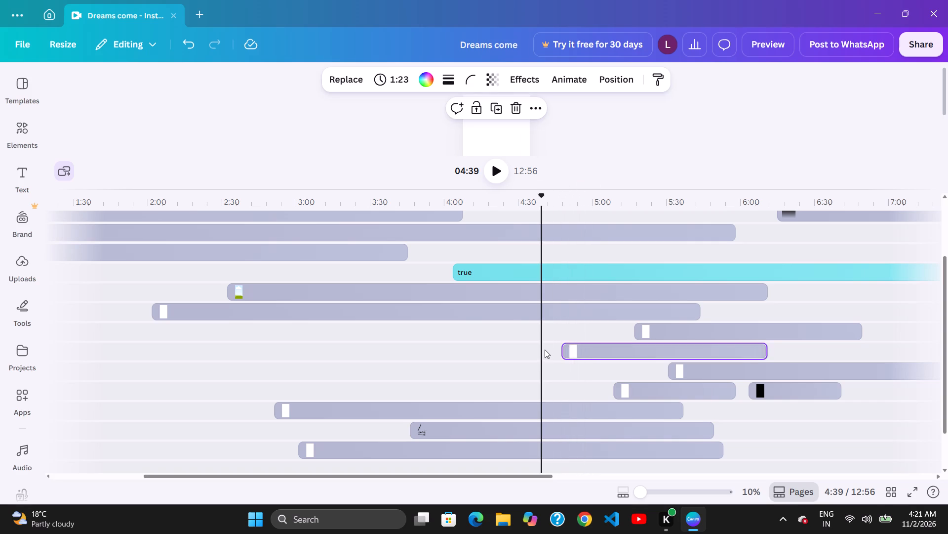
drag(546, 350, 564, 351)
drag(577, 351, 592, 346)
click(602, 347)
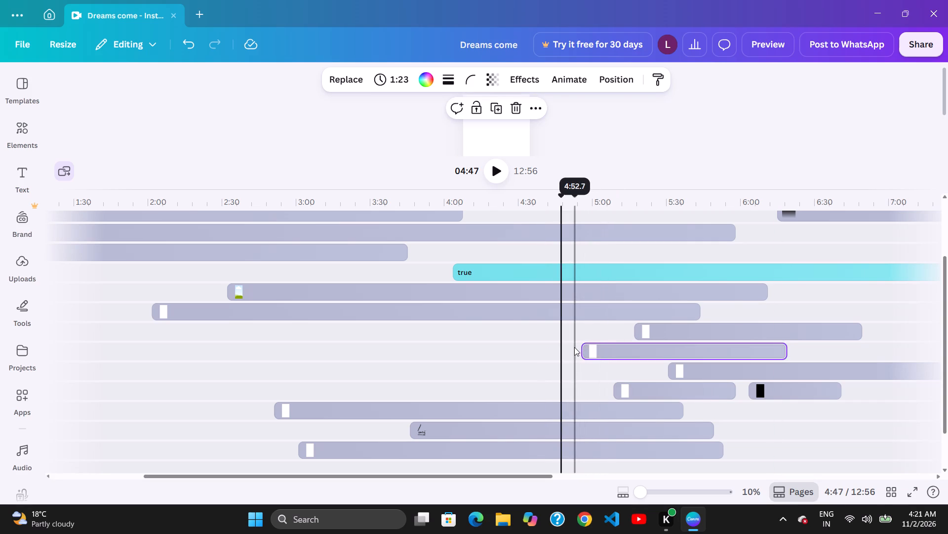
click(555, 347)
click(573, 348)
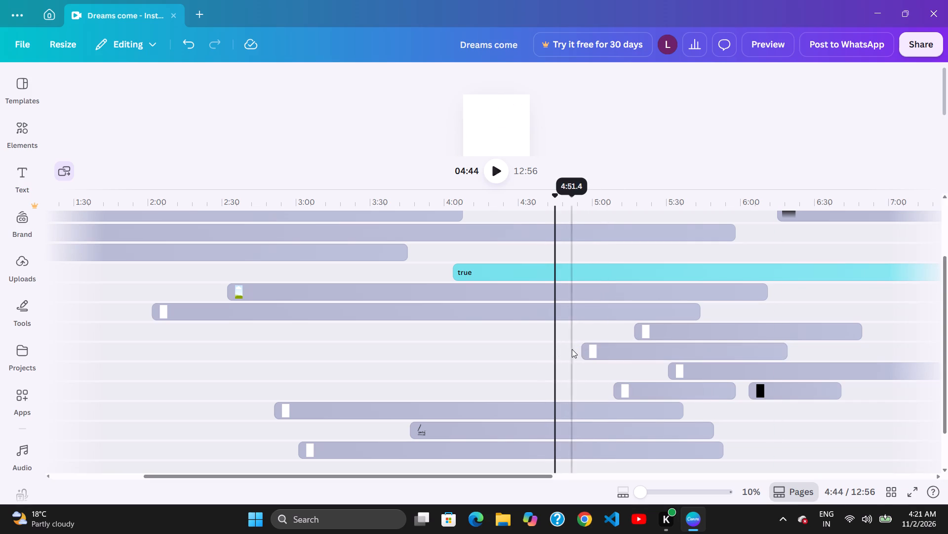
Trim the beginning of the 1:23 shape clip to about 5:01, shortening it to 1:17.
drag(582, 350, 592, 350)
click(581, 350)
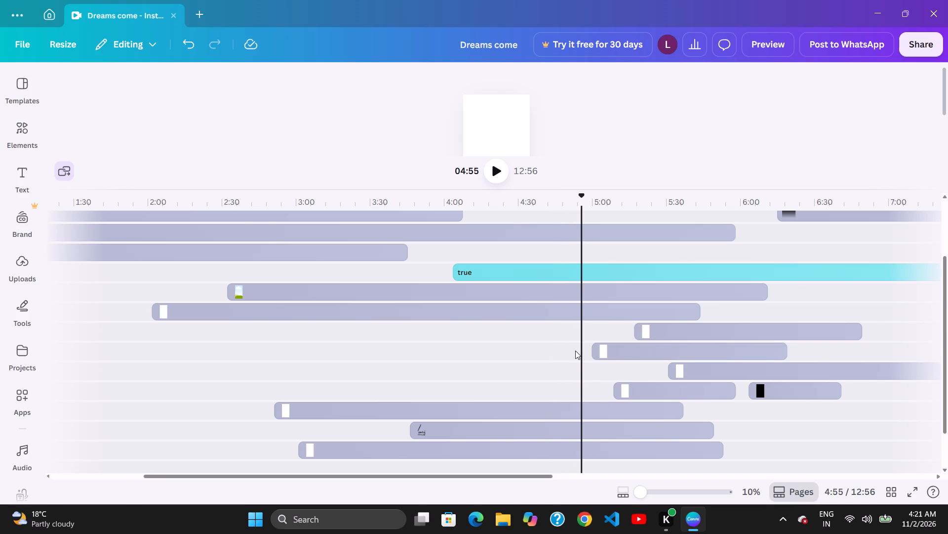
click(583, 351)
click(550, 349)
click(590, 349)
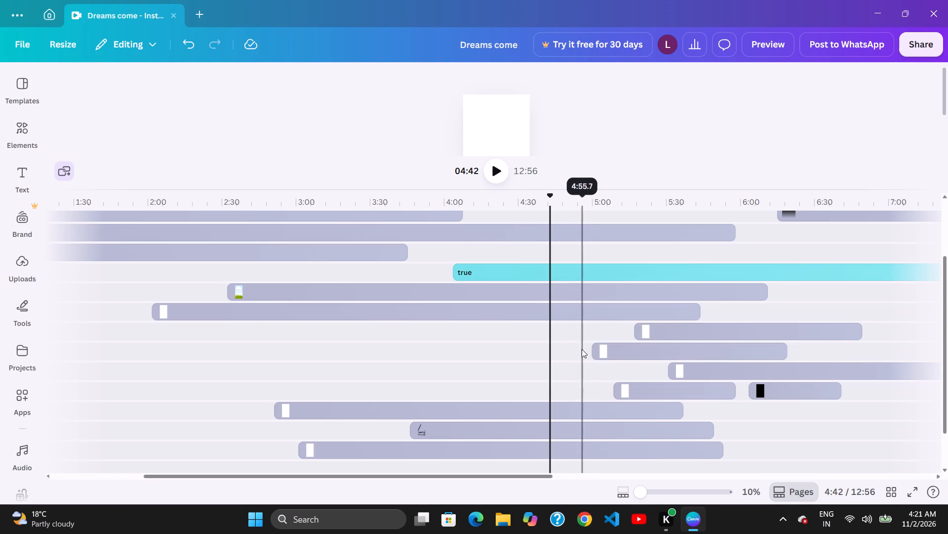
drag(583, 350, 589, 350)
click(600, 347)
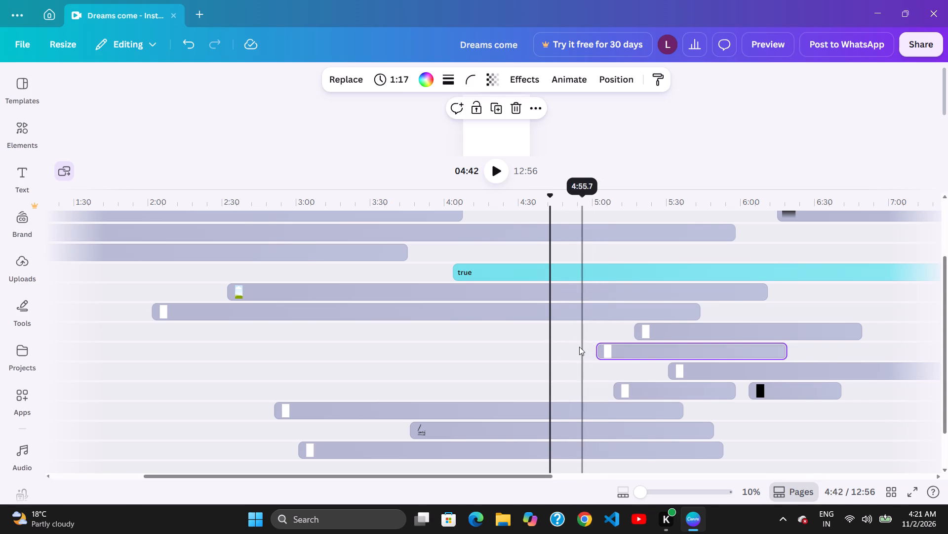
click(582, 349)
drag(591, 351, 595, 352)
click(574, 348)
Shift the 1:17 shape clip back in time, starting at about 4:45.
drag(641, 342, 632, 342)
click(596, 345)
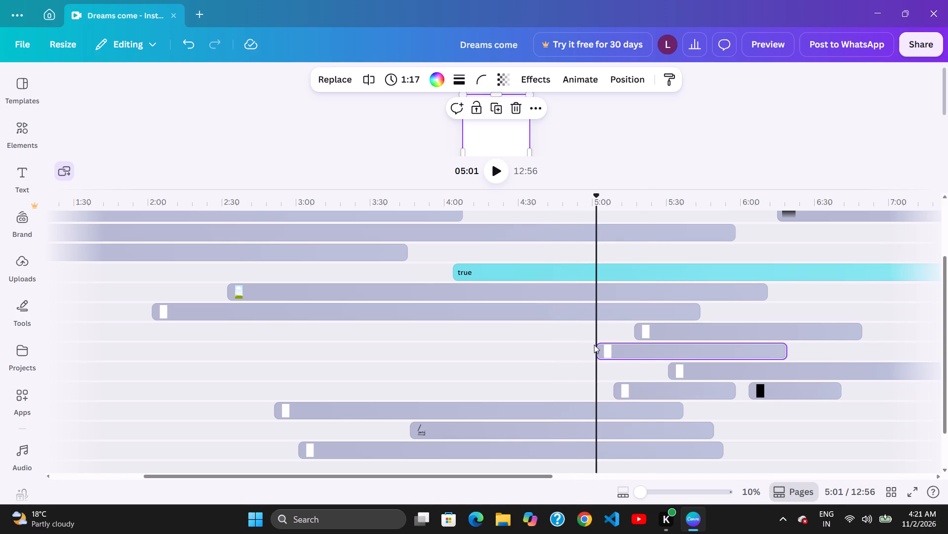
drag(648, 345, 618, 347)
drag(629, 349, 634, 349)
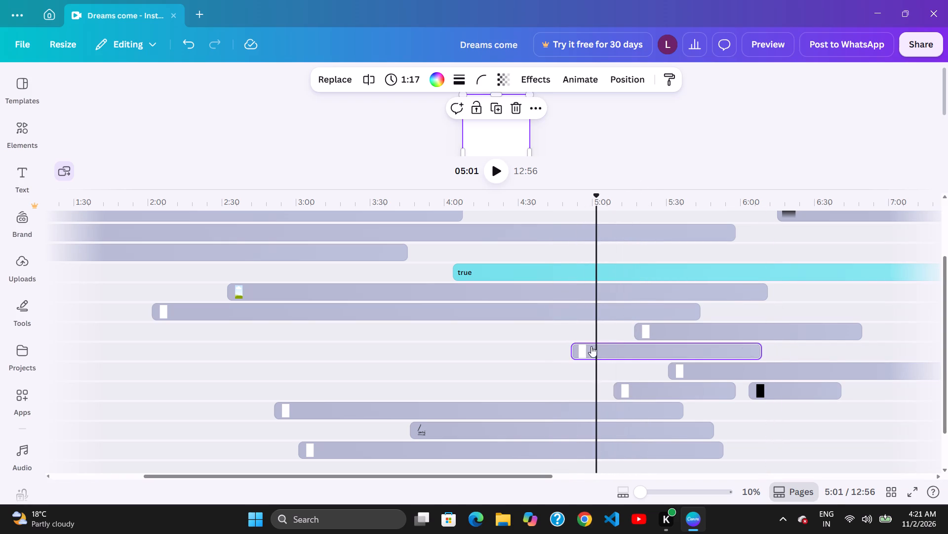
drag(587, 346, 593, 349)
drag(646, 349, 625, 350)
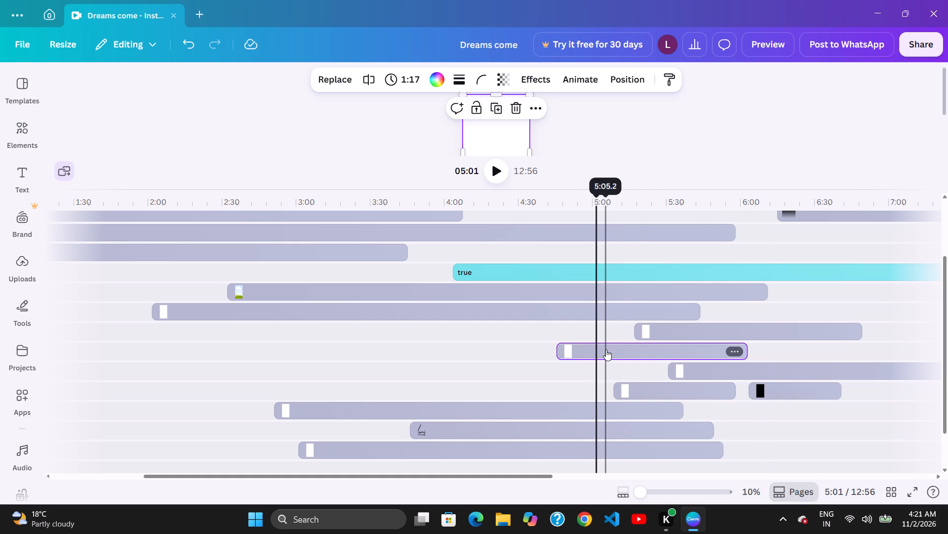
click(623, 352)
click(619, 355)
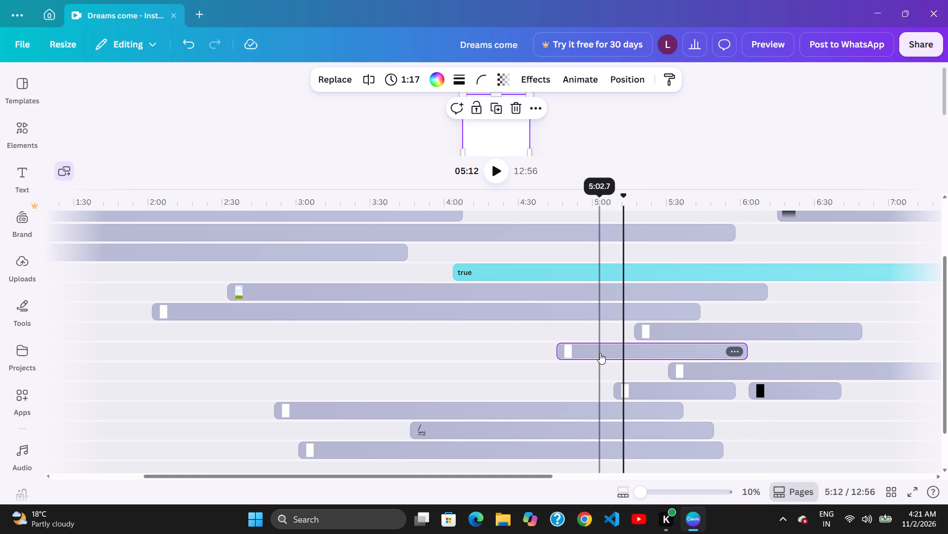
Shift the 1:17 shape clip later in time, starting at about 5:24, and deselect it.
drag(611, 356, 619, 356)
drag(624, 358, 632, 361)
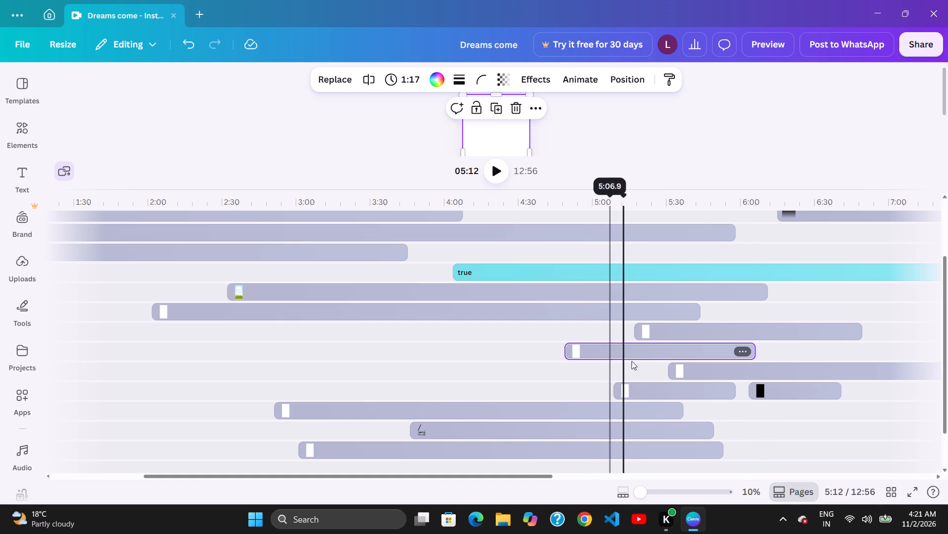
drag(632, 361, 636, 360)
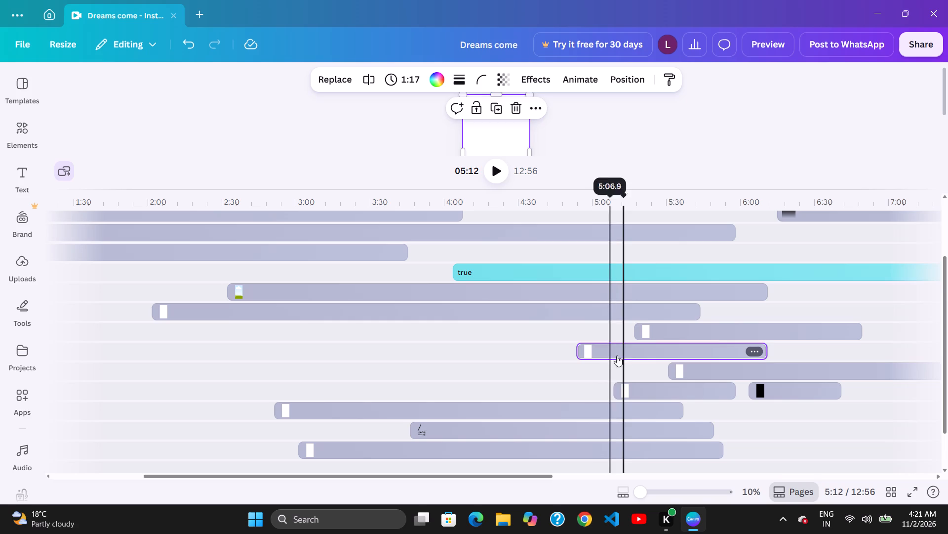
drag(627, 356, 632, 356)
drag(655, 356, 649, 356)
click(656, 356)
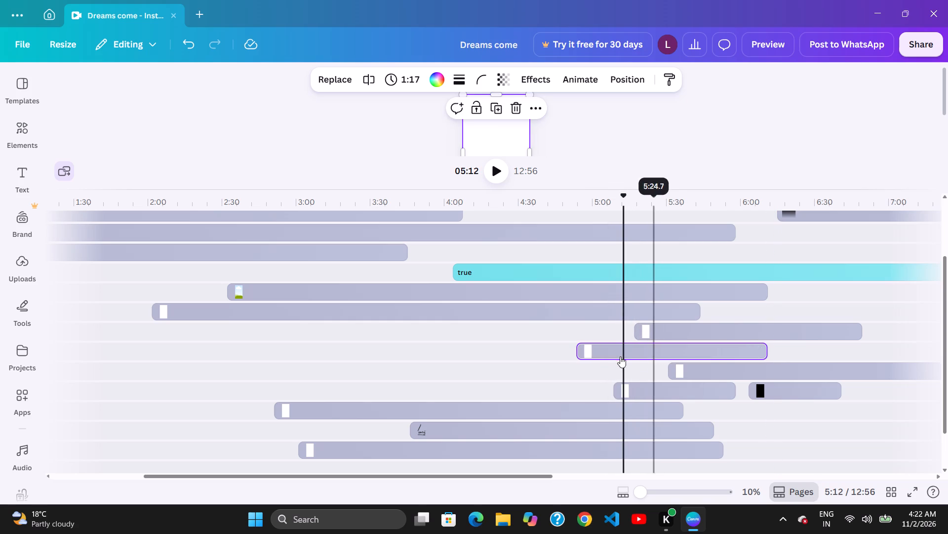
drag(653, 357, 667, 357)
drag(603, 357, 670, 354)
drag(598, 353, 606, 354)
drag(706, 342, 637, 345)
click(609, 341)
Trim the beginning of the 1:17 shape clip to about 5:30, shortening it to 1:11.
click(632, 346)
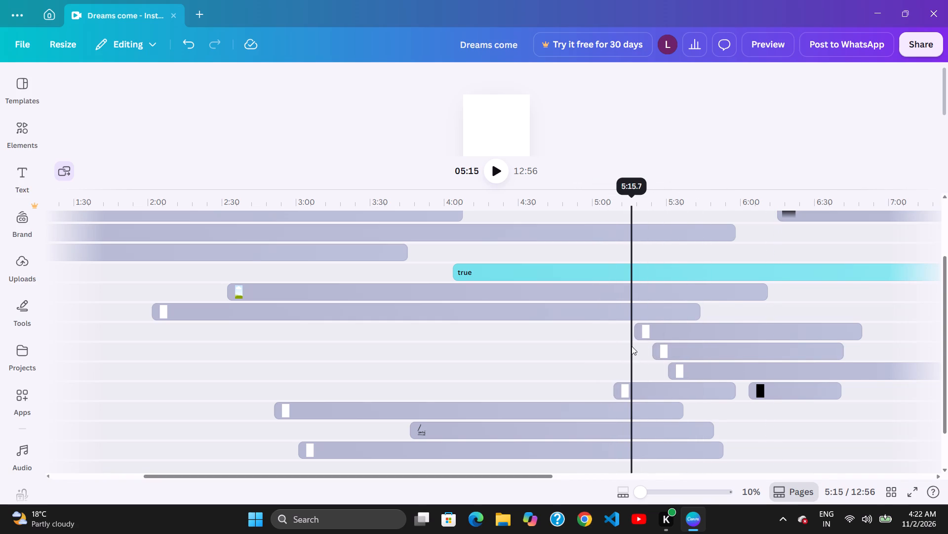
click(637, 349)
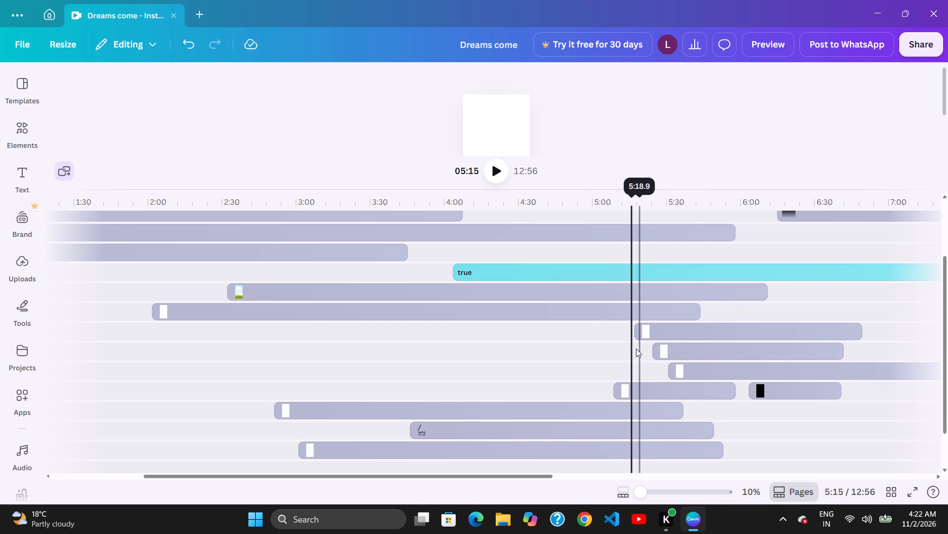
click(638, 350)
click(661, 350)
drag(663, 351, 668, 352)
drag(669, 352, 675, 353)
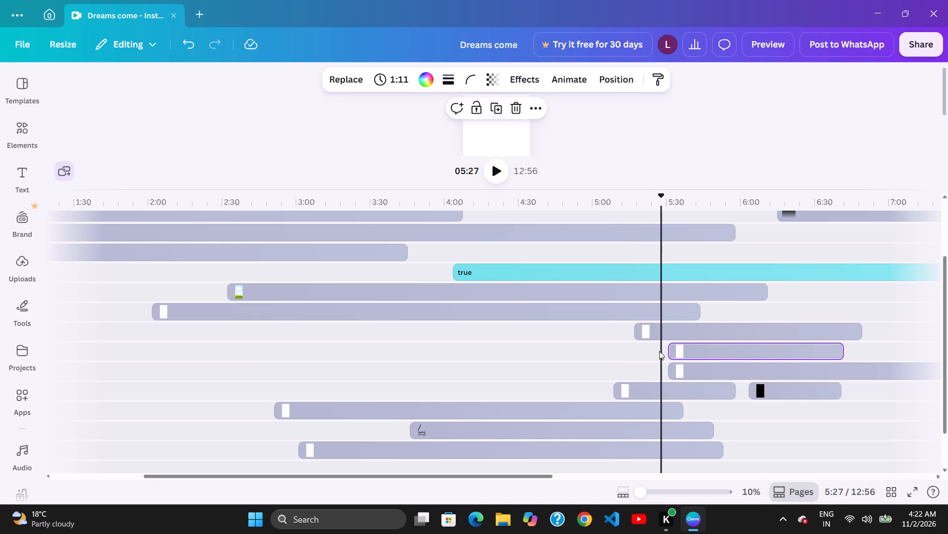
drag(665, 352, 681, 352)
click(692, 351)
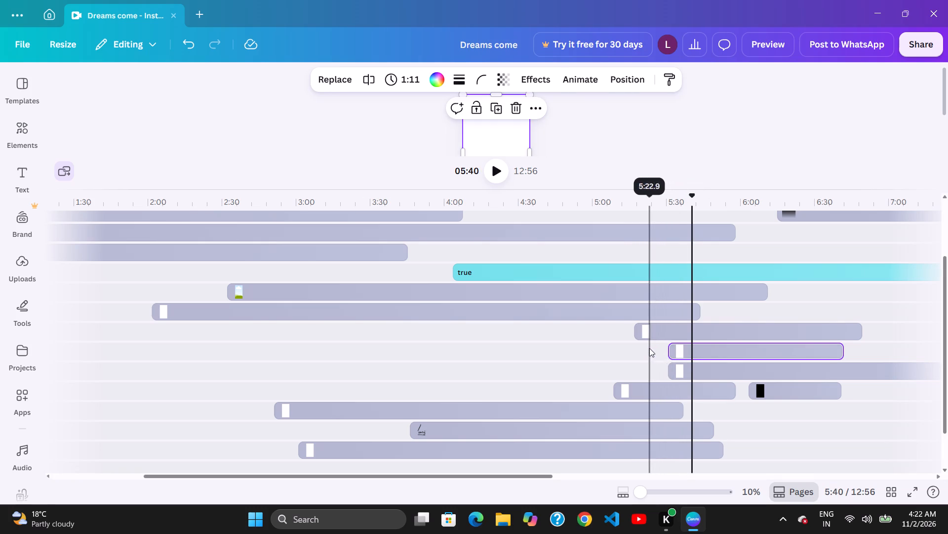
Trim the beginning of the 1:11 shape clip to about 5:34, shortening it to 1:08.
drag(658, 350, 669, 352)
drag(734, 341, 708, 343)
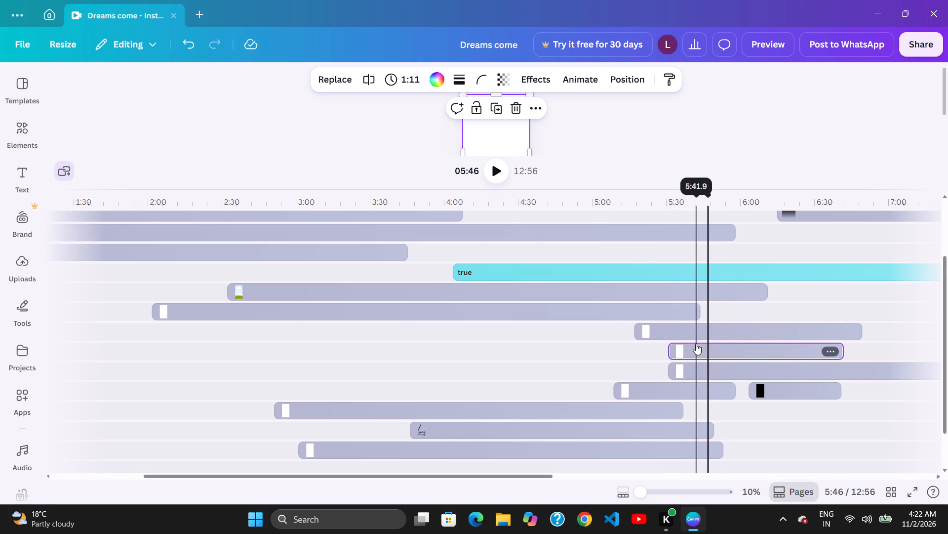
click(702, 345)
click(691, 348)
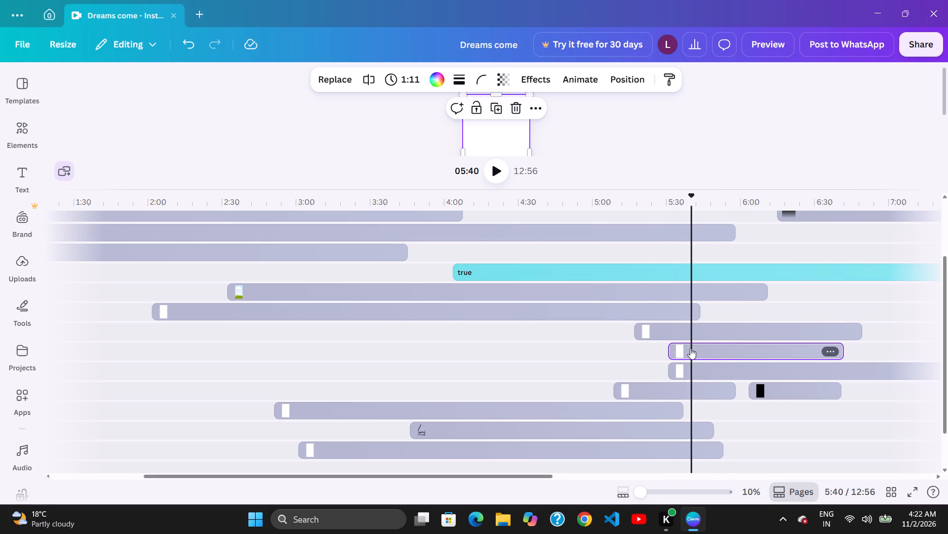
click(699, 348)
drag(669, 347, 676, 349)
click(701, 349)
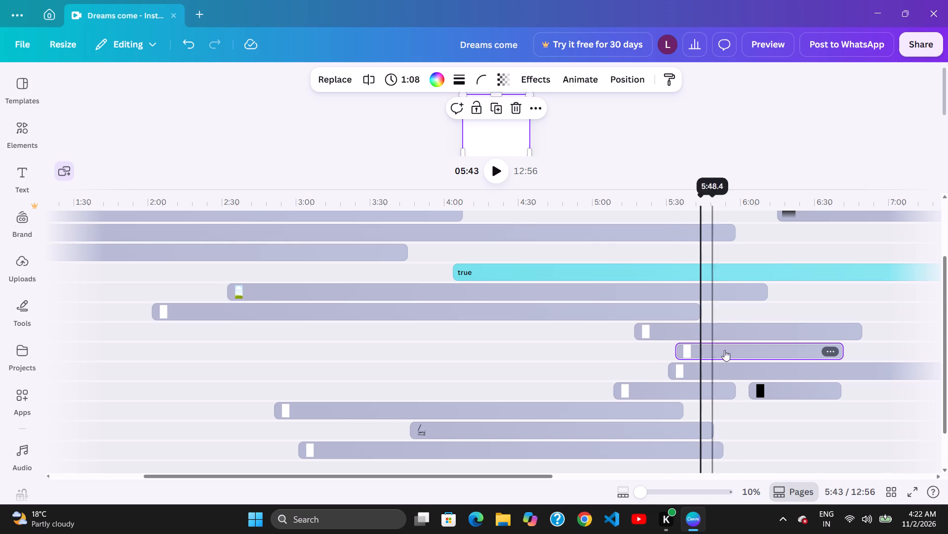
Shift the 1:08 shape clip slightly back in time, starting at about 5:31.
drag(734, 350, 718, 350)
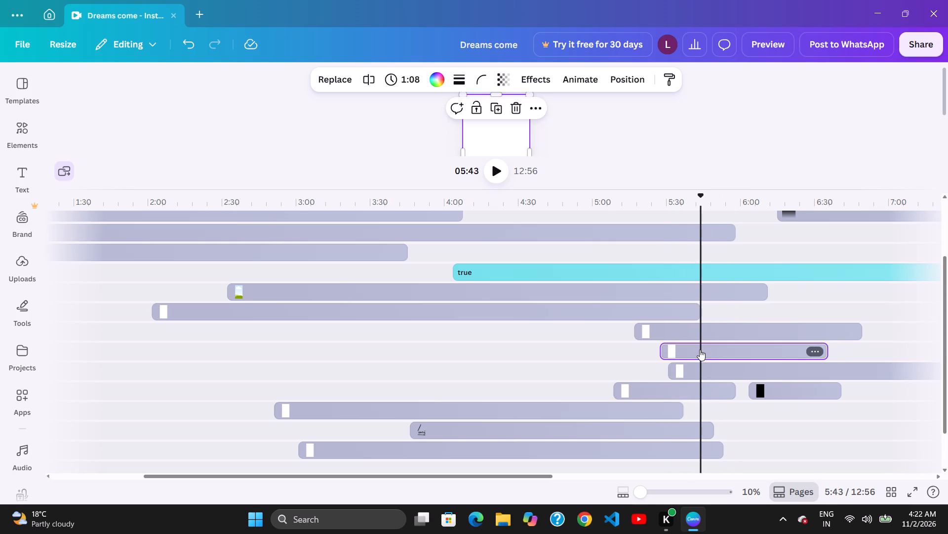
drag(710, 351, 726, 353)
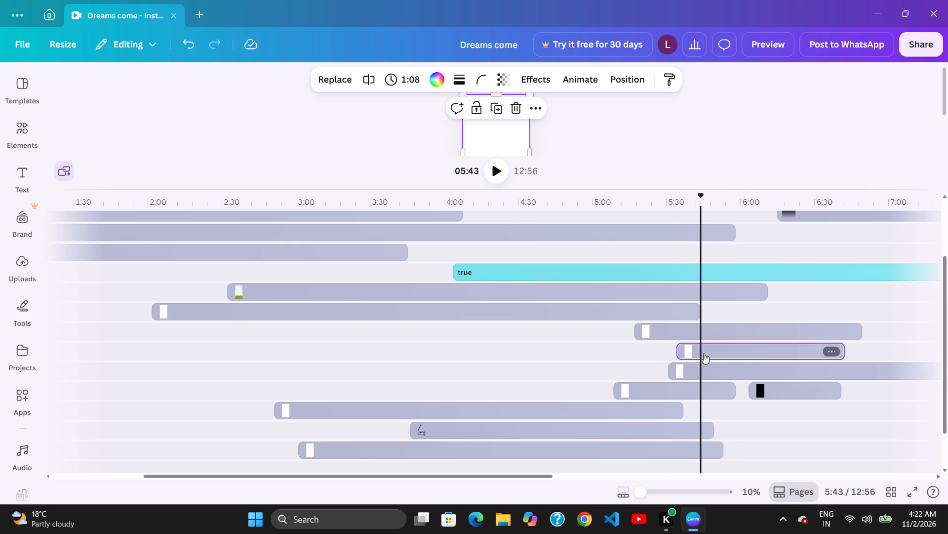
click(686, 354)
double_click(719, 355)
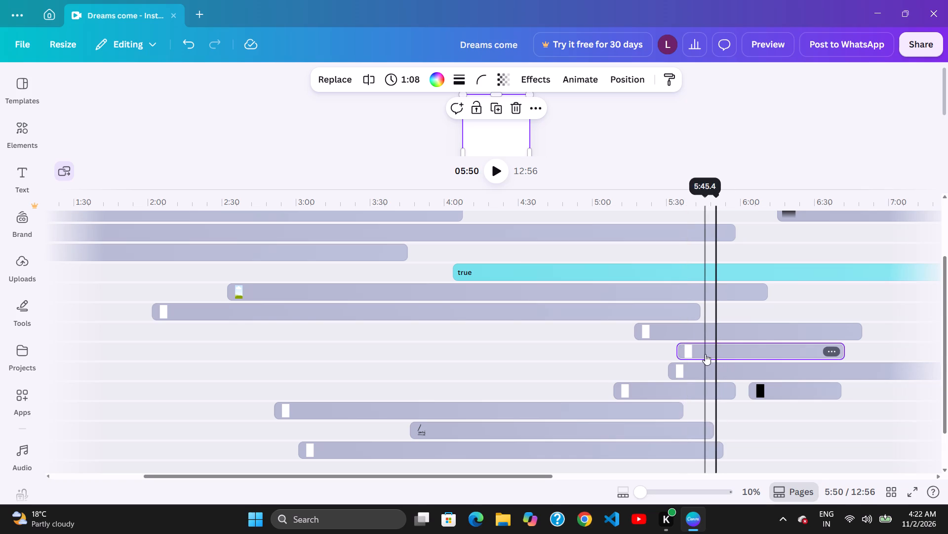
drag(726, 356, 717, 356)
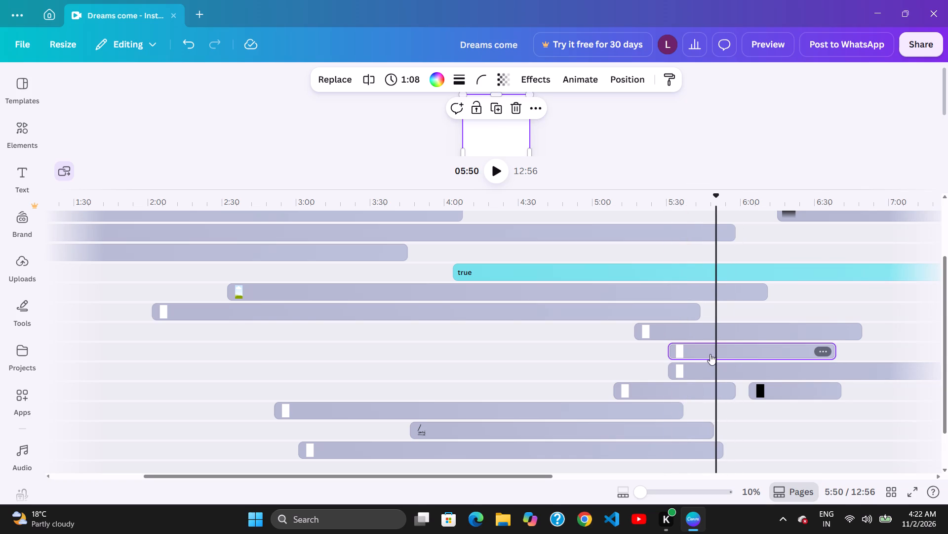
drag(796, 354, 784, 356)
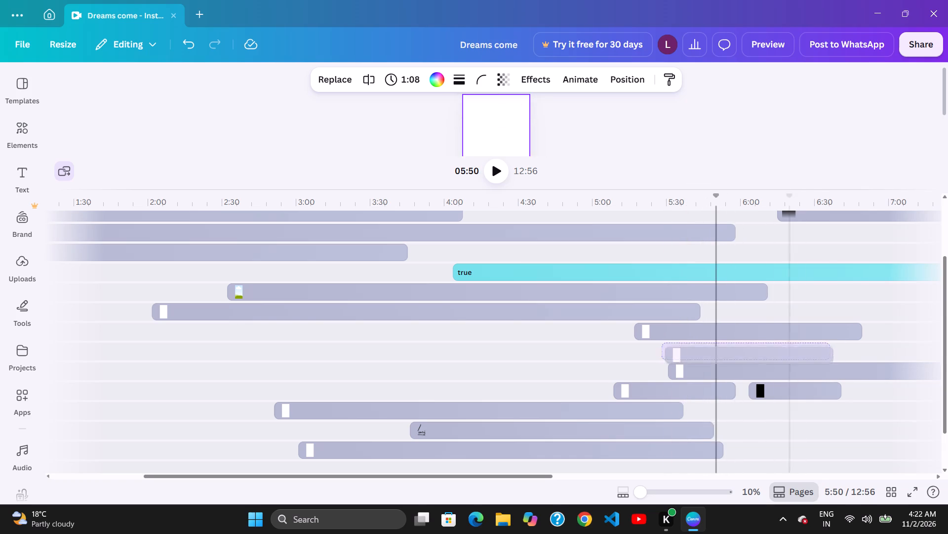
drag(784, 356, 779, 356)
drag(779, 357, 790, 356)
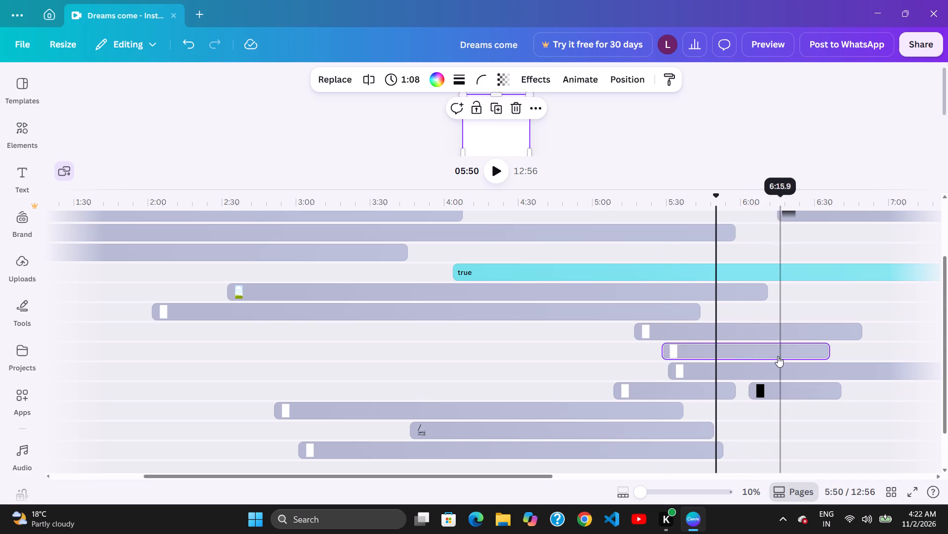
click(778, 356)
drag(775, 358, 784, 358)
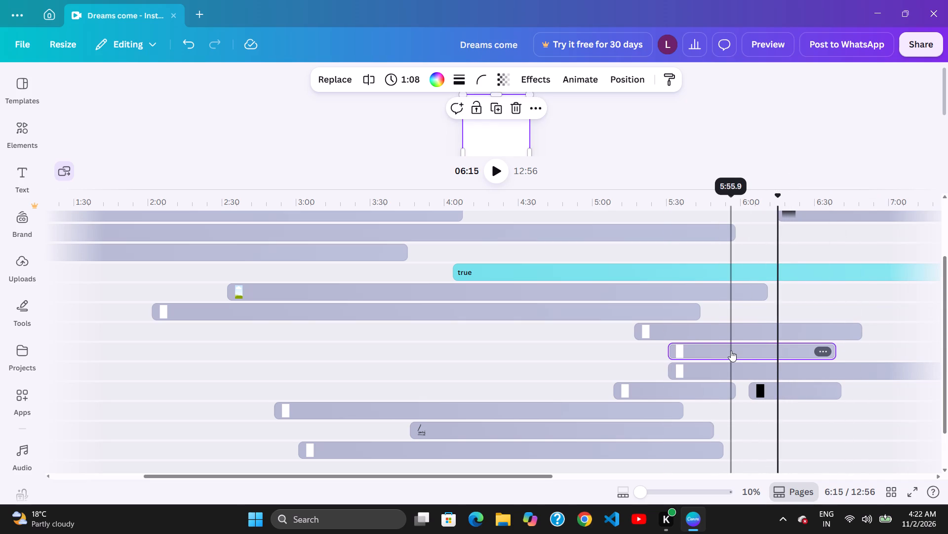
Shift the 3:42 shape clip back in time, starting at about 1:55, and deselect it.
drag(589, 318, 592, 320)
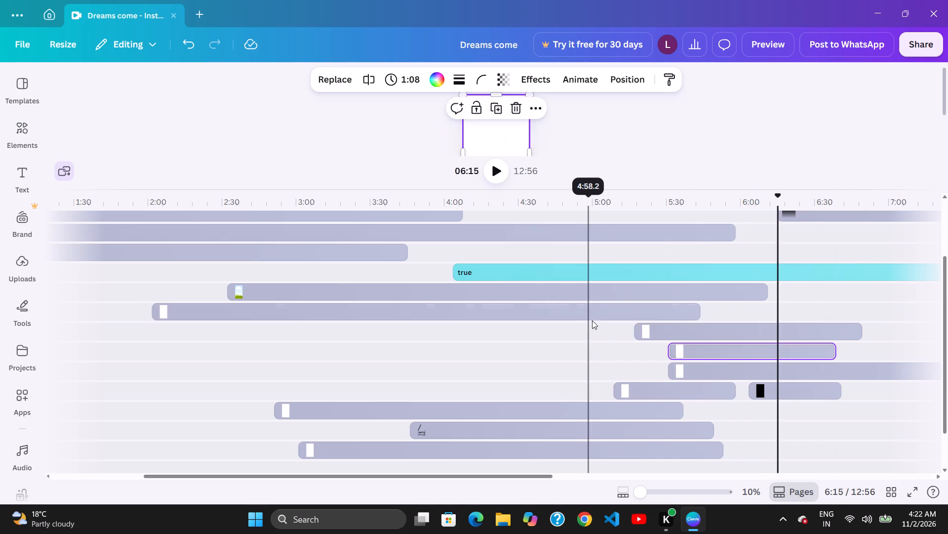
drag(592, 320, 594, 321)
drag(677, 318, 658, 319)
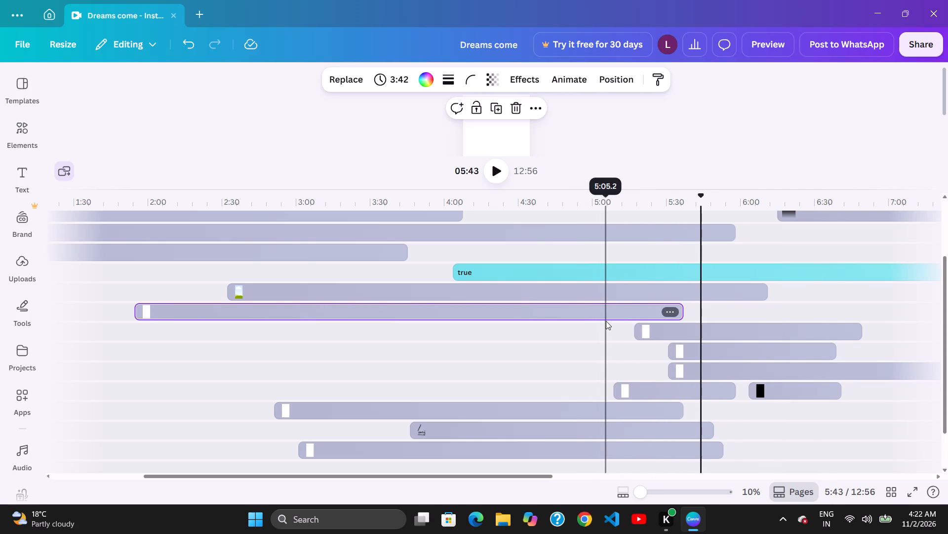
click(563, 325)
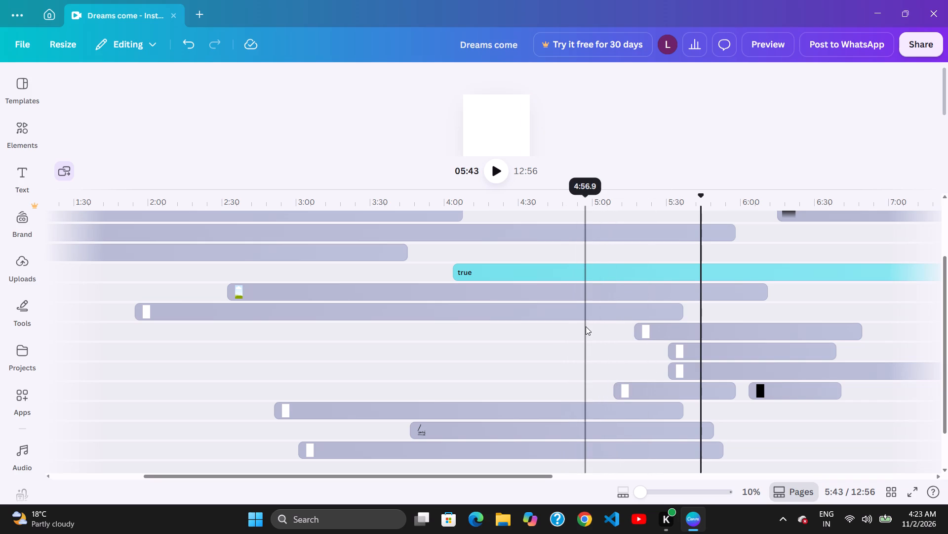
click(592, 328)
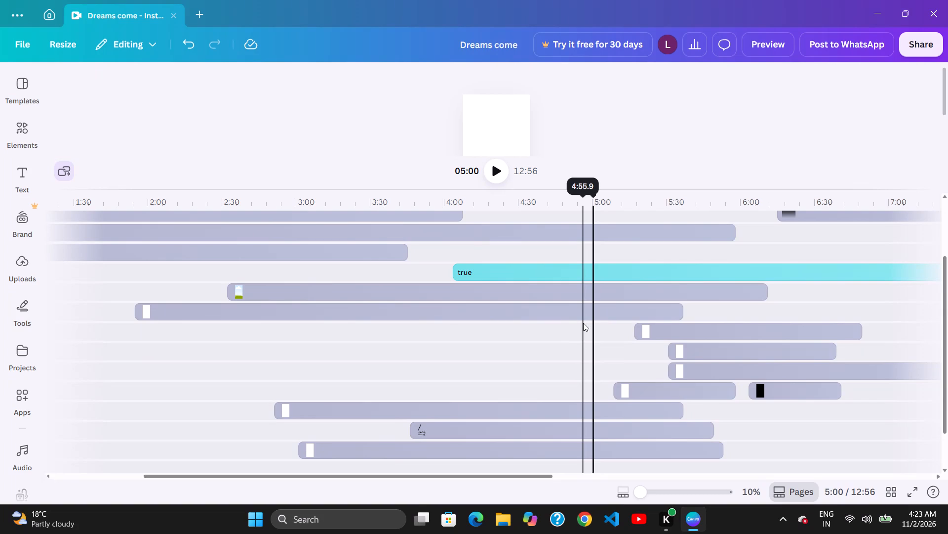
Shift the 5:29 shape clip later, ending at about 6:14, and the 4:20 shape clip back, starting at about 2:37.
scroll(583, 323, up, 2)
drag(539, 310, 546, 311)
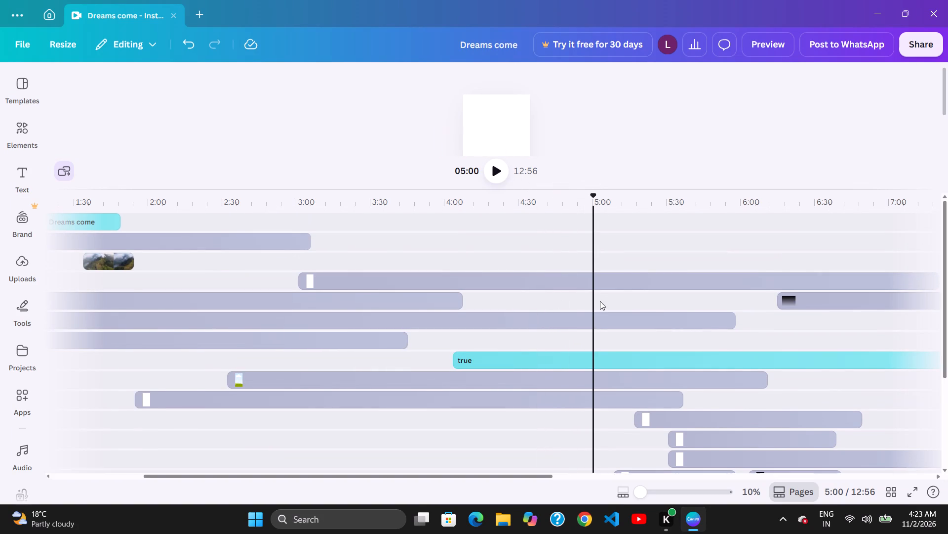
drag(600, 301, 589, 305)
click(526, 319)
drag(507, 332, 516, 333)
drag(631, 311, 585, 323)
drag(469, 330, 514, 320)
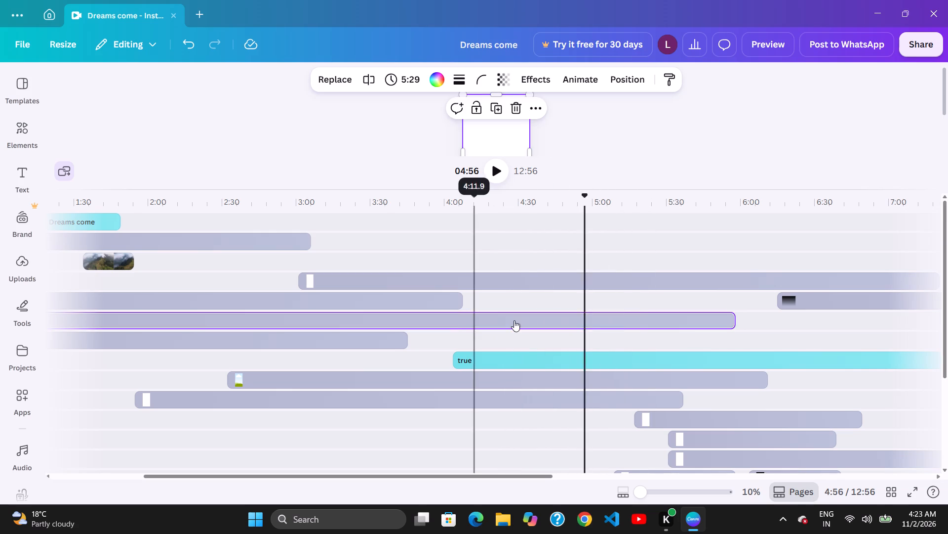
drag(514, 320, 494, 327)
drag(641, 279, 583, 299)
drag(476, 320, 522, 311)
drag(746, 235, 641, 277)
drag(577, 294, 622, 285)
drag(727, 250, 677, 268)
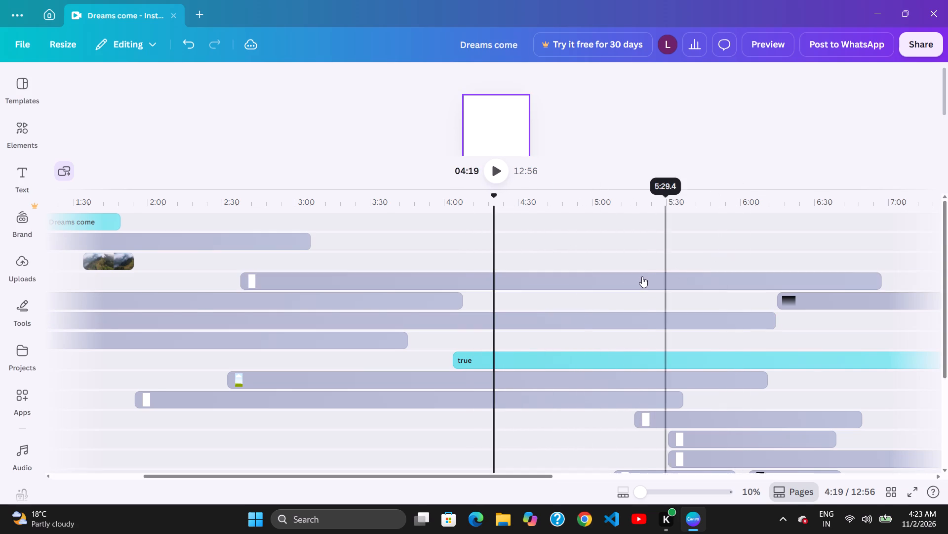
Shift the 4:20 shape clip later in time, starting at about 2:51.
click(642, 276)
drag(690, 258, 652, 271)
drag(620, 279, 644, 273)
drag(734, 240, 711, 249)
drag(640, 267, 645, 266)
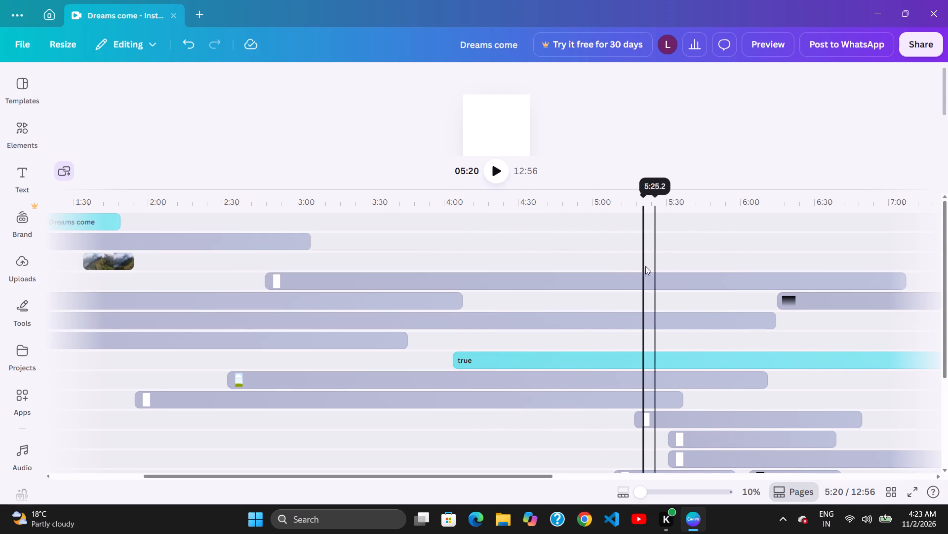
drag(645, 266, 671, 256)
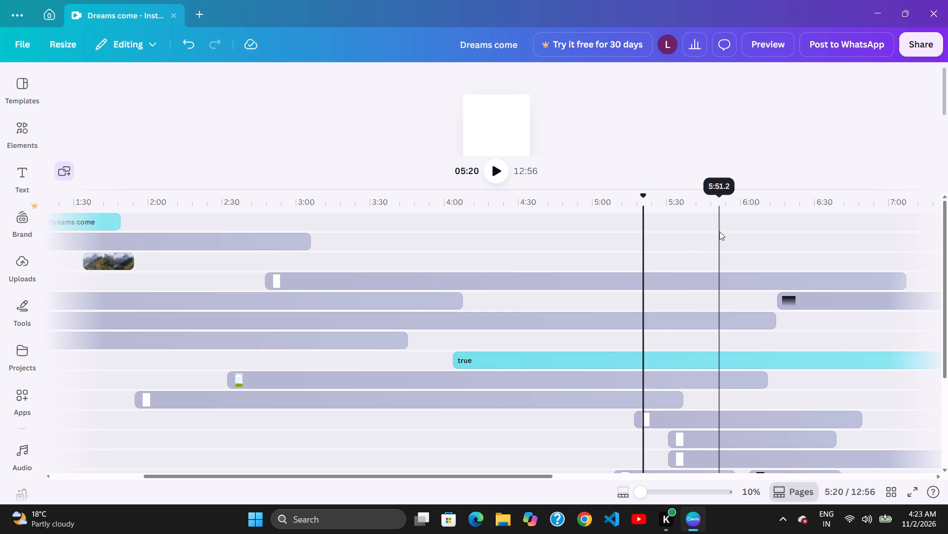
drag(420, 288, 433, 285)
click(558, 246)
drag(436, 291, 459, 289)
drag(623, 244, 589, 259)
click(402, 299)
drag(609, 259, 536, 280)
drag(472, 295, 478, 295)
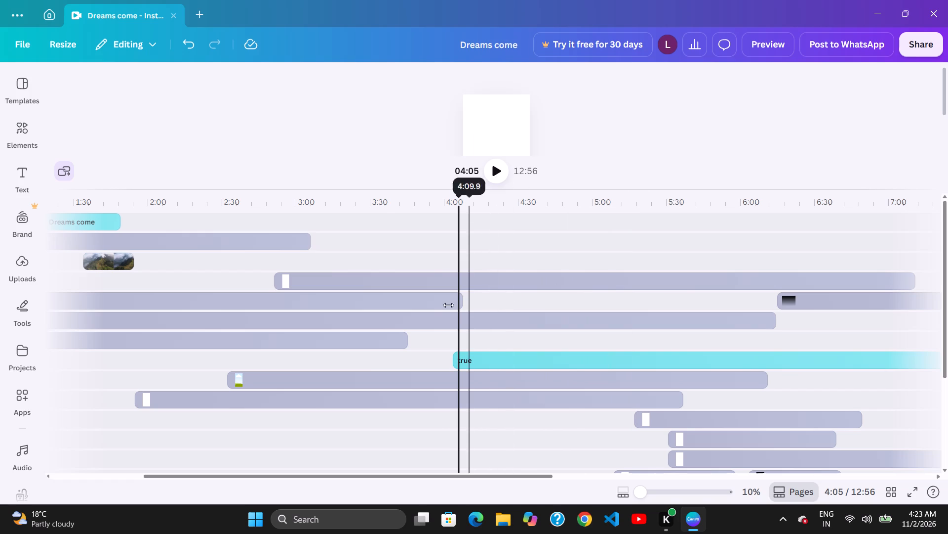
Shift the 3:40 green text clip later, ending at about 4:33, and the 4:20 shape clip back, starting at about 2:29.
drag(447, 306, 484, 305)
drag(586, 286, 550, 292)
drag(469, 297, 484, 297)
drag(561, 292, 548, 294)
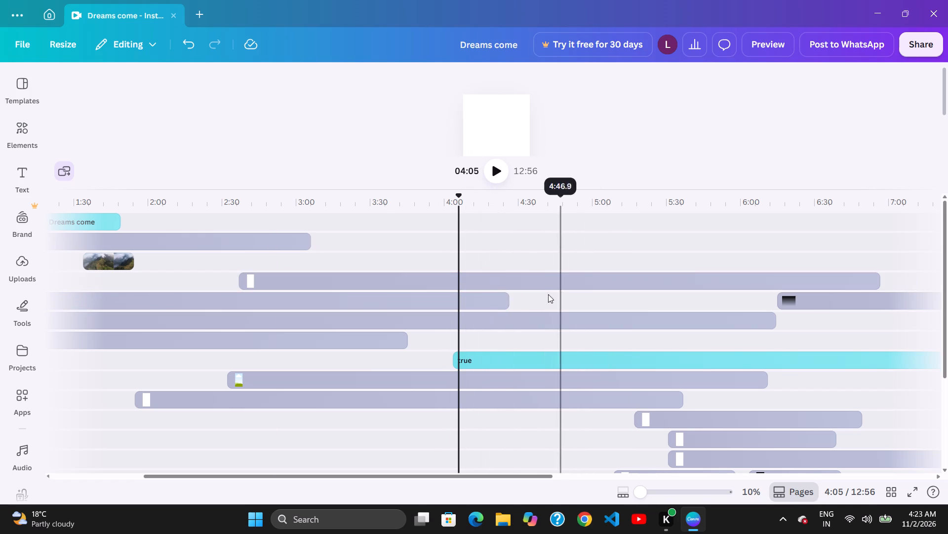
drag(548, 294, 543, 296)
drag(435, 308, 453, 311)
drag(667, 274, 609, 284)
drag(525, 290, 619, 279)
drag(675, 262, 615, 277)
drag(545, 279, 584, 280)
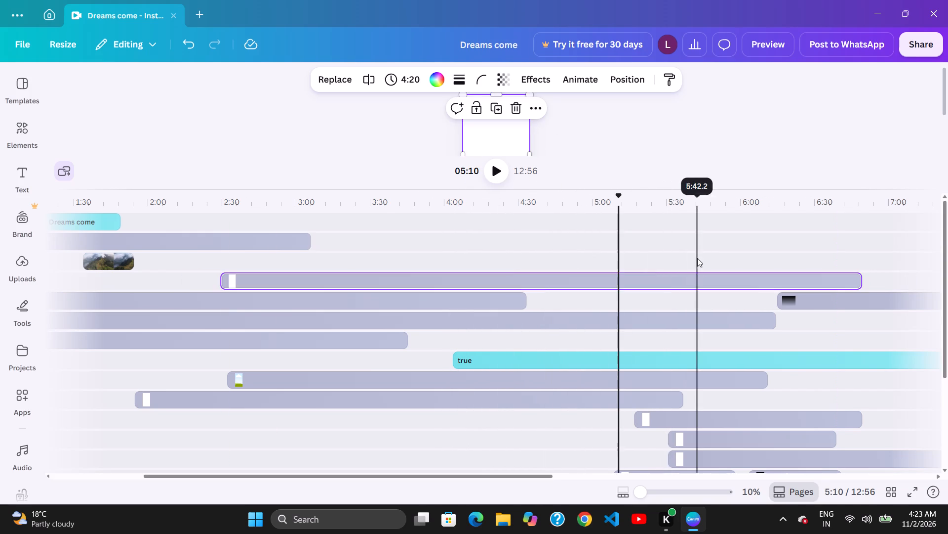
Shift the 5:29 shape clip back in time, ending at about 5:40.
drag(553, 315, 431, 323)
drag(302, 326, 331, 328)
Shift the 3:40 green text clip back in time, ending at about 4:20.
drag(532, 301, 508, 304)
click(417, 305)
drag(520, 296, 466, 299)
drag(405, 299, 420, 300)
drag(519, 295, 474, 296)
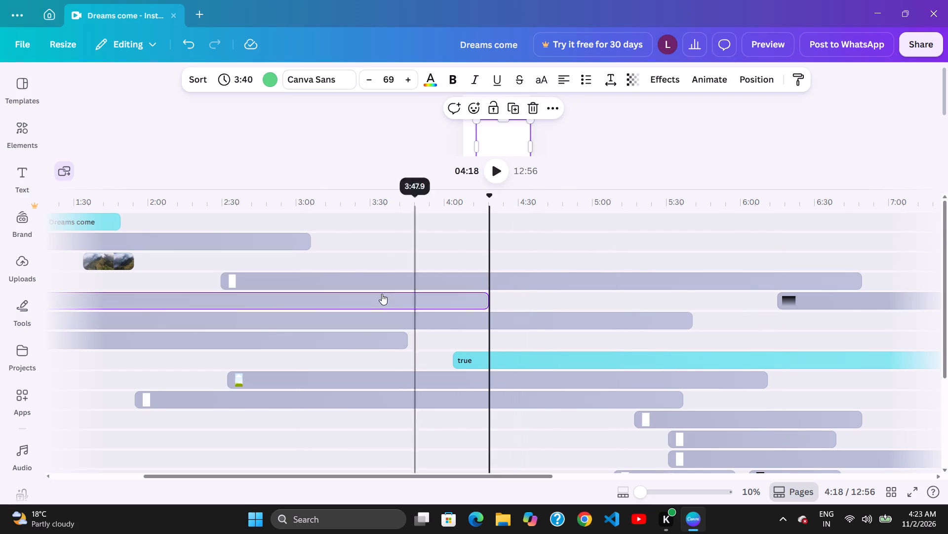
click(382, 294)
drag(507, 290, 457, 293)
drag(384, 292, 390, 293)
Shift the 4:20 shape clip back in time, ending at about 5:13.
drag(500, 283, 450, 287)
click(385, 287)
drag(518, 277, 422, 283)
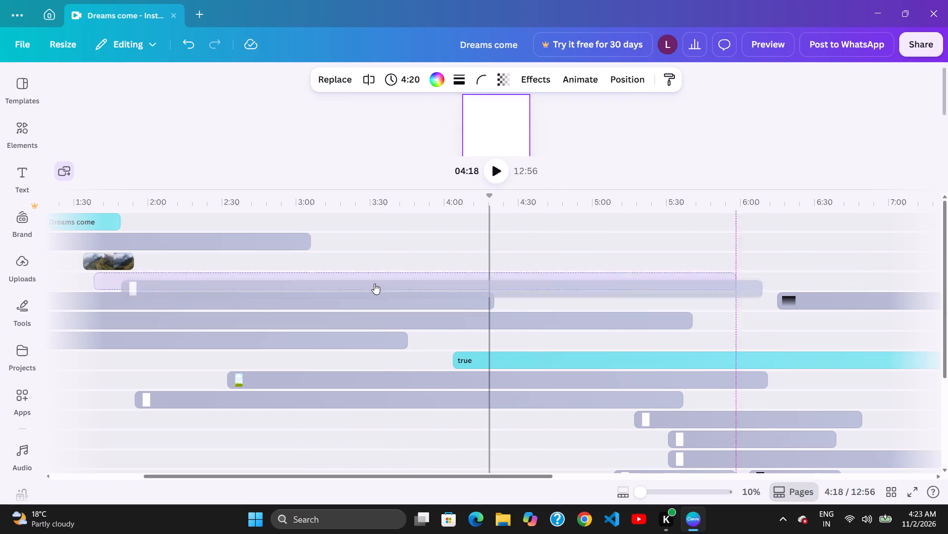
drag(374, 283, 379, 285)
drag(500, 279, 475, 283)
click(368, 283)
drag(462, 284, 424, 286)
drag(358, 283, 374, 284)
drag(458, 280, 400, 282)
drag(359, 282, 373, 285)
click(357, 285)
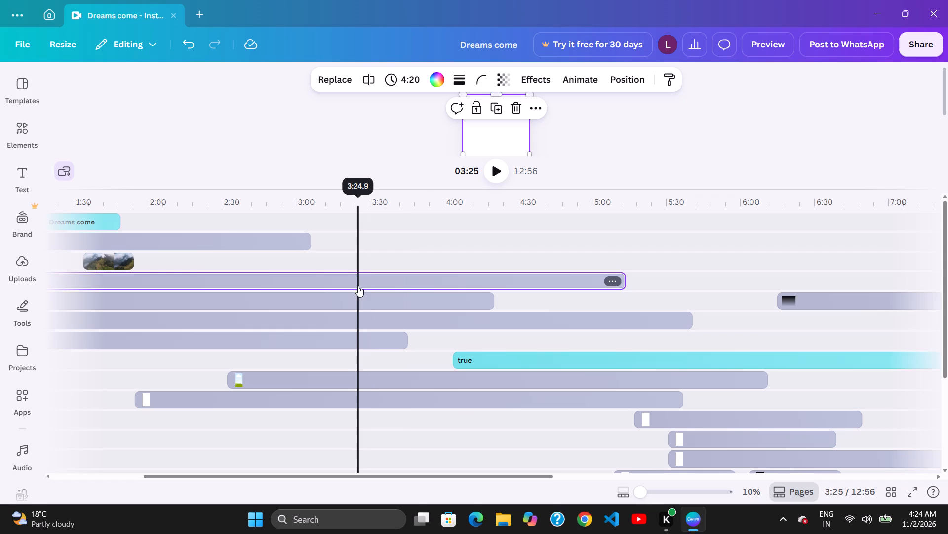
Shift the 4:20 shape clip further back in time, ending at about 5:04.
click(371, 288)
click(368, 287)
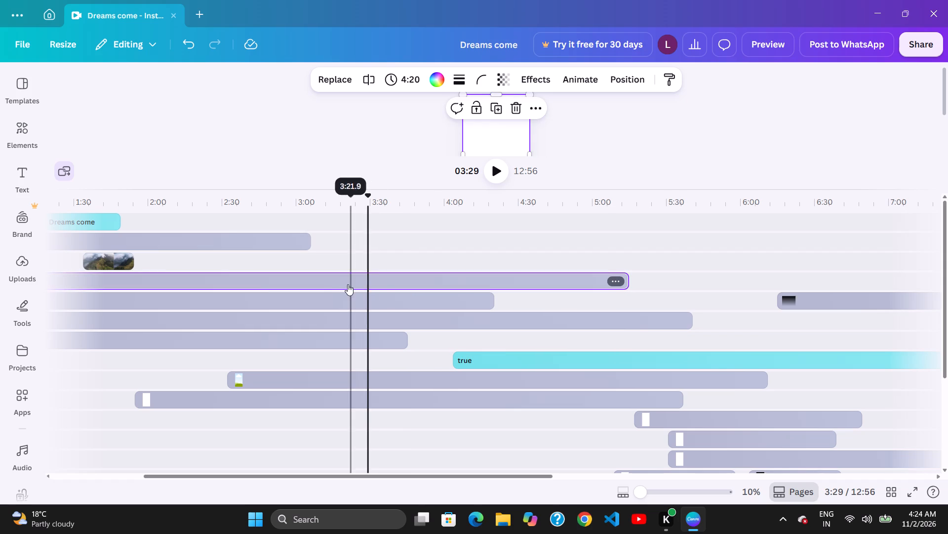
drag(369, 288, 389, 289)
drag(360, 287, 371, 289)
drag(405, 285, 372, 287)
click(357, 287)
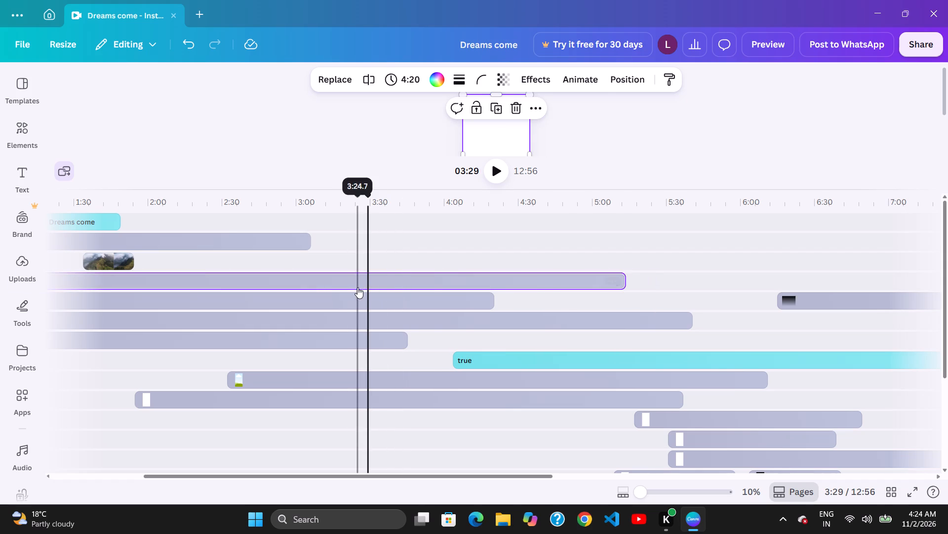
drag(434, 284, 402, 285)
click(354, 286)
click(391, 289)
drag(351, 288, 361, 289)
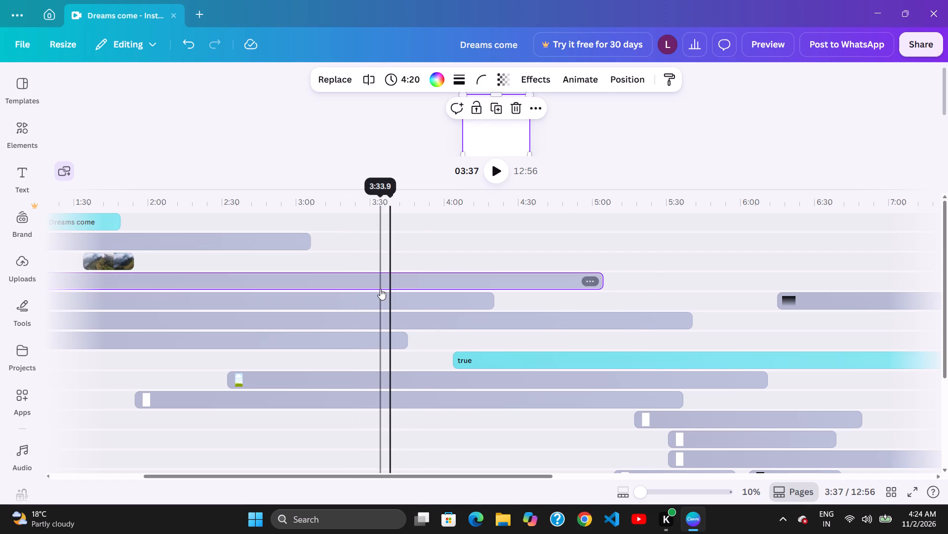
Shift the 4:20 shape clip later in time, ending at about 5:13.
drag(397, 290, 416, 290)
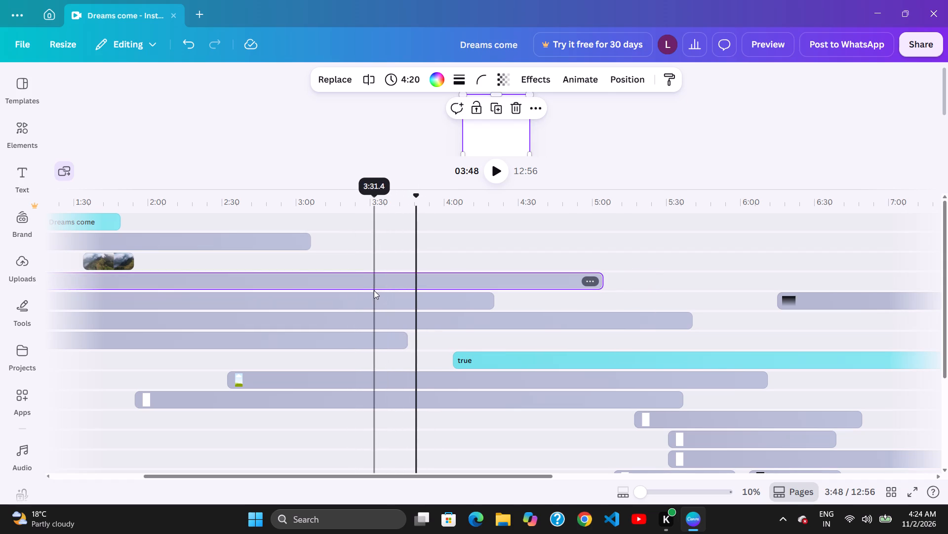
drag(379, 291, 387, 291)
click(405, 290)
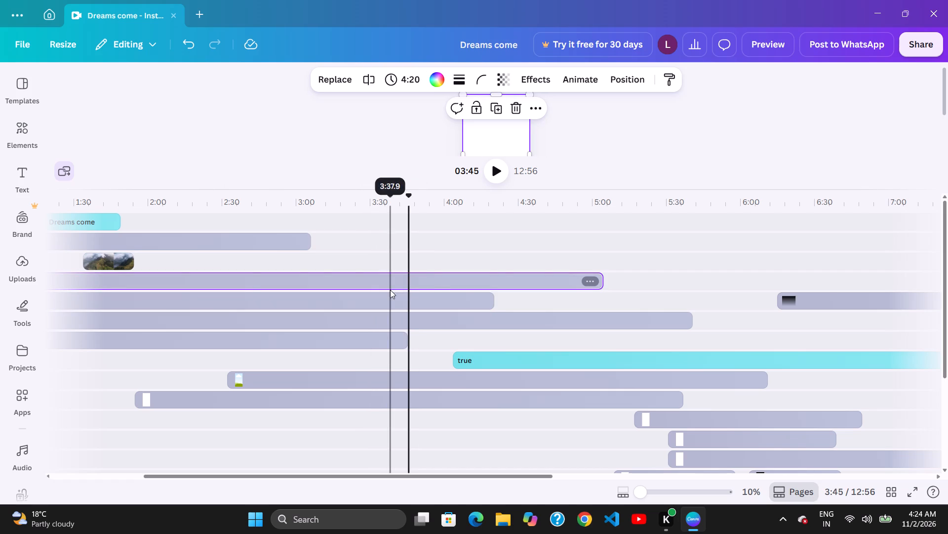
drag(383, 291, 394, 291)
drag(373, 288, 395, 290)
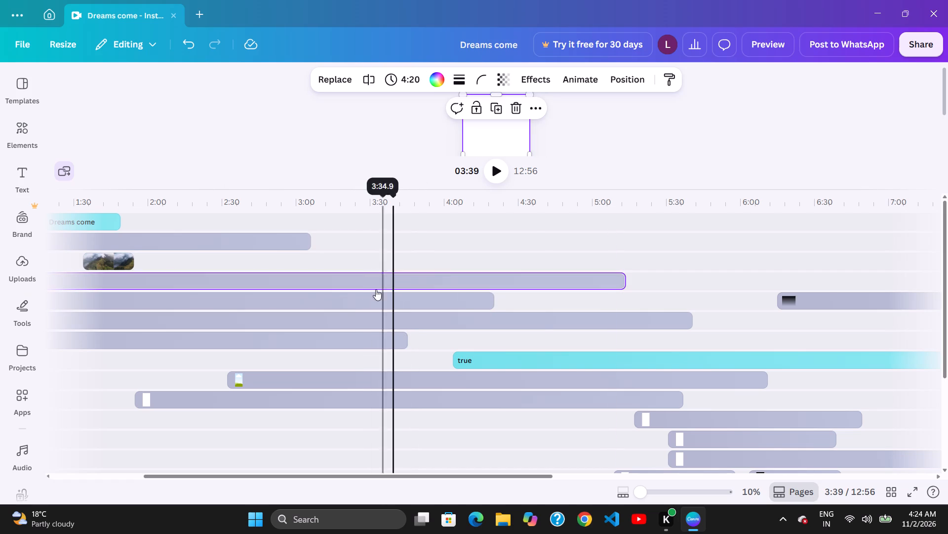
Shift the 3:40 green text clip later in time, starting at about 1:24 and ending at about 5:04.
drag(379, 290, 385, 290)
drag(398, 290, 421, 290)
drag(403, 294, 428, 293)
drag(354, 295, 436, 293)
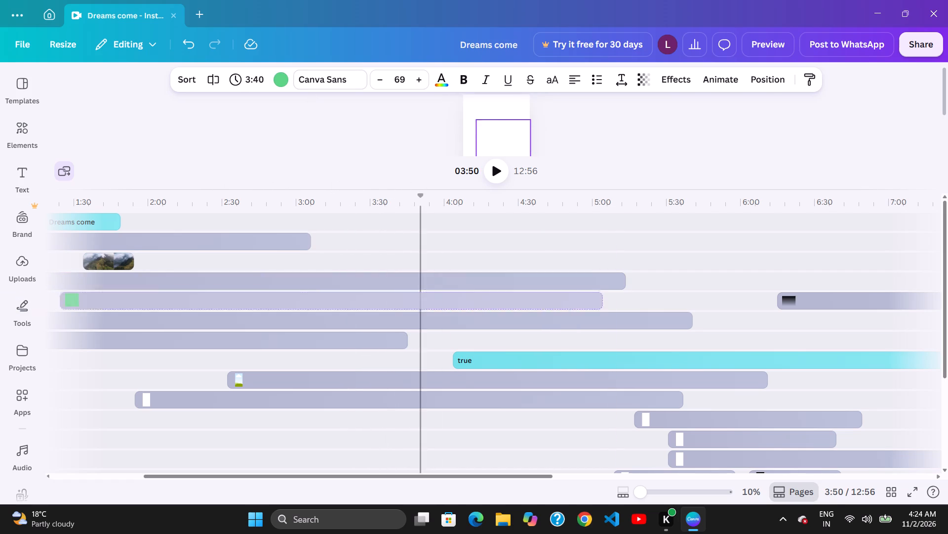
drag(436, 293, 436, 293)
Shift the 4:20 shape clip back in time, ending at about 5:08, and deselect it.
click(358, 291)
drag(487, 272, 454, 277)
click(386, 280)
drag(463, 271, 442, 274)
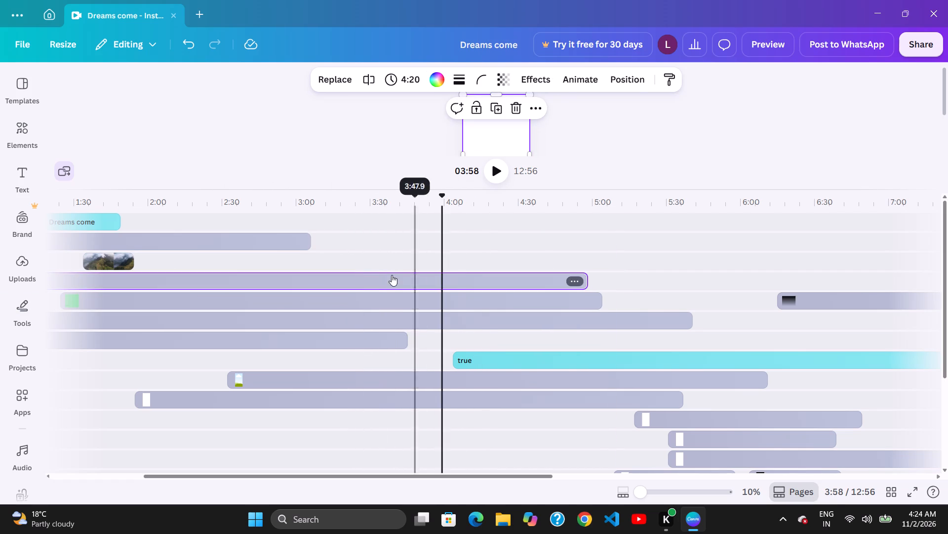
drag(387, 275, 418, 275)
drag(474, 265, 445, 270)
drag(380, 269, 388, 271)
click(422, 273)
drag(542, 248, 498, 250)
drag(457, 247, 470, 248)
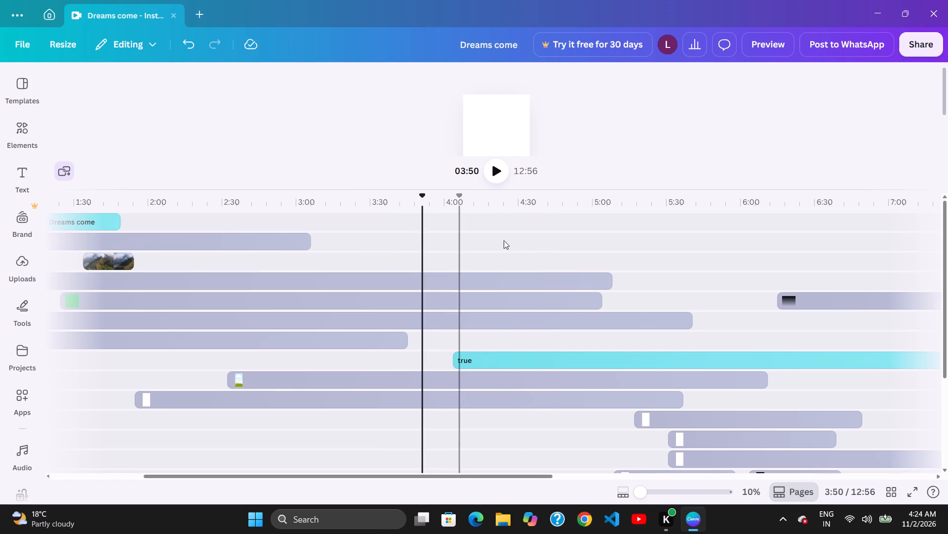
click(447, 238)
drag(524, 218, 497, 226)
click(450, 239)
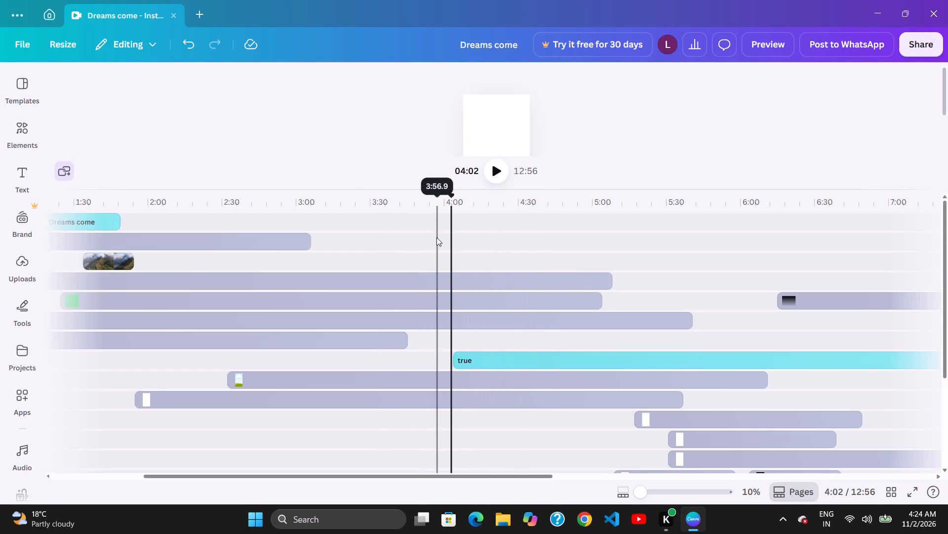
Scrub the playhead along the timeline to about 4:25.
drag(436, 237, 458, 239)
drag(561, 219, 519, 226)
drag(467, 227, 473, 228)
drag(548, 224, 526, 226)
click(497, 227)
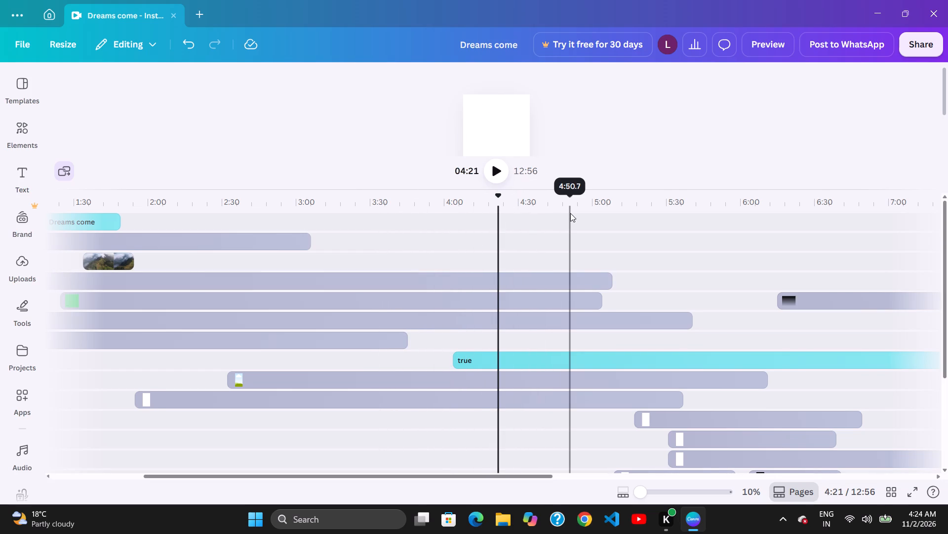
drag(571, 213, 550, 217)
drag(463, 217, 485, 218)
drag(569, 202, 547, 206)
drag(488, 210, 499, 209)
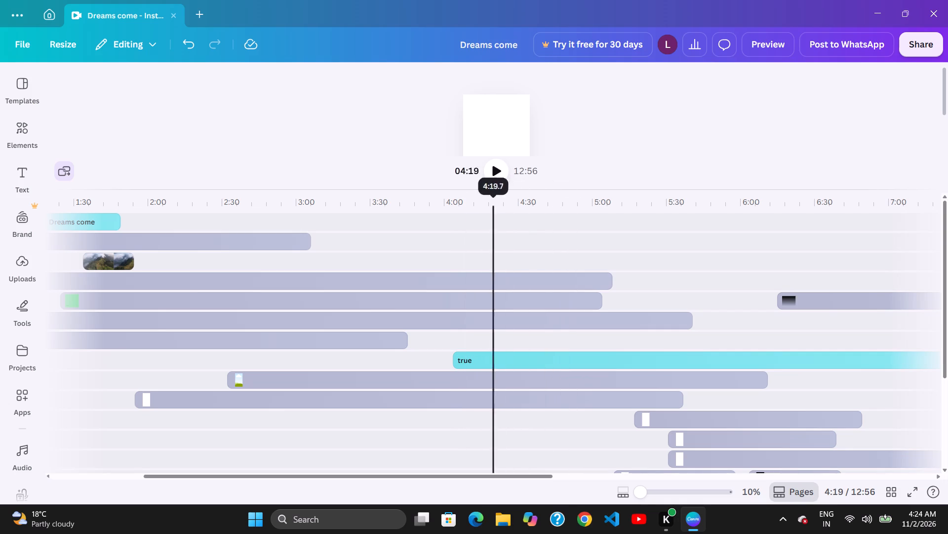
drag(499, 209, 508, 208)
Reduce the height of the timeline area slightly so the canvas preview gets more room.
drag(579, 188, 495, 205)
click(490, 205)
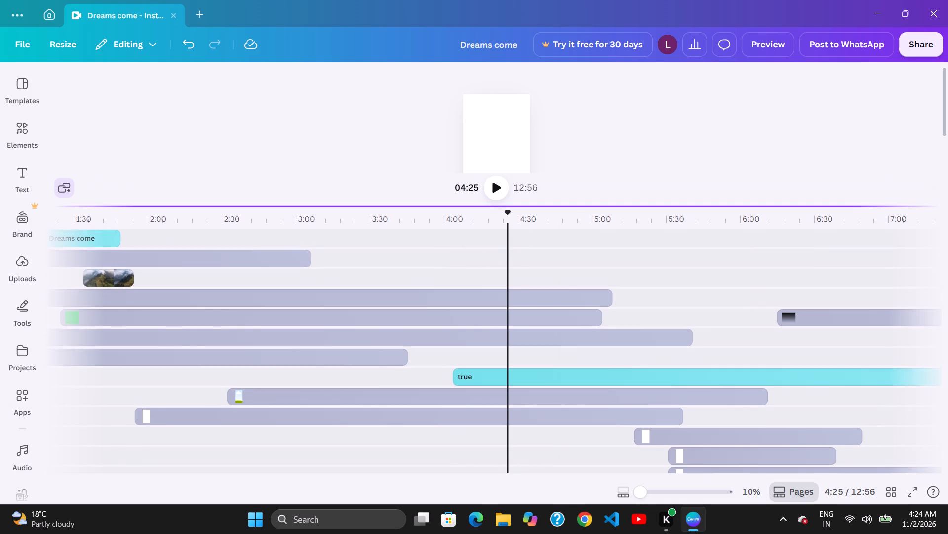
drag(526, 207, 488, 212)
drag(505, 211, 525, 213)
drag(515, 216, 504, 217)
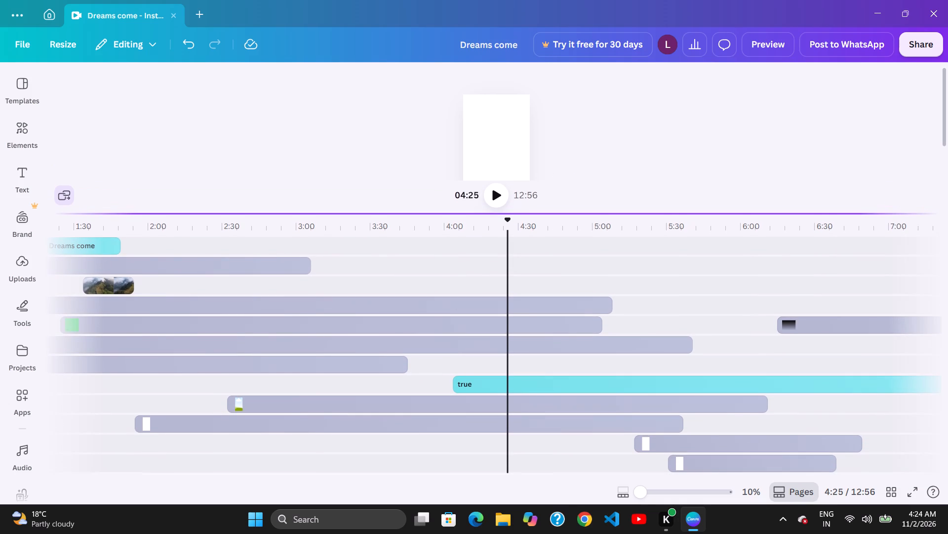
drag(504, 217, 491, 217)
drag(483, 217, 456, 217)
drag(452, 218, 475, 217)
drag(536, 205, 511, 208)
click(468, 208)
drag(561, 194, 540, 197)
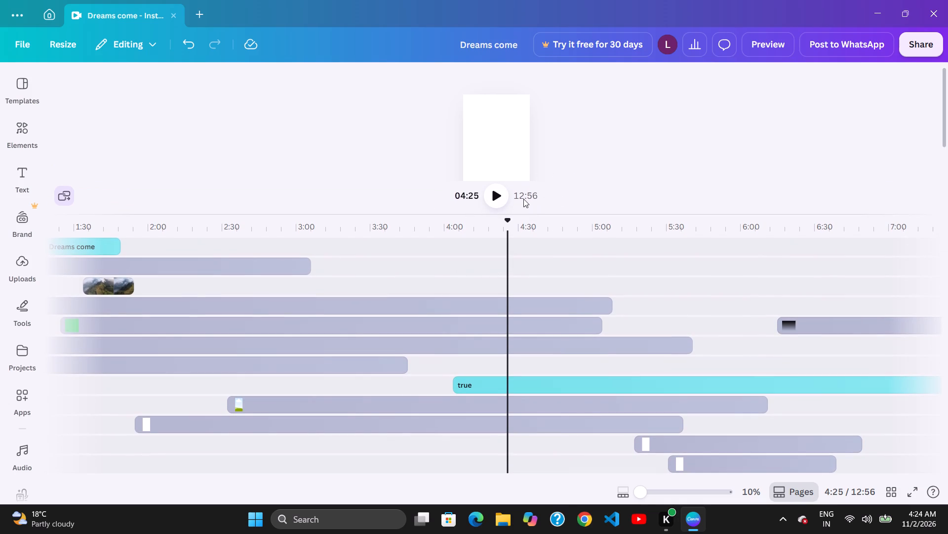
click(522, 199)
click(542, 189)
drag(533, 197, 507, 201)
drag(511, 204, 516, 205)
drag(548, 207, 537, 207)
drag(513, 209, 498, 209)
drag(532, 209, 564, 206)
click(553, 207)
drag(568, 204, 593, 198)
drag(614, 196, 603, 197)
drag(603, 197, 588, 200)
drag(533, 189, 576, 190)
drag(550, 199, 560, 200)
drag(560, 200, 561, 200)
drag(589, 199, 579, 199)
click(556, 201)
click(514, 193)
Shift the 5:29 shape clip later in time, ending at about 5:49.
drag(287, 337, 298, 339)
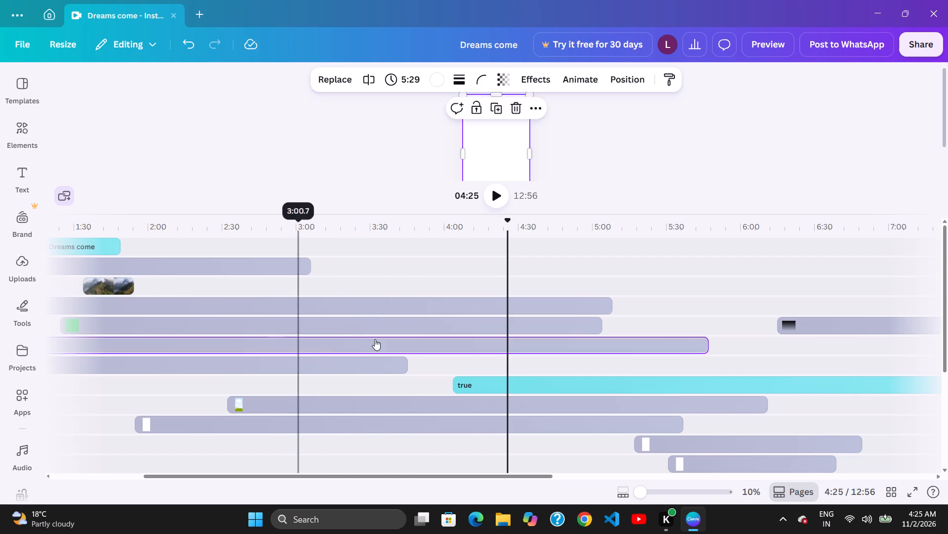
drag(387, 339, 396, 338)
Shift the 3:40 green text clip much earlier in time, ending at about 3:58.
click(258, 356)
drag(369, 325, 351, 329)
click(261, 346)
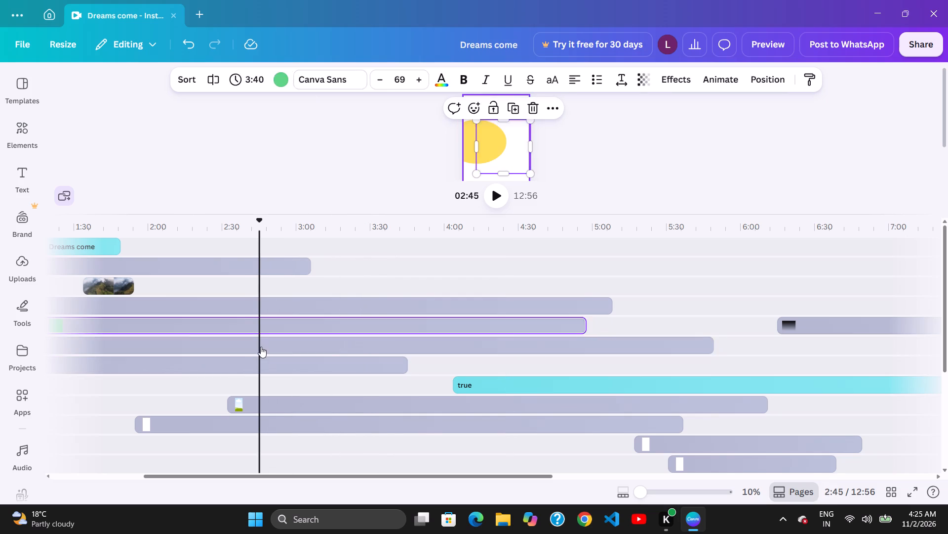
drag(286, 355, 297, 355)
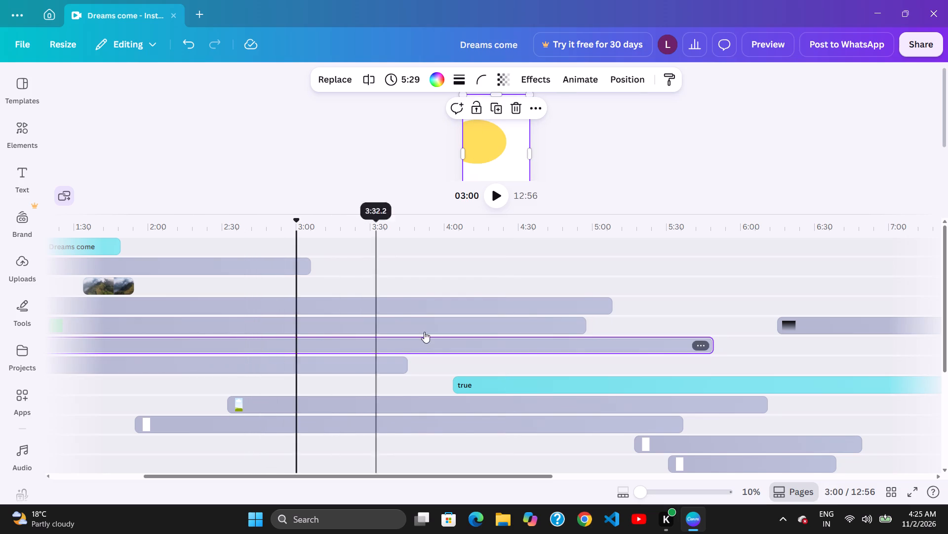
drag(427, 332, 281, 343)
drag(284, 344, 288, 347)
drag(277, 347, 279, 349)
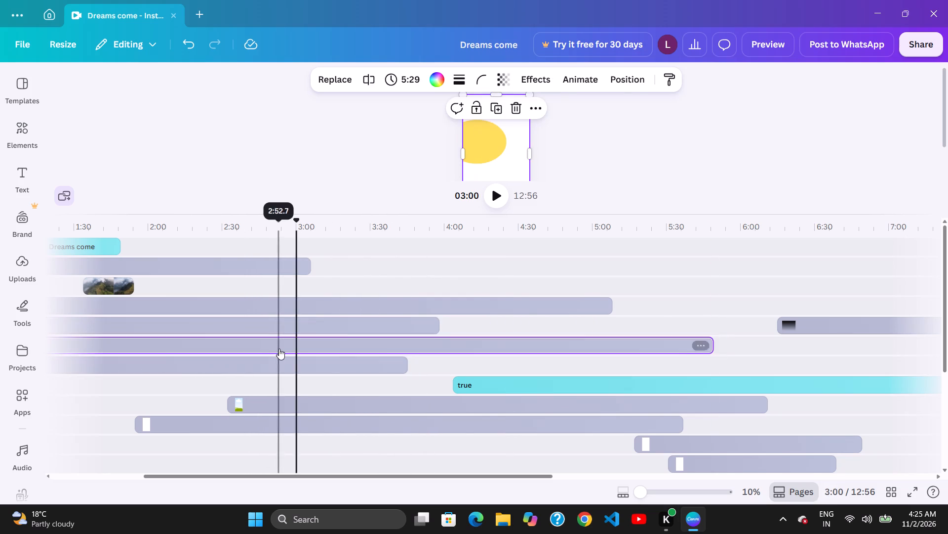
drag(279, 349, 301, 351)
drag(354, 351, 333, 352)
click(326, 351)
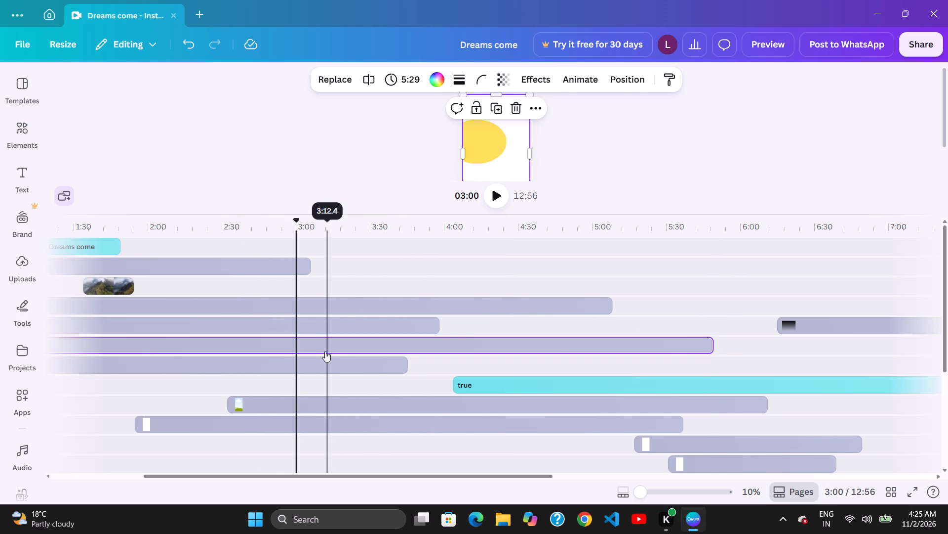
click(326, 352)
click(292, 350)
Shift the 3:27 shape clip slightly later, ending at about 3:48, and place the playhead at 3:33.
click(338, 356)
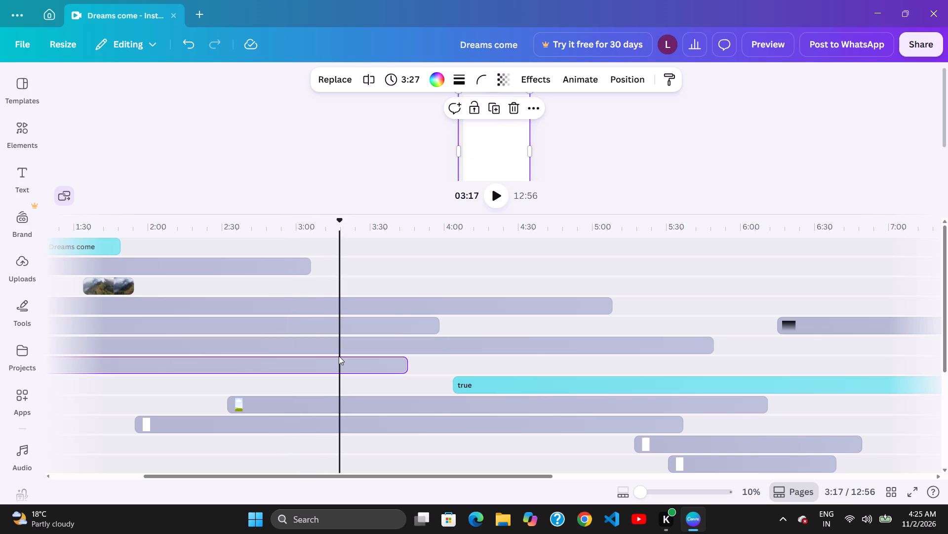
click(342, 357)
drag(339, 357, 346, 362)
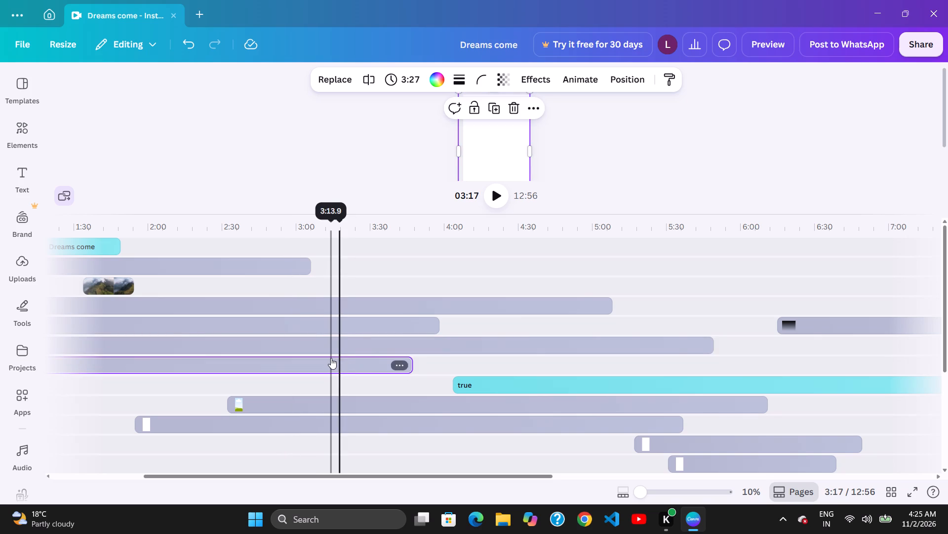
click(342, 361)
click(348, 362)
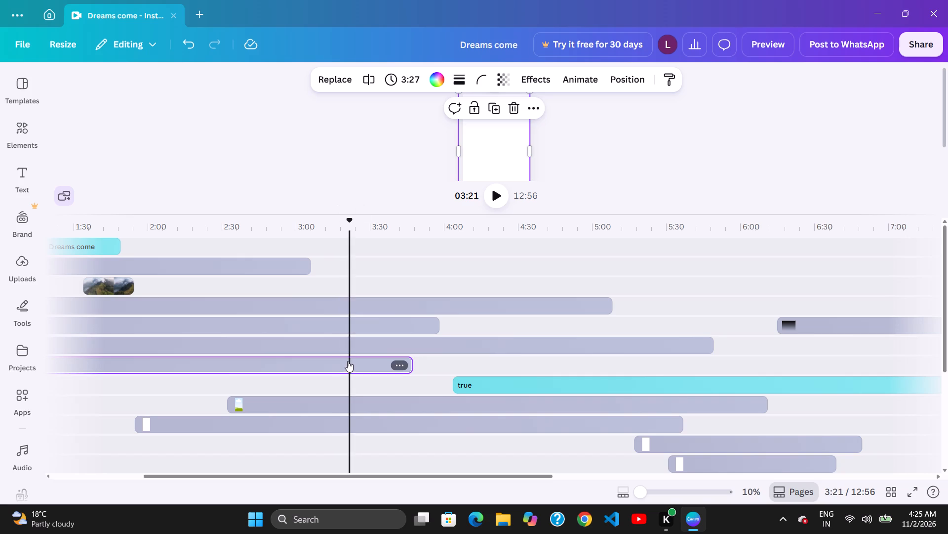
click(353, 362)
click(327, 357)
click(369, 363)
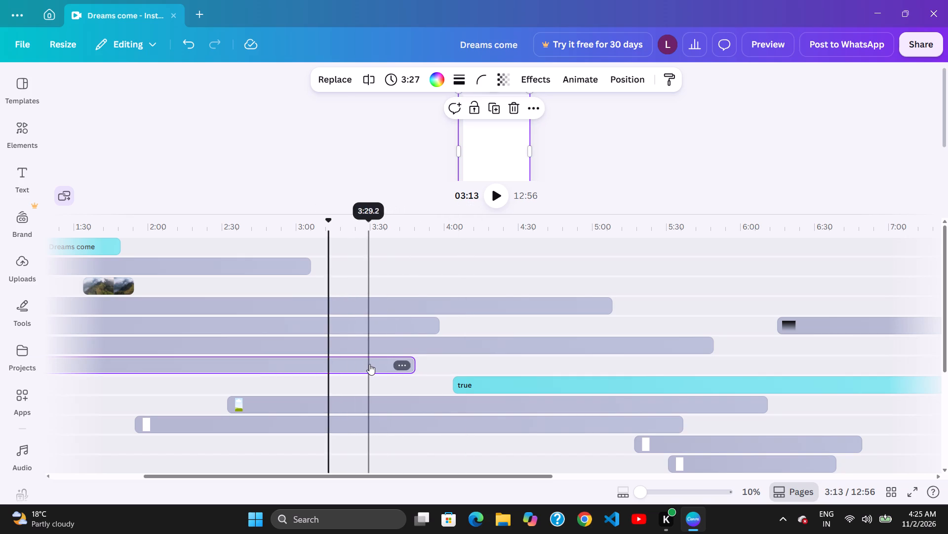
click(371, 364)
click(377, 365)
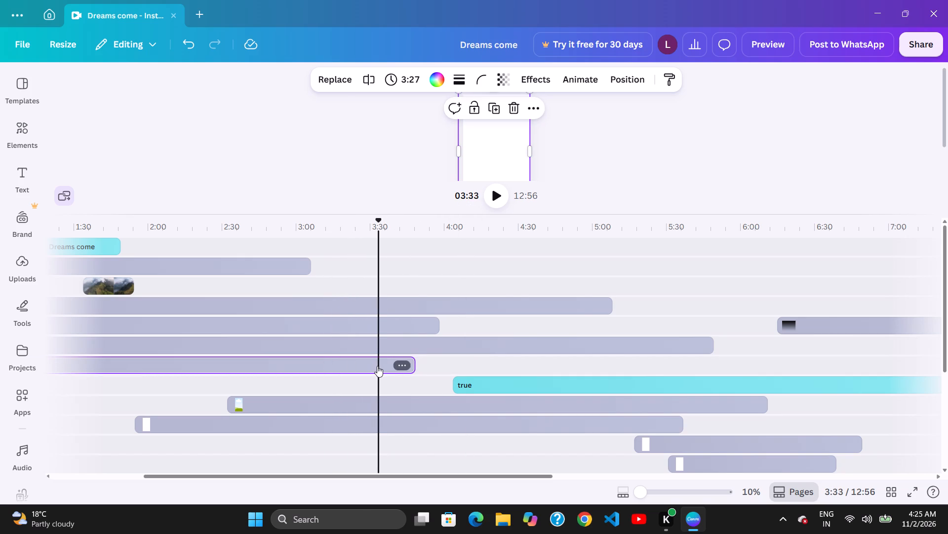
click(378, 366)
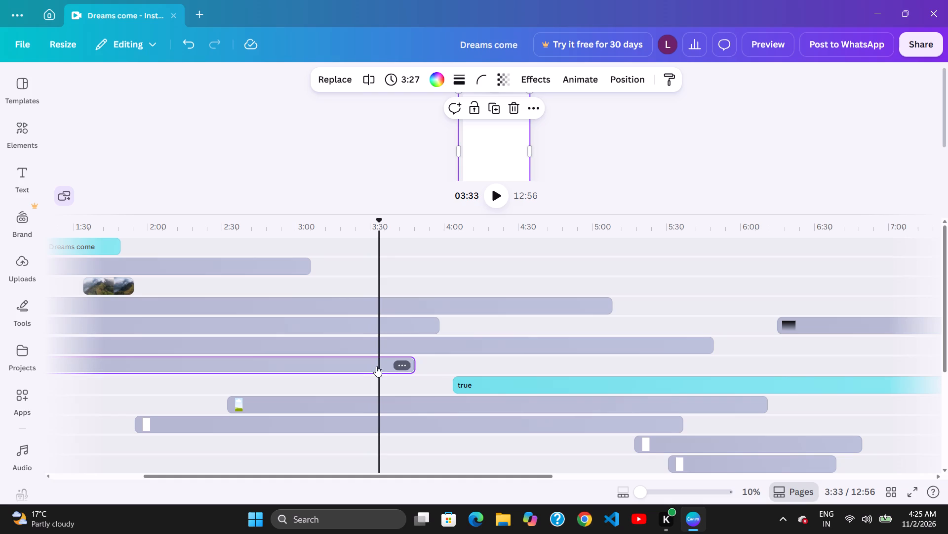
Trim the end of the 3:27 shape clip so it lasts 3:24, ending at about 3:45.
drag(429, 367, 417, 367)
click(409, 367)
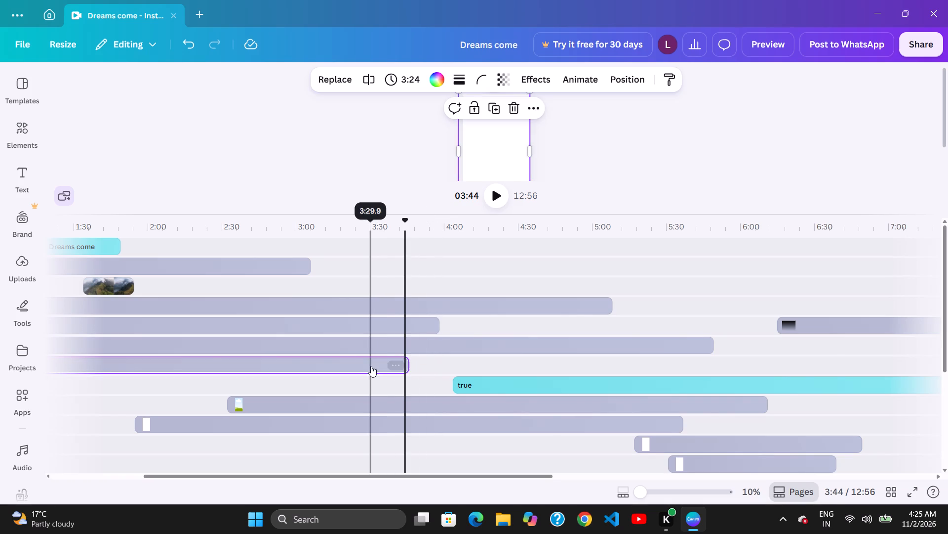
click(397, 369)
click(398, 370)
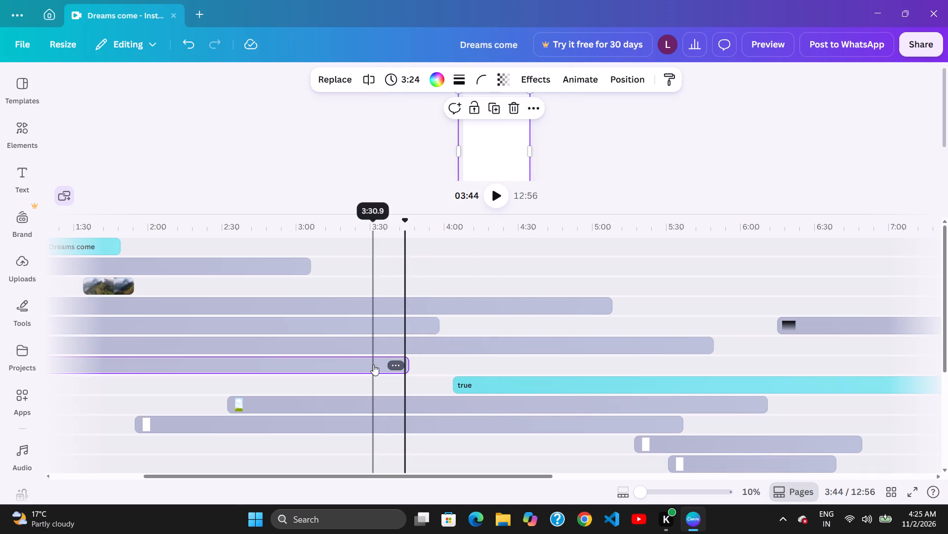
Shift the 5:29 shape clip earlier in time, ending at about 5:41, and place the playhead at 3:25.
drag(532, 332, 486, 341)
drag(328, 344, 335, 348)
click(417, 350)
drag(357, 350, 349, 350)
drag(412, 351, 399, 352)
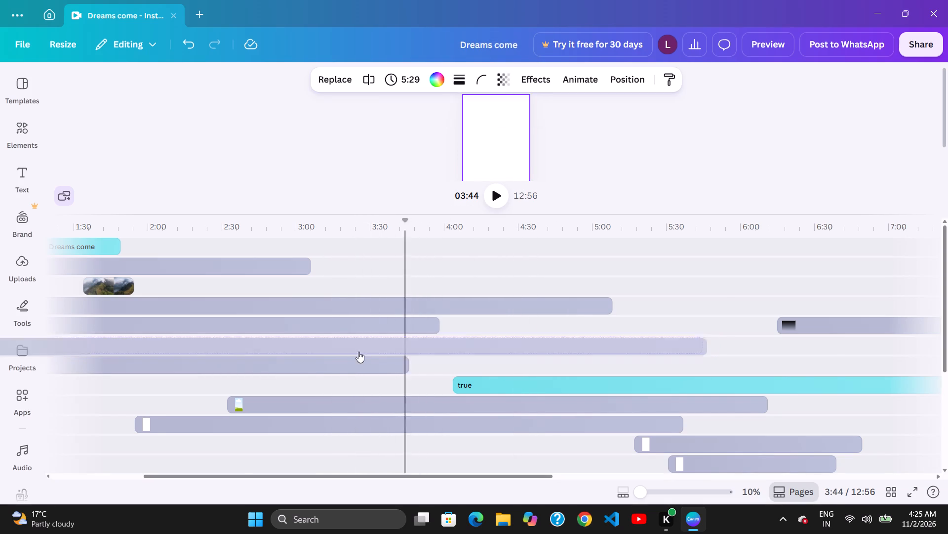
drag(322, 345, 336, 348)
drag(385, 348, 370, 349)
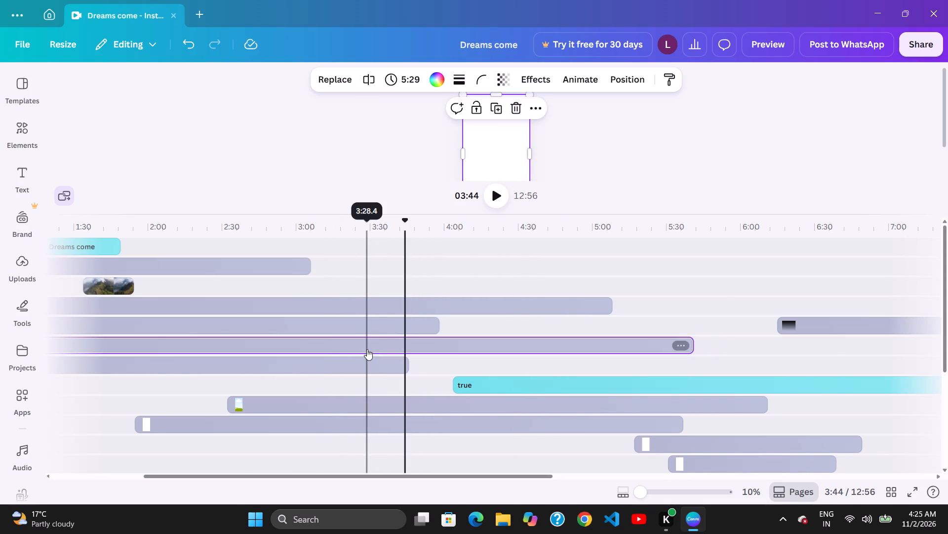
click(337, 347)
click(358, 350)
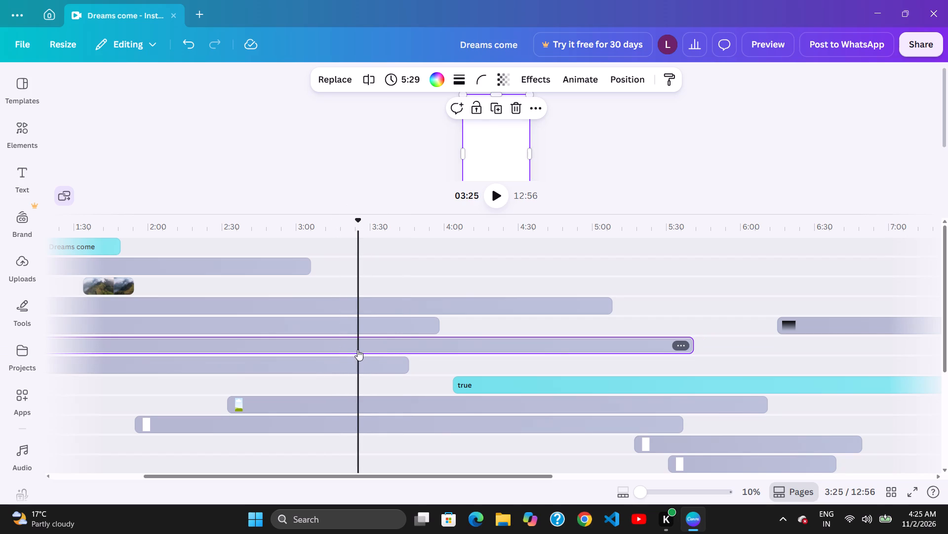
Shift the 5:29 shape clip later in time, ending at about 6:09.
drag(383, 354, 391, 354)
click(392, 355)
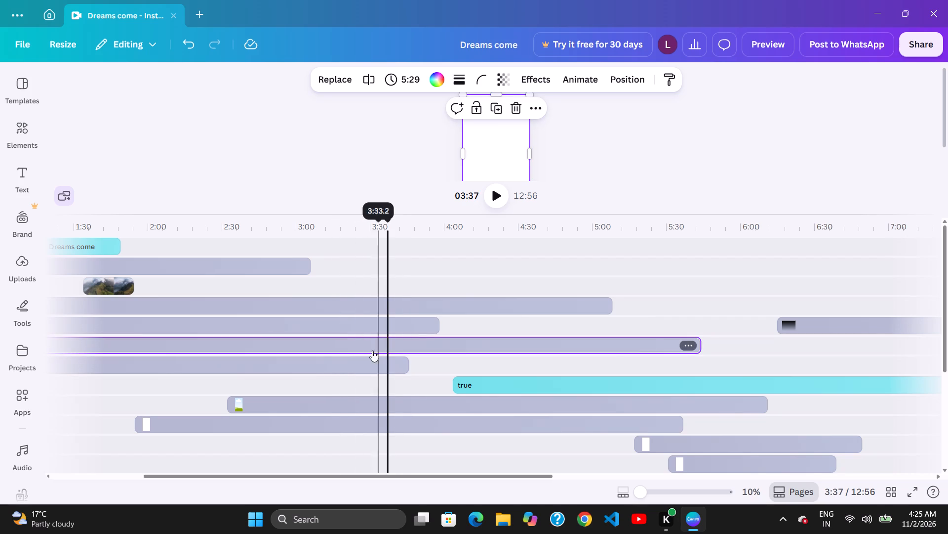
drag(371, 351, 377, 351)
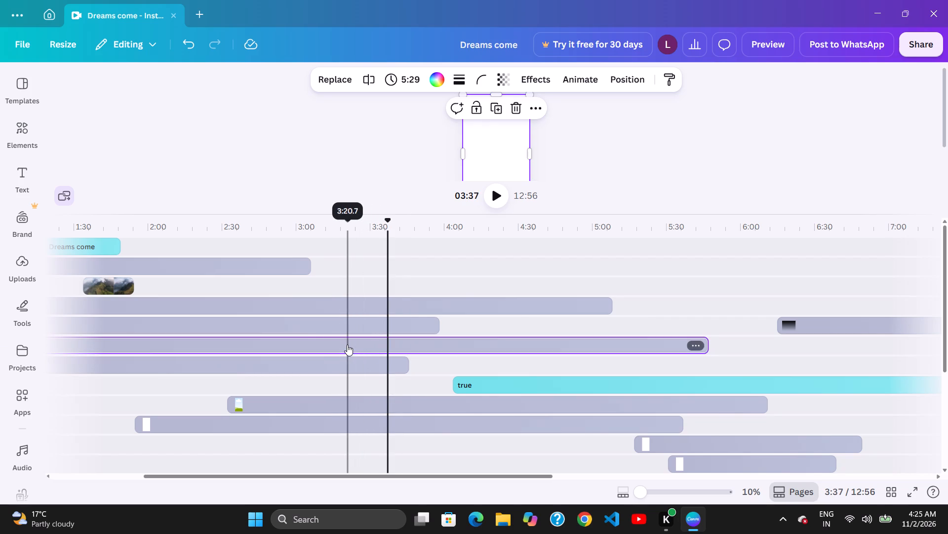
click(347, 345)
click(365, 349)
drag(370, 350, 379, 351)
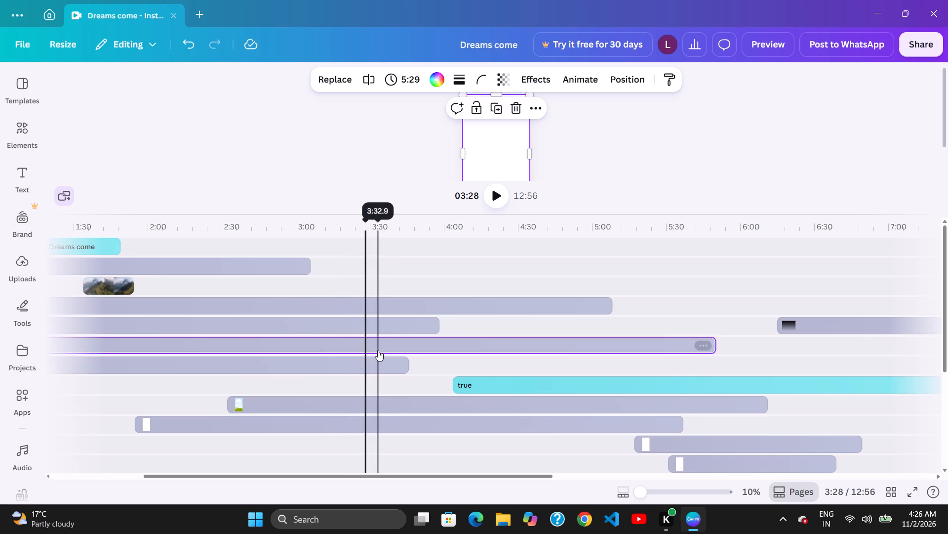
drag(382, 351, 387, 352)
drag(392, 351, 385, 351)
drag(399, 352, 443, 352)
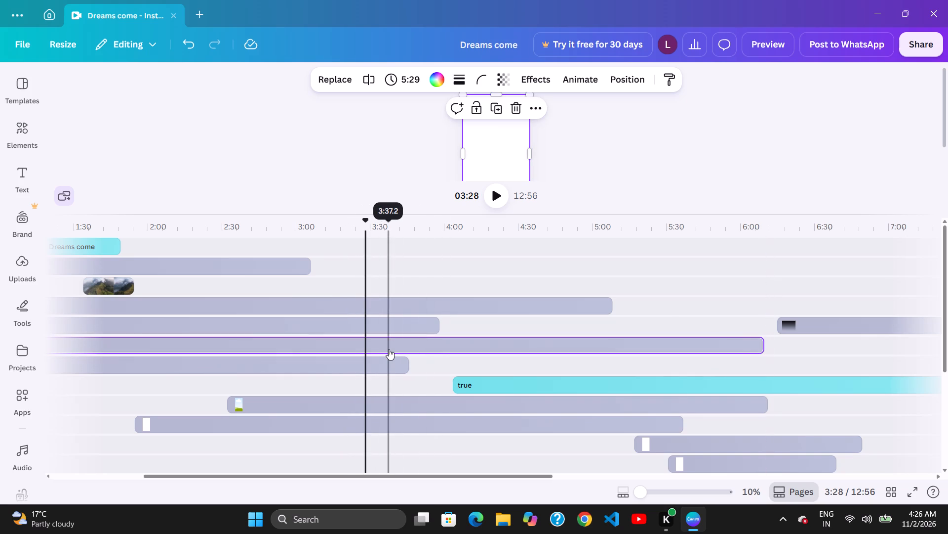
Shift the 5:29 shape clip later in time, ending at about 6:31, and place the playhead at 3:34.
drag(395, 350, 401, 350)
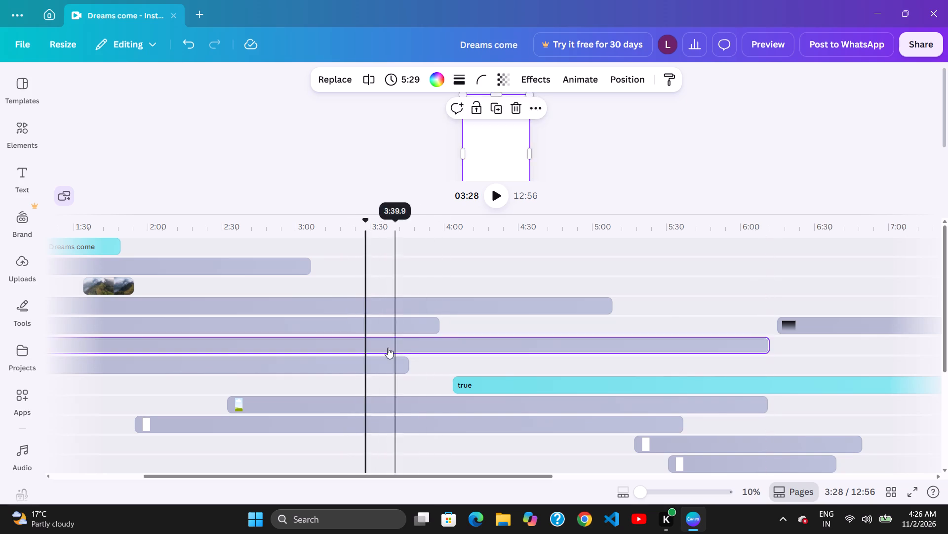
drag(397, 350, 430, 350)
click(367, 343)
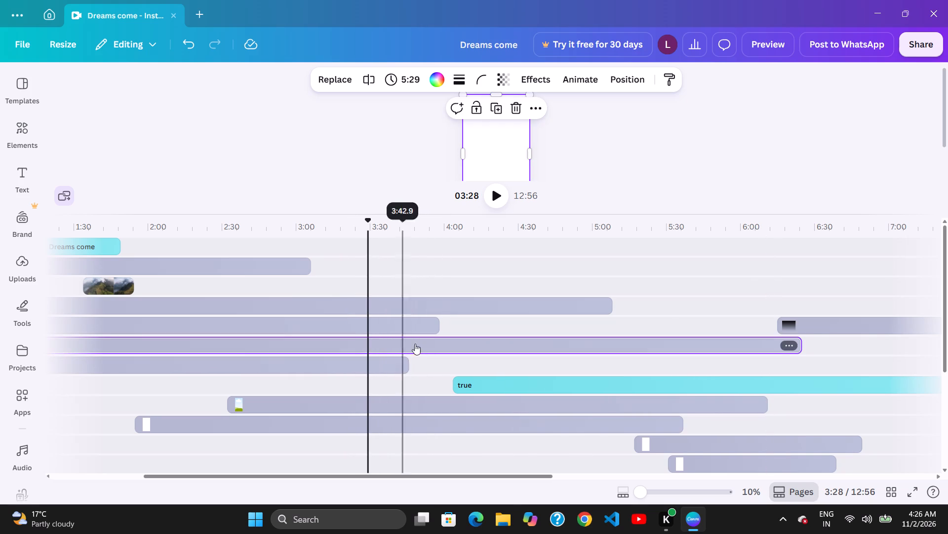
click(418, 344)
drag(421, 348, 428, 349)
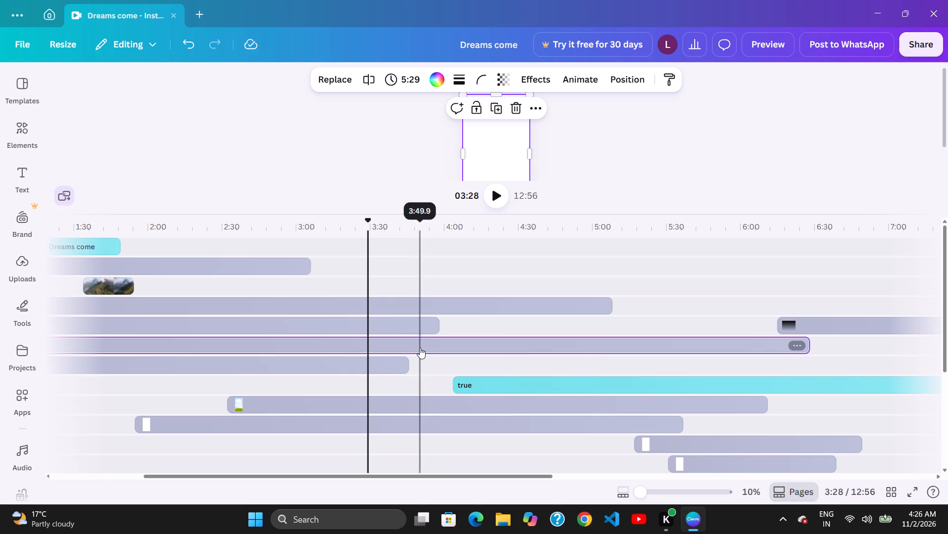
click(428, 348)
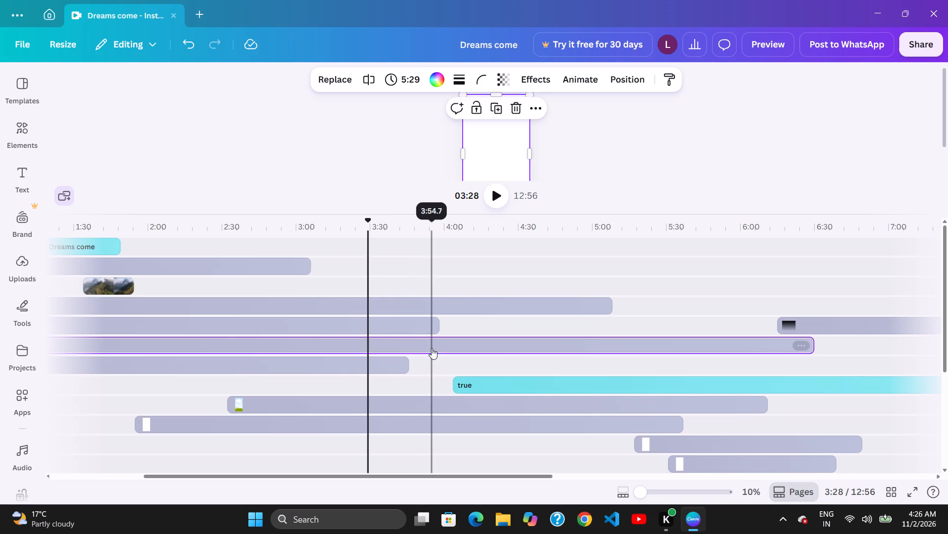
drag(403, 344, 441, 345)
drag(455, 345, 417, 345)
click(382, 339)
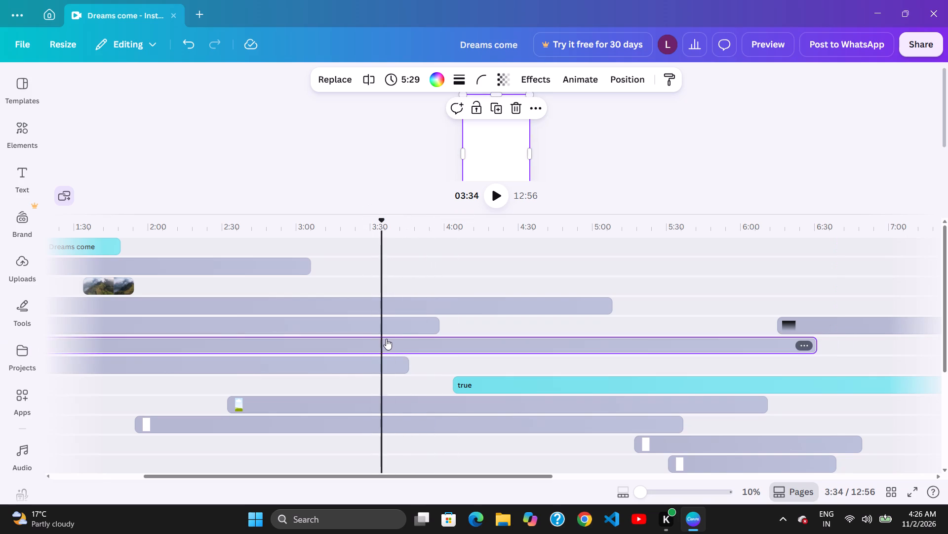
Shift the 5:29 shape clip later, starting at about 1:25 and ending at about 6:53, and place the playhead at 3:53.
drag(417, 346, 425, 346)
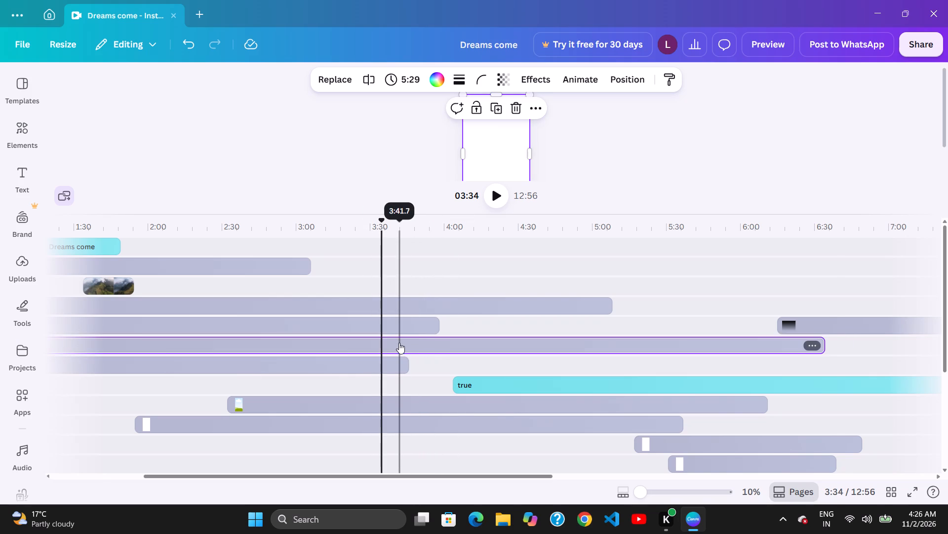
drag(404, 344, 409, 345)
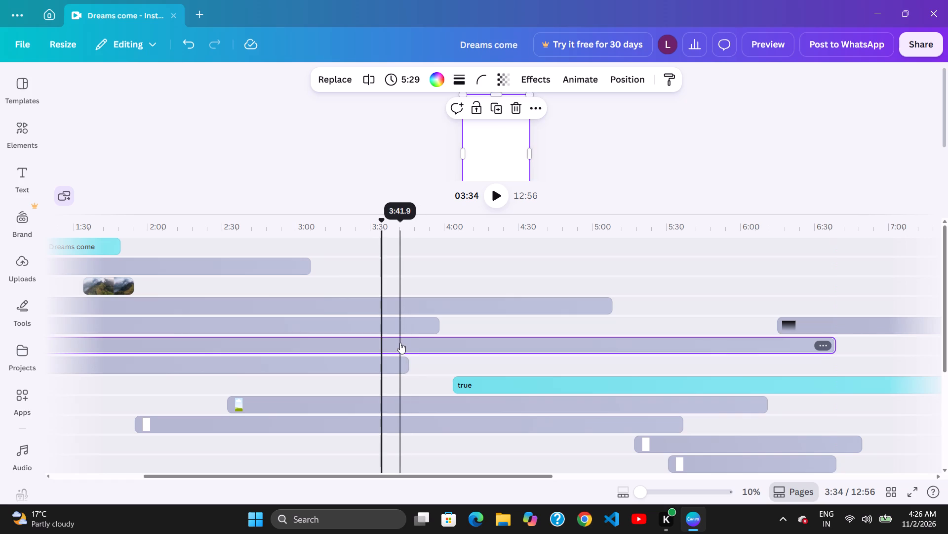
drag(396, 342, 404, 343)
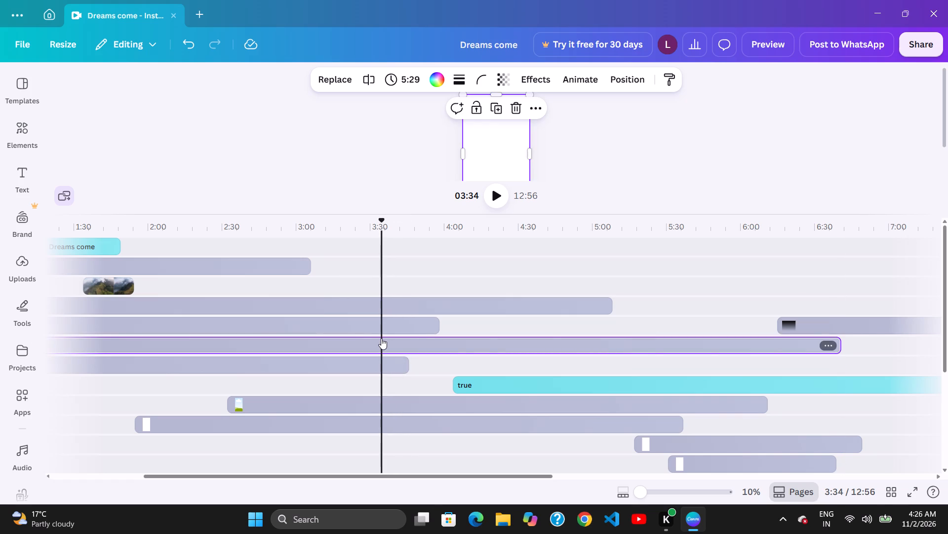
drag(421, 347, 437, 351)
drag(414, 347, 431, 351)
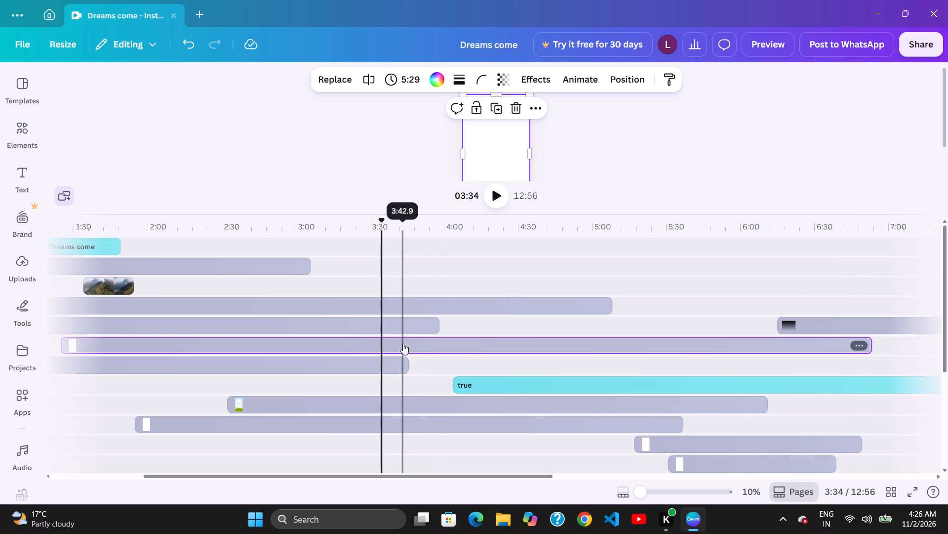
click(405, 343)
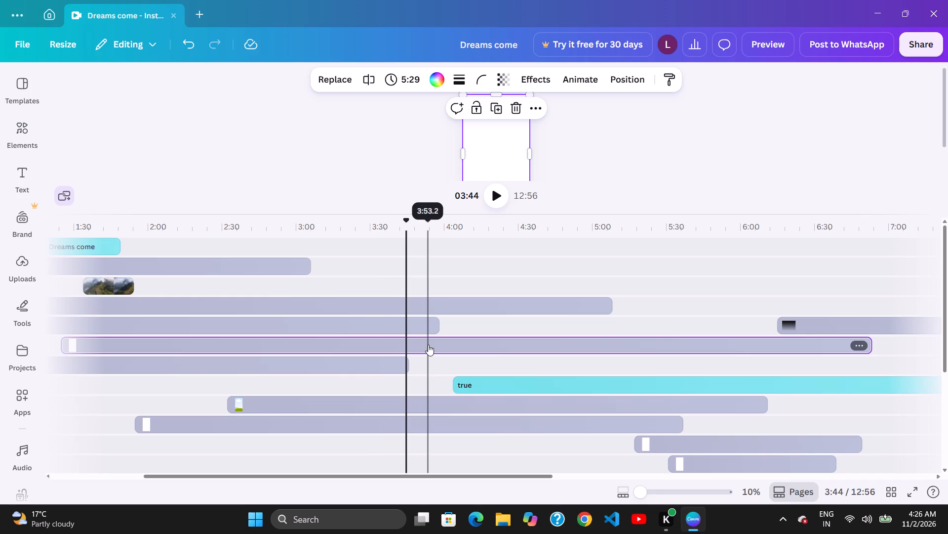
click(428, 346)
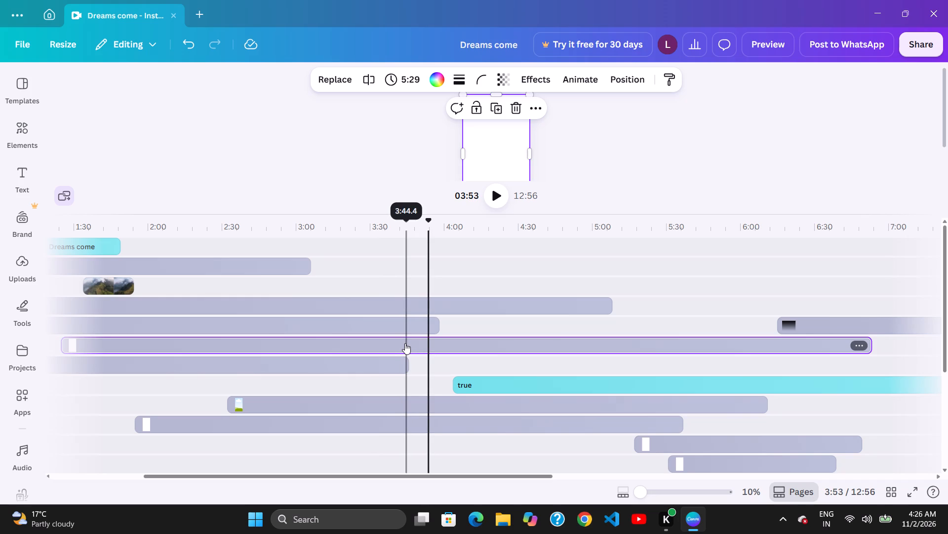
Shift the 5:29 shape clip later, starting at about 1:39 and ending at about 7:07, and place the playhead at 3:27.
drag(434, 350, 457, 354)
drag(441, 352, 452, 354)
drag(448, 352, 463, 355)
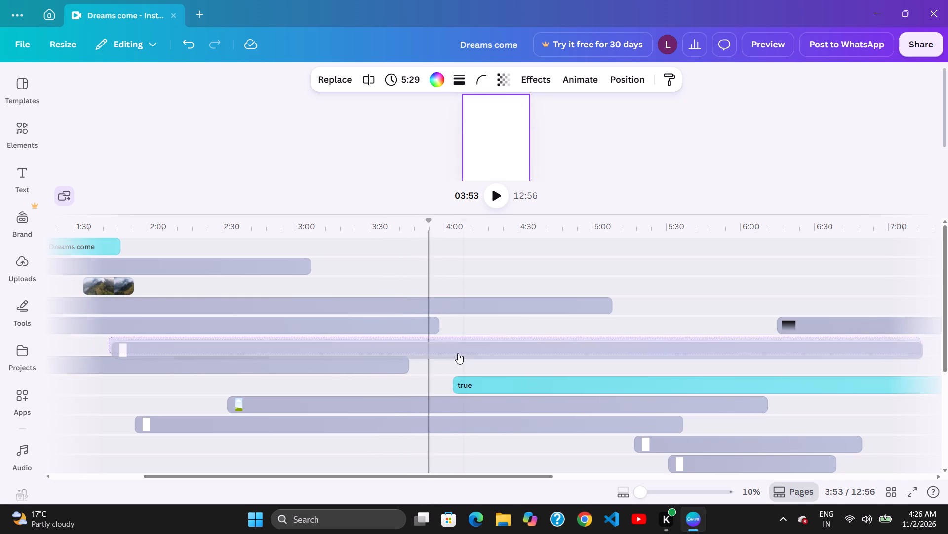
drag(463, 354, 476, 355)
drag(454, 353, 486, 354)
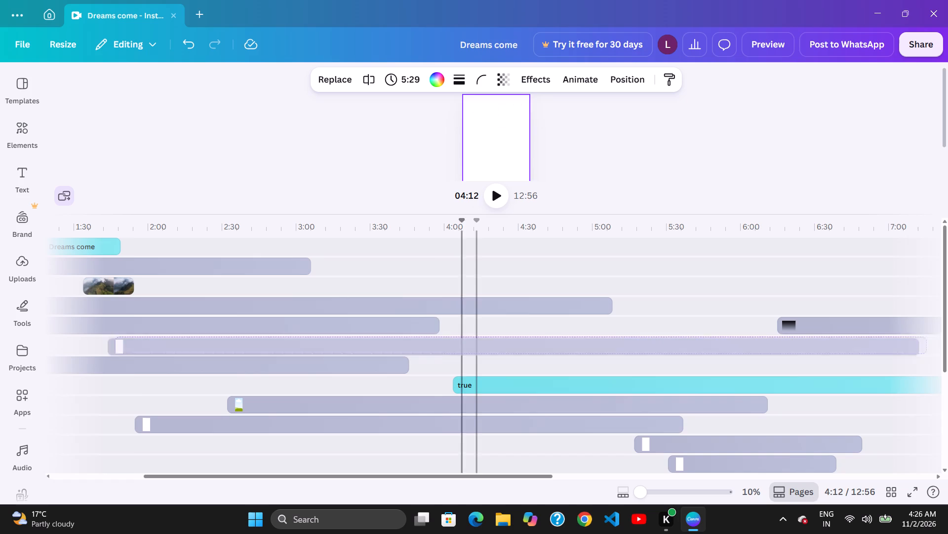
drag(486, 354, 466, 353)
drag(441, 349, 448, 350)
drag(434, 347, 440, 347)
drag(539, 344, 500, 347)
click(365, 347)
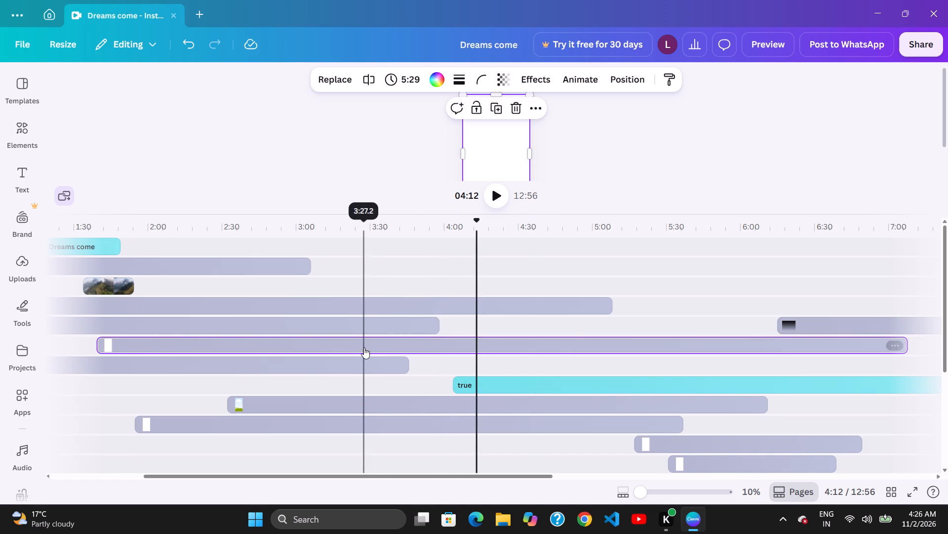
Shift the 5:29 shape clip later in time, starting at about 1:57, and place the playhead at 3:43.
drag(368, 351, 404, 352)
drag(405, 353, 413, 354)
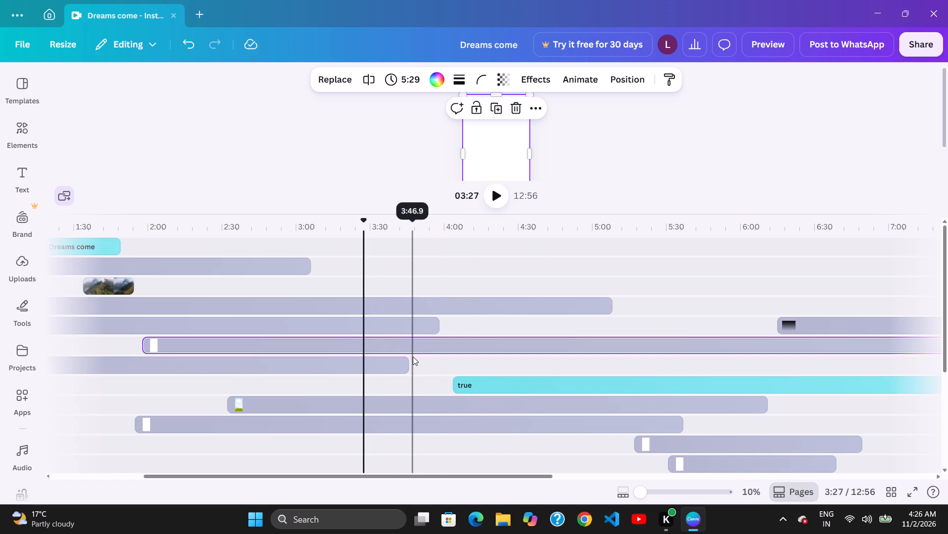
click(428, 360)
click(427, 361)
click(371, 350)
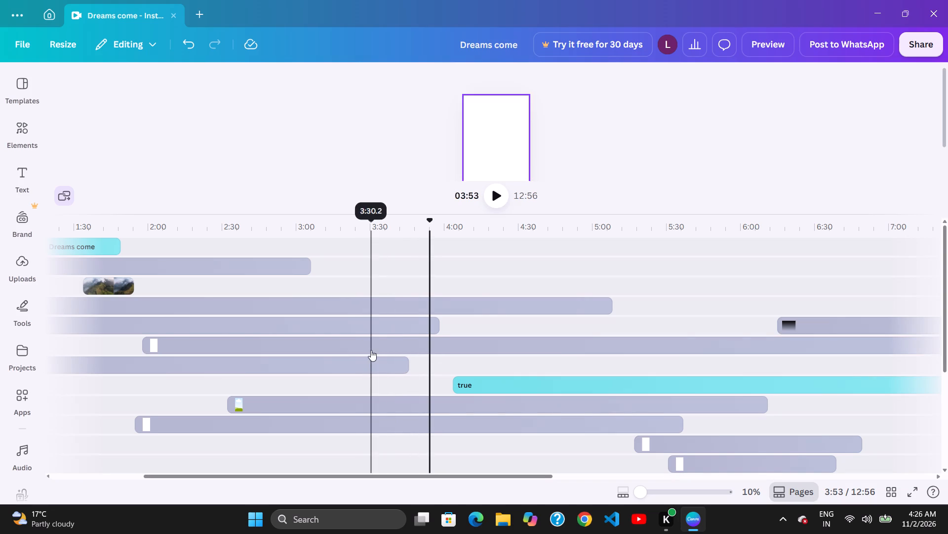
drag(405, 352, 399, 353)
drag(379, 349, 384, 350)
click(403, 351)
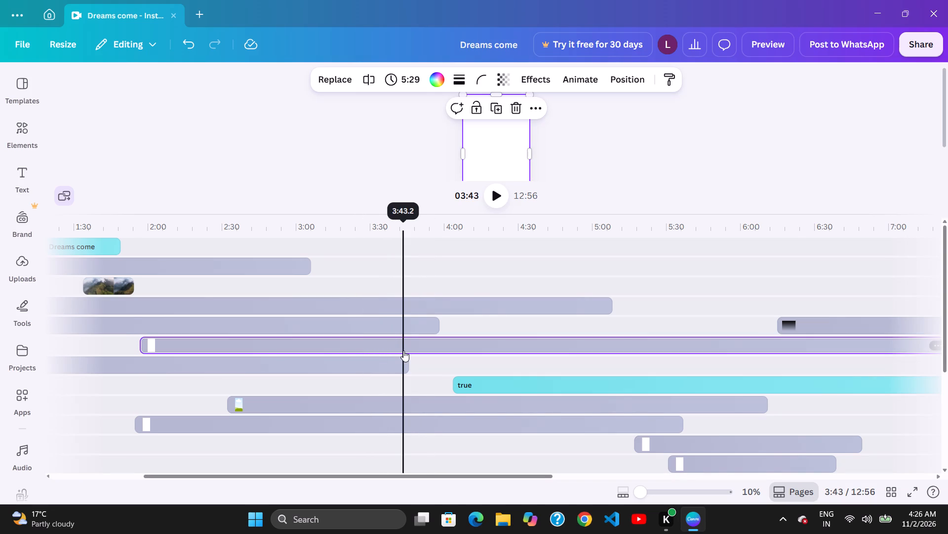
click(382, 347)
click(404, 351)
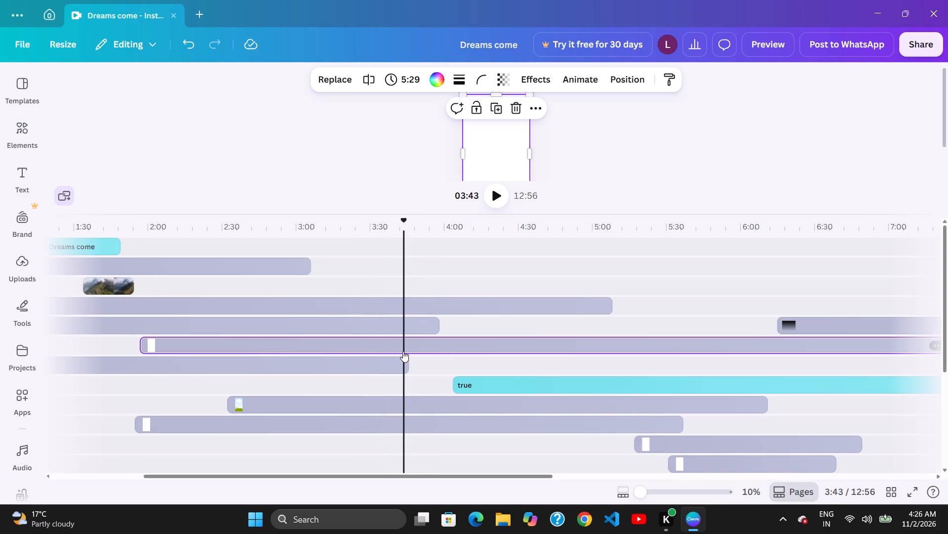
Shift the 5:29 shape clip later in time, starting at about 2:19, and place the playhead at about 3:44.
drag(384, 346, 415, 351)
click(425, 351)
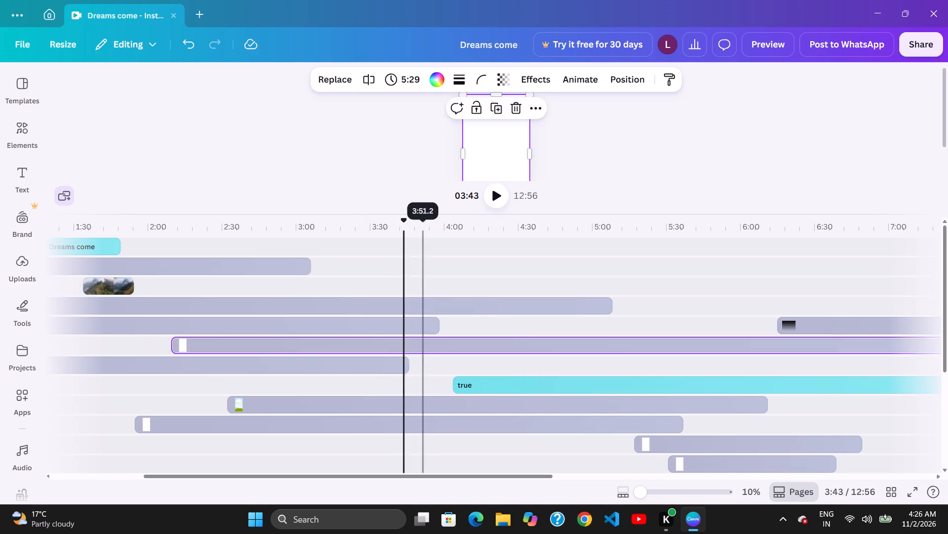
click(420, 352)
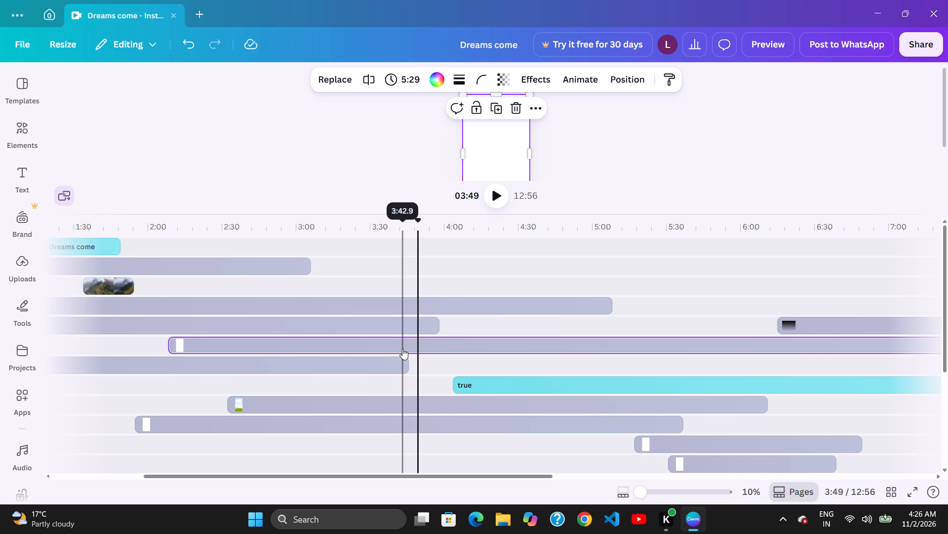
drag(397, 348, 420, 350)
click(435, 350)
click(431, 351)
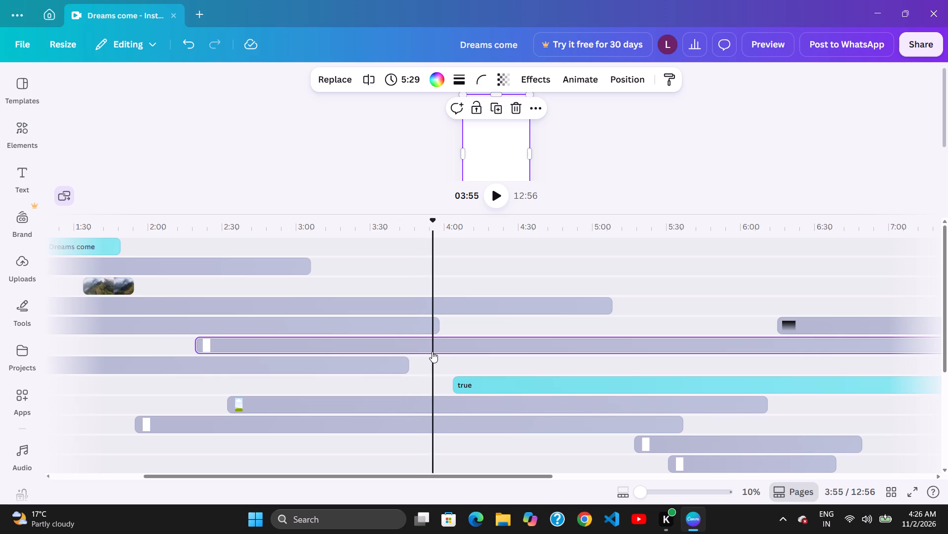
click(433, 352)
click(403, 347)
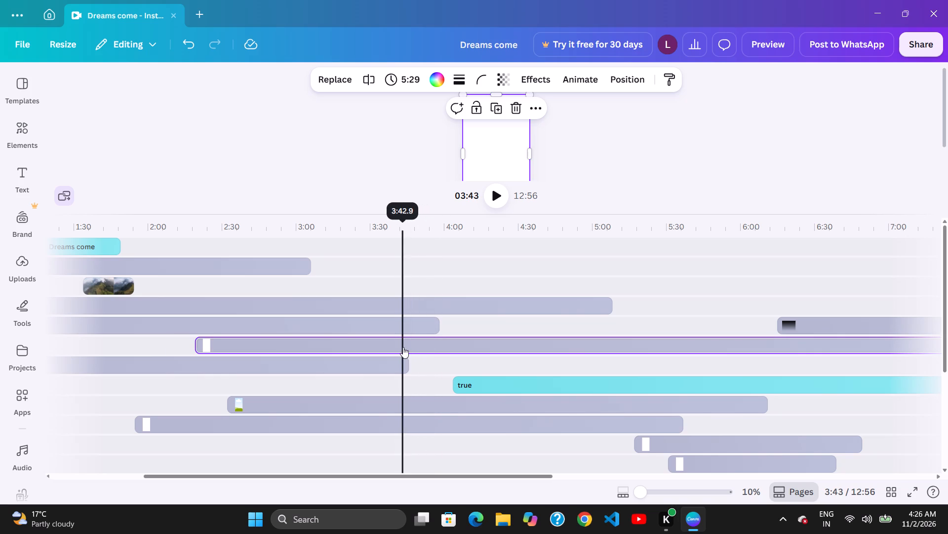
click(414, 351)
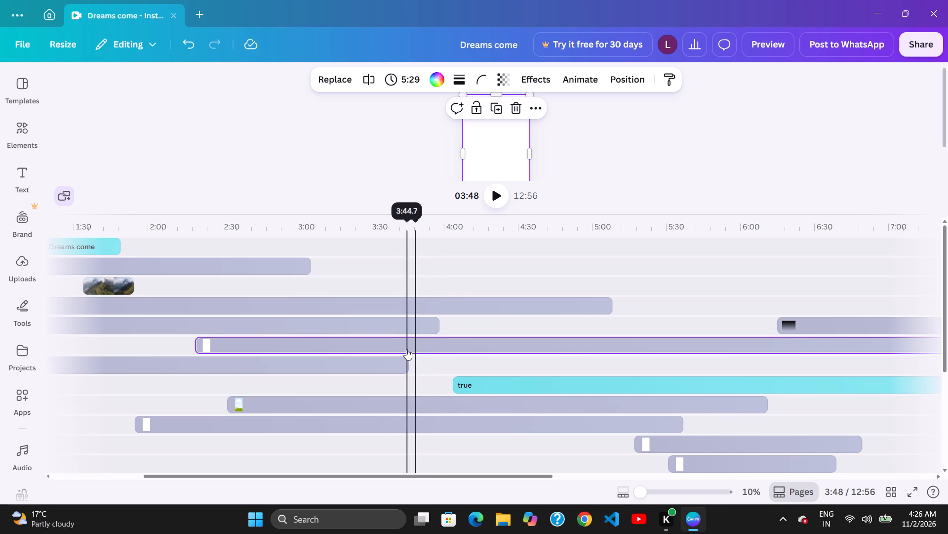
click(406, 349)
Shift the 5:29 shape clip later in time, starting at about 2:32, and place the playhead at 3:54.
drag(415, 350, 433, 352)
drag(441, 355, 452, 357)
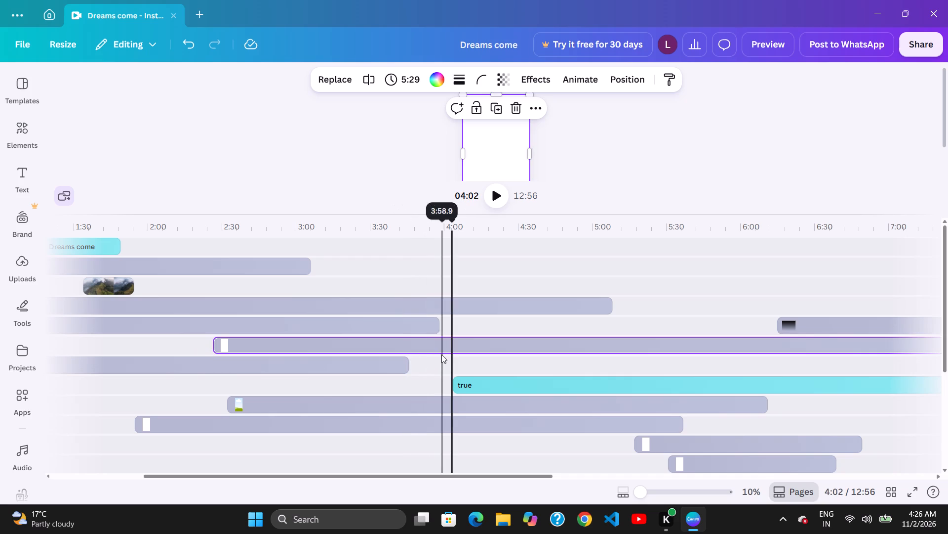
click(419, 350)
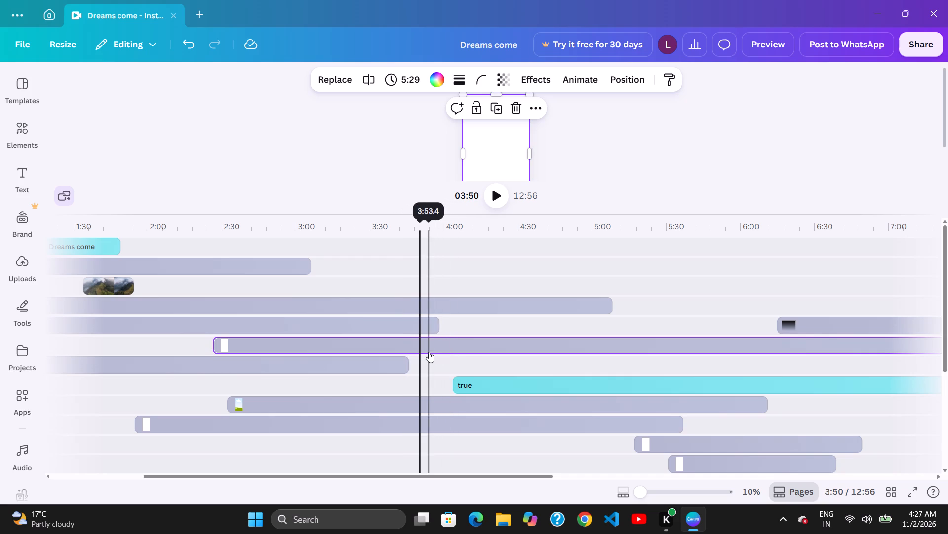
drag(449, 357, 443, 356)
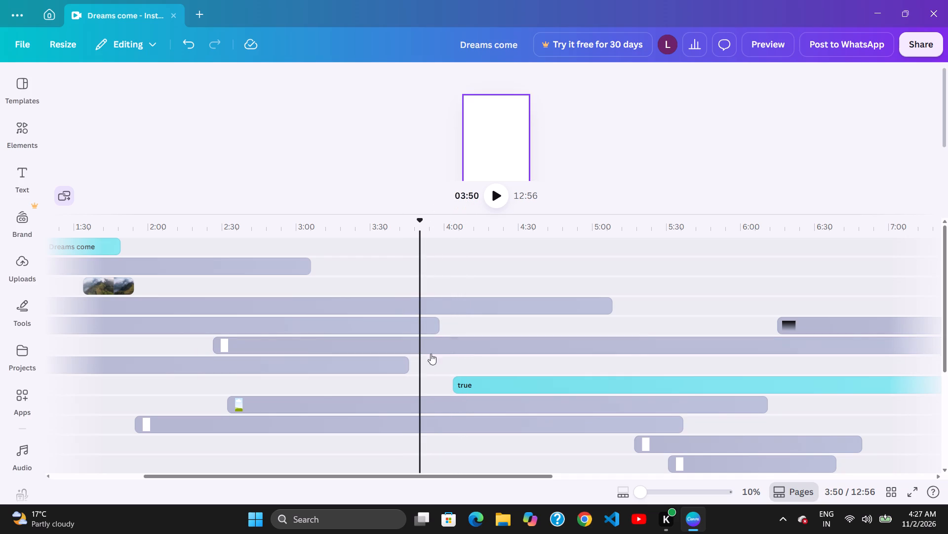
click(440, 355)
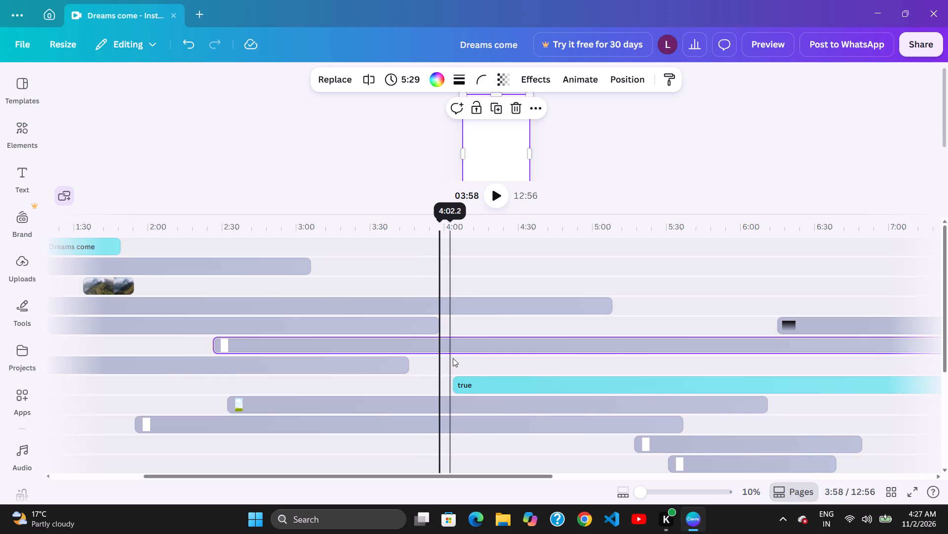
drag(414, 352, 433, 357)
drag(458, 360, 441, 357)
click(431, 355)
Shift the 5:29 shape clip slightly later, starting at about 2:36, and place the playhead at 3:54.
drag(444, 359, 461, 361)
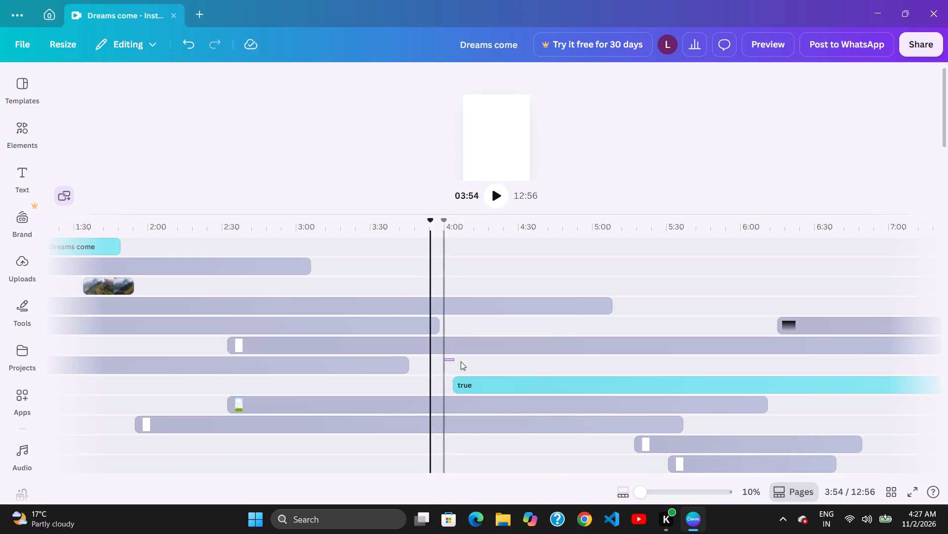
drag(461, 361, 458, 361)
click(451, 360)
click(426, 354)
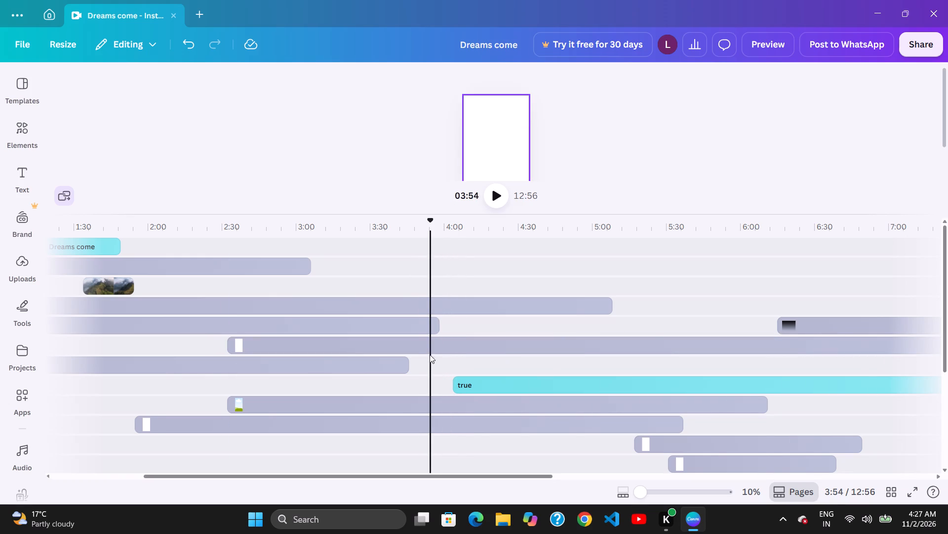
click(461, 356)
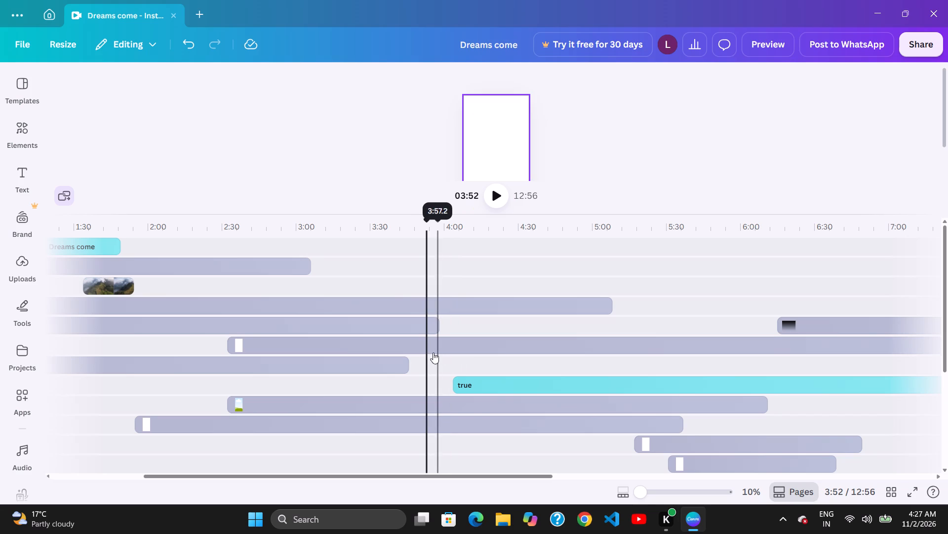
drag(433, 353, 442, 355)
drag(484, 356, 457, 355)
click(423, 352)
drag(457, 358, 449, 358)
click(432, 355)
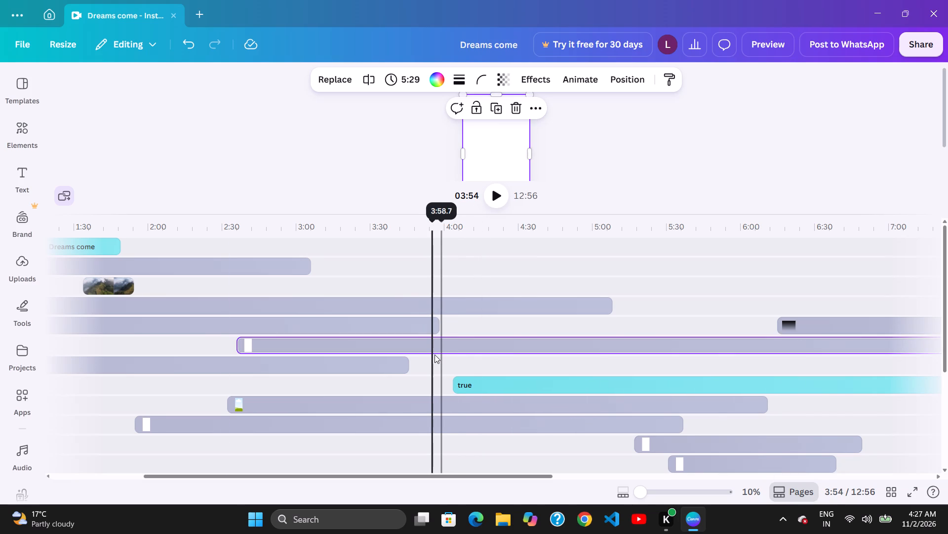
Deselect the shape clip and place the playhead at 4:00 on the timeline.
drag(444, 358, 451, 360)
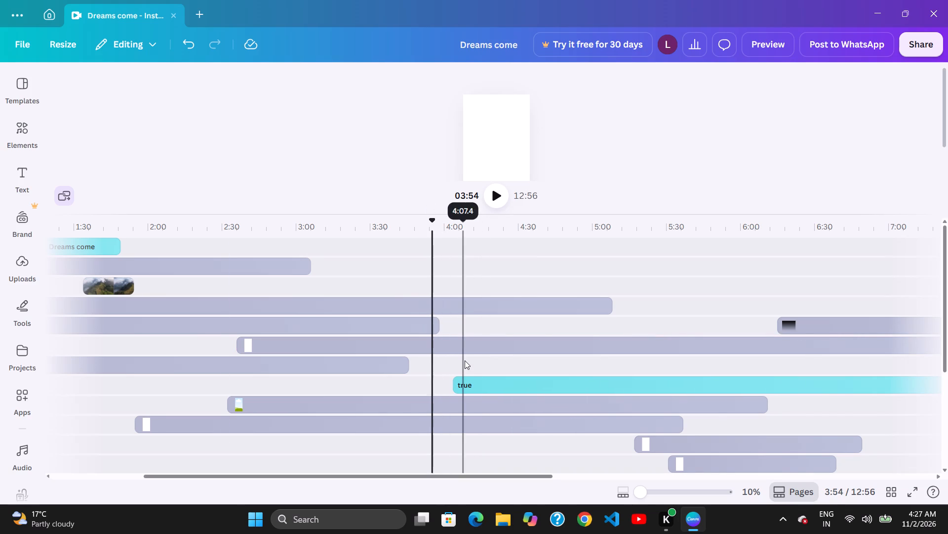
click(465, 360)
drag(495, 366, 489, 366)
drag(437, 356, 455, 359)
click(482, 365)
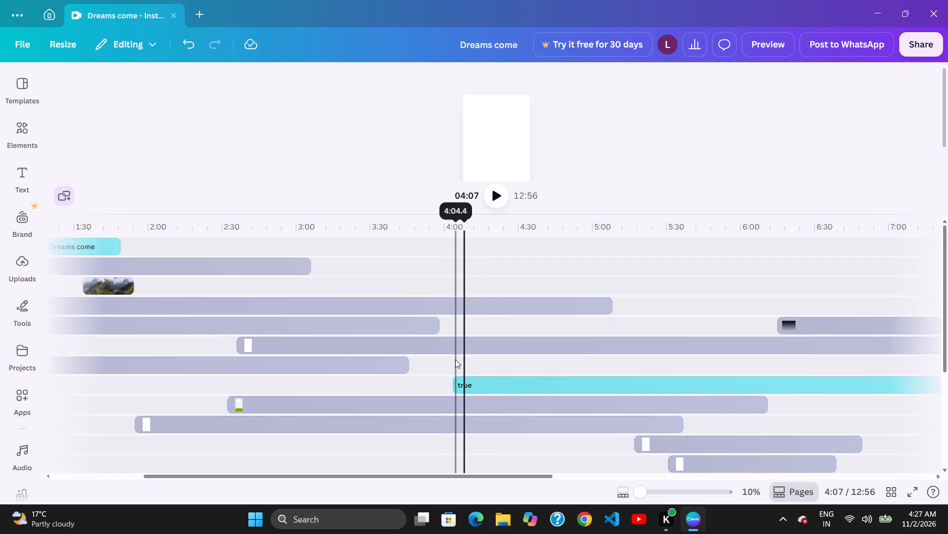
click(444, 364)
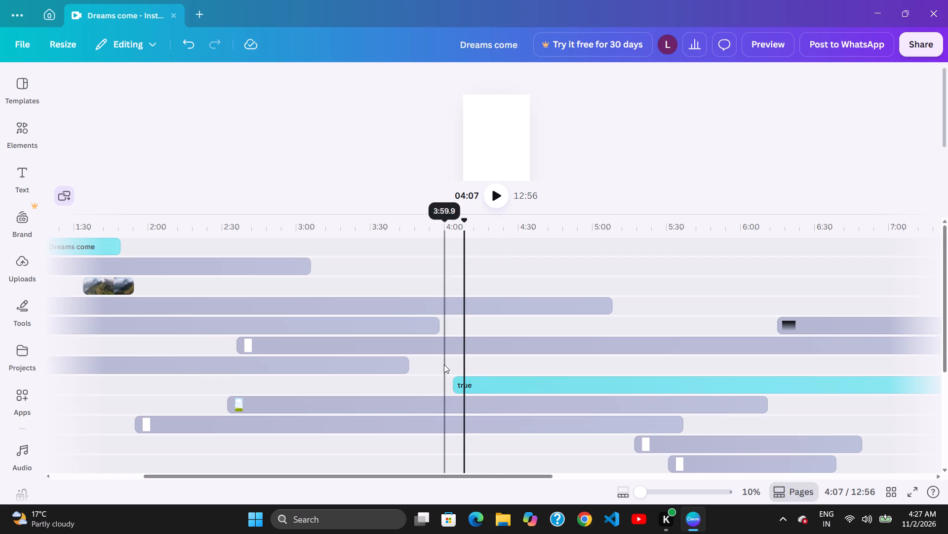
drag(462, 365, 452, 364)
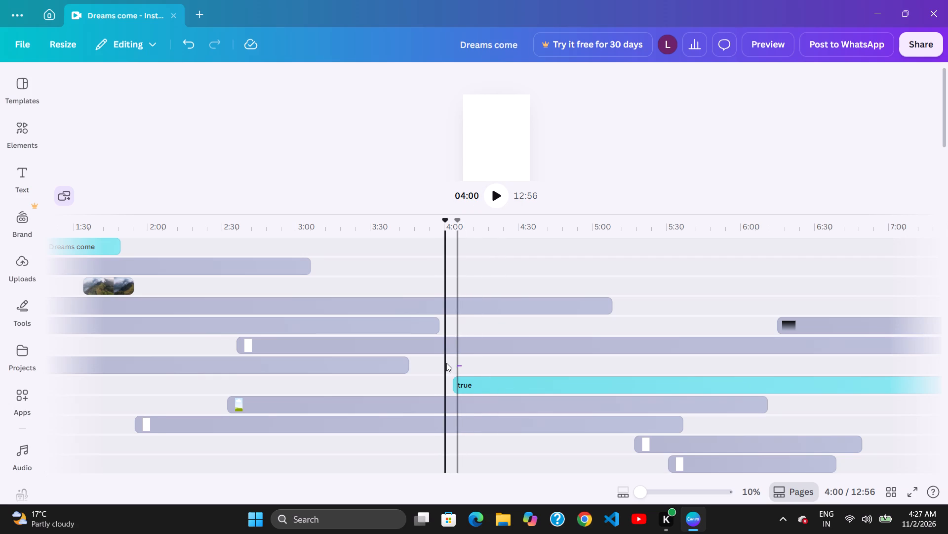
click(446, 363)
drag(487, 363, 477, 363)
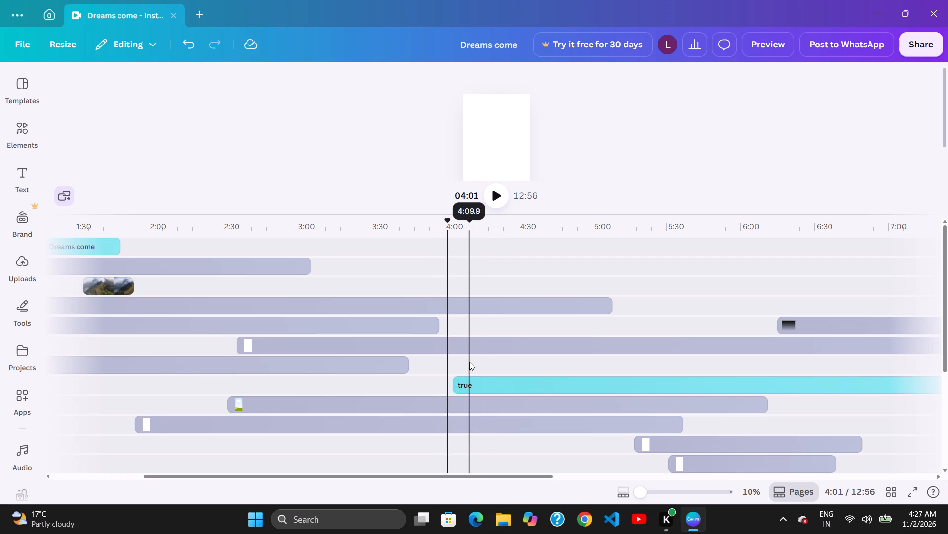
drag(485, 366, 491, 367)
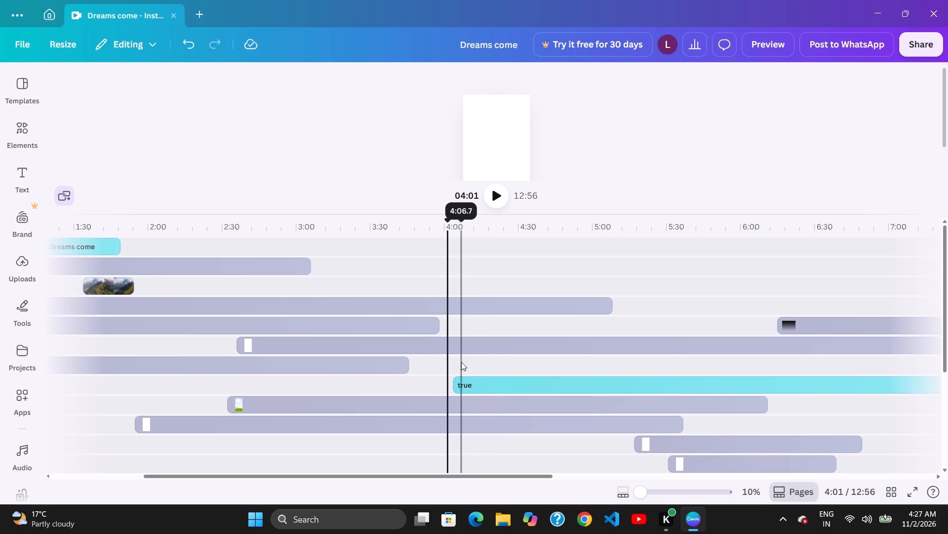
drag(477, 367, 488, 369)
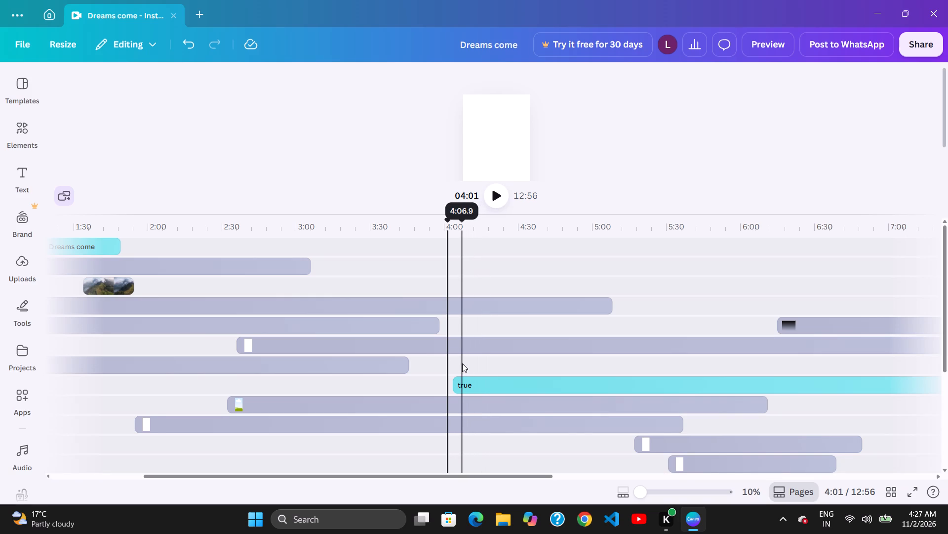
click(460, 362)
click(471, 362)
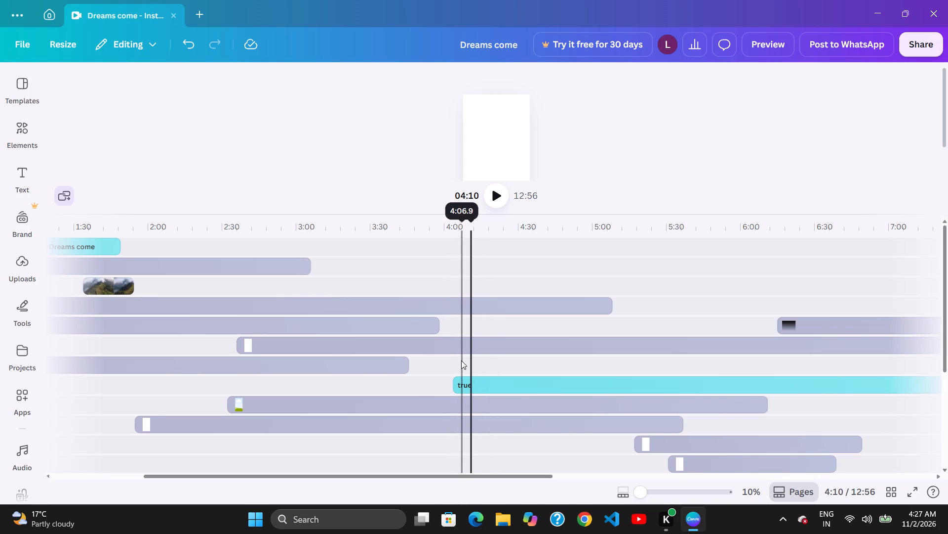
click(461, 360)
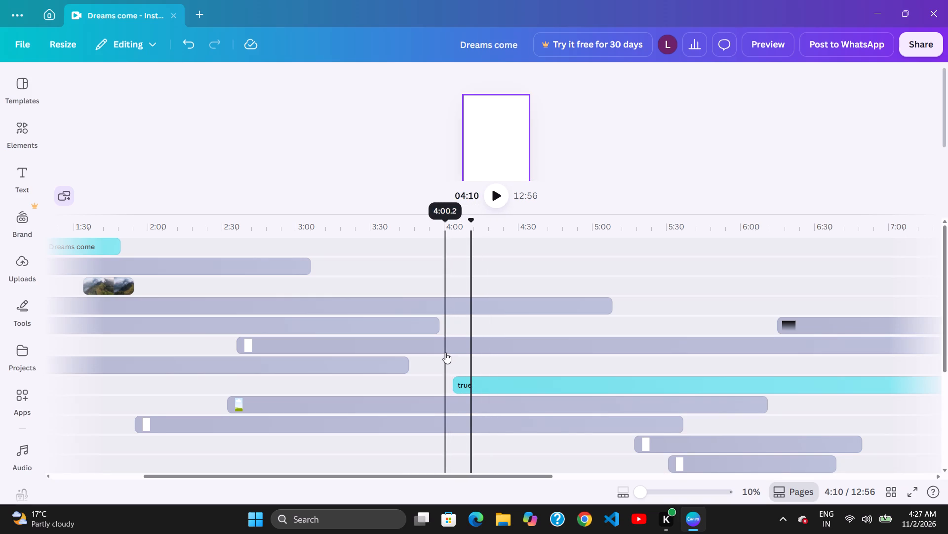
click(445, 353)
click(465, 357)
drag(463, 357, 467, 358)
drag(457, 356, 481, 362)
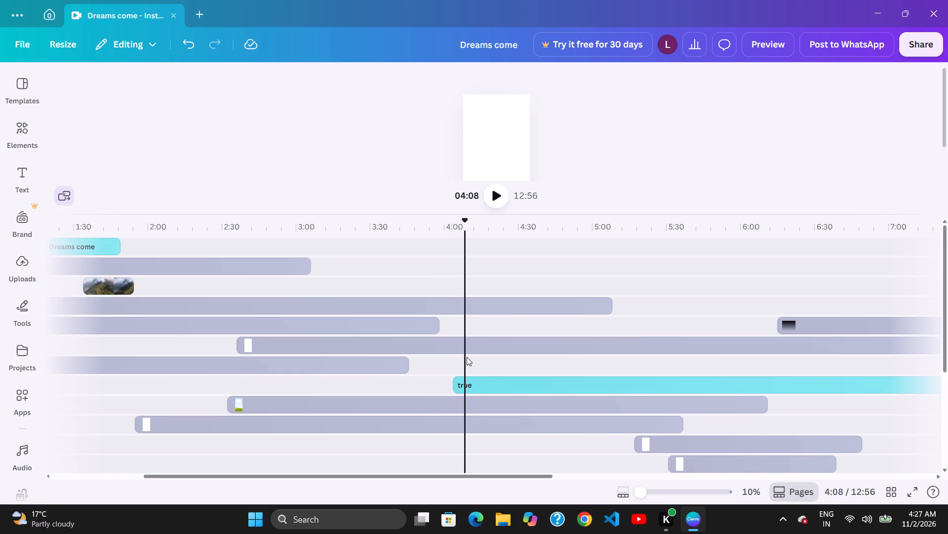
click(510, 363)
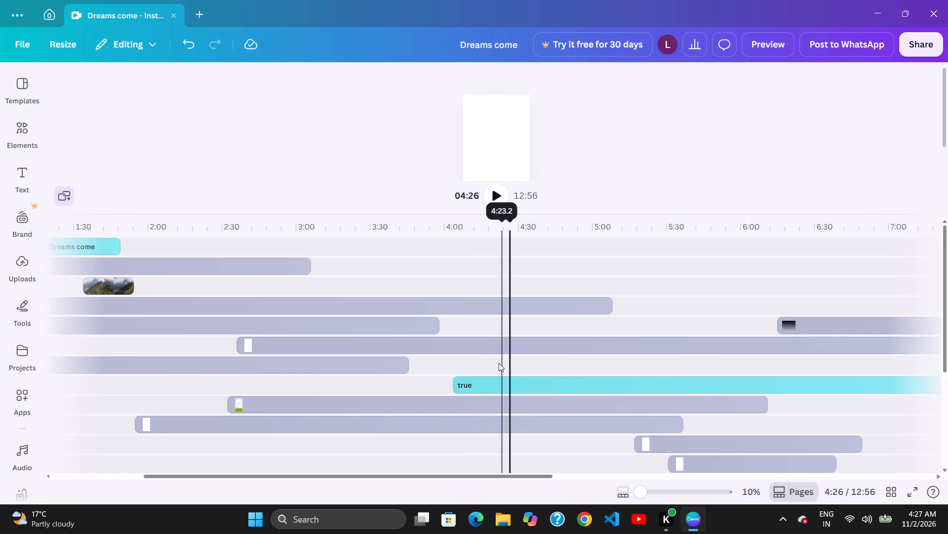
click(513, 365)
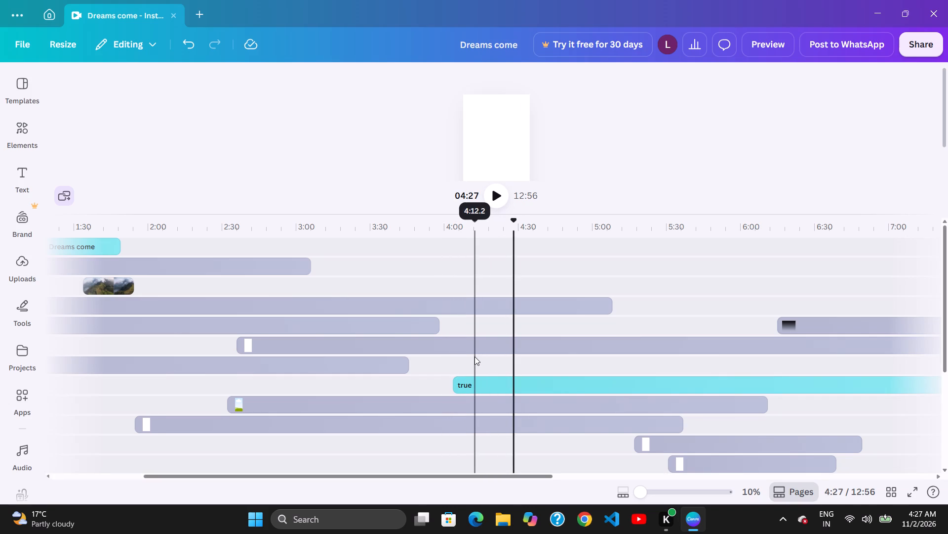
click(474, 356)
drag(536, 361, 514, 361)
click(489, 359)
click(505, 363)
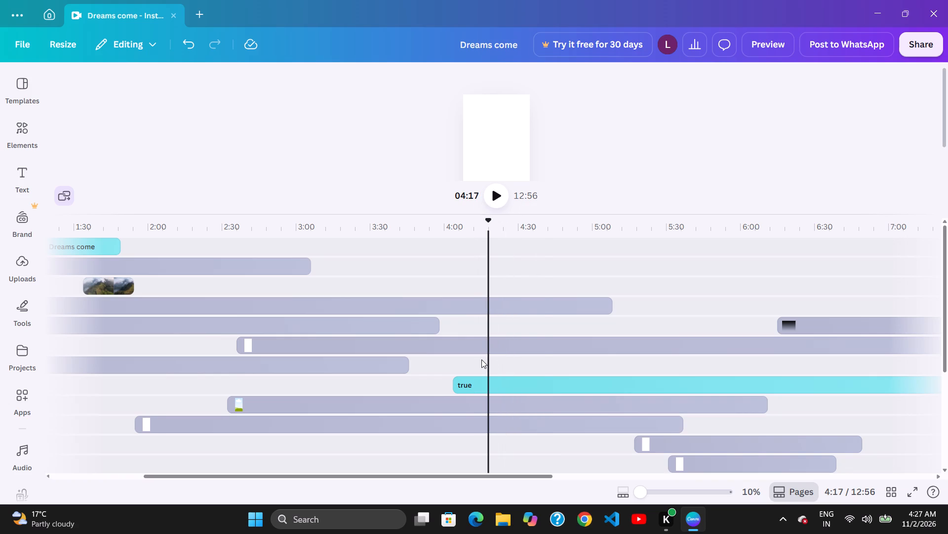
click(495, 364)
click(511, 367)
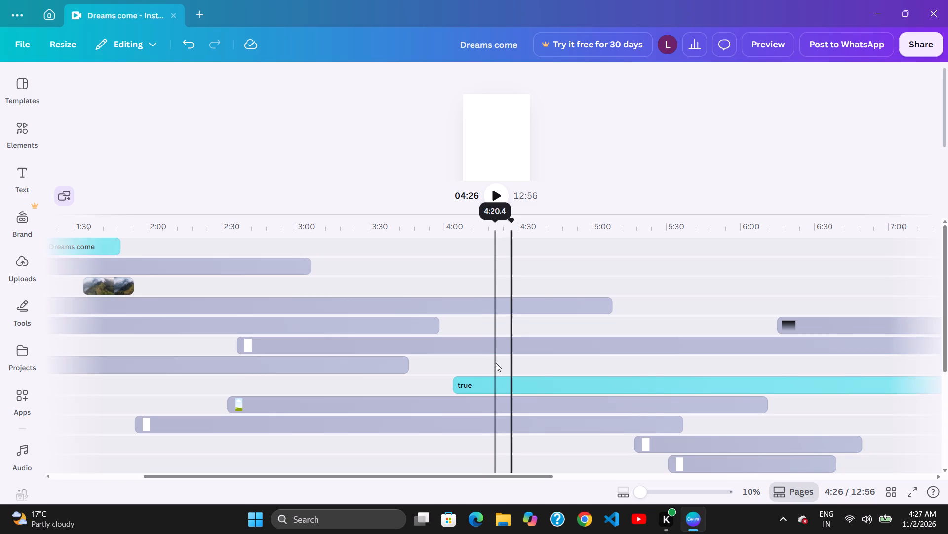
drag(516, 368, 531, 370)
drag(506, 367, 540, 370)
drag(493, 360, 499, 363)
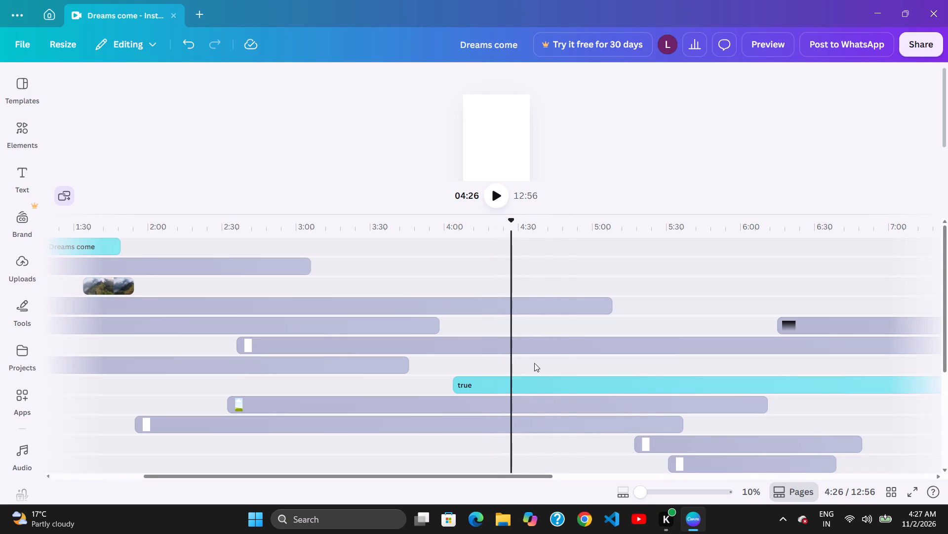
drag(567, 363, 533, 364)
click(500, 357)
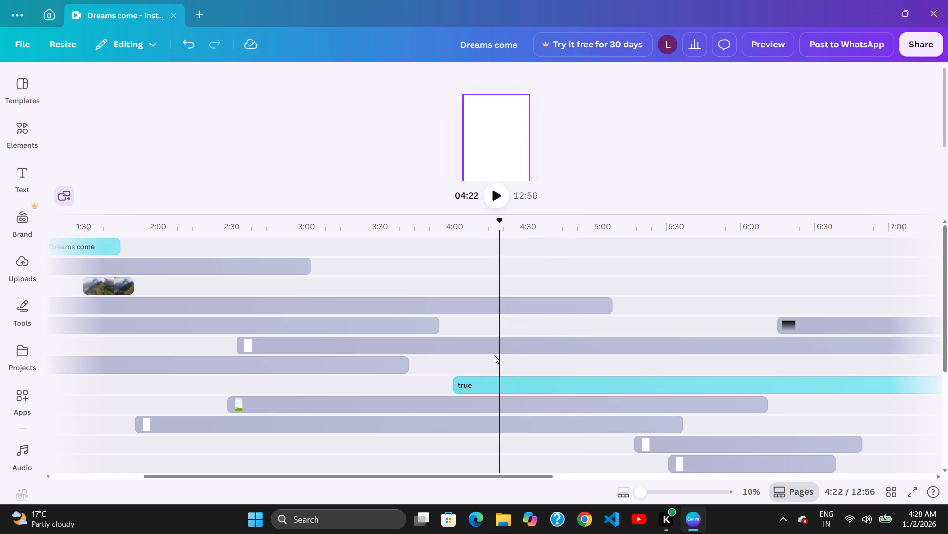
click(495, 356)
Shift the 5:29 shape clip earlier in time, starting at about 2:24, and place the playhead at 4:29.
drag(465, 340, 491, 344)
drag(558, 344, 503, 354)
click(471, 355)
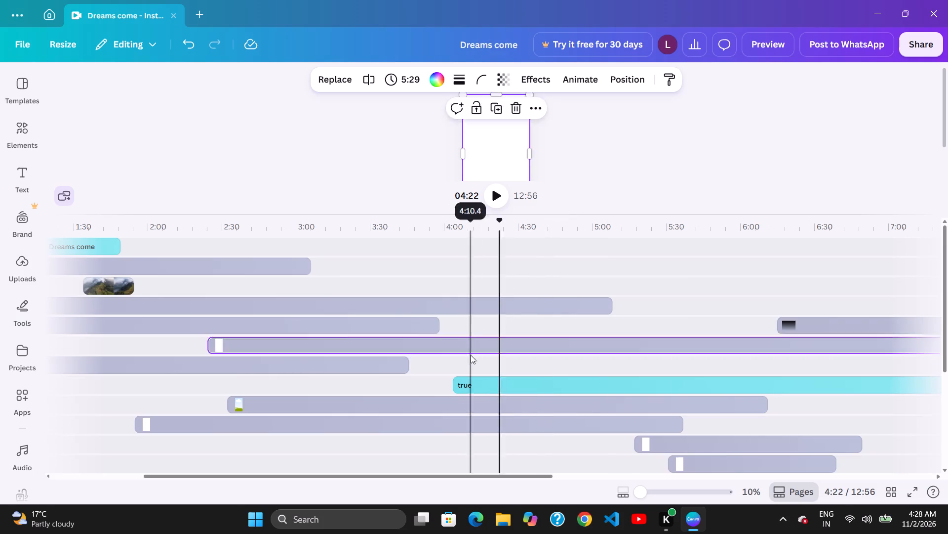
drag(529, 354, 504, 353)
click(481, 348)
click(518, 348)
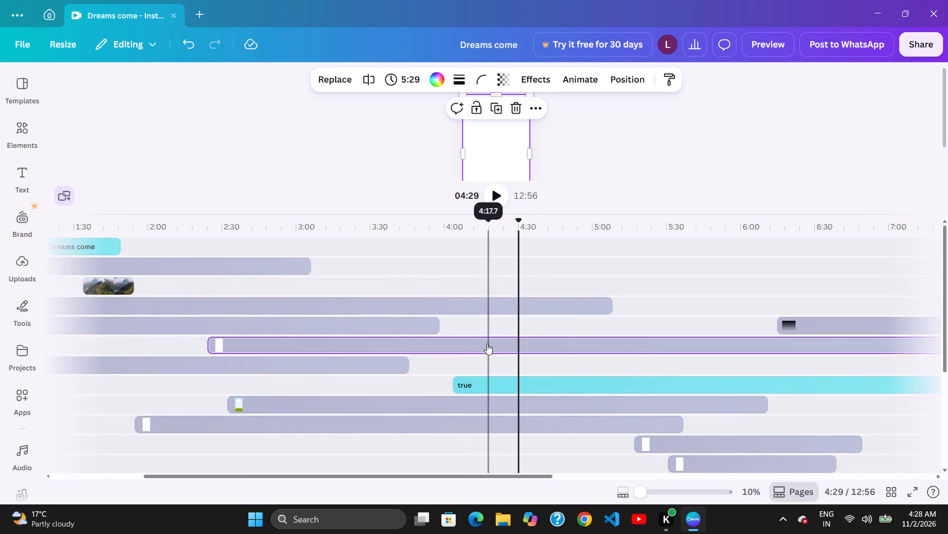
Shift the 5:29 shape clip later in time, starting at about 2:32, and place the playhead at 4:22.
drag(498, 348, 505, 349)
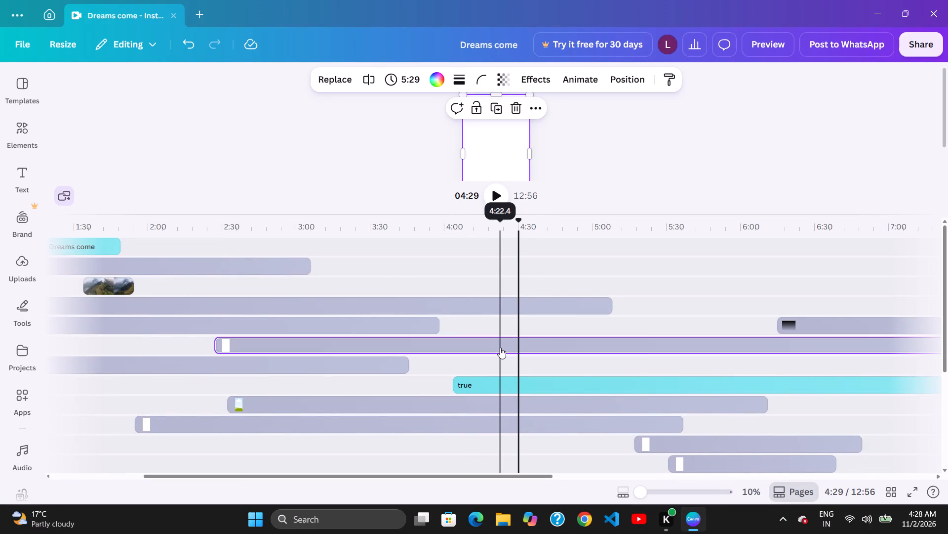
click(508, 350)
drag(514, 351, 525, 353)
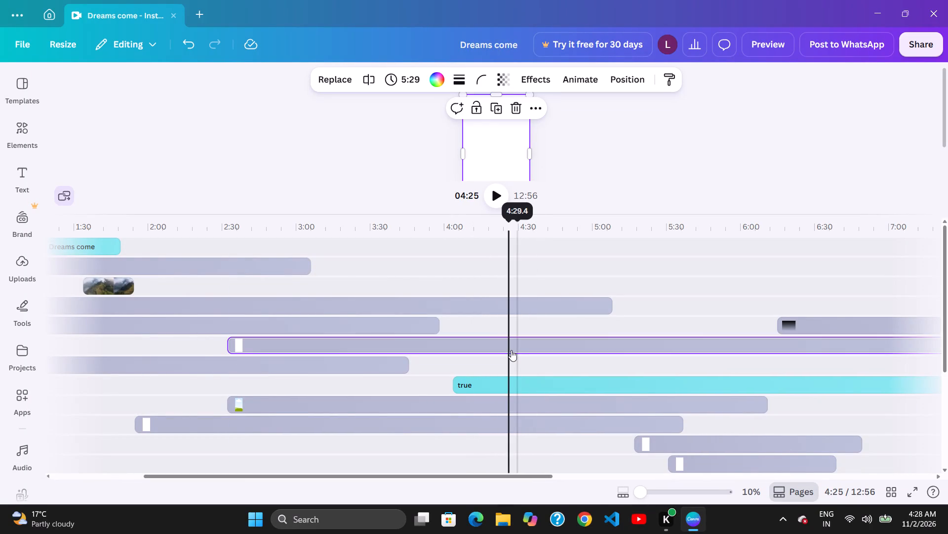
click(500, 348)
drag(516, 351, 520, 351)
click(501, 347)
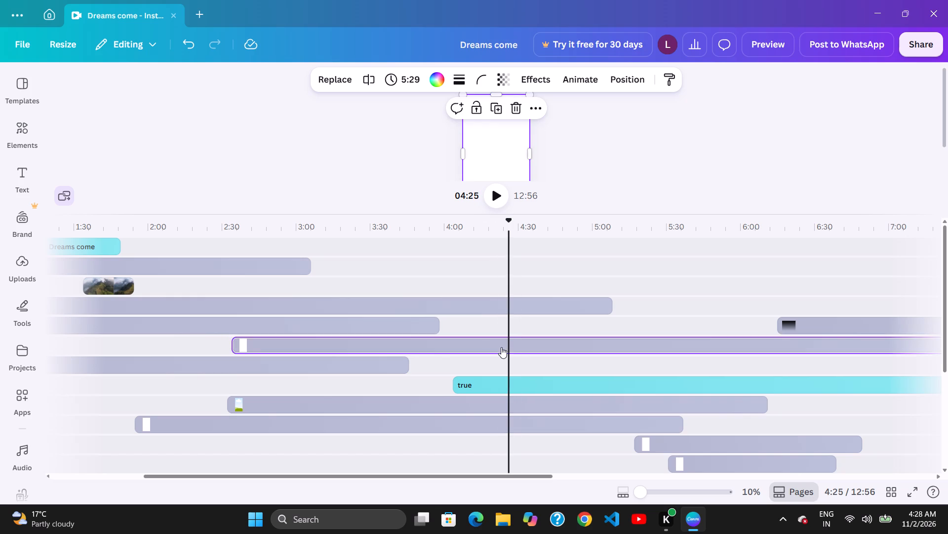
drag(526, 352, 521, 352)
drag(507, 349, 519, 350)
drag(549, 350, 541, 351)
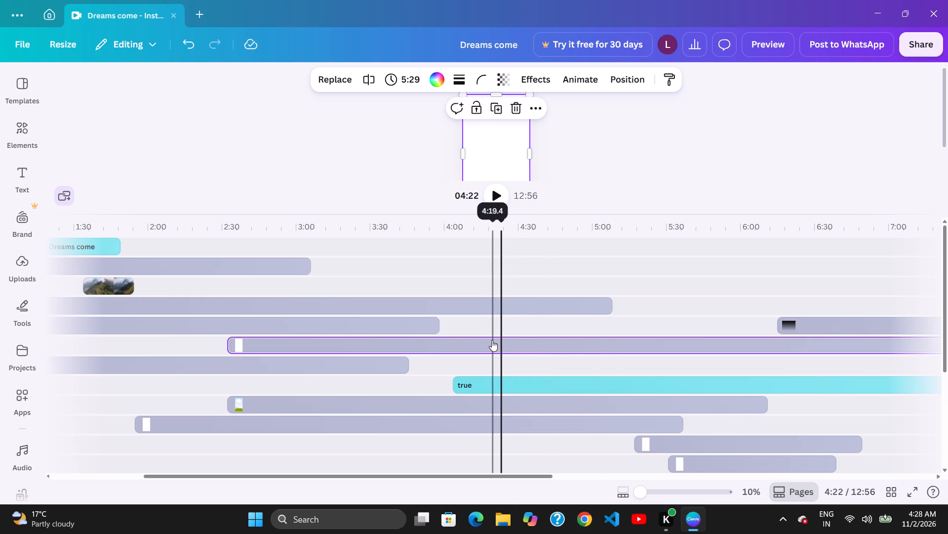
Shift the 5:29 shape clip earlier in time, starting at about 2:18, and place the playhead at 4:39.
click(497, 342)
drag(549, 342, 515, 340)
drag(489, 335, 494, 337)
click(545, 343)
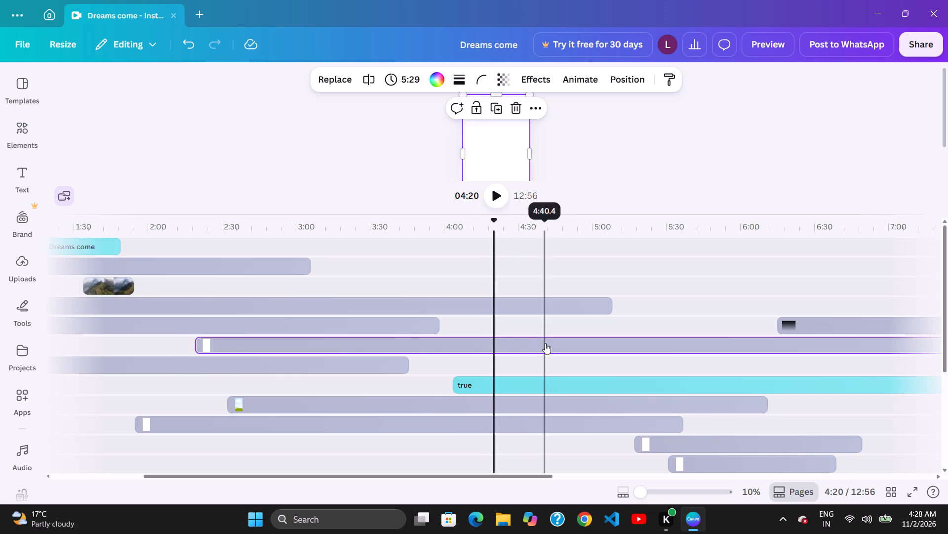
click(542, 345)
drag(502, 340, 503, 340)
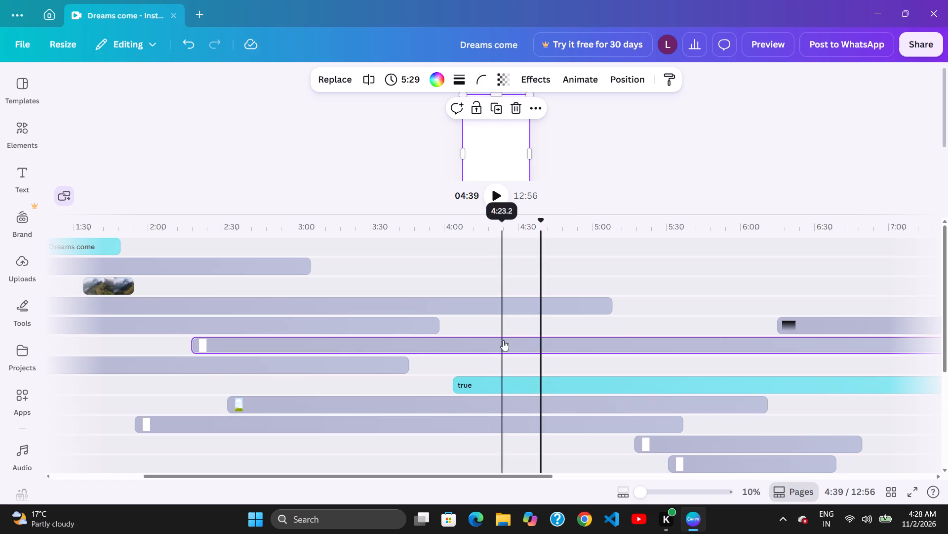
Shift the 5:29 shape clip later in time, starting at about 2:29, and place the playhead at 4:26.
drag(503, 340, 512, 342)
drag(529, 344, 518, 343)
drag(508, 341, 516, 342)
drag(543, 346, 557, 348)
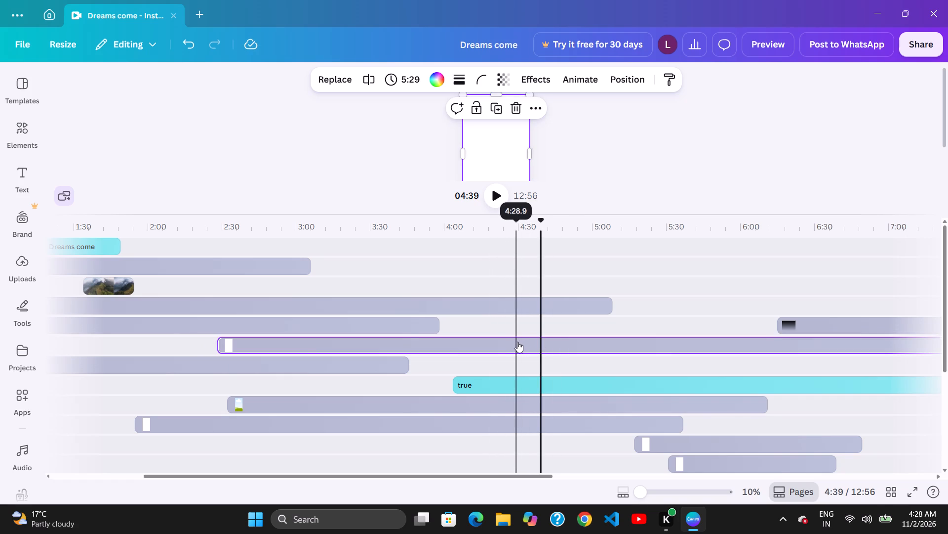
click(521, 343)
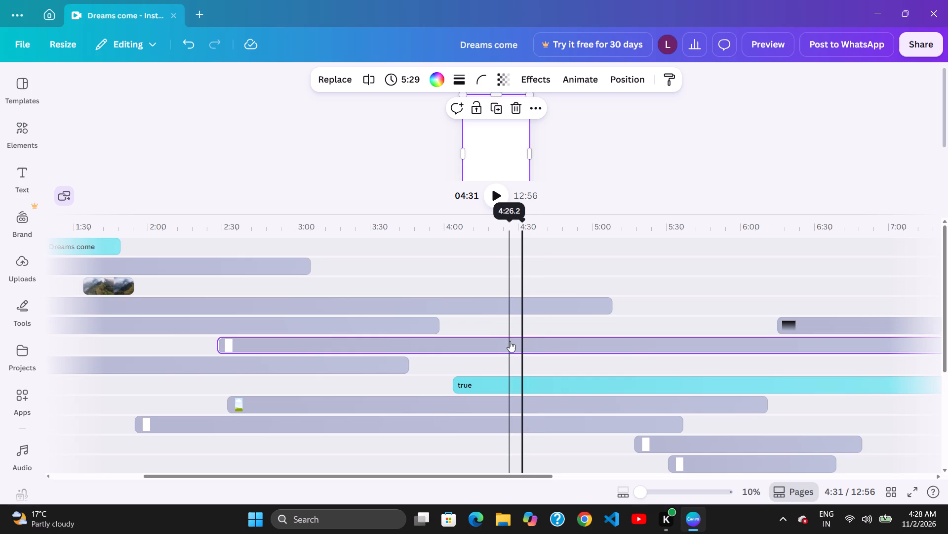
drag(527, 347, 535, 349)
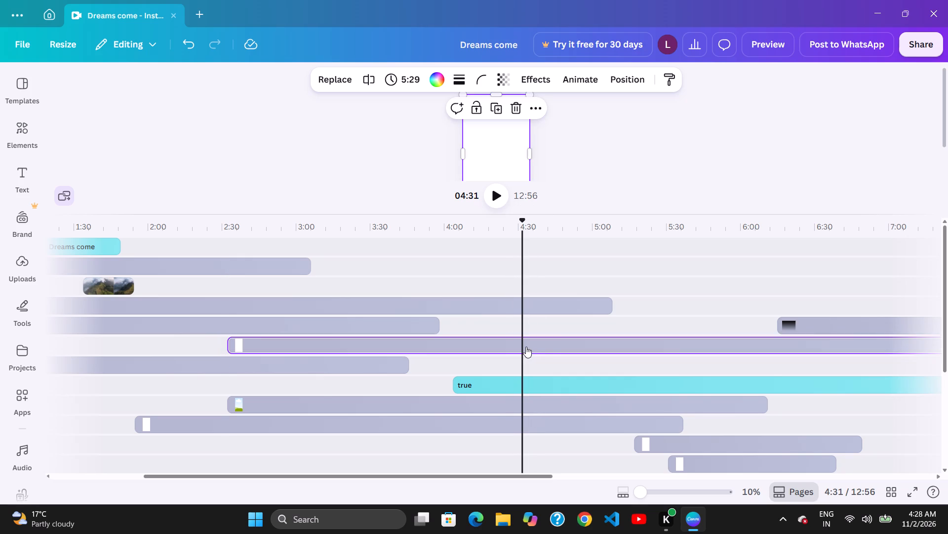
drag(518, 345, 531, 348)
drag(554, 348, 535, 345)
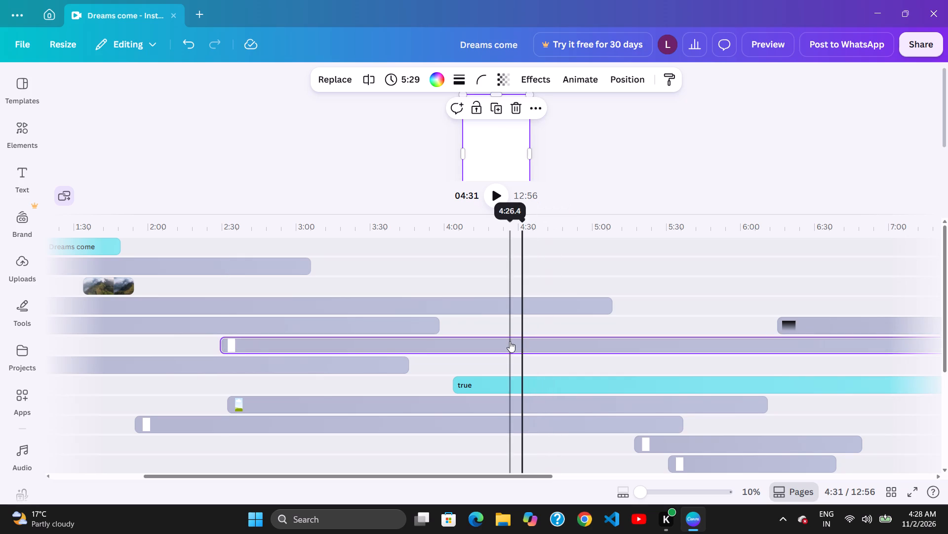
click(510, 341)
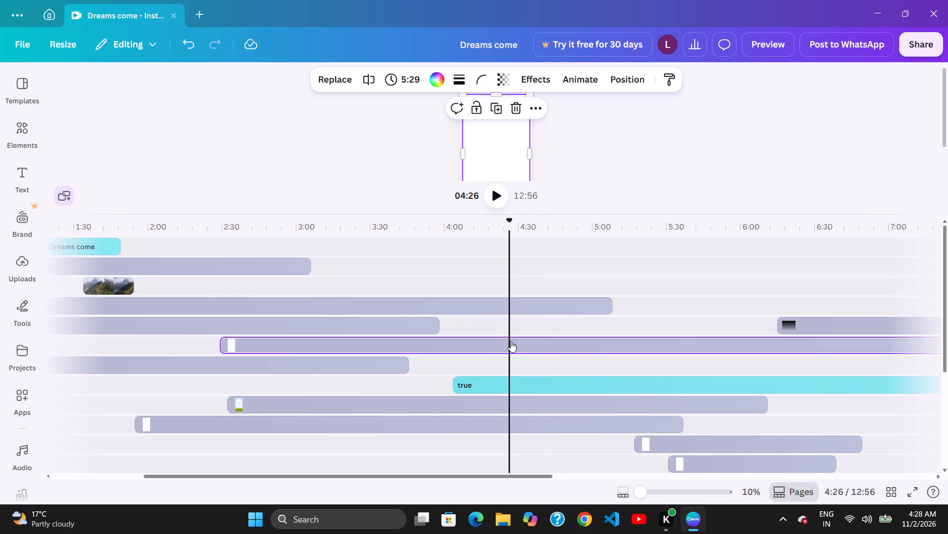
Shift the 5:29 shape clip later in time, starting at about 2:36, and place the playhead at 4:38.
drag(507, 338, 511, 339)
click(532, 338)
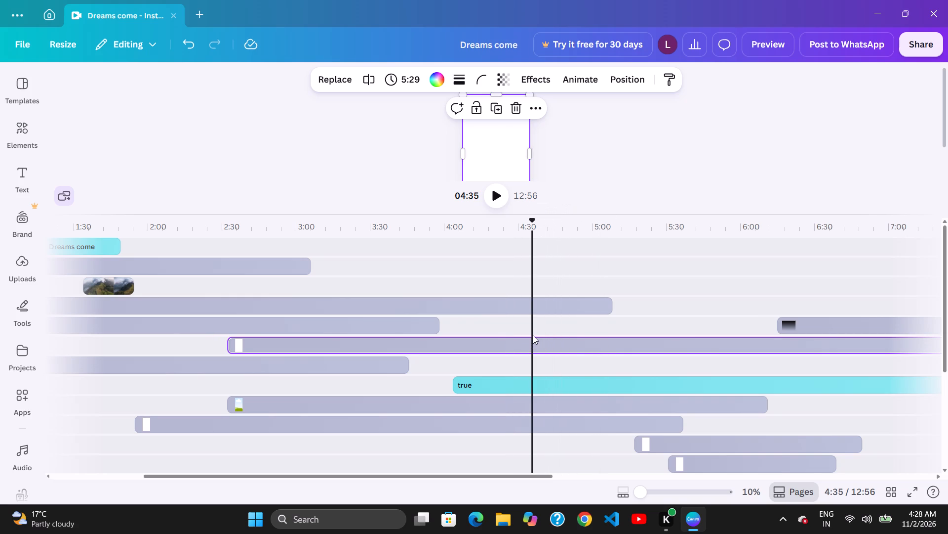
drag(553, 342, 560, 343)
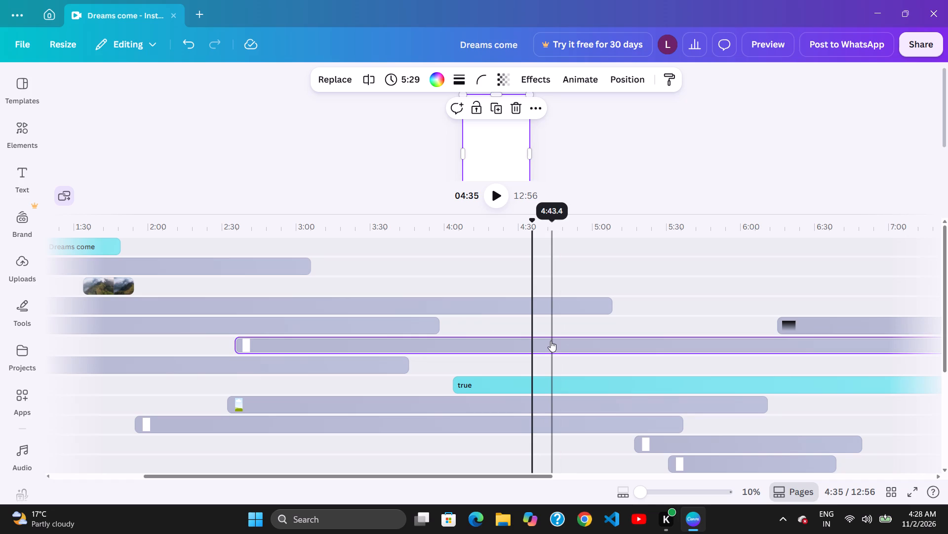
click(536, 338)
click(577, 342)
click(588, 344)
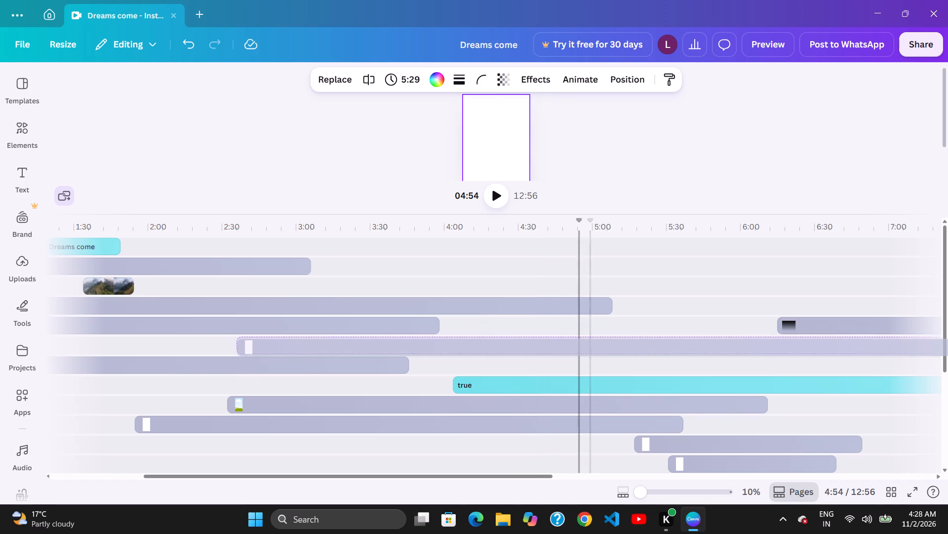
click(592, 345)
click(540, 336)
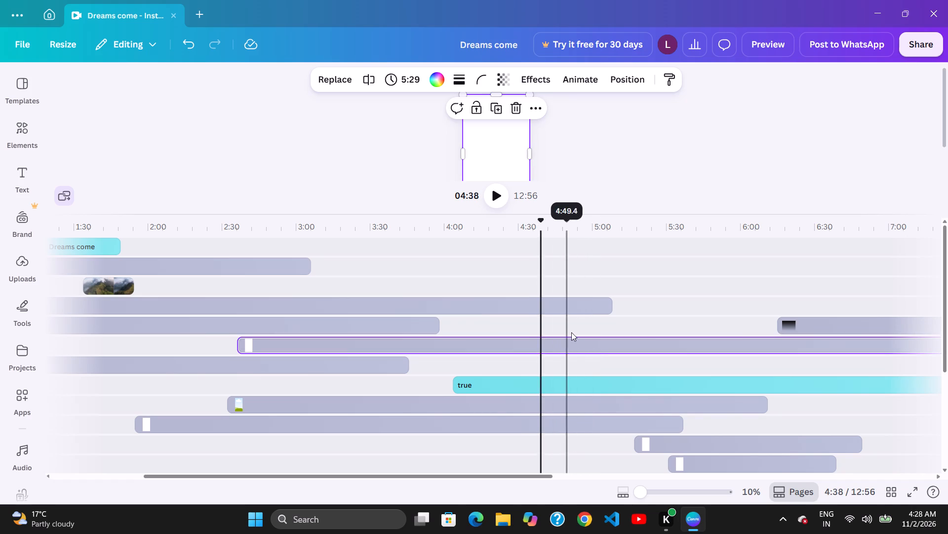
Shift the 5:29 shape clip slightly later, starting at about 2:39, deselect it and place the playhead at 4:47.
click(571, 332)
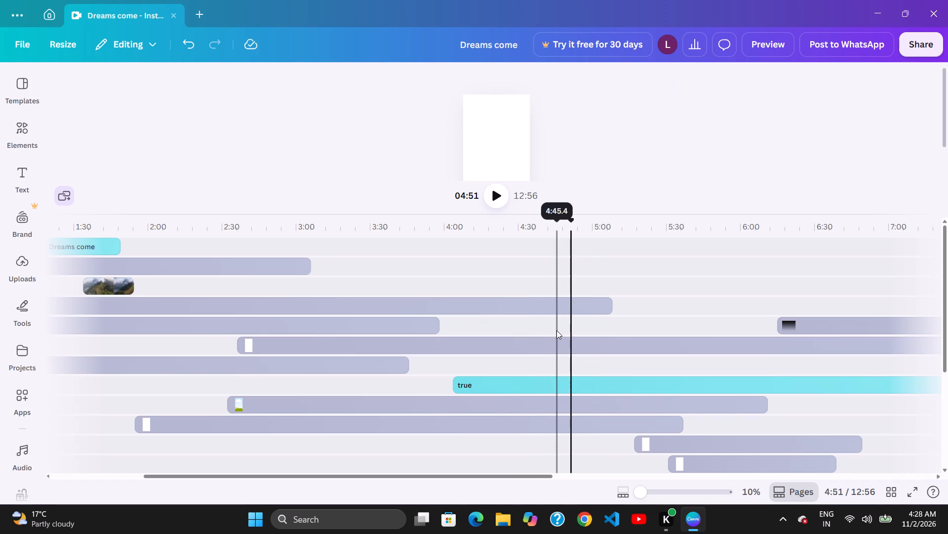
drag(587, 338, 594, 339)
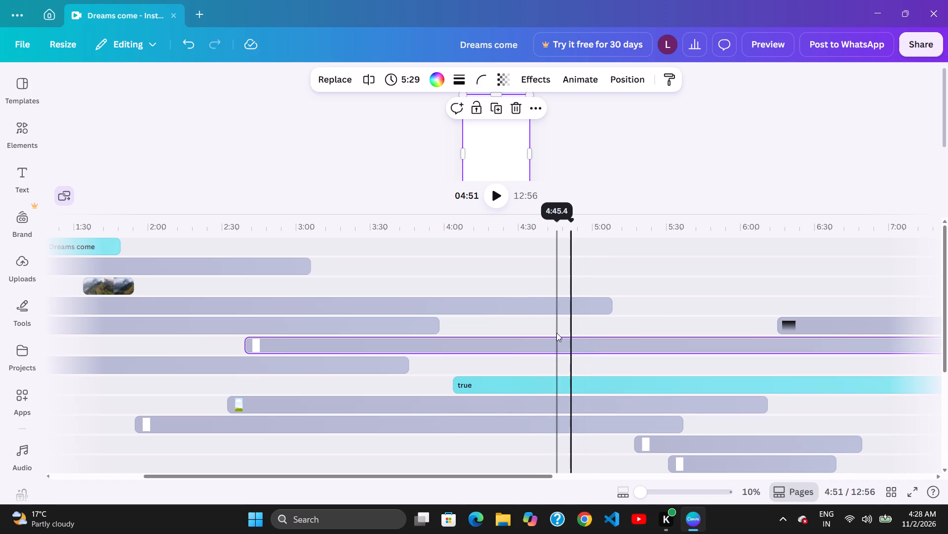
click(554, 333)
click(570, 337)
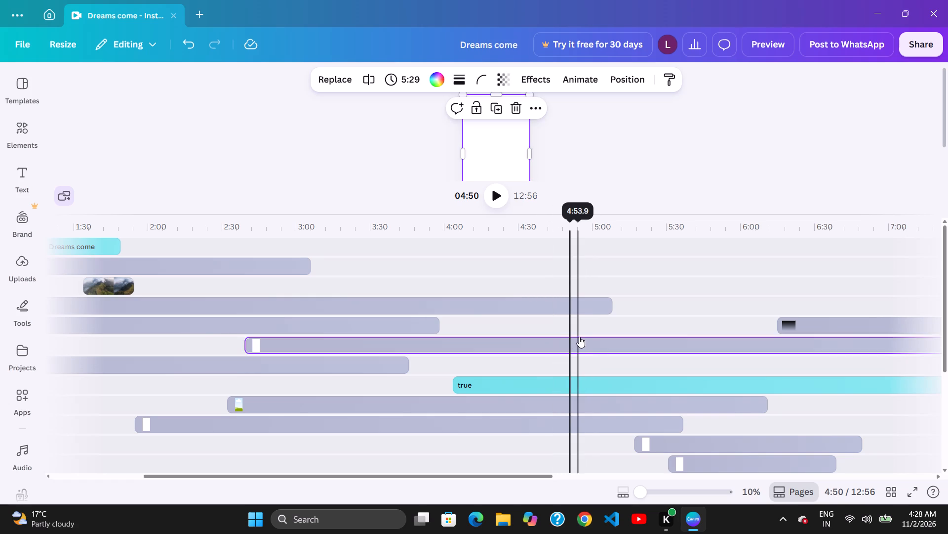
click(562, 333)
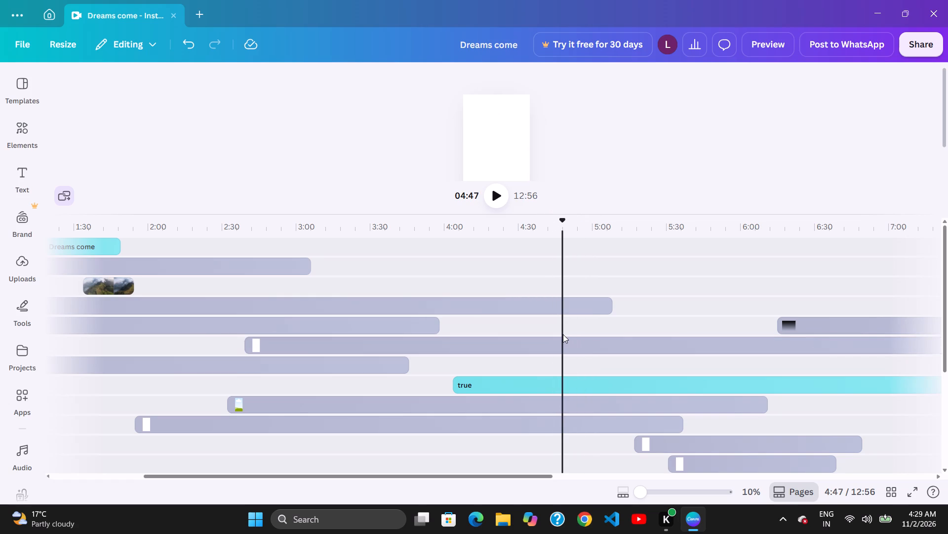
Place the playhead at 4:30 on the timeline with no clip selected.
click(521, 332)
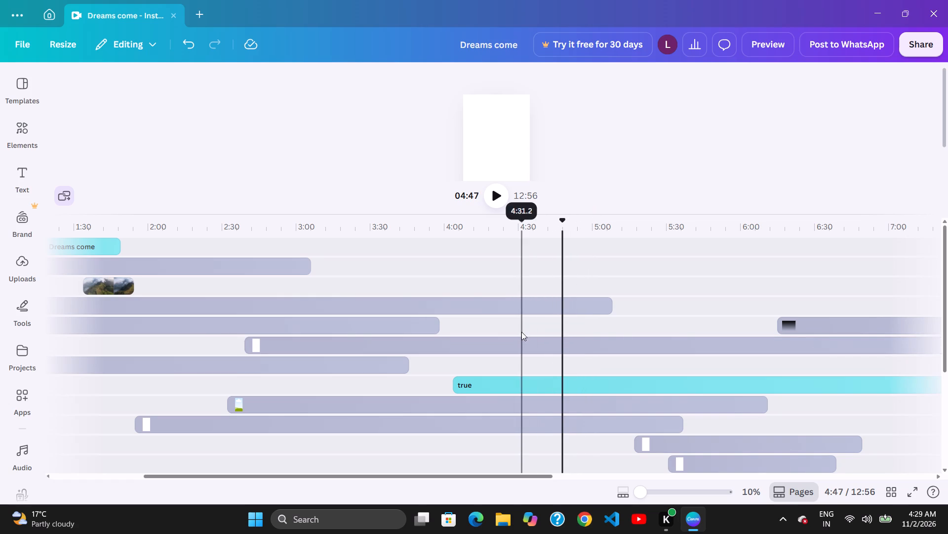
click(538, 328)
click(520, 327)
drag(544, 322, 536, 319)
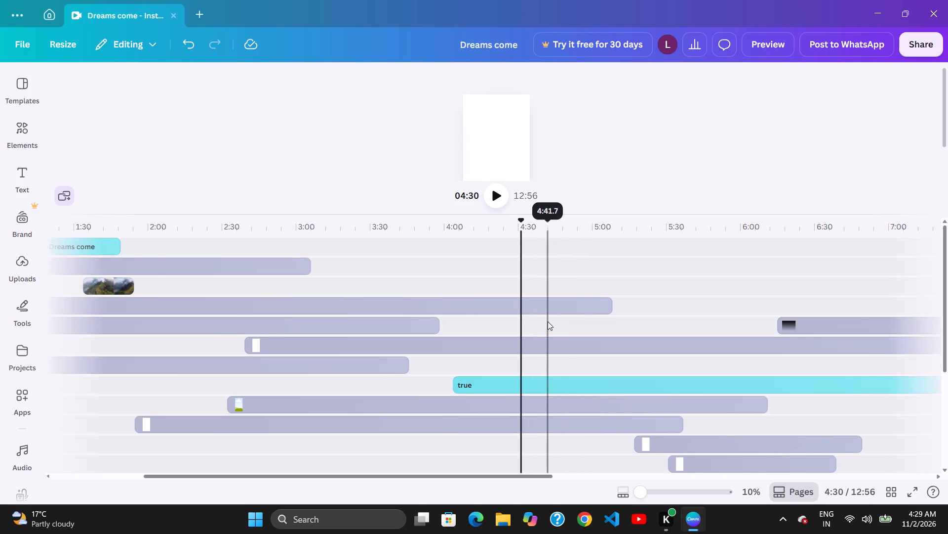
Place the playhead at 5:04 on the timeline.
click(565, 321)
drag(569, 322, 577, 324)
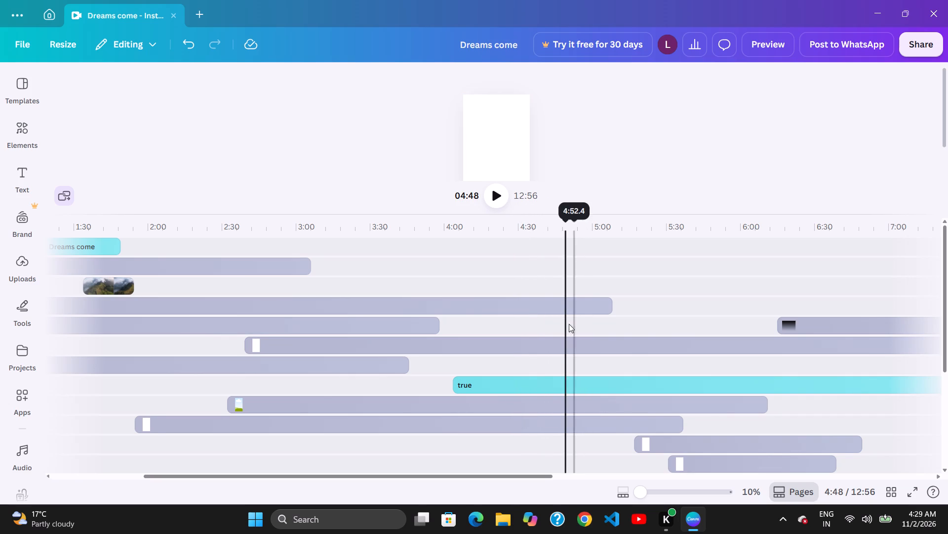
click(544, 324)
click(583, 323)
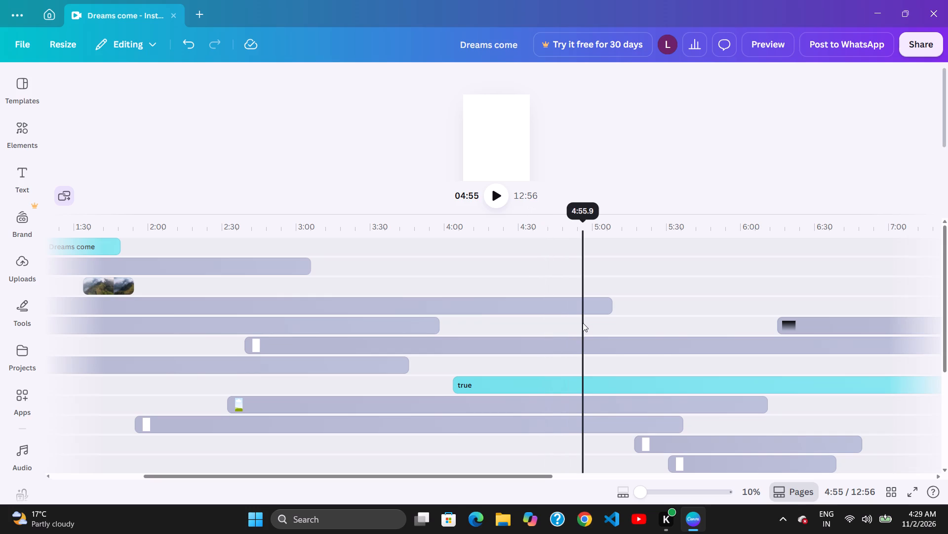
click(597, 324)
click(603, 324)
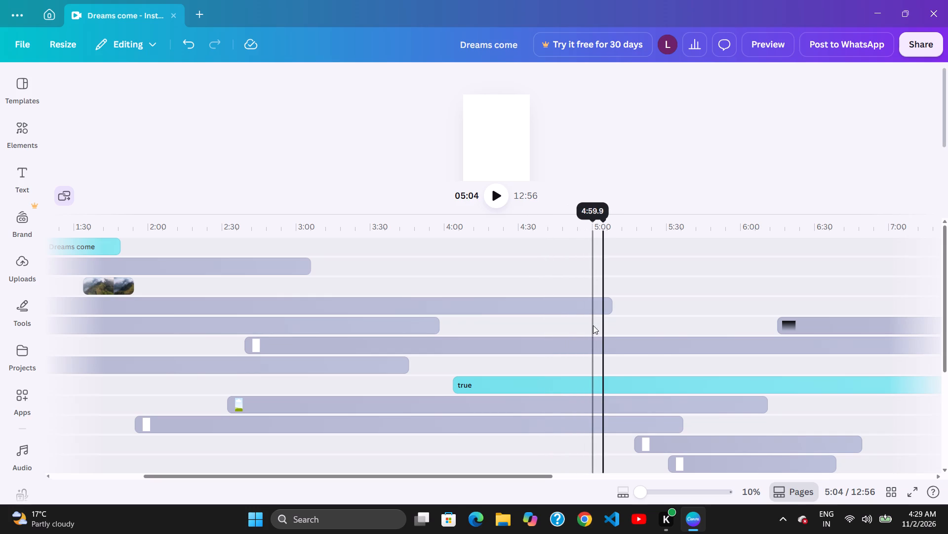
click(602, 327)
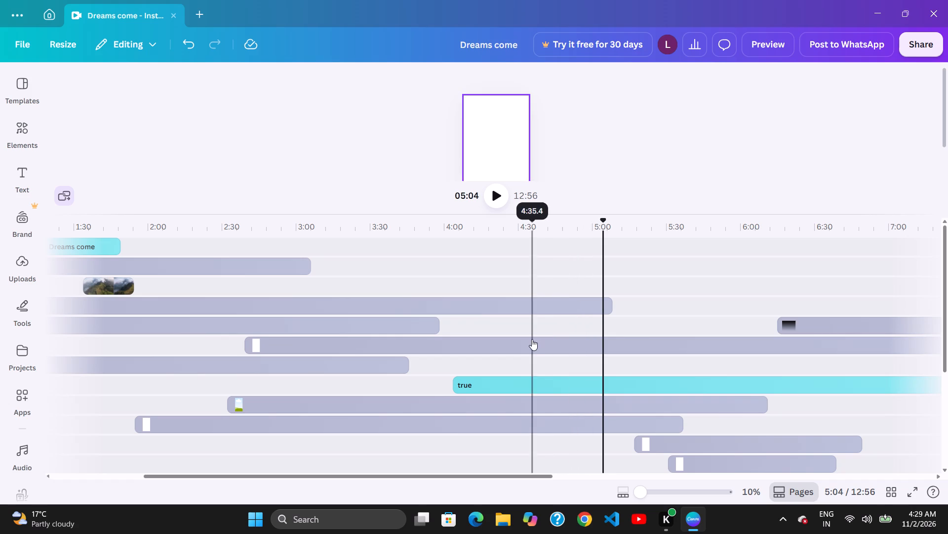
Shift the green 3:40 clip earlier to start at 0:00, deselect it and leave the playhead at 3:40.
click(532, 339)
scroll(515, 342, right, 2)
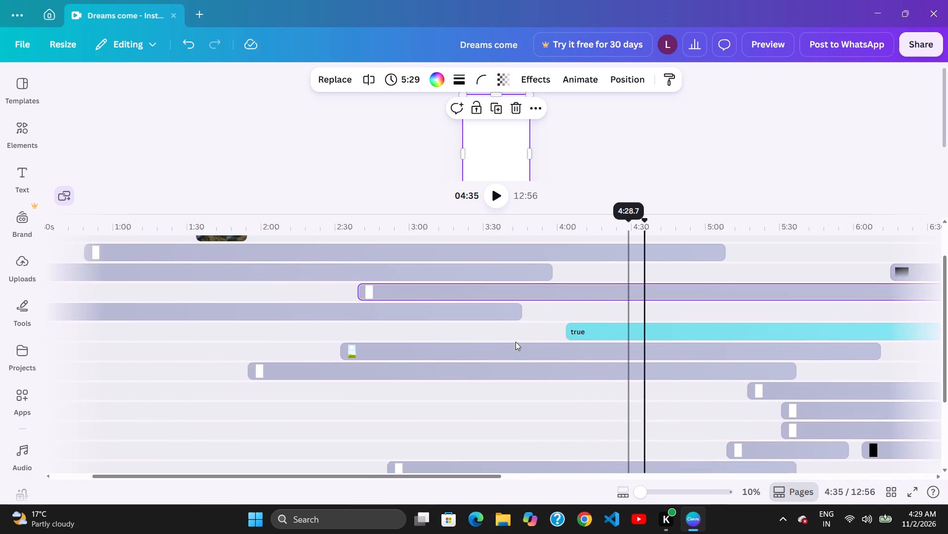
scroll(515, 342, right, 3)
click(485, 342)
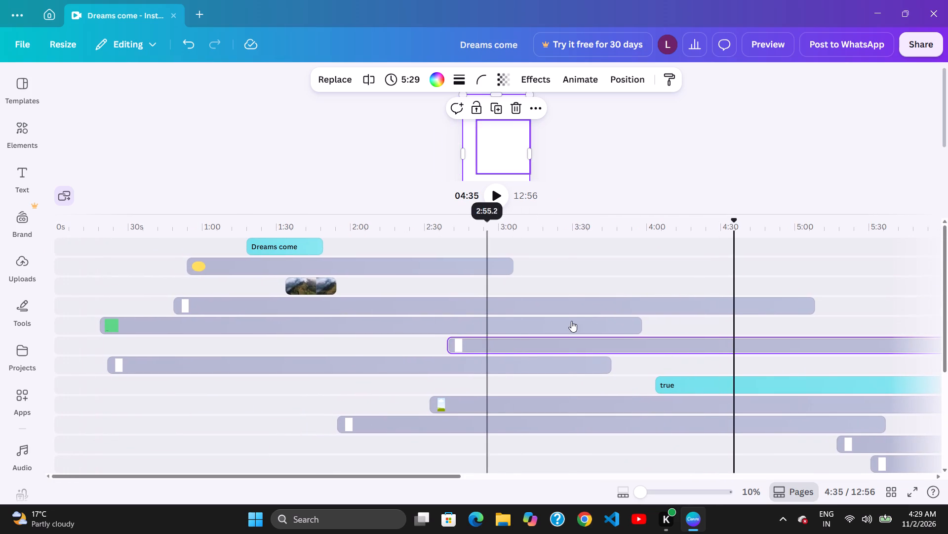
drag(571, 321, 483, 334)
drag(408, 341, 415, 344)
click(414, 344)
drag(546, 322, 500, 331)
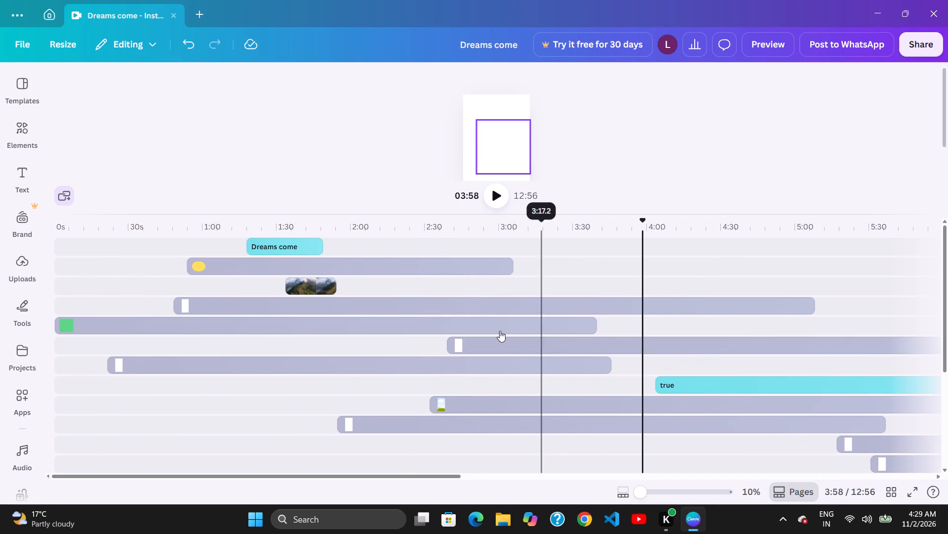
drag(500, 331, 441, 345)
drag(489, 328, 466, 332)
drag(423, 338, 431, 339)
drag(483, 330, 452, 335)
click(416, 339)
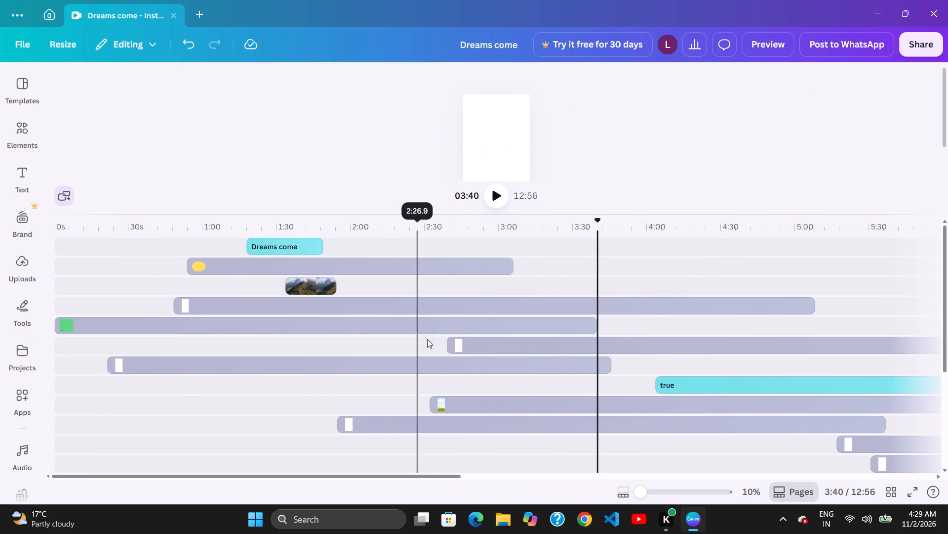
Shift the 5:29 shape clip later in time, starting at about 2:55, deselect it and place the playhead at 2:27.
click(453, 336)
drag(496, 337, 501, 337)
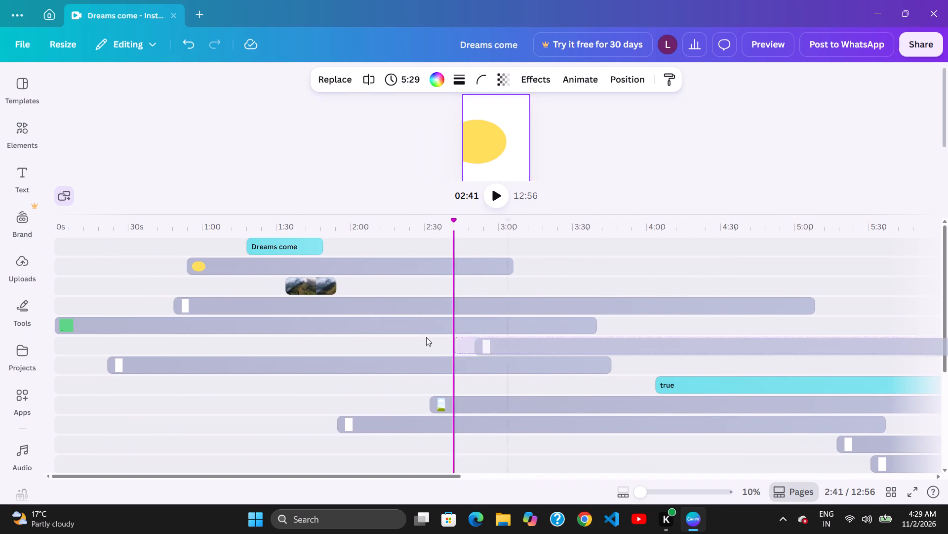
drag(427, 338, 444, 340)
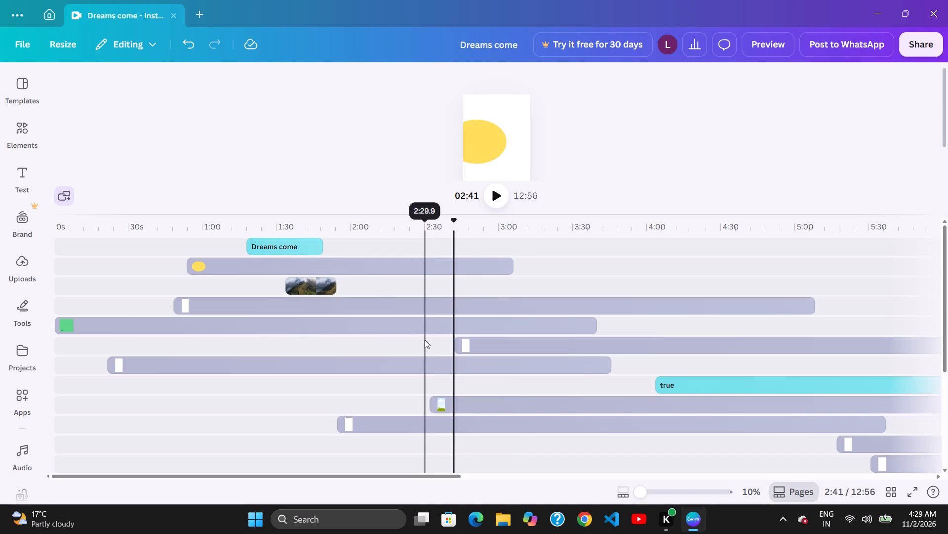
click(428, 340)
drag(446, 340, 436, 340)
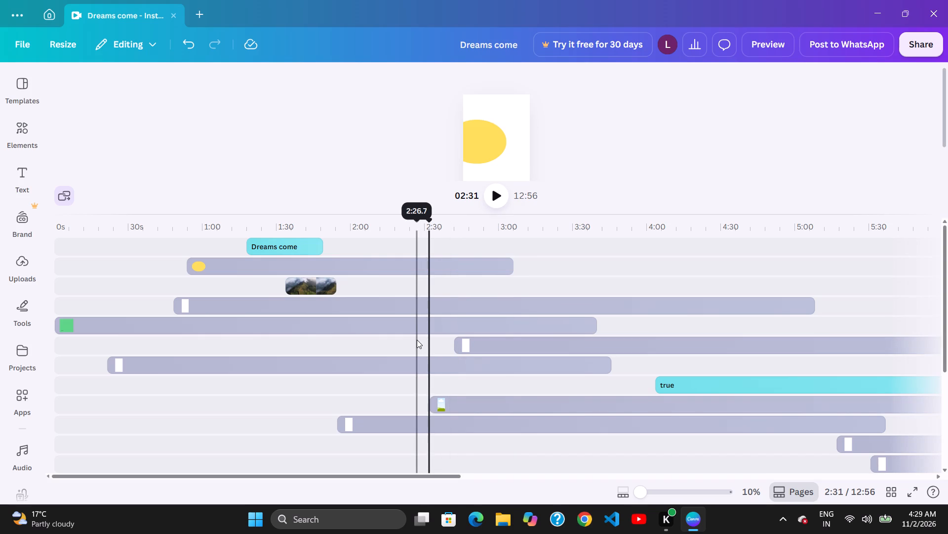
drag(442, 341, 472, 340)
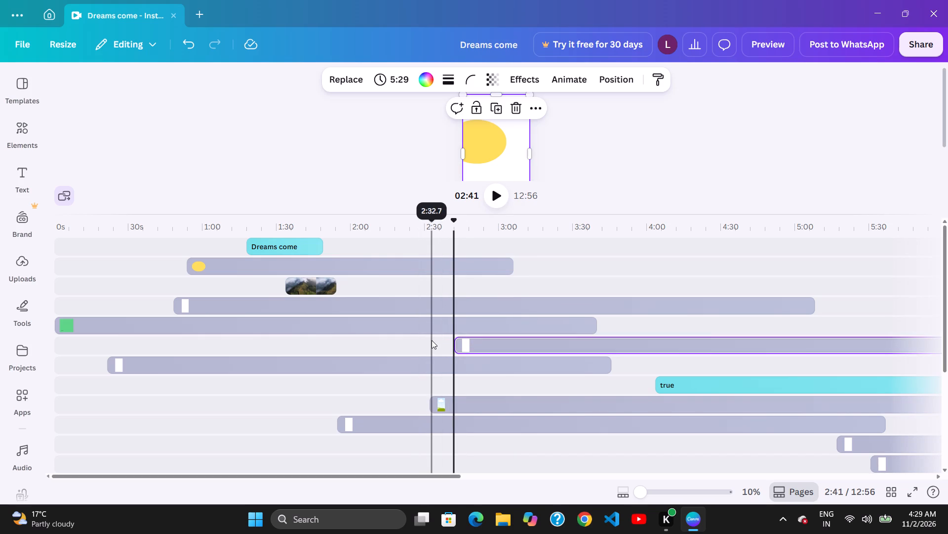
click(450, 340)
drag(454, 340, 487, 337)
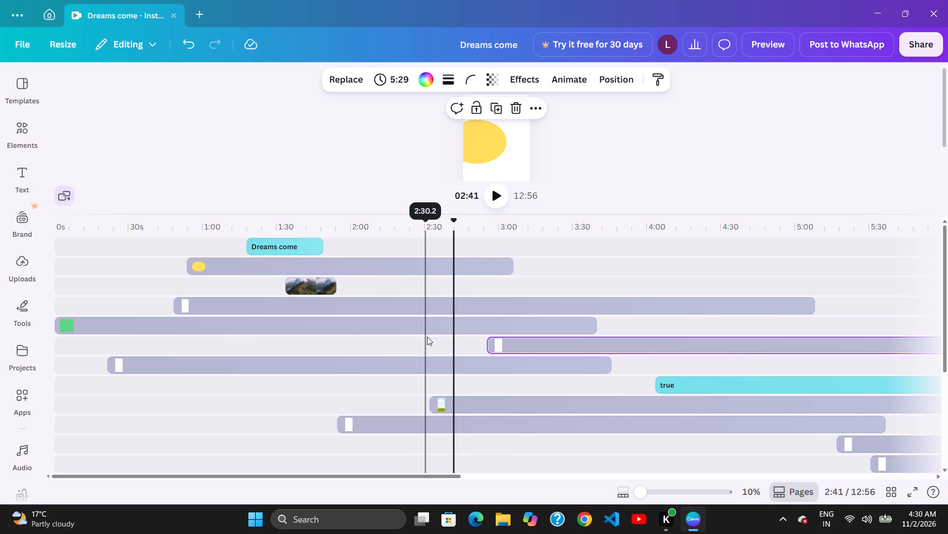
click(418, 337)
drag(453, 337, 464, 337)
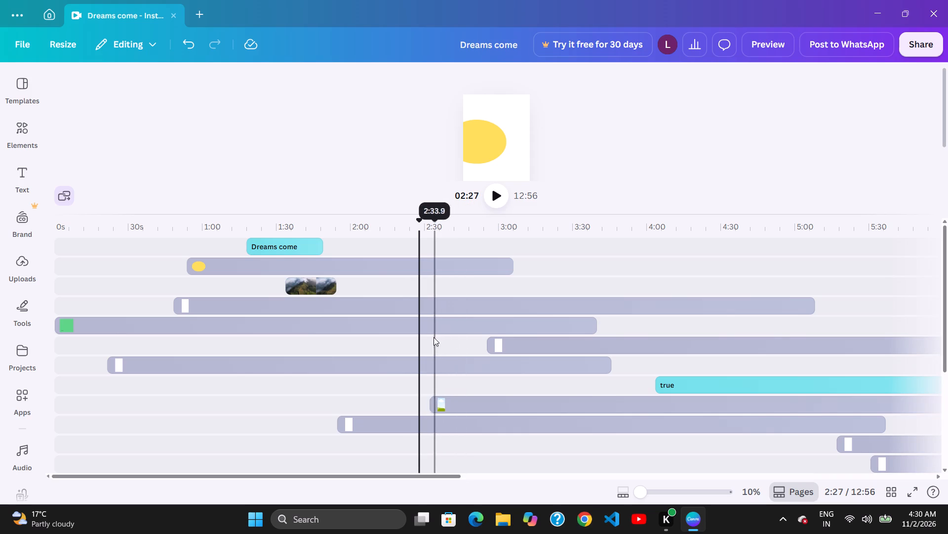
click(418, 337)
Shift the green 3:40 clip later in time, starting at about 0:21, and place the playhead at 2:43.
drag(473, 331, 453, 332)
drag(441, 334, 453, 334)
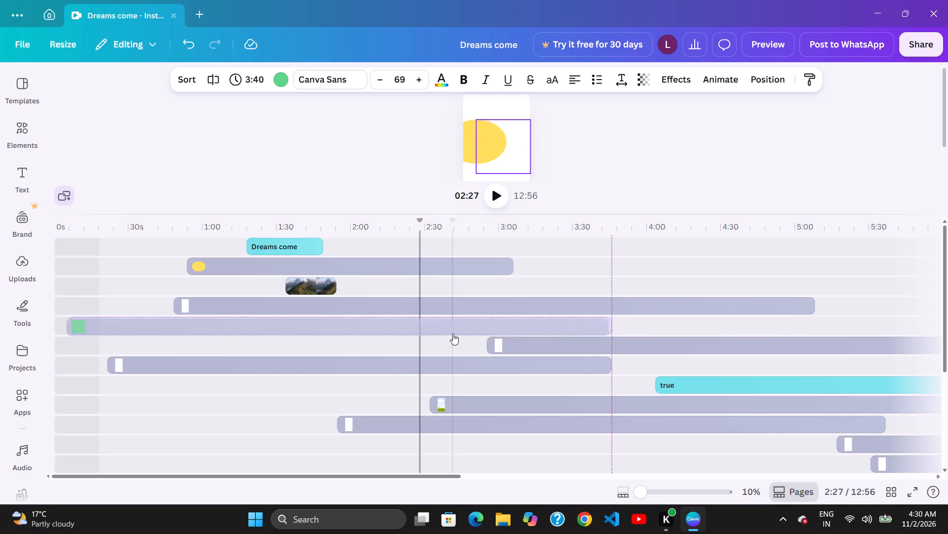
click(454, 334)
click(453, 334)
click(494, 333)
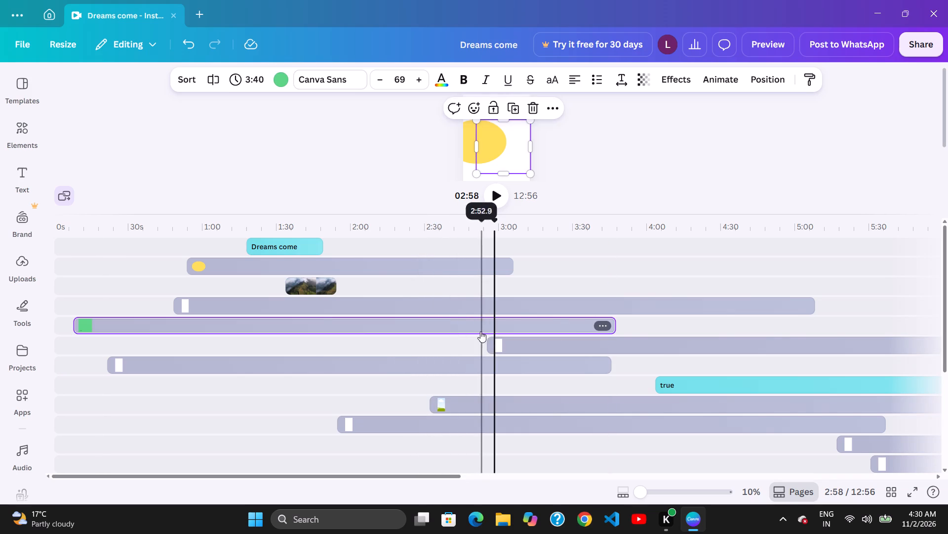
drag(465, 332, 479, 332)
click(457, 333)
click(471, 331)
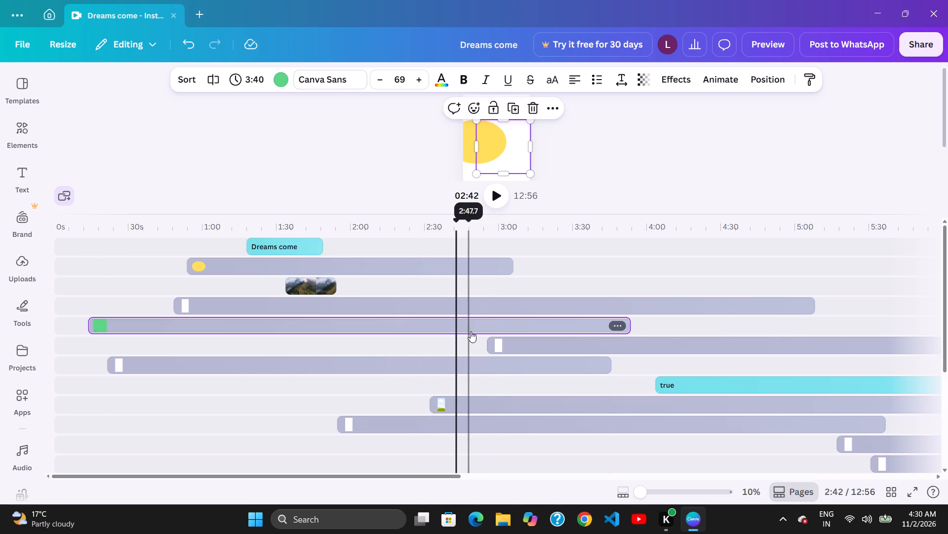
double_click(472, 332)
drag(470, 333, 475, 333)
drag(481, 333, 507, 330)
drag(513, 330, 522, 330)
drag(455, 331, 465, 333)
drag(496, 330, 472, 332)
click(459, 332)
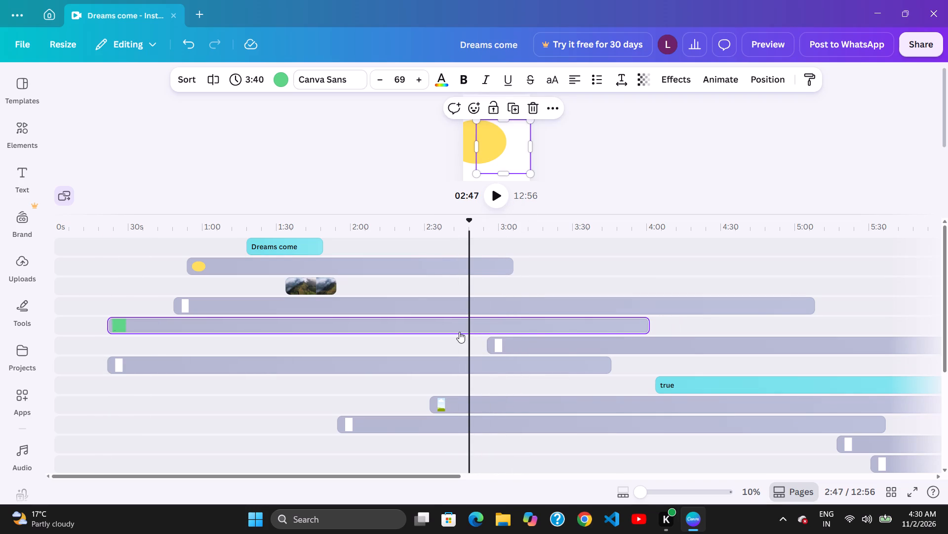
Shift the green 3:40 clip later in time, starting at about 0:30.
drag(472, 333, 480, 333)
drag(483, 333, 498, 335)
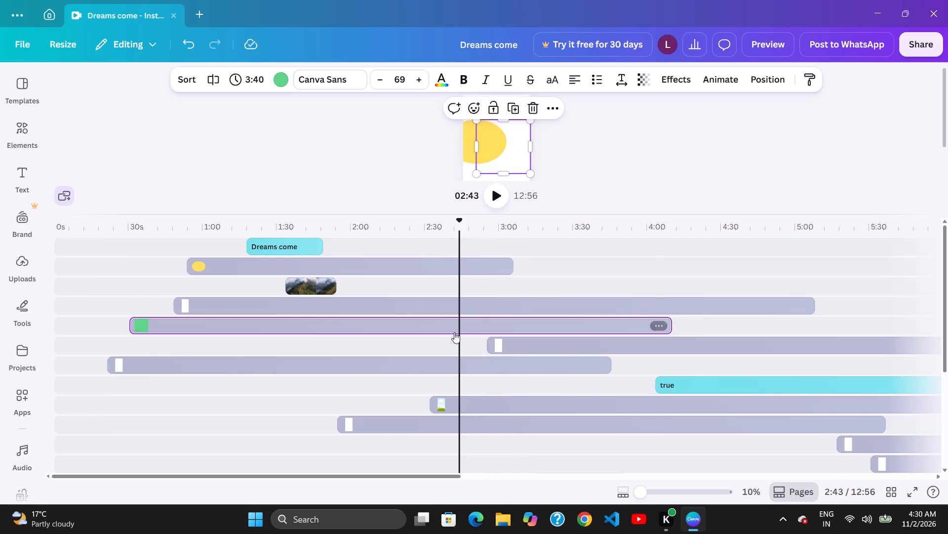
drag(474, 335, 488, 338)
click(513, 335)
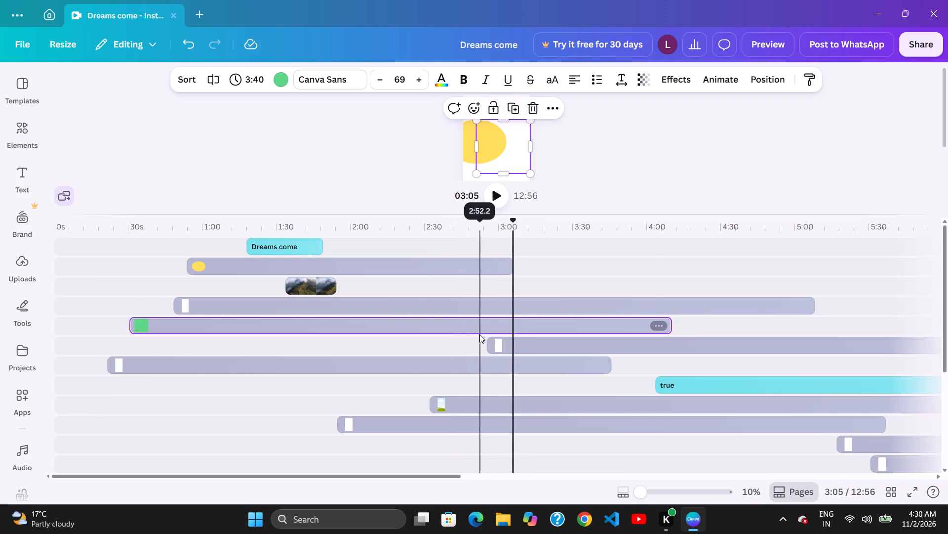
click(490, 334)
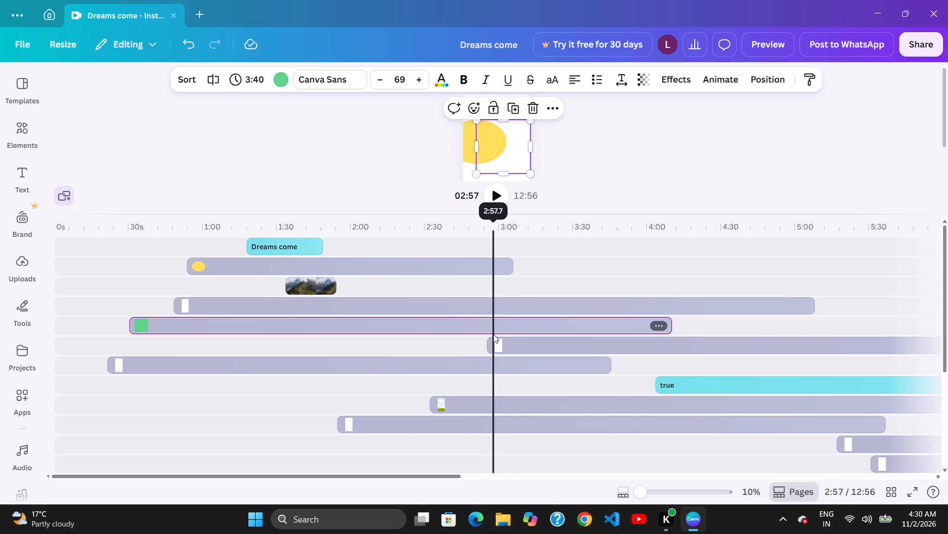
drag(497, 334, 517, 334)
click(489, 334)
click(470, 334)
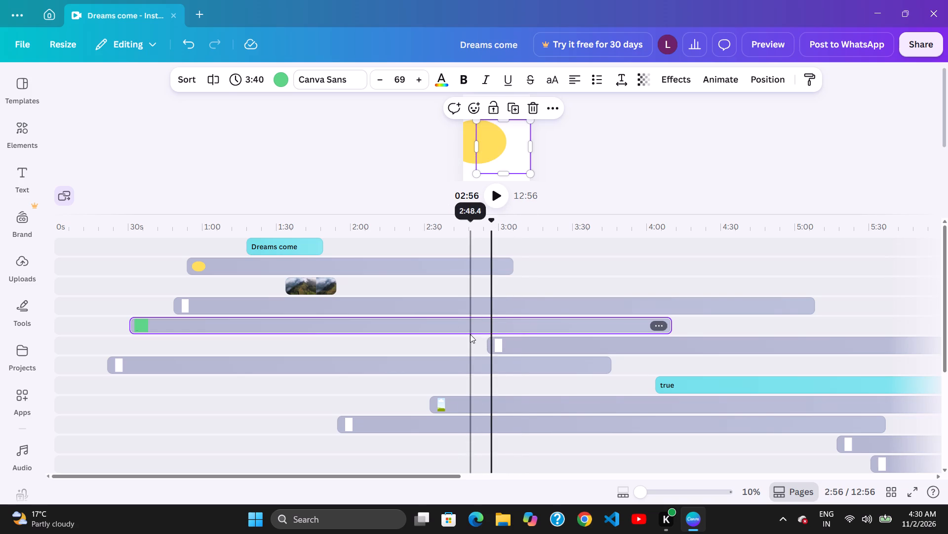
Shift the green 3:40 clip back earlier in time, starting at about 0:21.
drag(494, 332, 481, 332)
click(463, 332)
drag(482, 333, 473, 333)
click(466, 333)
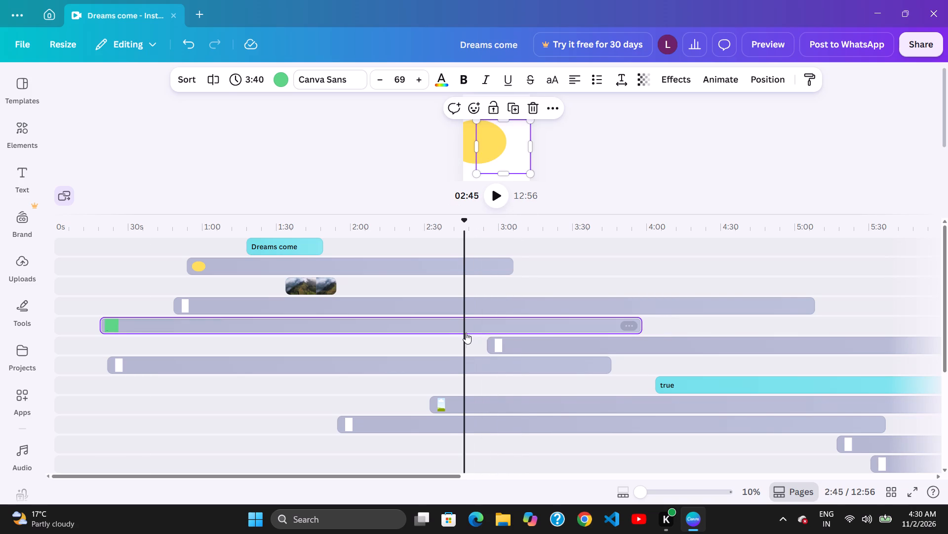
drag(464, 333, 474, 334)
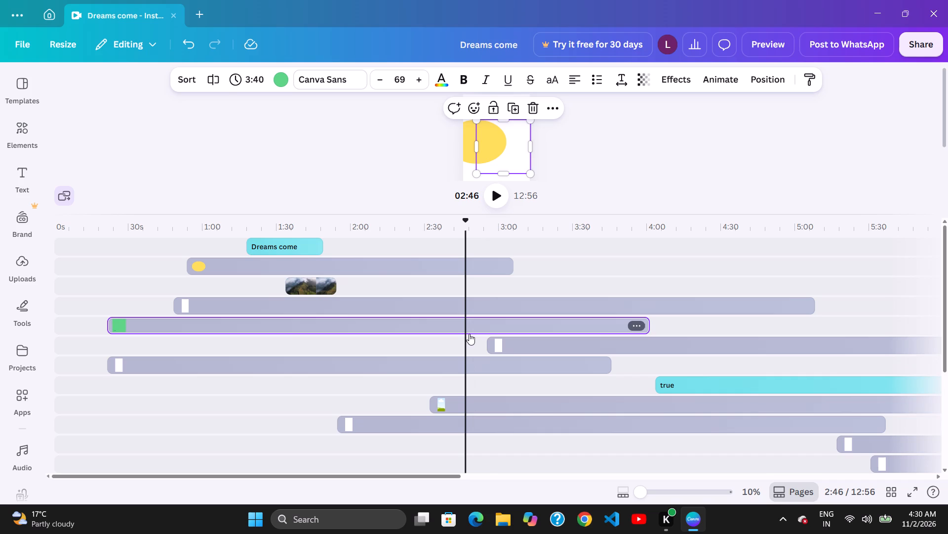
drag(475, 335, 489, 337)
Trim the start of the 5:29 shape clip to the playhead placed at 2:57, giving a duration of 5:26.
click(471, 334)
click(494, 335)
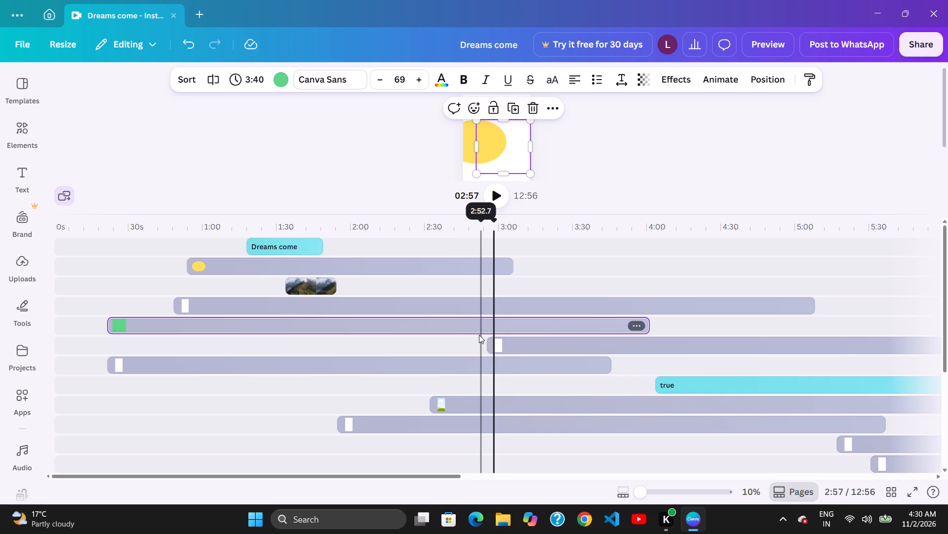
click(488, 338)
click(514, 339)
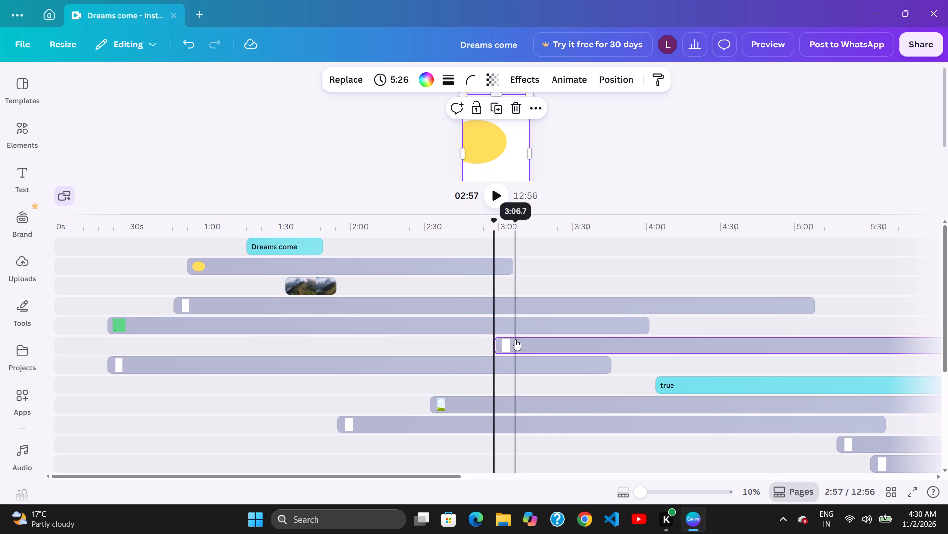
click(508, 338)
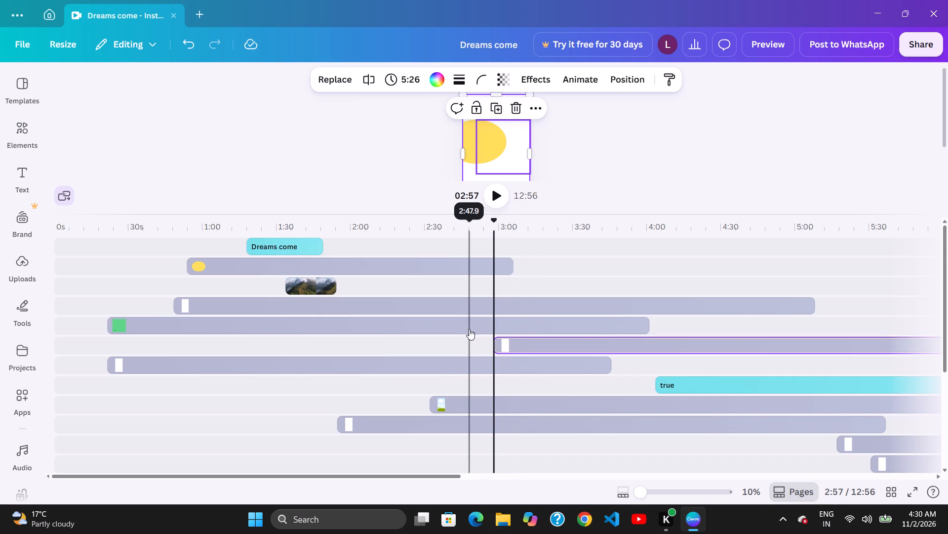
Shift the green 3:40 clip later in time, starting at about 1:08, deselect it and place the playhead at 2:32.
drag(366, 329, 434, 331)
drag(422, 332, 429, 333)
click(424, 333)
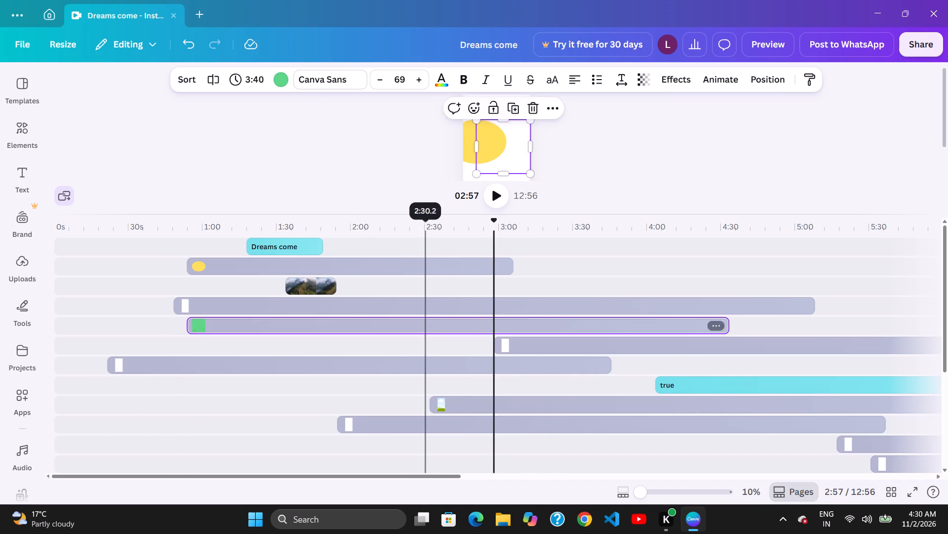
drag(418, 334, 429, 334)
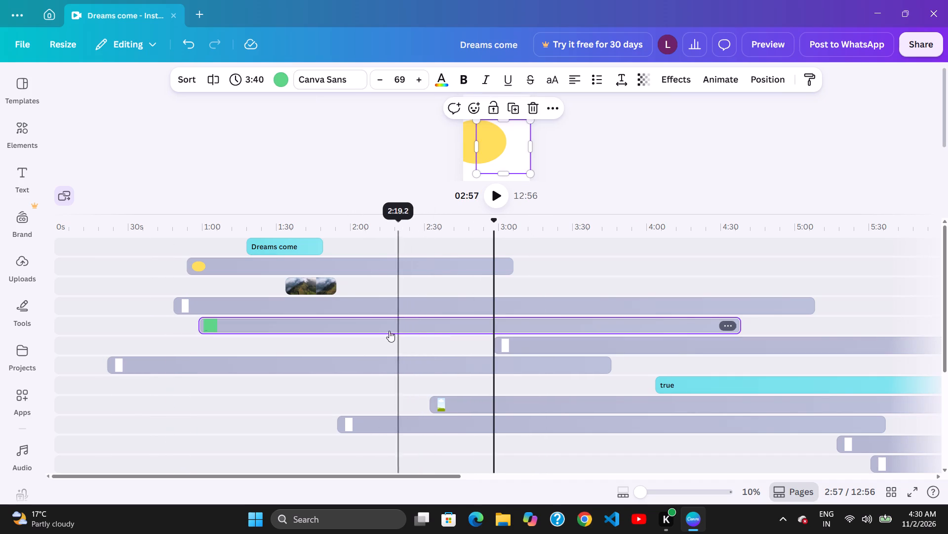
drag(384, 331, 393, 332)
click(435, 332)
click(450, 332)
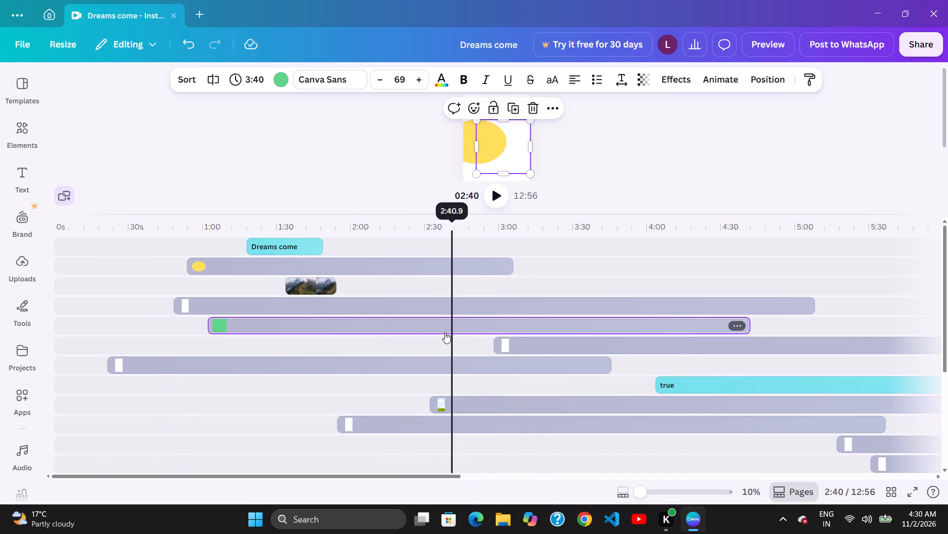
click(445, 333)
drag(420, 335, 508, 324)
click(475, 328)
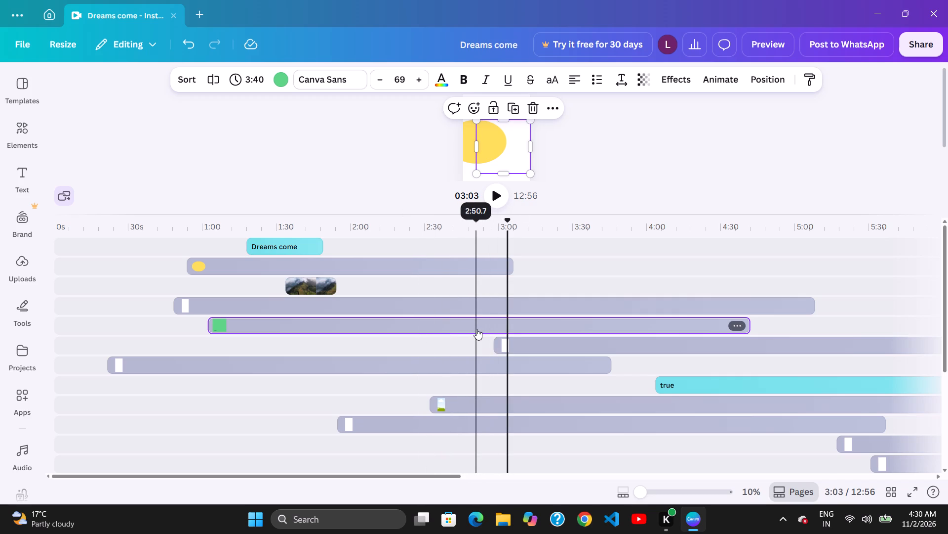
click(475, 328)
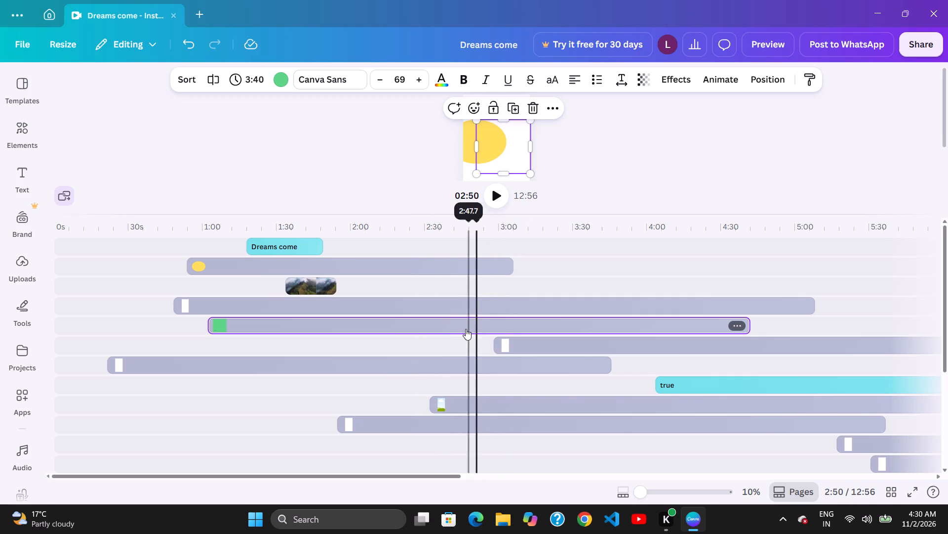
drag(471, 329, 479, 329)
click(474, 329)
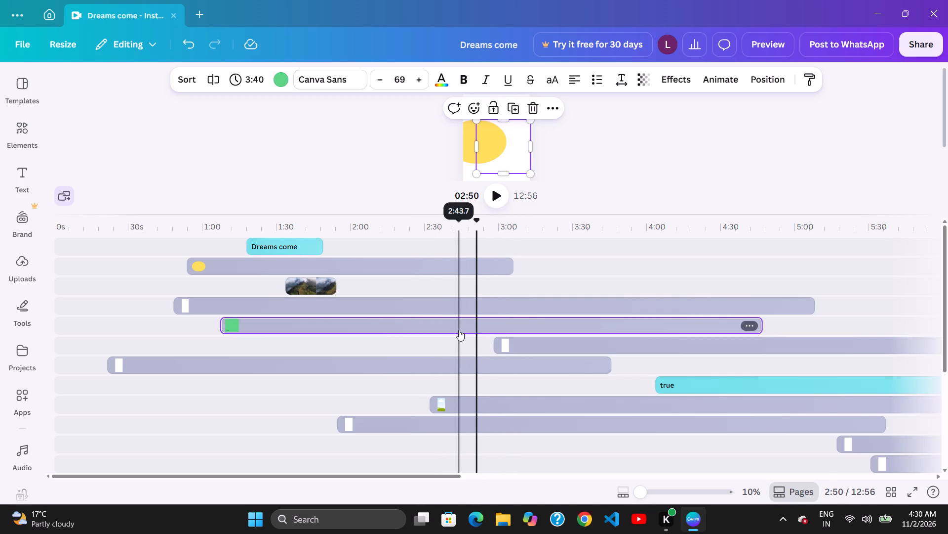
click(474, 331)
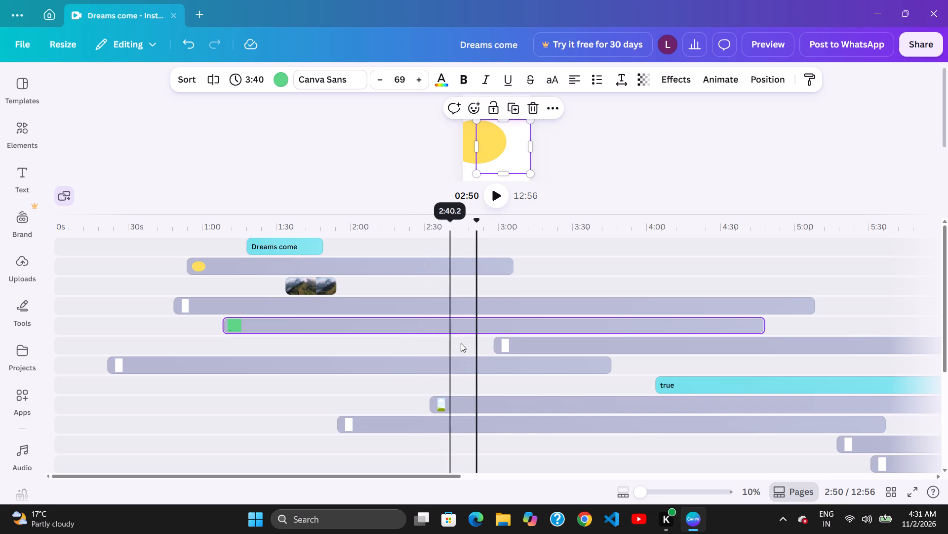
click(432, 344)
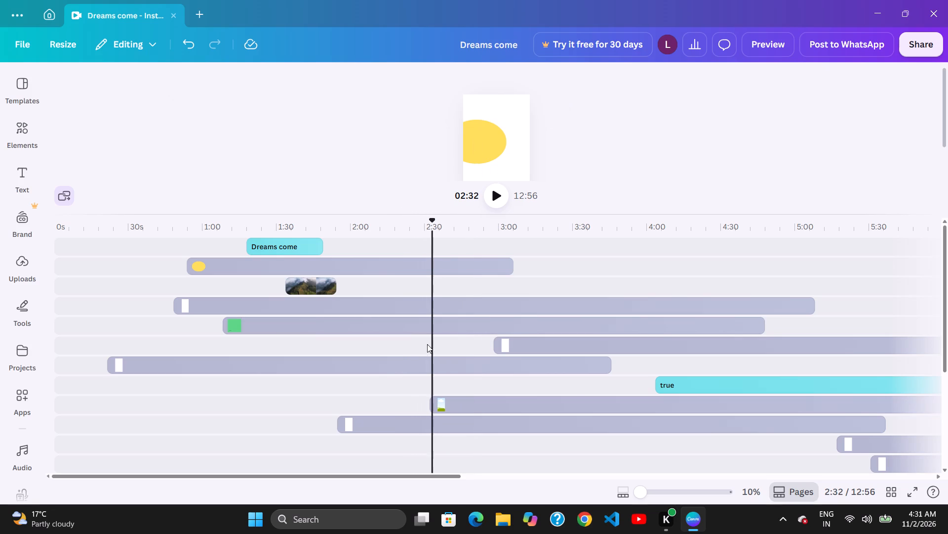
Shift the 5:26 shape clip later in time and extend its start to about 2:51, giving a duration of 5:35.
click(432, 344)
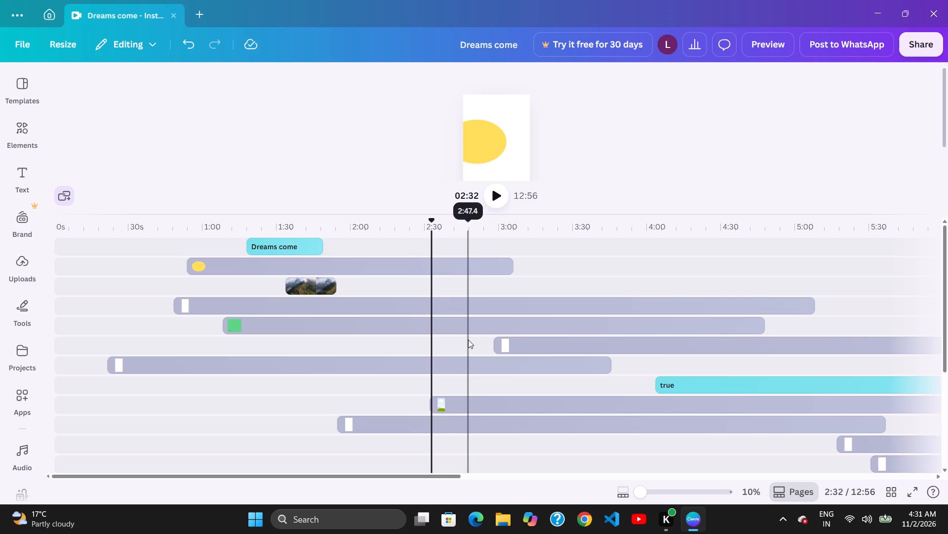
click(406, 338)
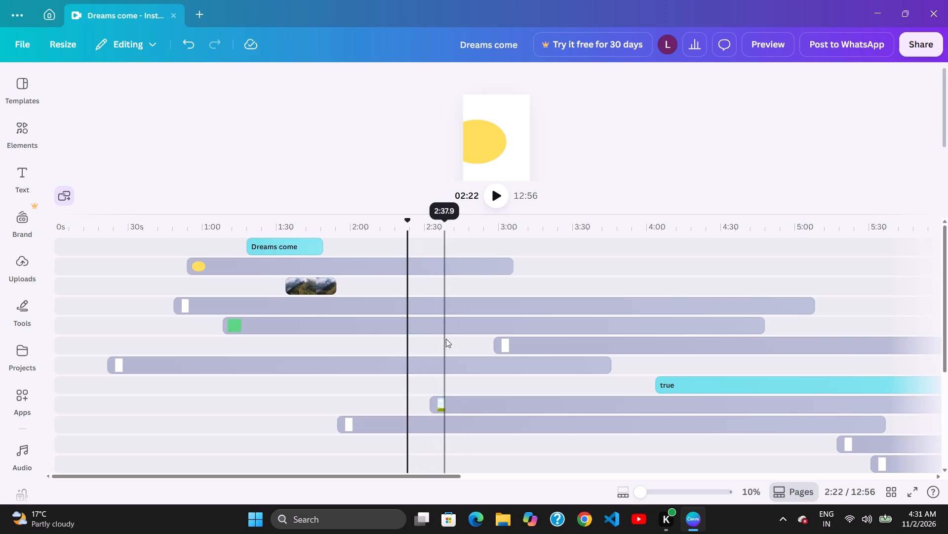
click(504, 341)
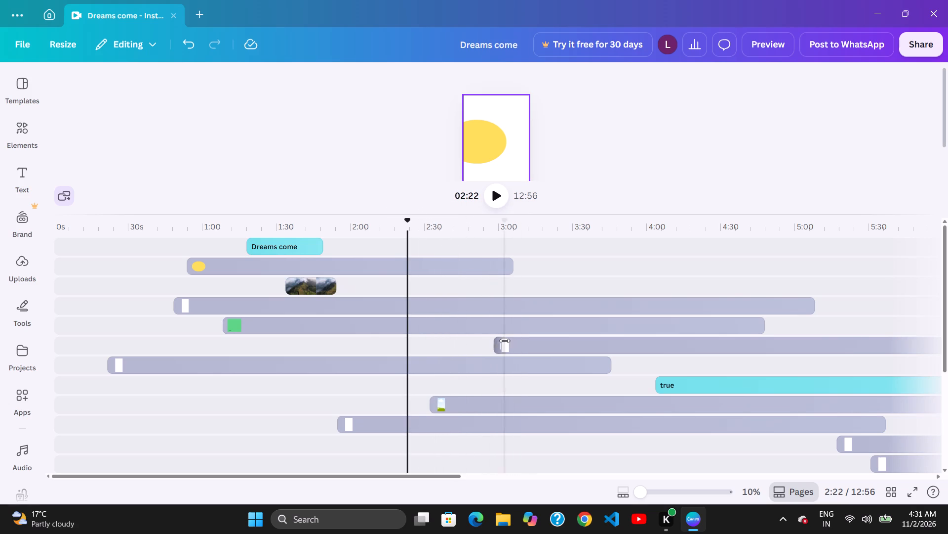
drag(513, 342, 521, 341)
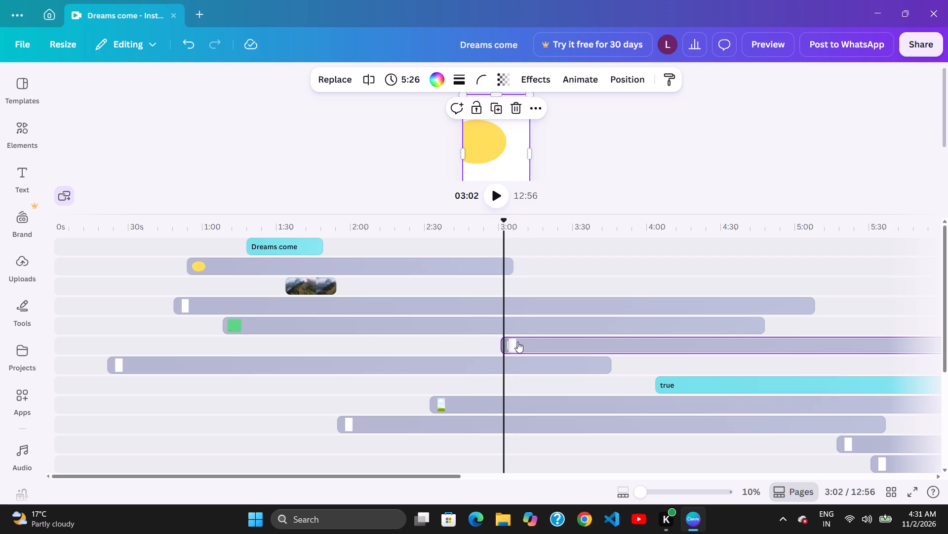
drag(511, 343, 490, 343)
click(434, 340)
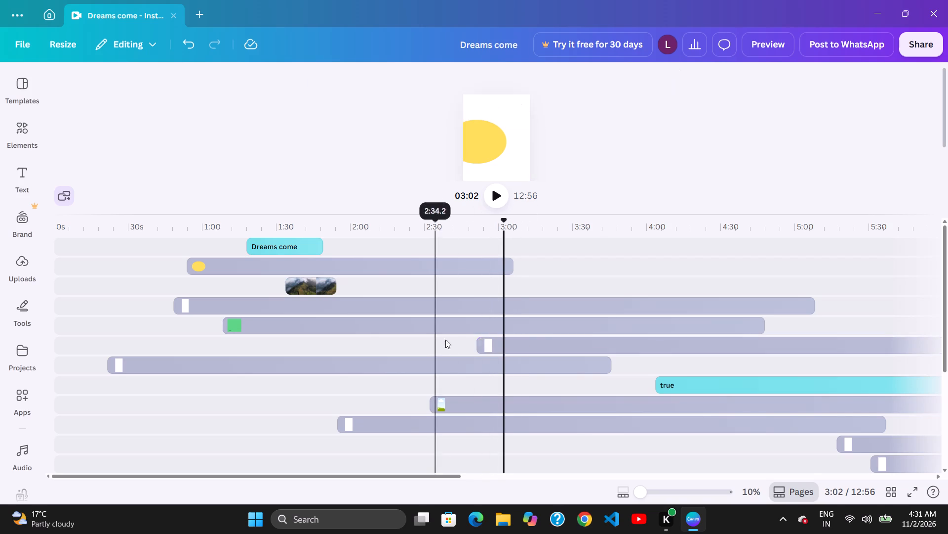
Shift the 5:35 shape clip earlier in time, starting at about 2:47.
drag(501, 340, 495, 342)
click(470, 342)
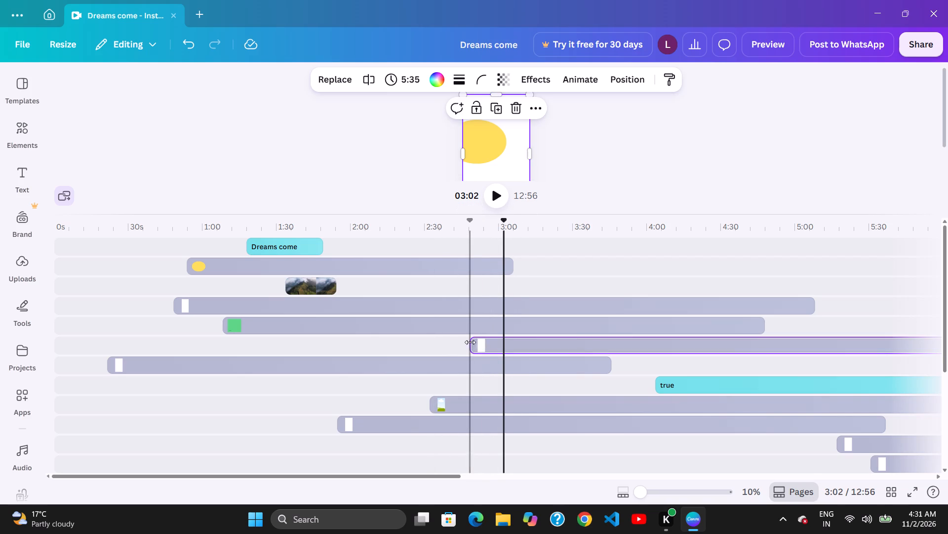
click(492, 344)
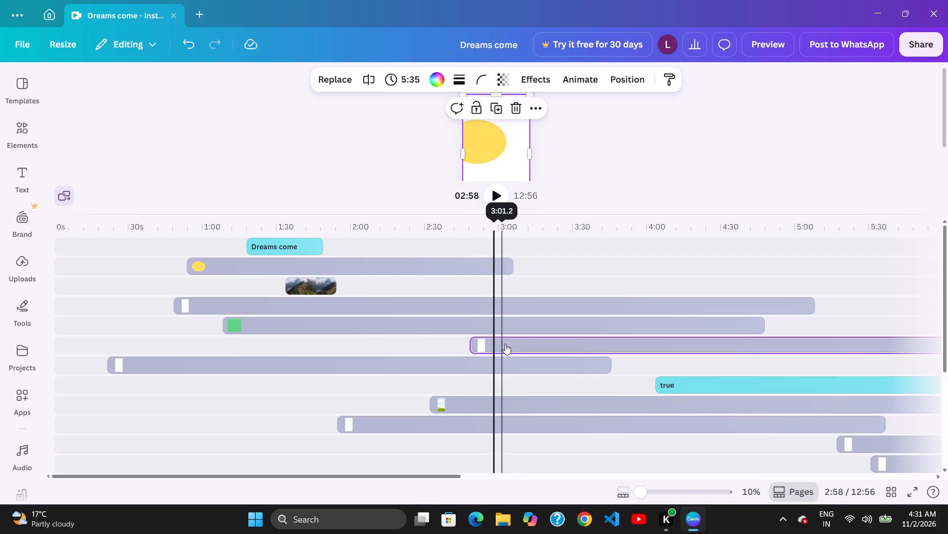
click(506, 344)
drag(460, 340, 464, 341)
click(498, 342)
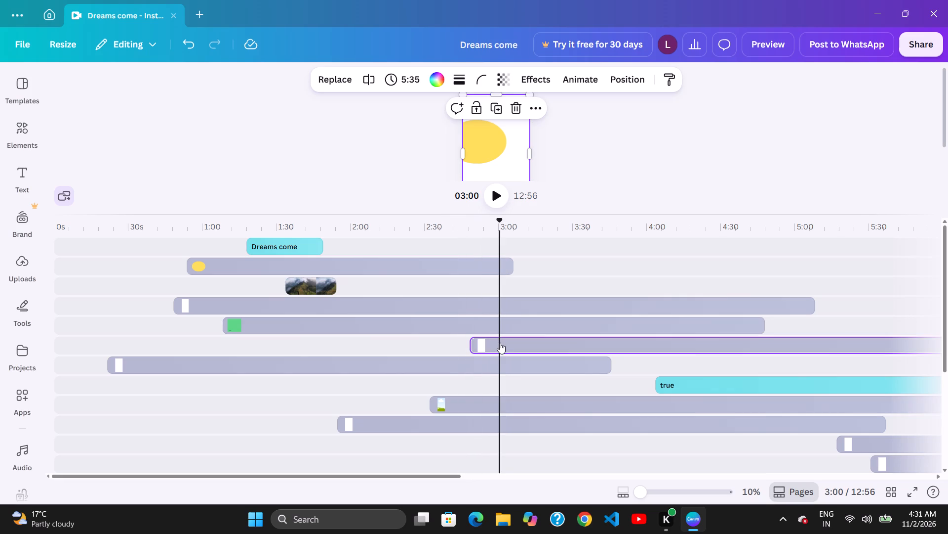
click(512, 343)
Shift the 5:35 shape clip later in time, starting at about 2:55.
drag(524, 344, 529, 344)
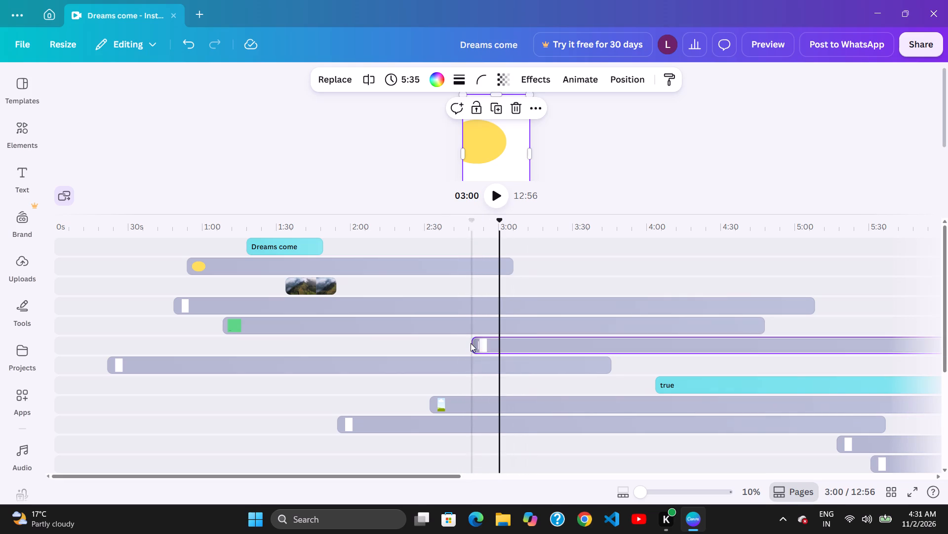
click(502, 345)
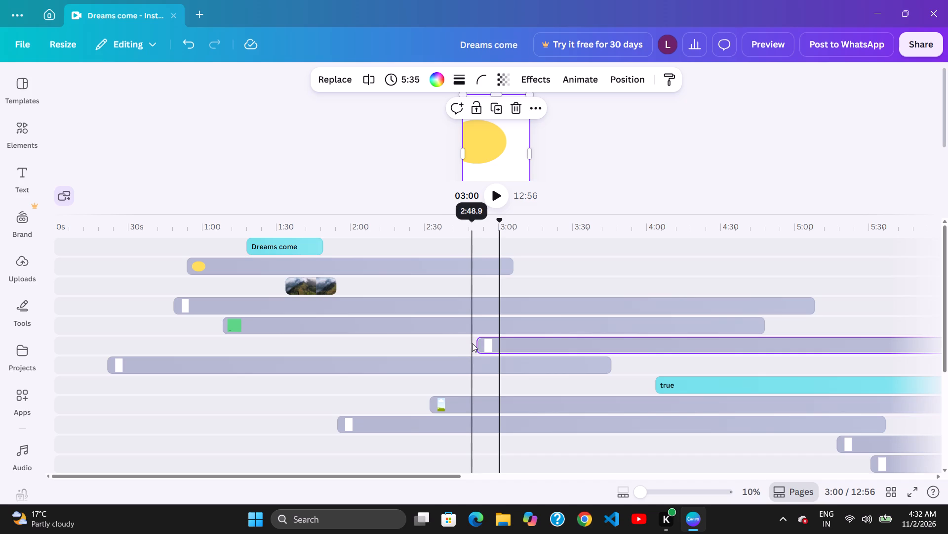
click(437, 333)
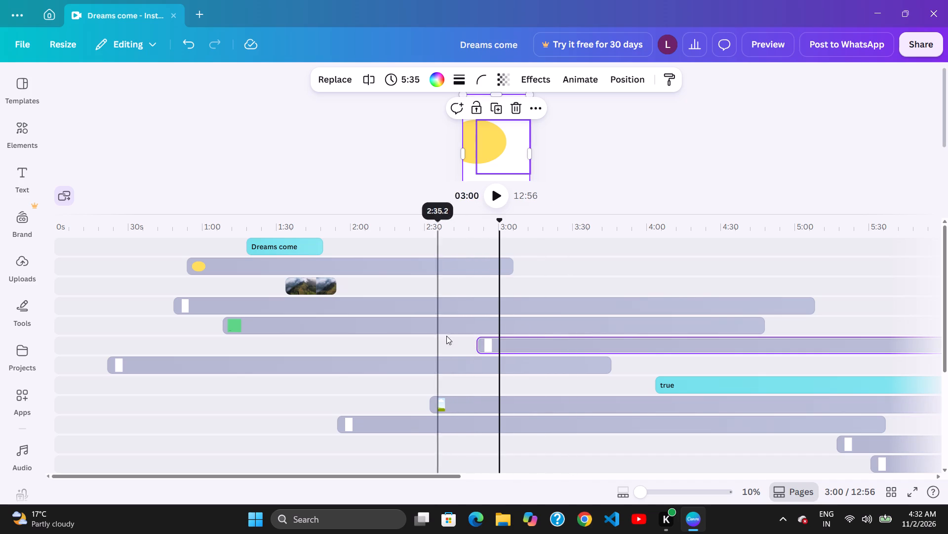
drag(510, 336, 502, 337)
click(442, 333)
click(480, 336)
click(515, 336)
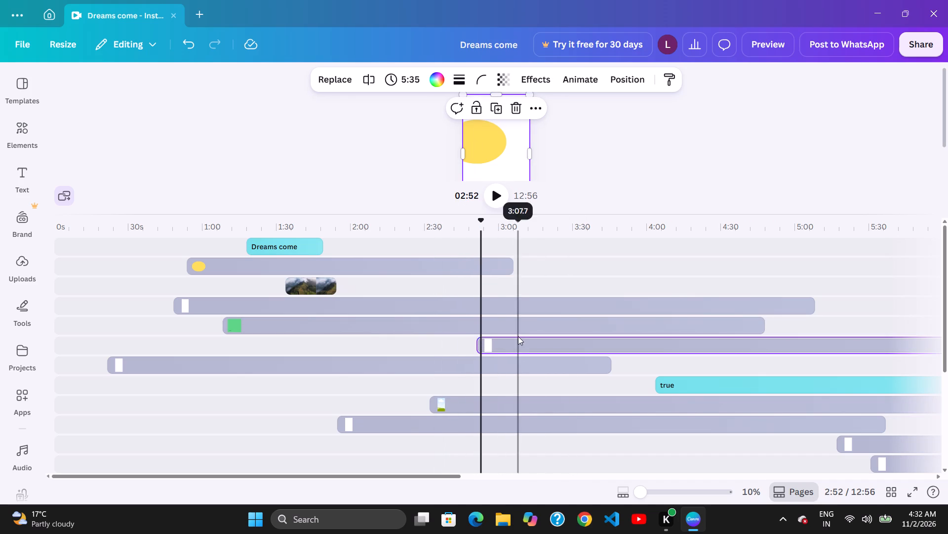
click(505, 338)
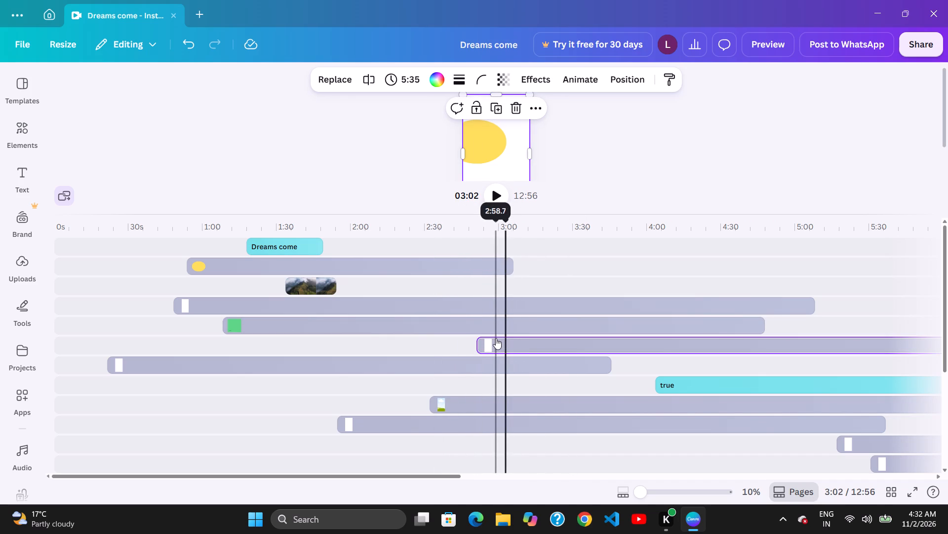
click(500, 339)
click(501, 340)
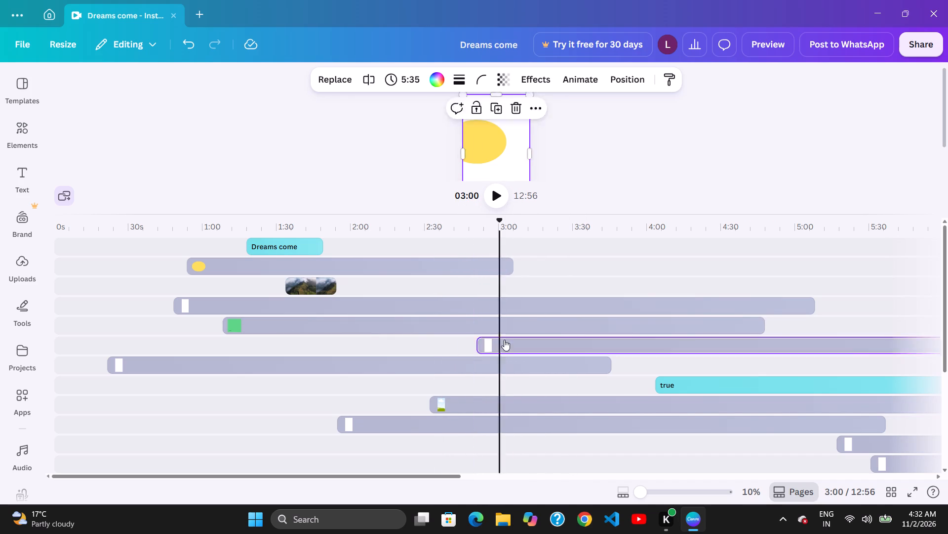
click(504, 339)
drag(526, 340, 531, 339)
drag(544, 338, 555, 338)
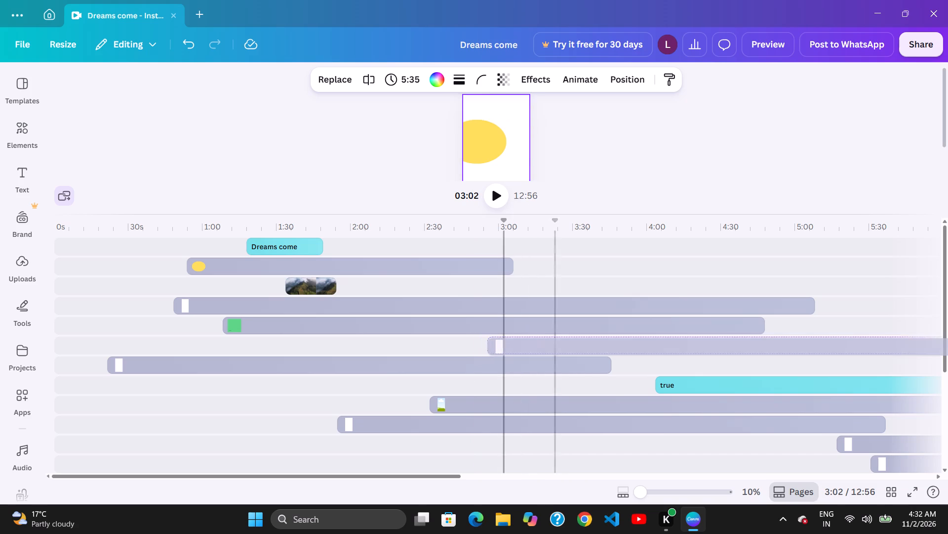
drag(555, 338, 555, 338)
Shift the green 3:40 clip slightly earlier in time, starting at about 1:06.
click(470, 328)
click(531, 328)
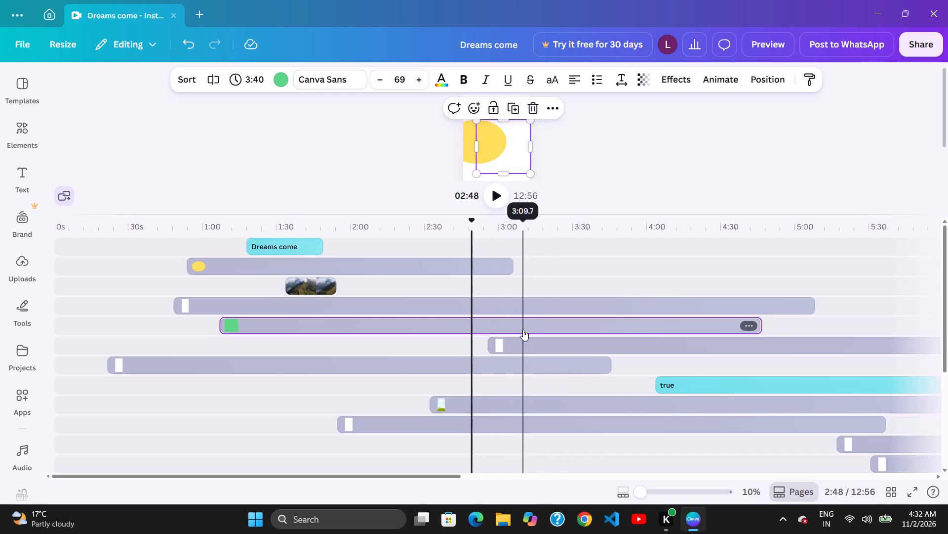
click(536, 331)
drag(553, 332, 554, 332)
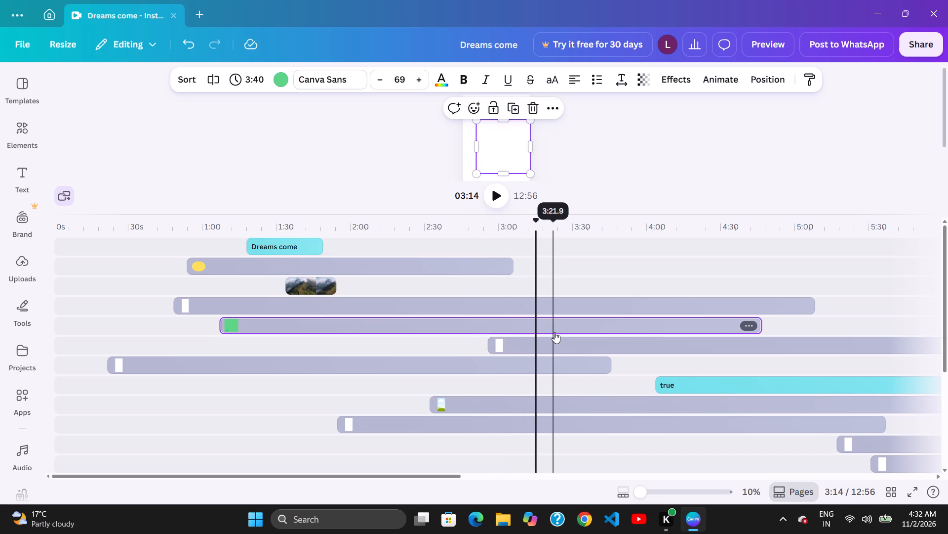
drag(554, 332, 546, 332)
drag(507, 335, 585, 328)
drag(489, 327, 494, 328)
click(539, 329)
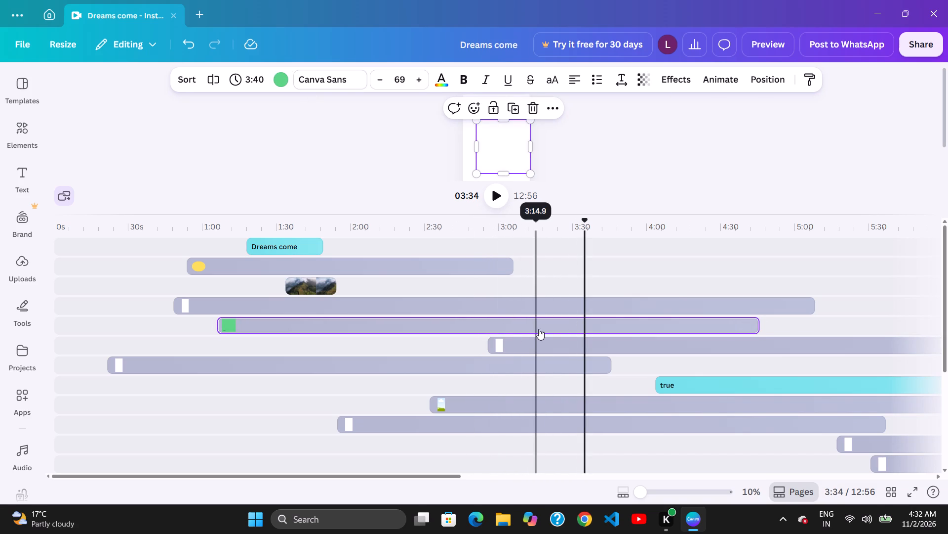
Shift the green 3:40 clip later in time, starting at about 1:50.
drag(545, 330, 554, 331)
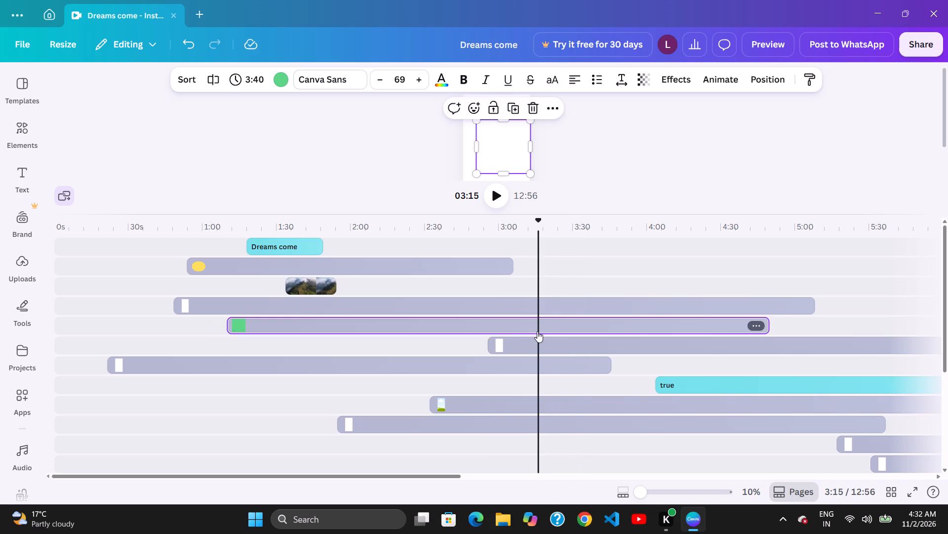
drag(492, 331, 503, 332)
click(536, 333)
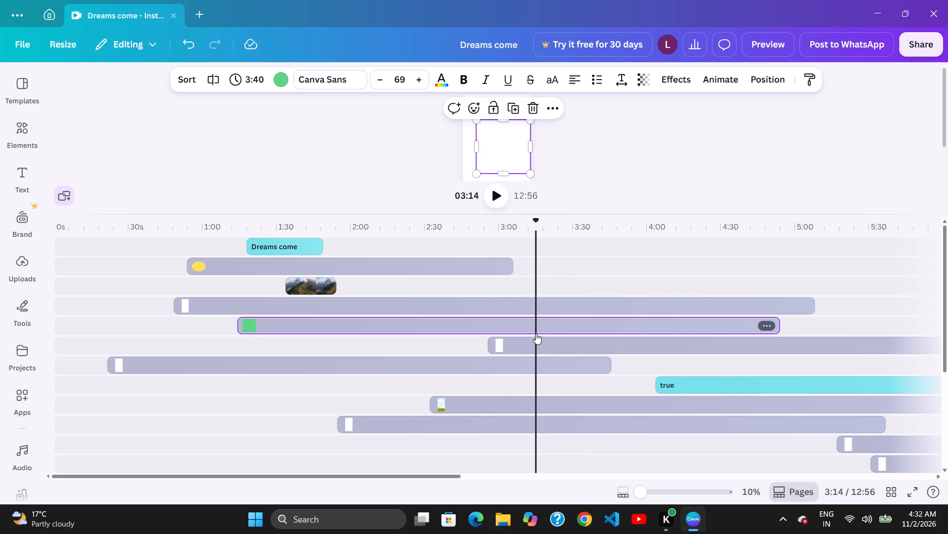
drag(561, 334, 567, 334)
click(555, 334)
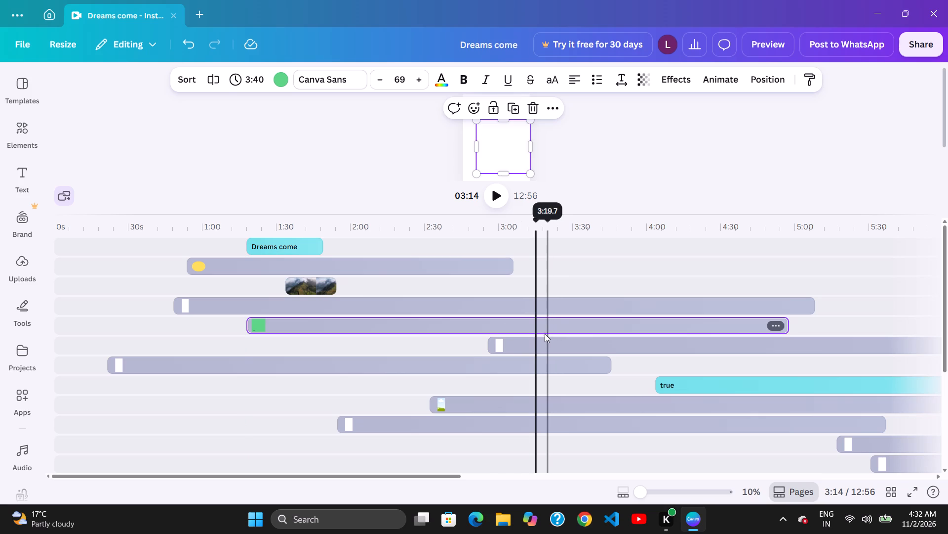
drag(502, 326, 577, 328)
click(583, 328)
click(582, 329)
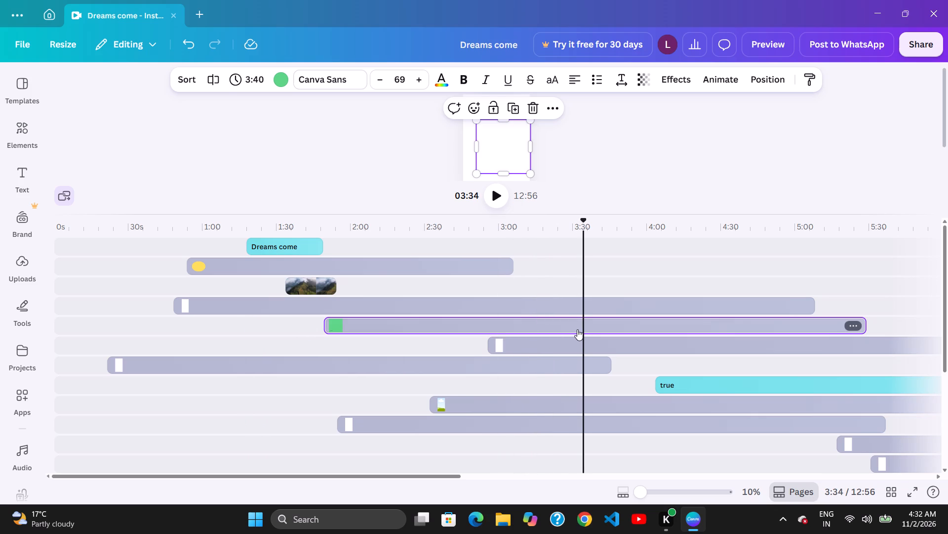
click(581, 331)
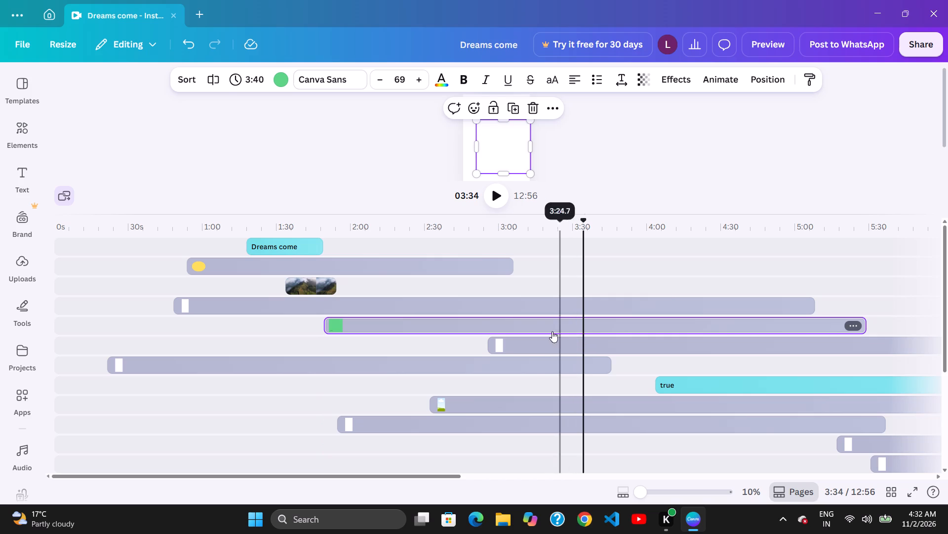
drag(551, 331, 556, 331)
drag(587, 331, 573, 331)
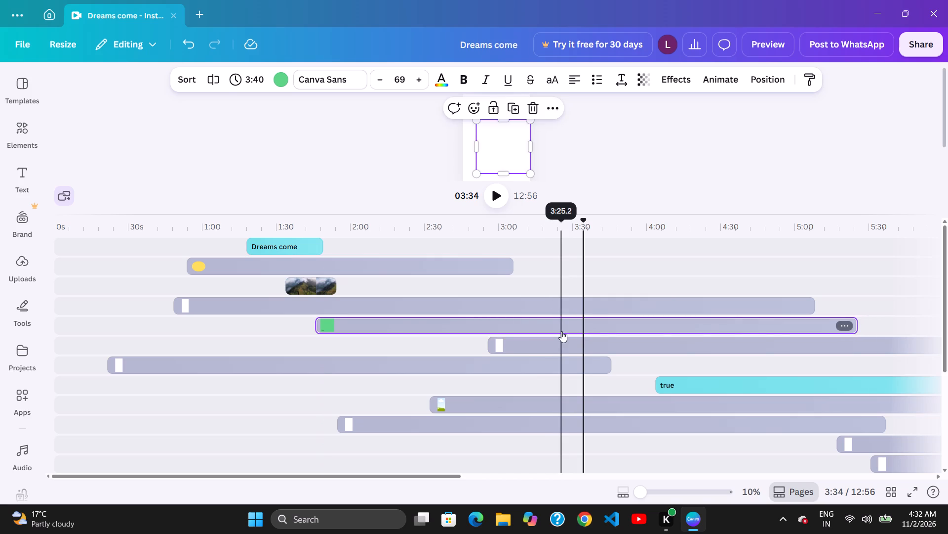
drag(570, 333, 594, 339)
click(539, 331)
drag(593, 333, 587, 335)
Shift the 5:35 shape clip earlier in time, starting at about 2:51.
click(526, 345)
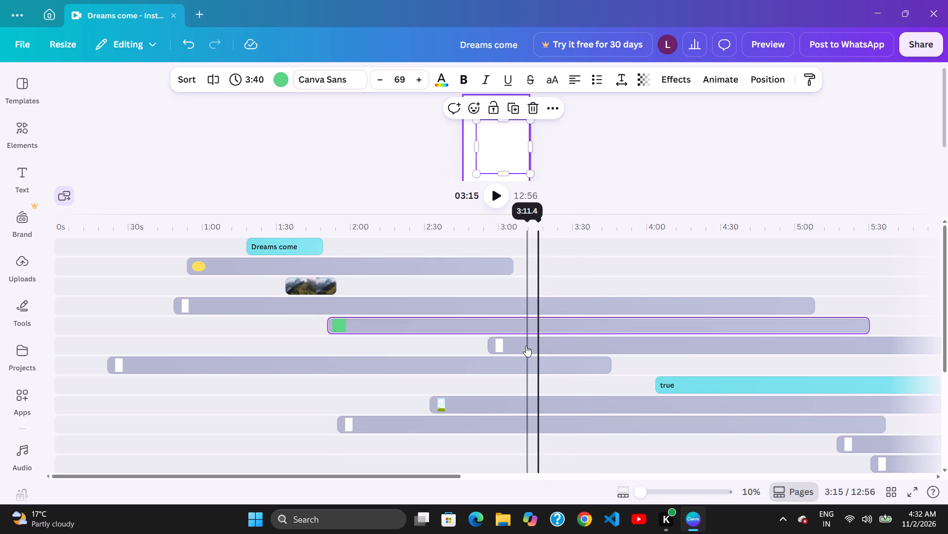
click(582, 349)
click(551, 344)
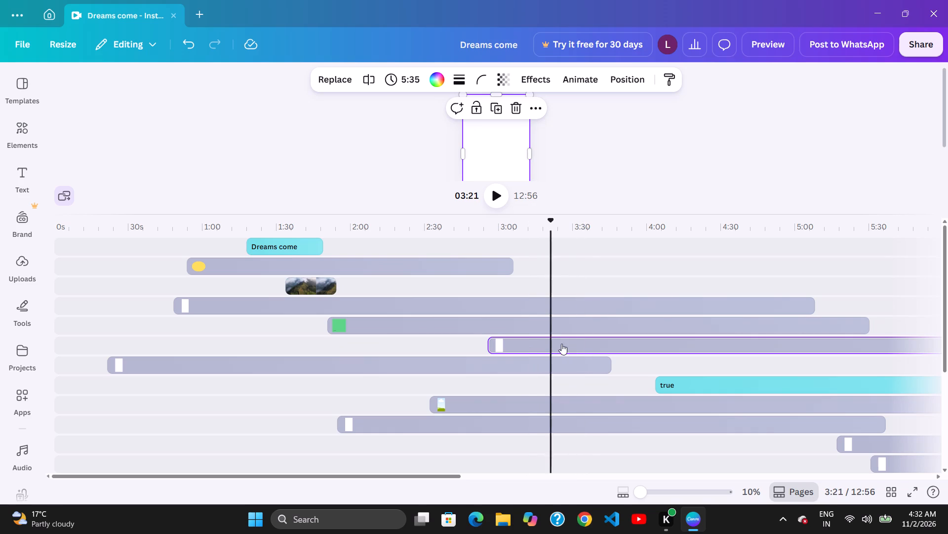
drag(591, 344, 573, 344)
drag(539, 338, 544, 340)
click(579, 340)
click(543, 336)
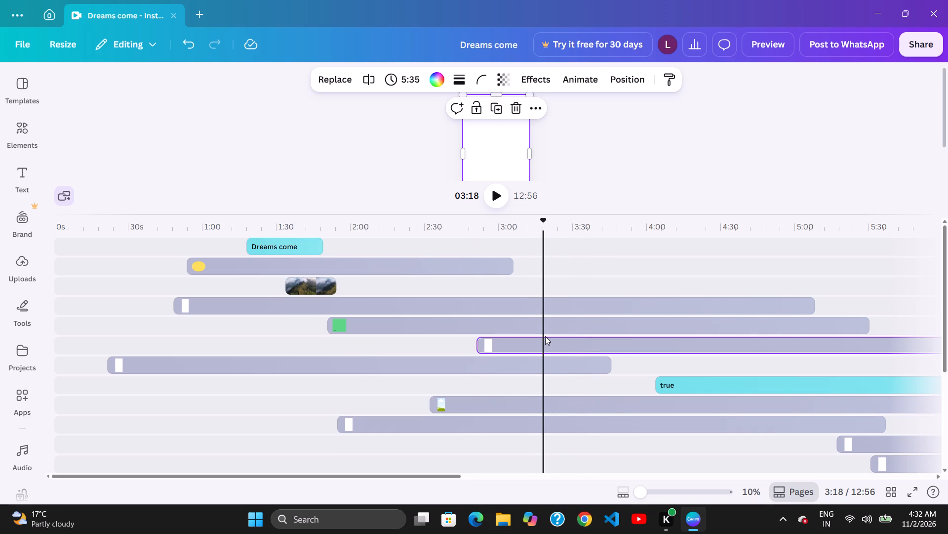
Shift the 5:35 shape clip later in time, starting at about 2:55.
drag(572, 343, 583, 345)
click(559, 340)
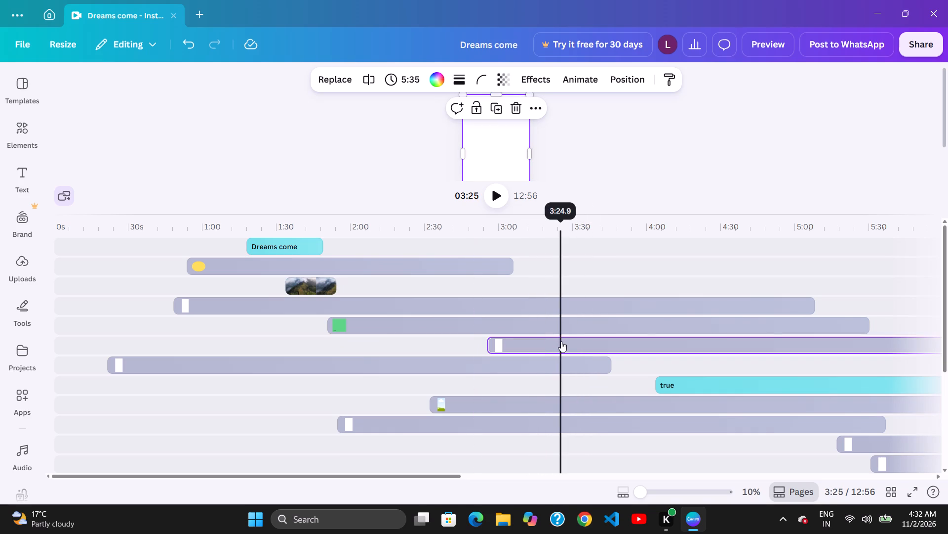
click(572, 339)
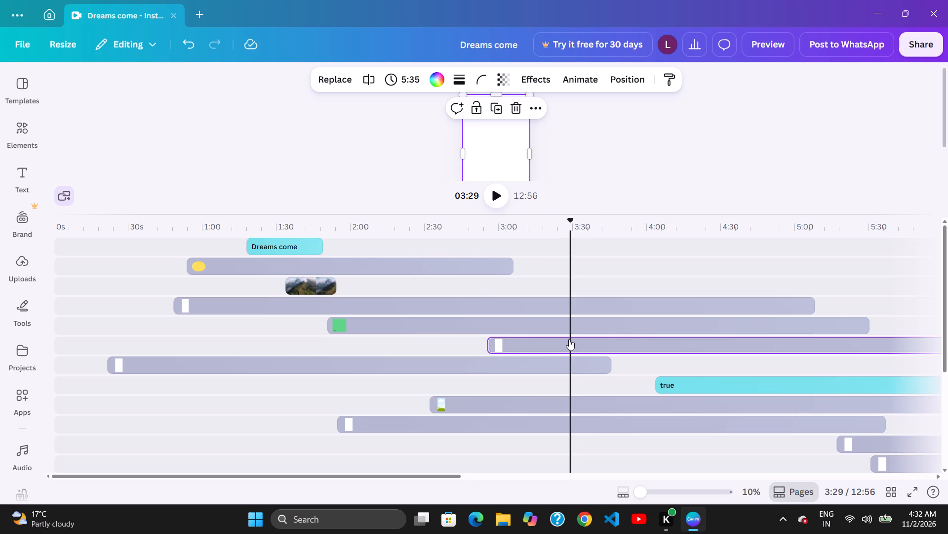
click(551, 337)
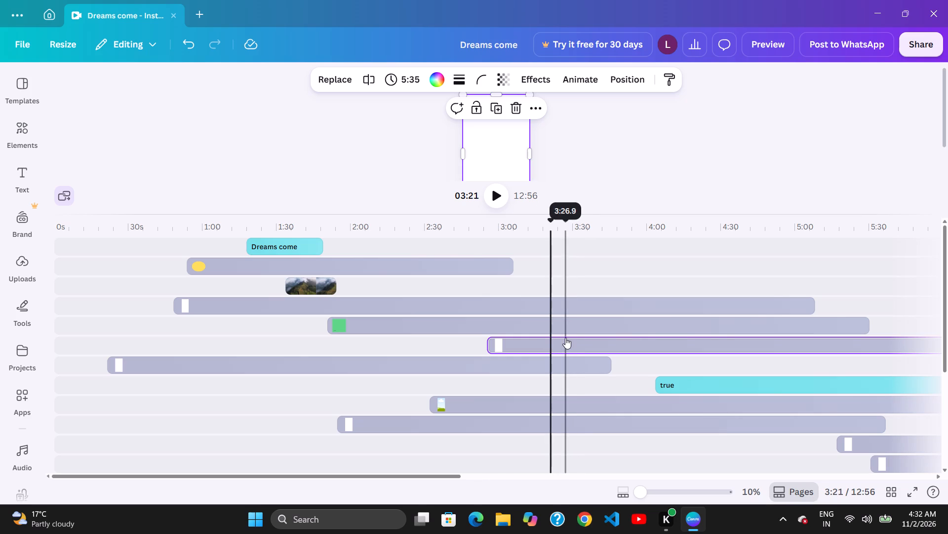
Shift the 5:35 shape clip earlier in time, starting at about 2:44, and place the playhead at 3:32.
drag(550, 336, 557, 337)
drag(580, 337, 571, 338)
click(553, 335)
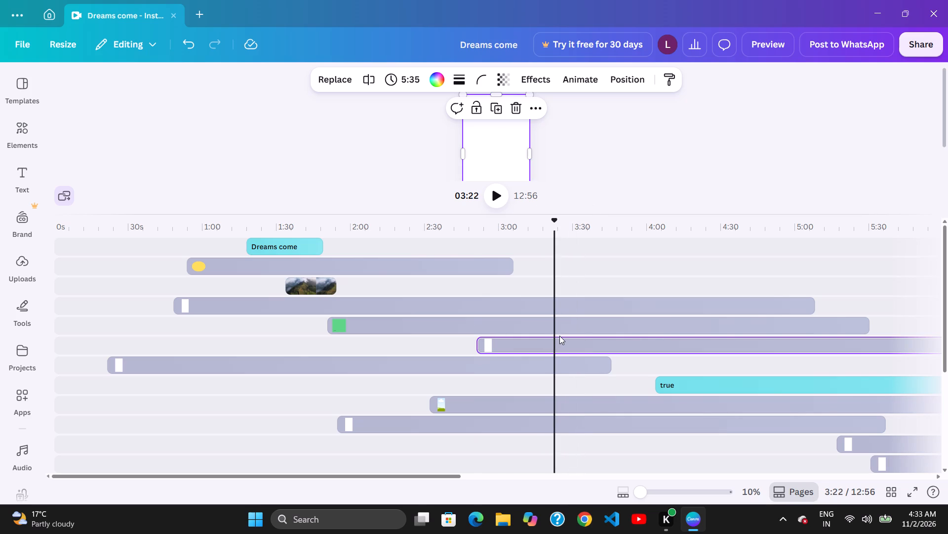
click(594, 343)
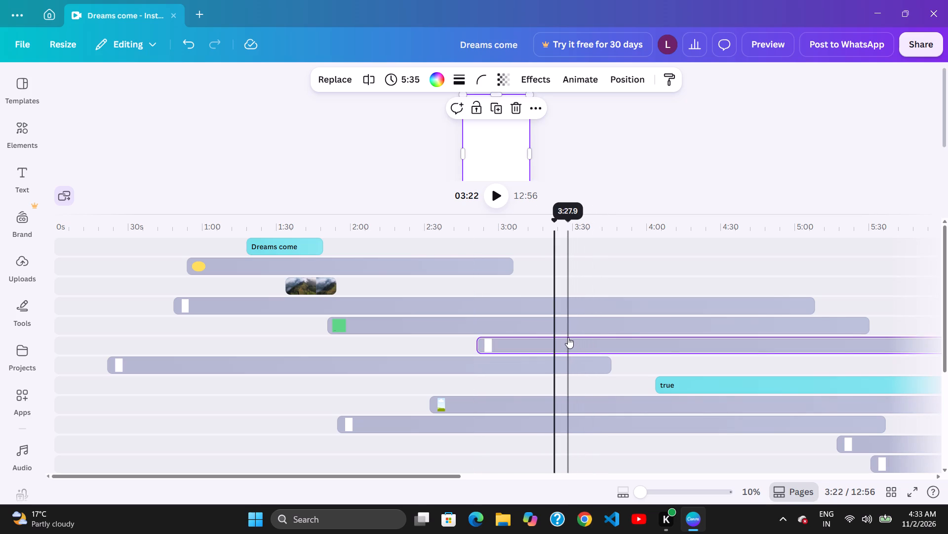
click(571, 338)
drag(605, 340, 603, 340)
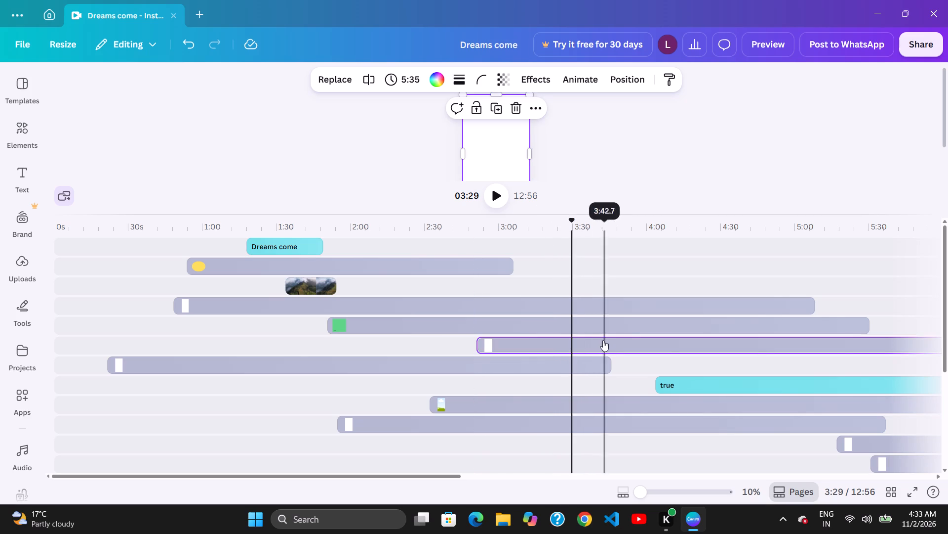
drag(603, 340, 589, 339)
drag(603, 336, 580, 335)
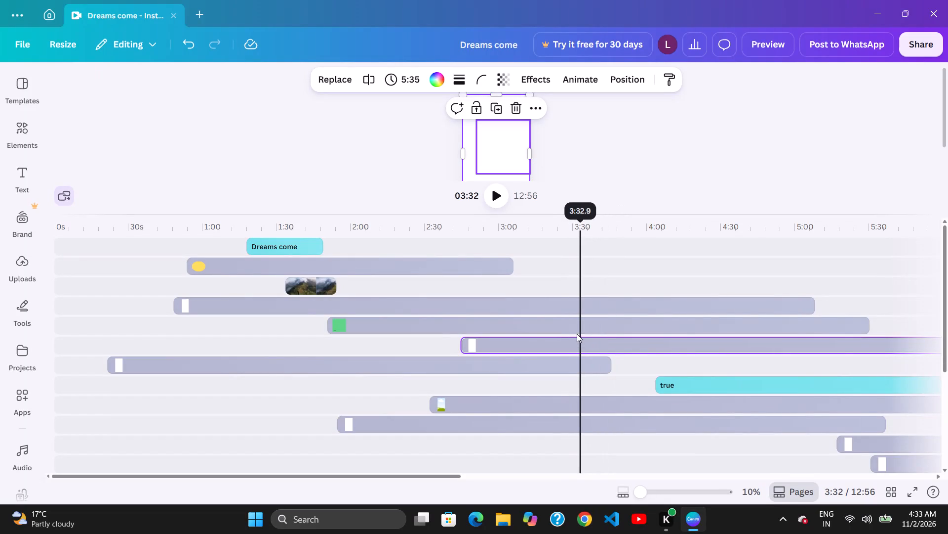
Shift the green 3:40 clip slightly later in time, starting at about 1:54, and place the playhead at 3:48.
click(573, 332)
drag(616, 328, 601, 328)
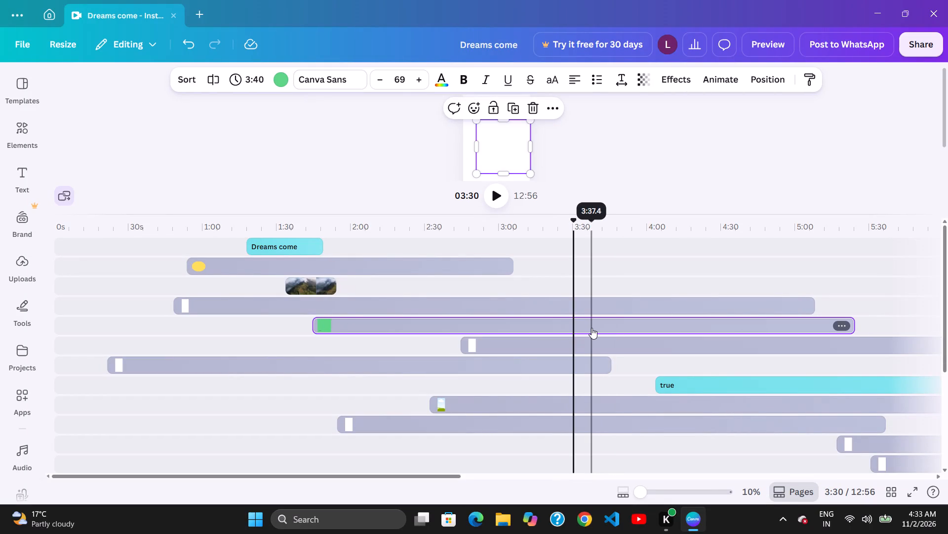
drag(601, 330, 614, 331)
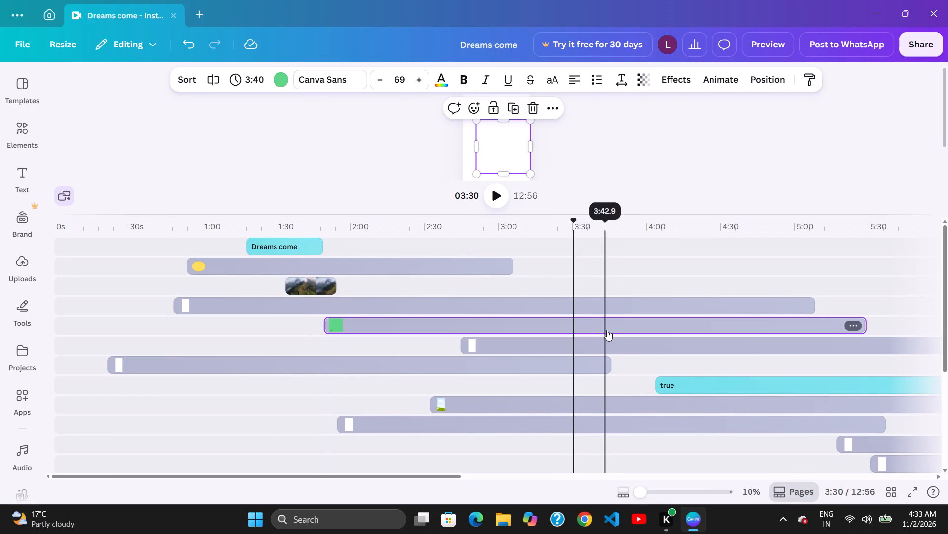
drag(616, 331, 627, 332)
click(620, 328)
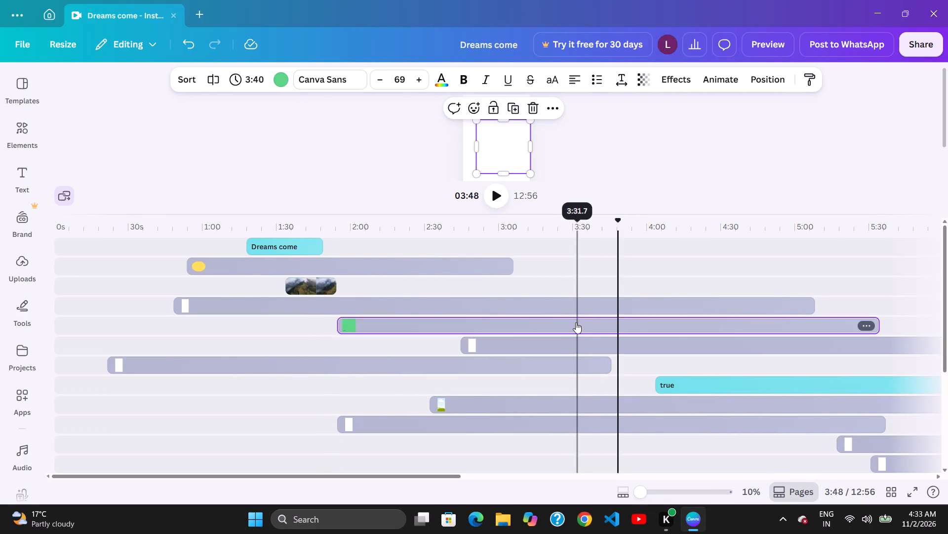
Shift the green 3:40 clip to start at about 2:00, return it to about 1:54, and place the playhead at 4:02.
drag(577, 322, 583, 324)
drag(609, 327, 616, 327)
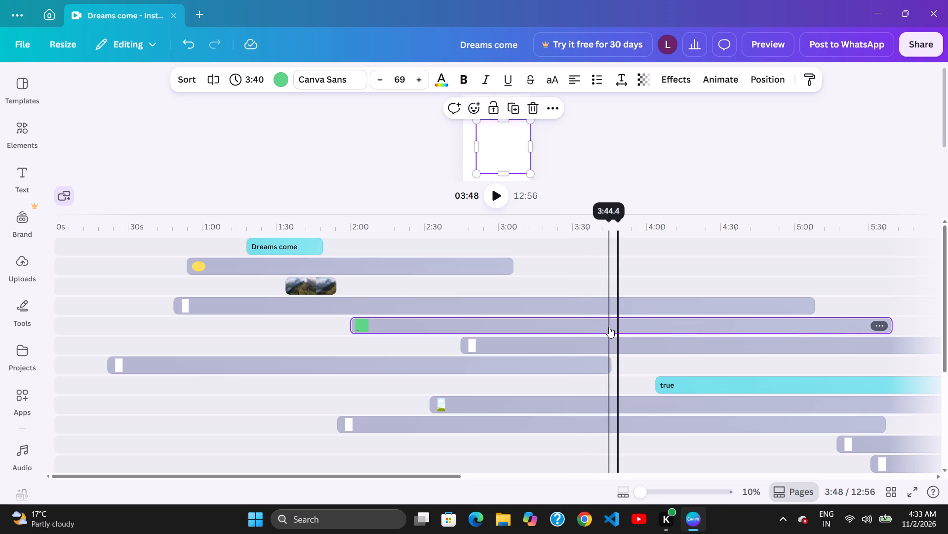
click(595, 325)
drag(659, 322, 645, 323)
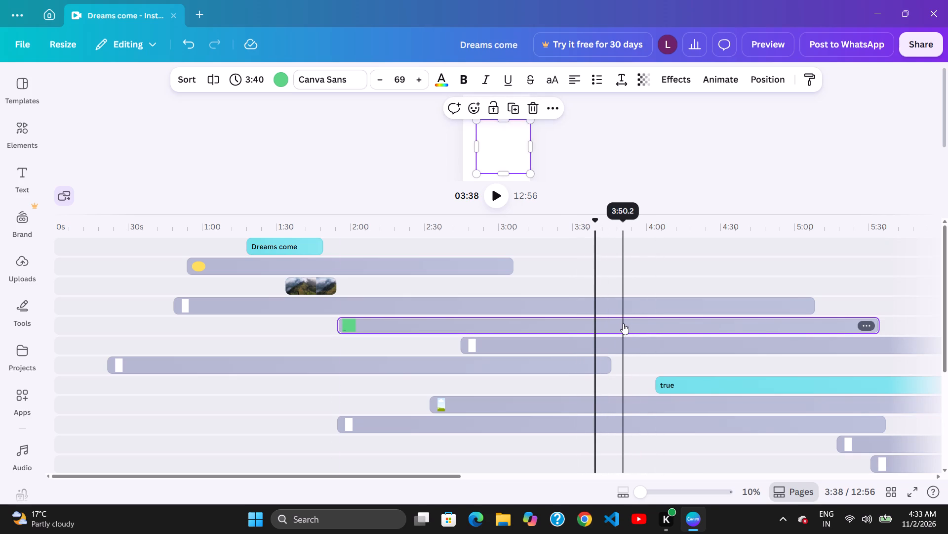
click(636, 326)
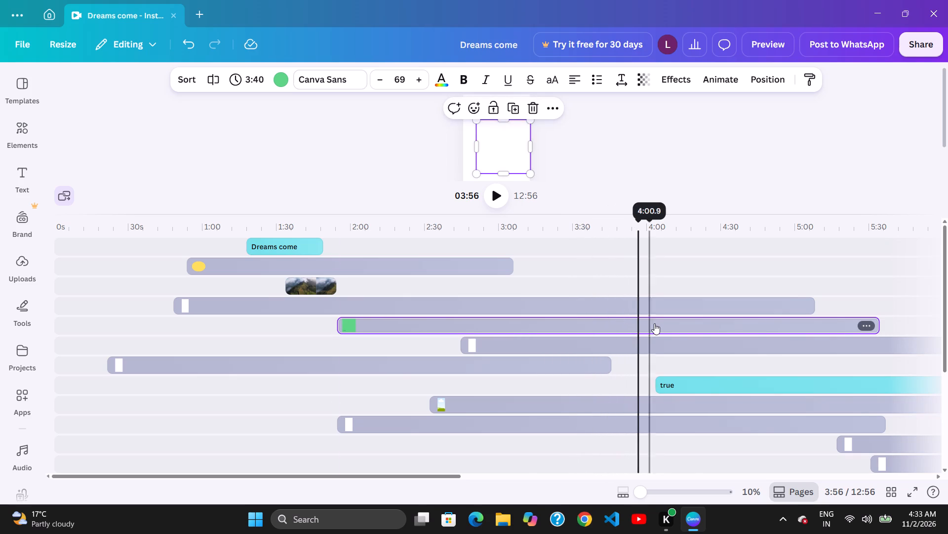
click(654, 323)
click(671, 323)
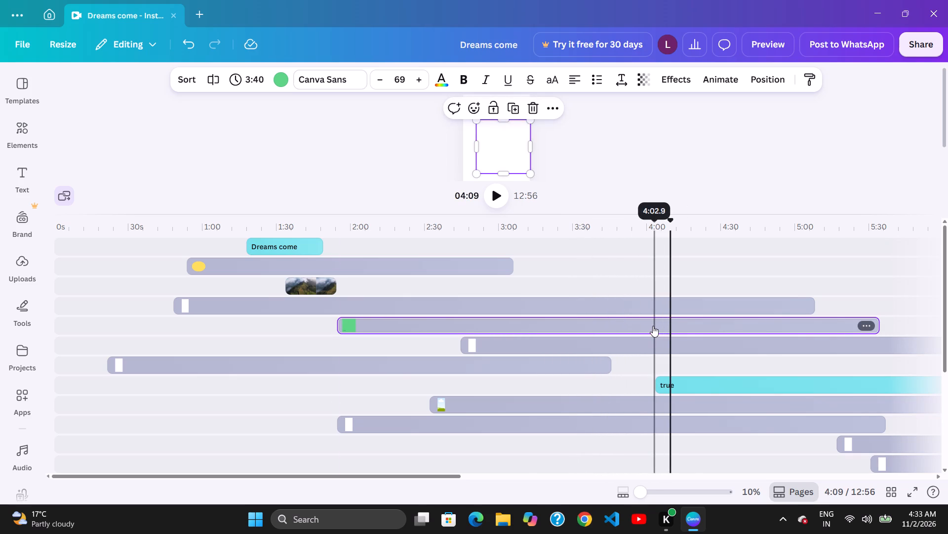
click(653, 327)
Nudge the green 3:40 clip later in time, starting at about 1:57, and place the playhead at 3:56.
drag(665, 326, 669, 326)
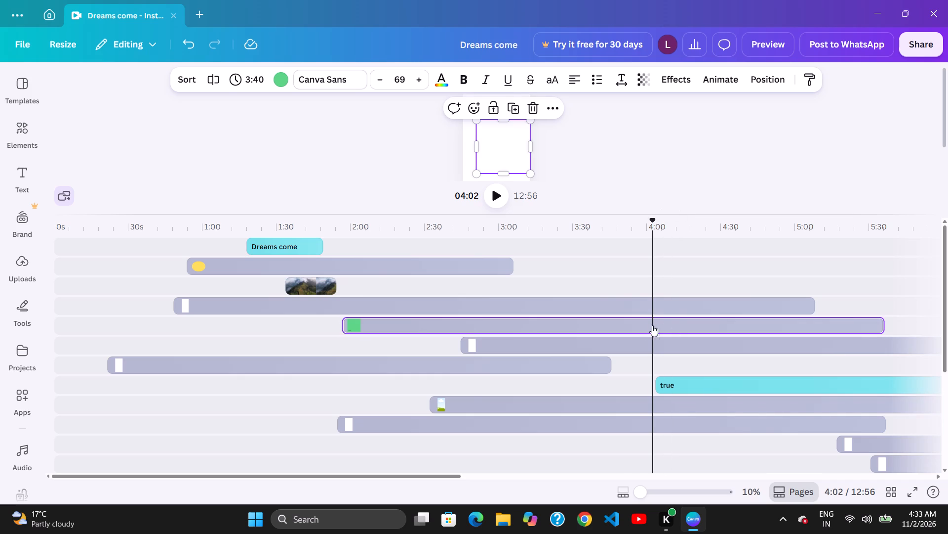
click(670, 325)
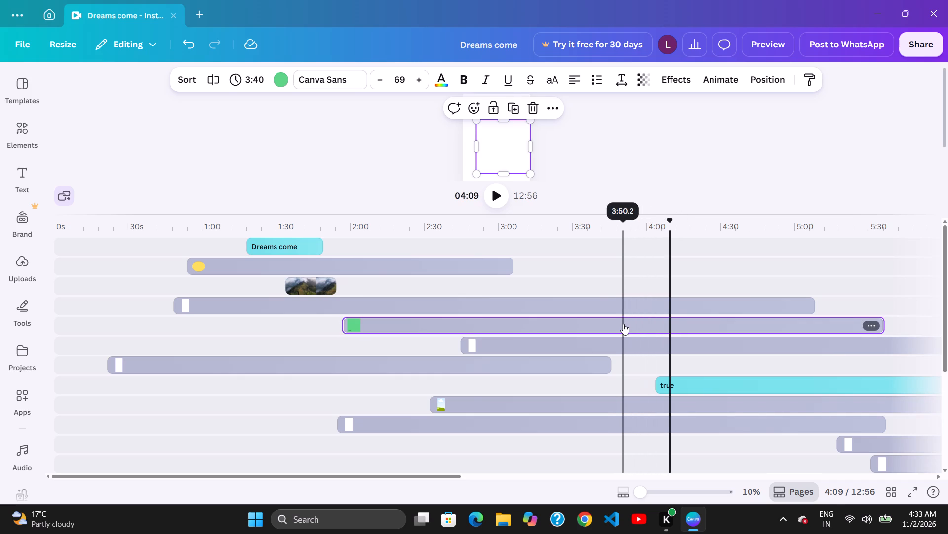
drag(656, 326, 663, 328)
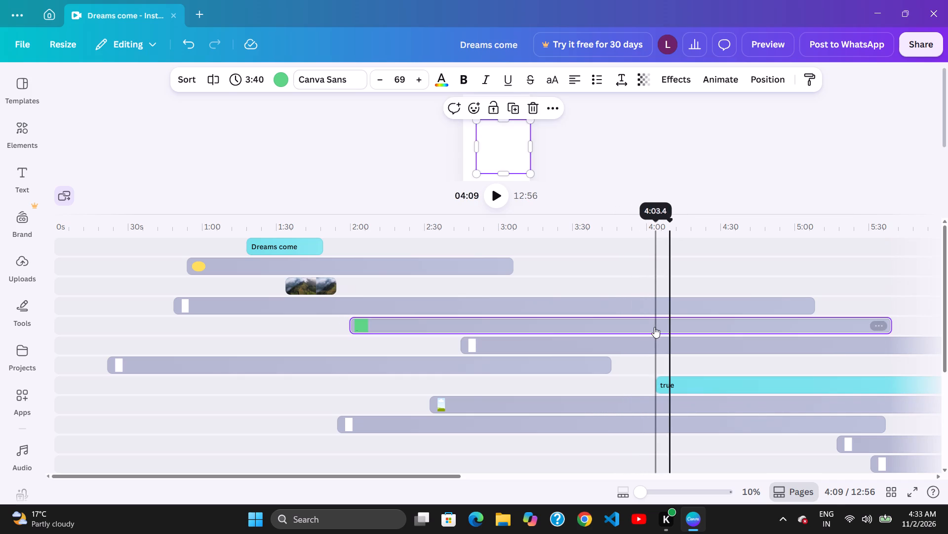
click(656, 327)
drag(628, 322, 632, 324)
drag(666, 320, 661, 320)
click(639, 319)
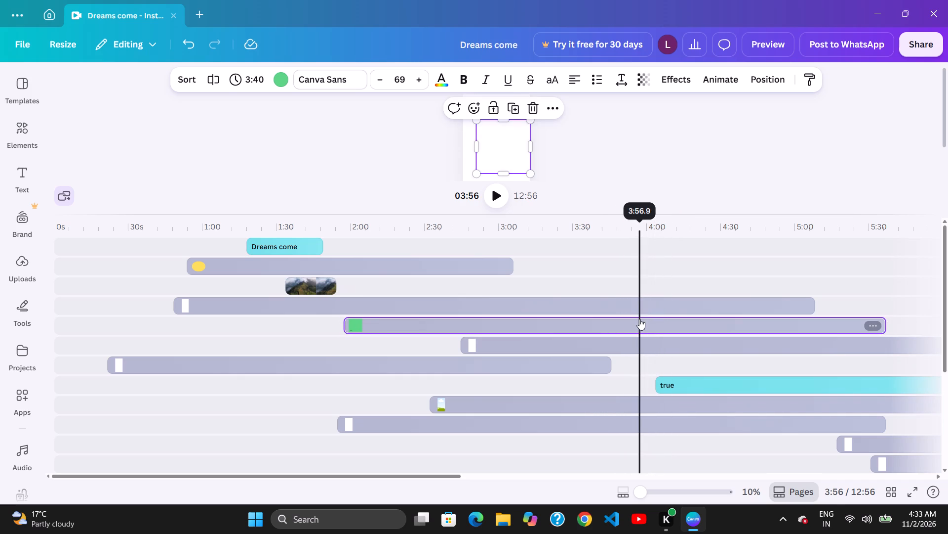
Shift the green 3:40 clip later in time, starting at about 2:21, and place the playhead at 4:13.
drag(642, 320, 653, 323)
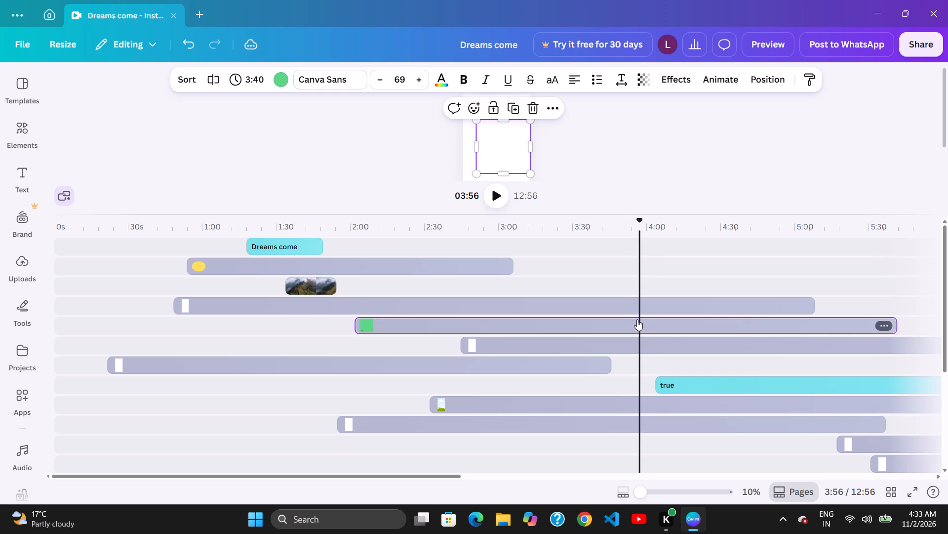
drag(644, 323, 666, 328)
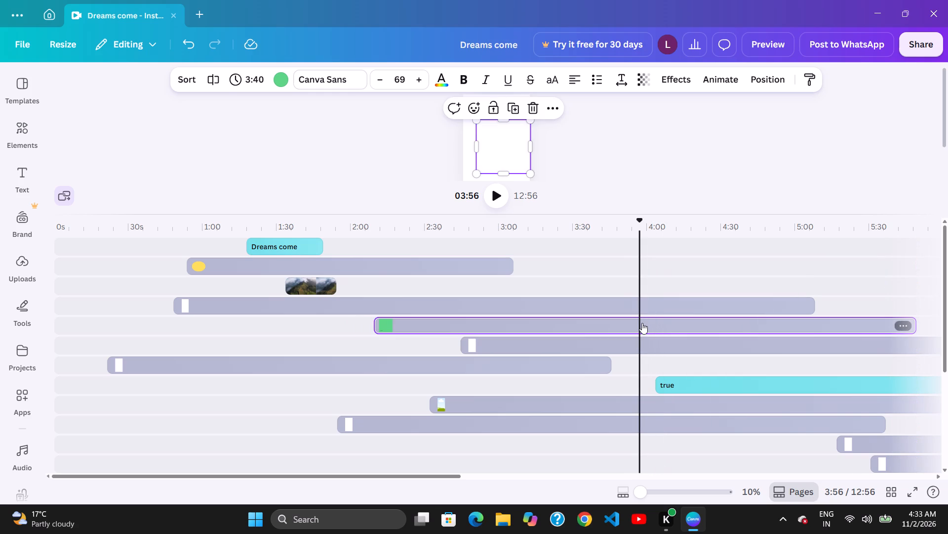
drag(652, 327, 662, 329)
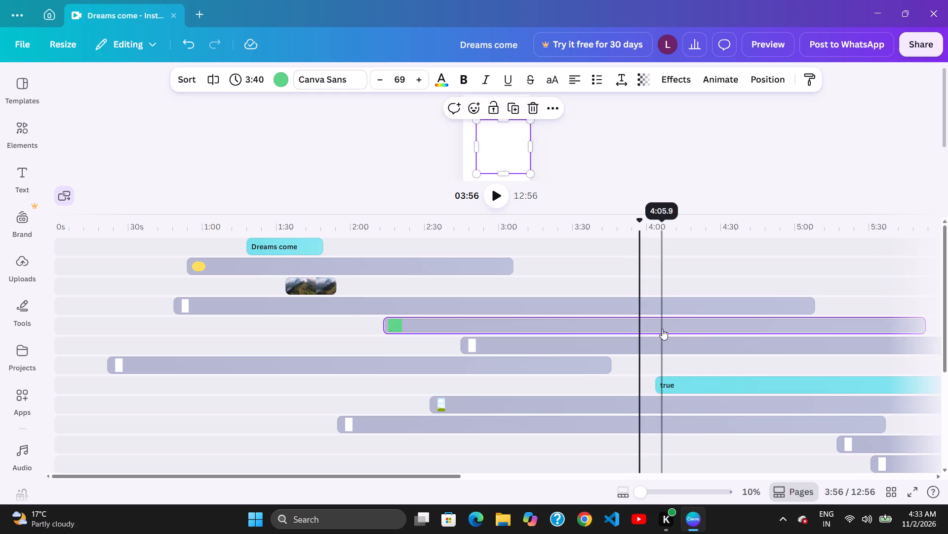
drag(664, 329, 673, 329)
click(674, 329)
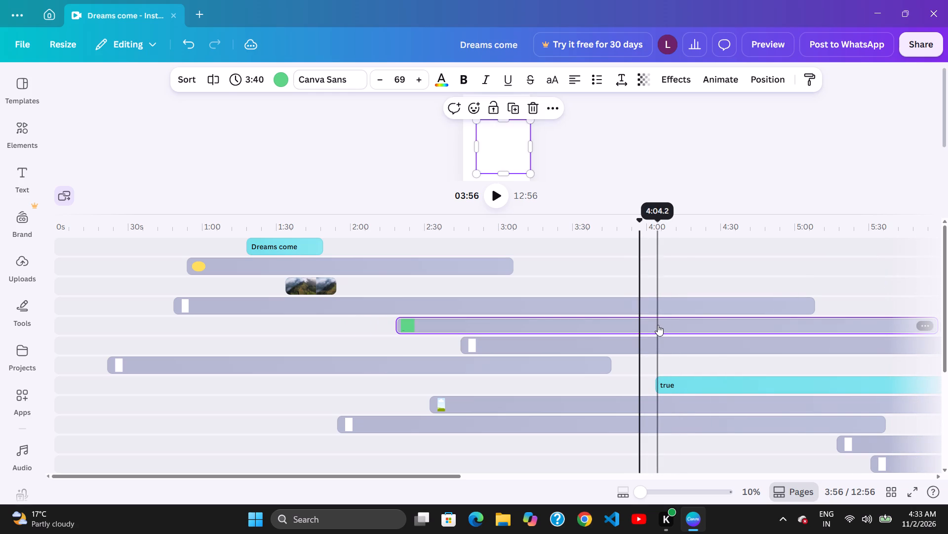
drag(658, 325, 665, 325)
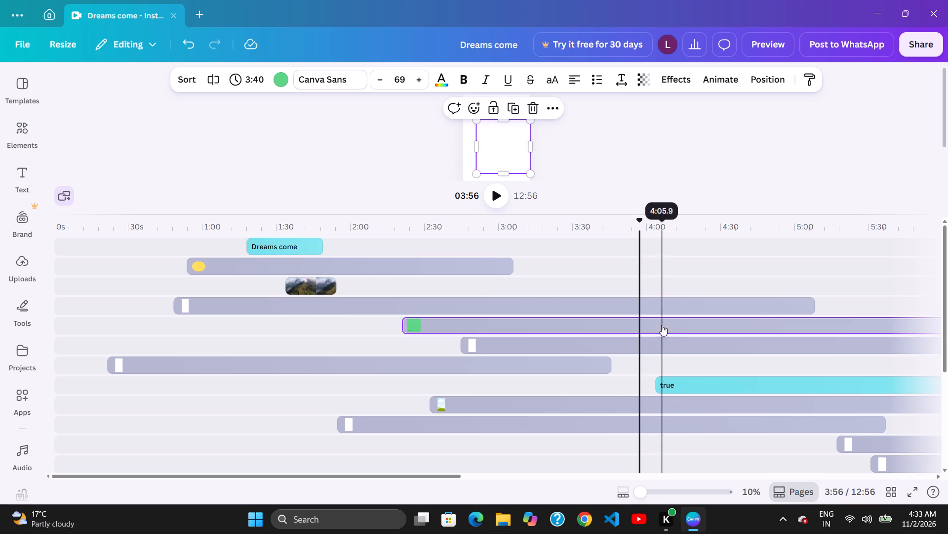
click(679, 326)
click(651, 321)
Shift the green 3:40 clip later in time, starting at about 2:35.
drag(690, 324, 699, 325)
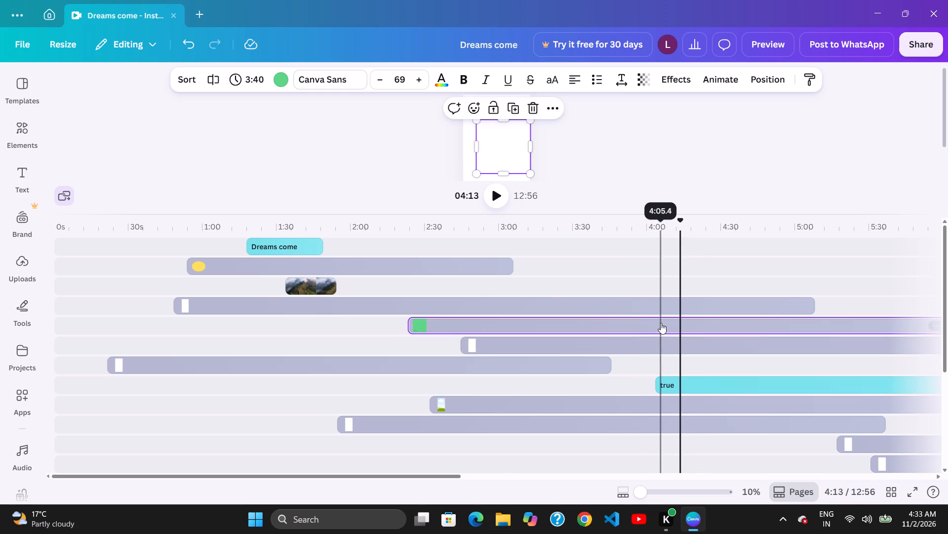
drag(705, 320, 712, 320)
drag(685, 321, 713, 322)
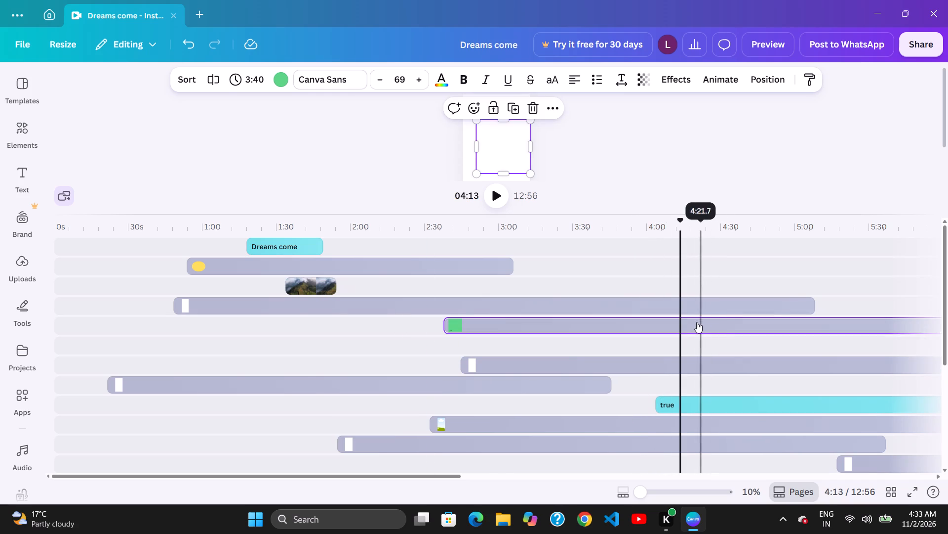
drag(690, 321, 684, 320)
click(678, 322)
click(699, 324)
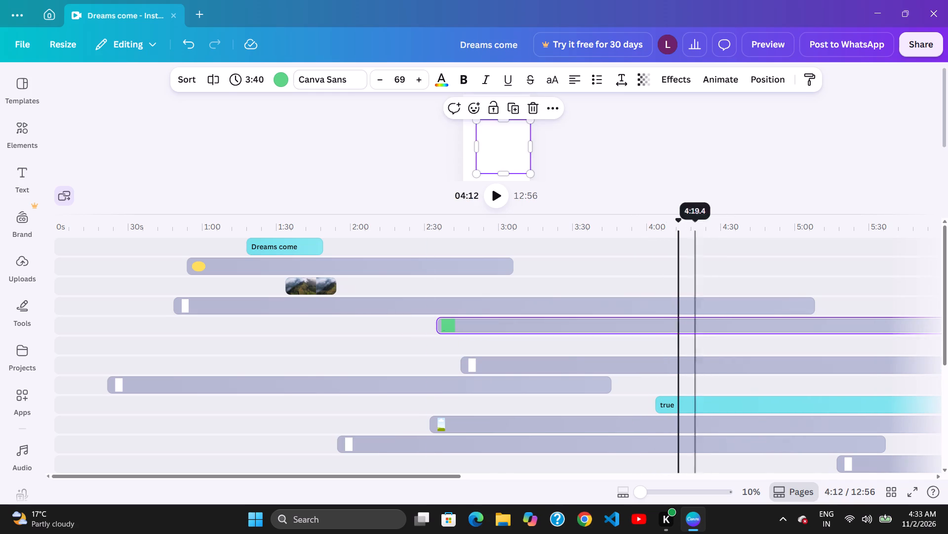
Shift the green 3:40 clip later in time to about 2:44, aligning its start with the shape clip below it.
drag(715, 323, 736, 323)
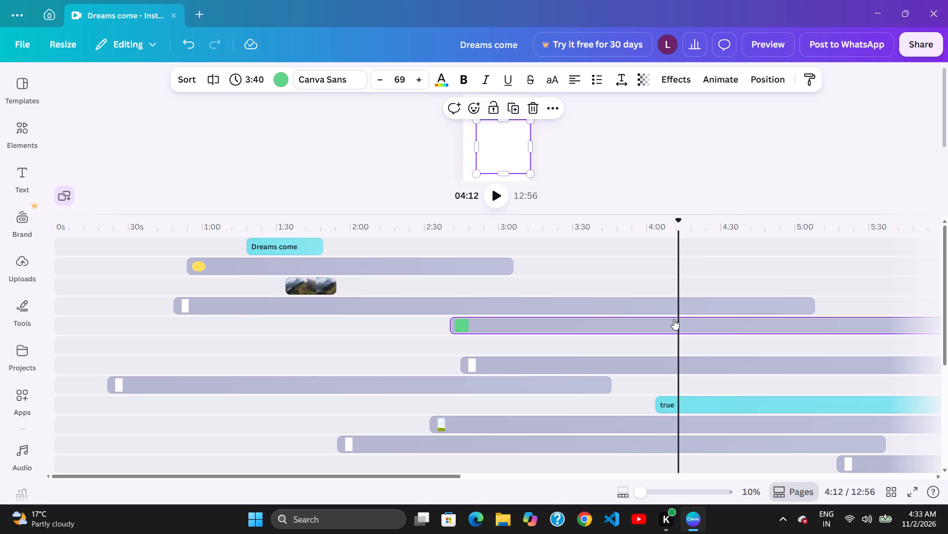
click(730, 326)
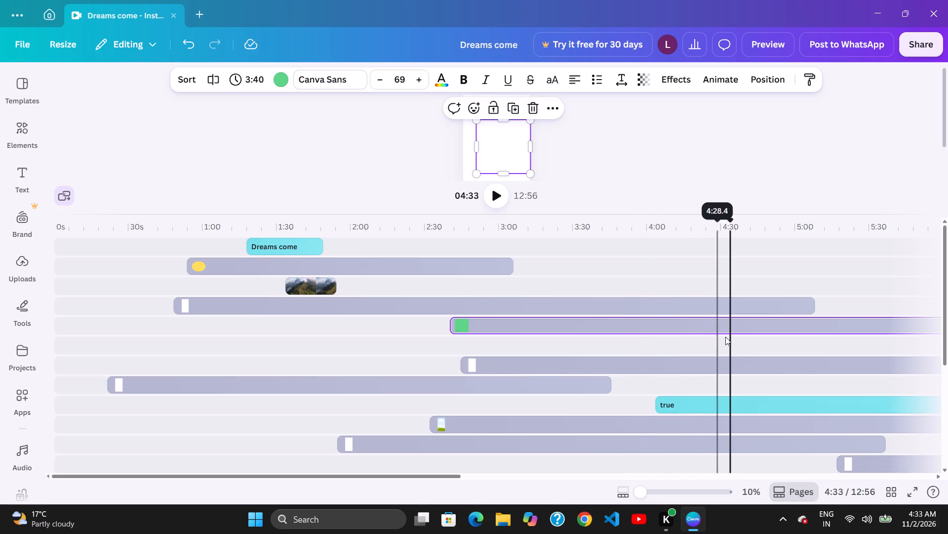
drag(695, 331, 710, 334)
drag(715, 336, 719, 336)
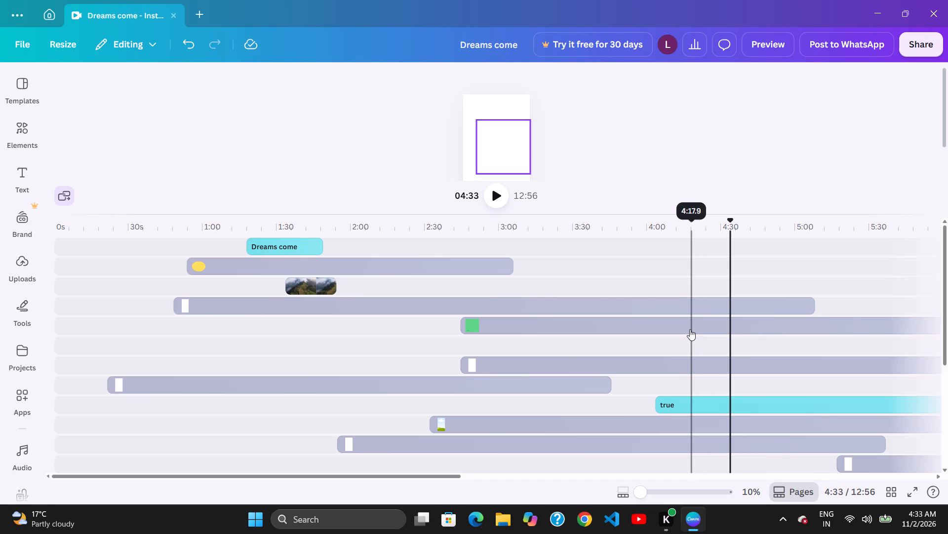
click(689, 330)
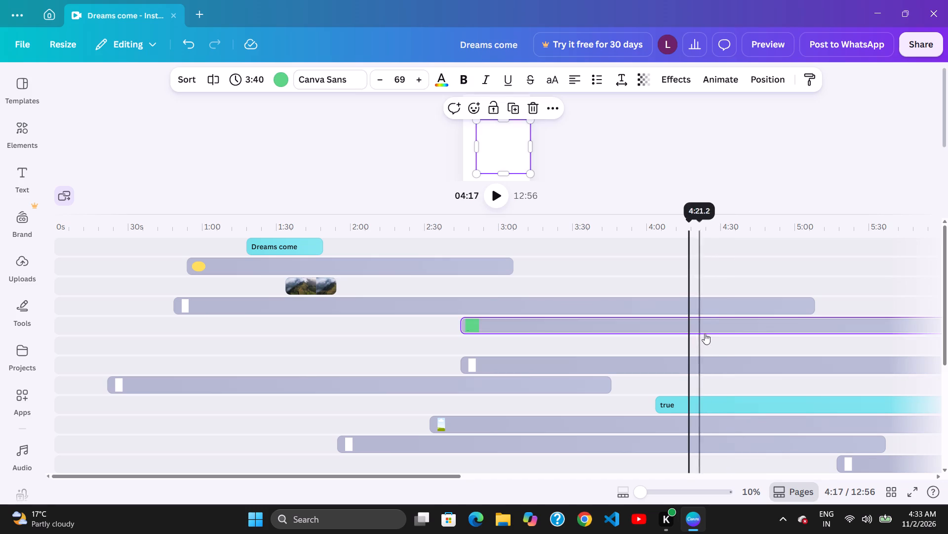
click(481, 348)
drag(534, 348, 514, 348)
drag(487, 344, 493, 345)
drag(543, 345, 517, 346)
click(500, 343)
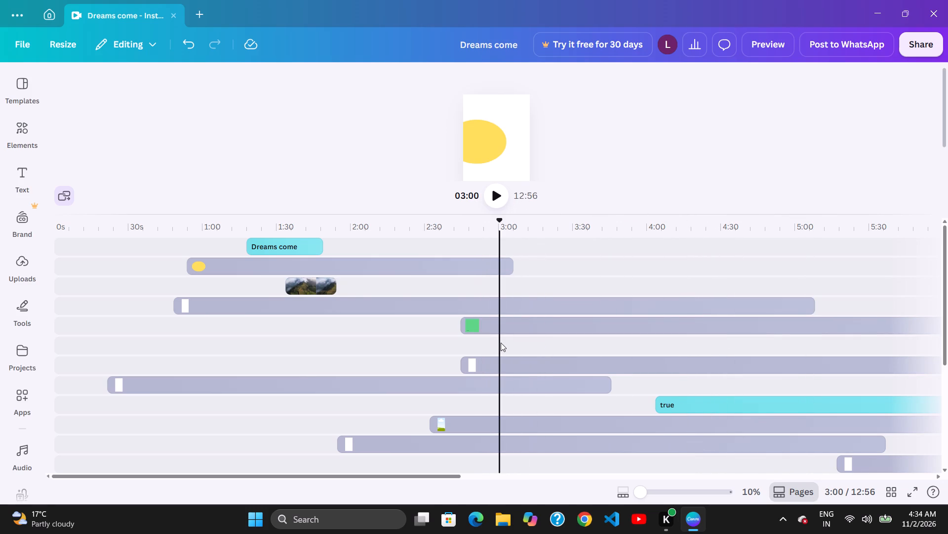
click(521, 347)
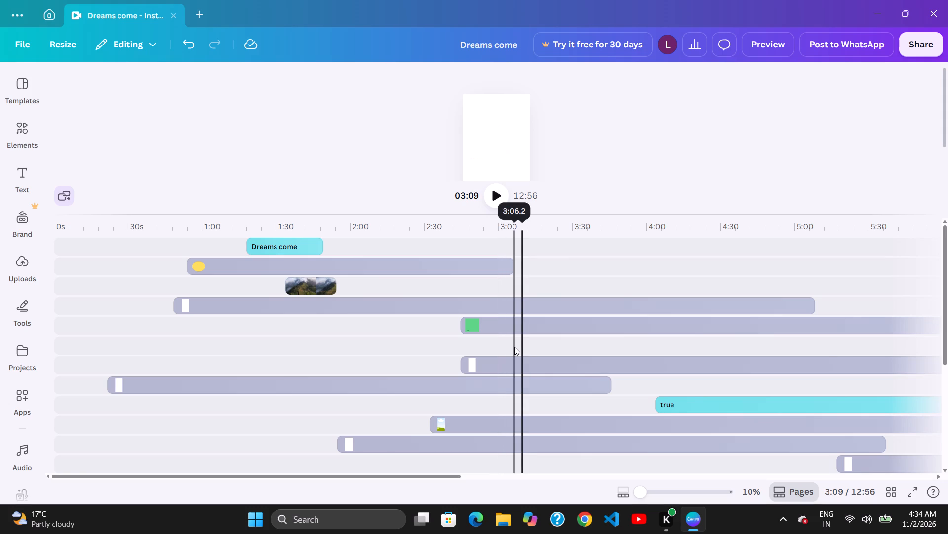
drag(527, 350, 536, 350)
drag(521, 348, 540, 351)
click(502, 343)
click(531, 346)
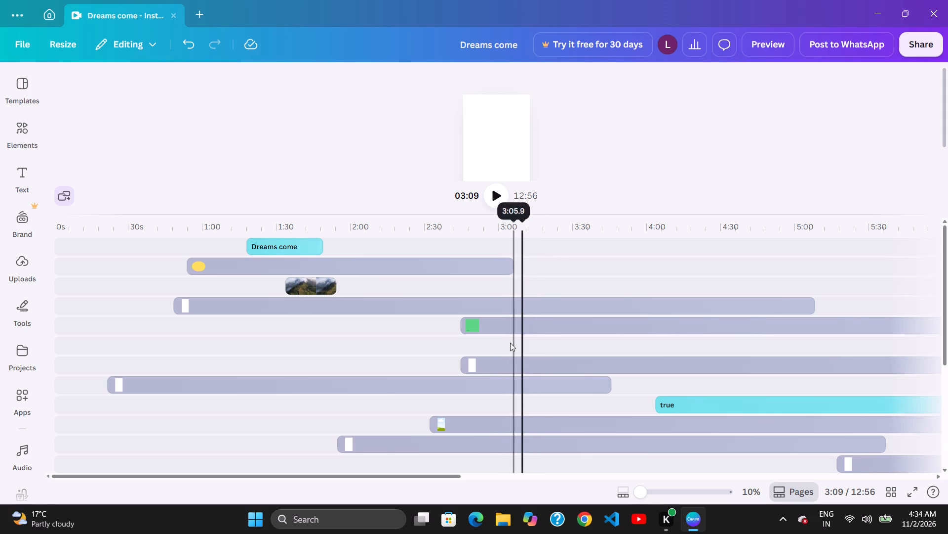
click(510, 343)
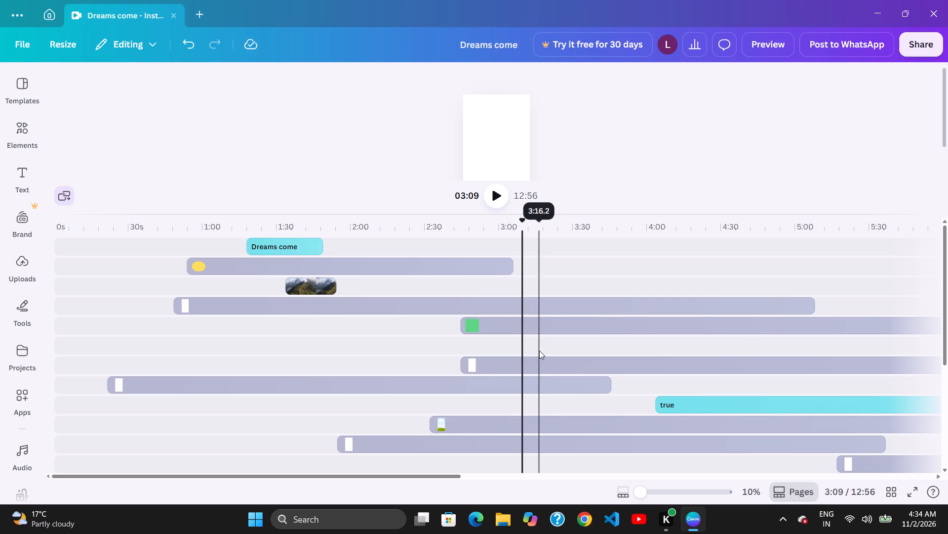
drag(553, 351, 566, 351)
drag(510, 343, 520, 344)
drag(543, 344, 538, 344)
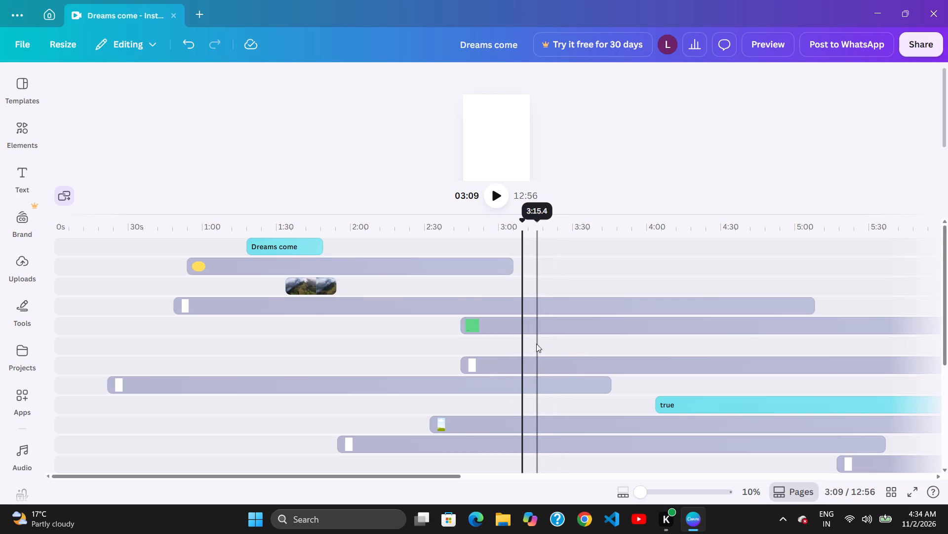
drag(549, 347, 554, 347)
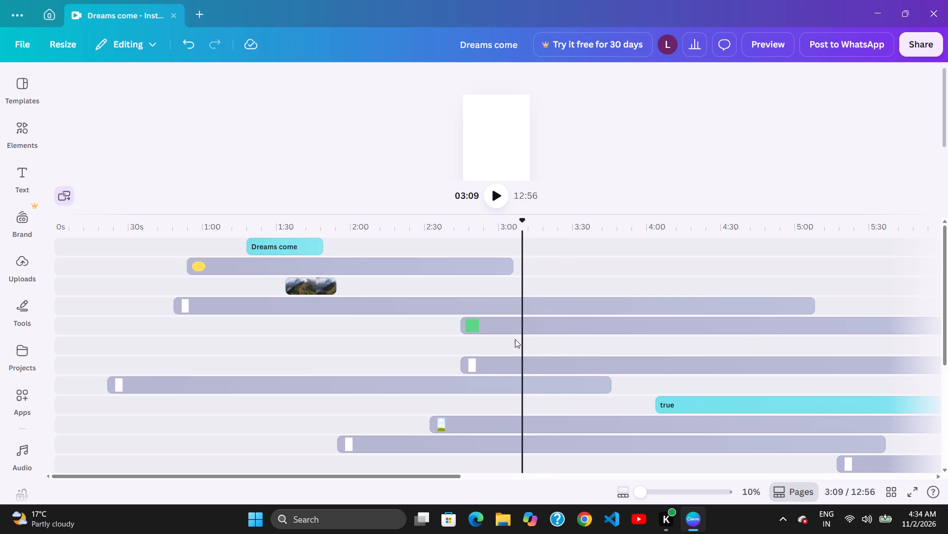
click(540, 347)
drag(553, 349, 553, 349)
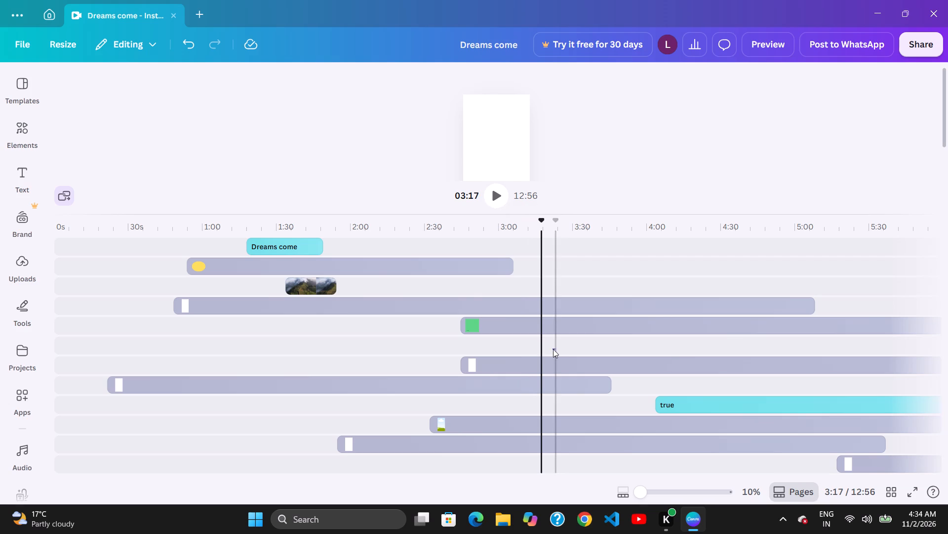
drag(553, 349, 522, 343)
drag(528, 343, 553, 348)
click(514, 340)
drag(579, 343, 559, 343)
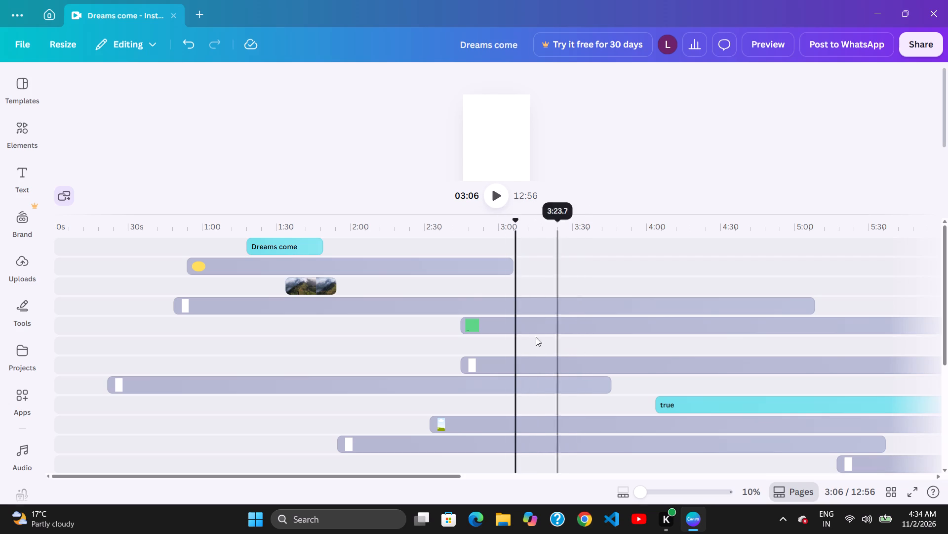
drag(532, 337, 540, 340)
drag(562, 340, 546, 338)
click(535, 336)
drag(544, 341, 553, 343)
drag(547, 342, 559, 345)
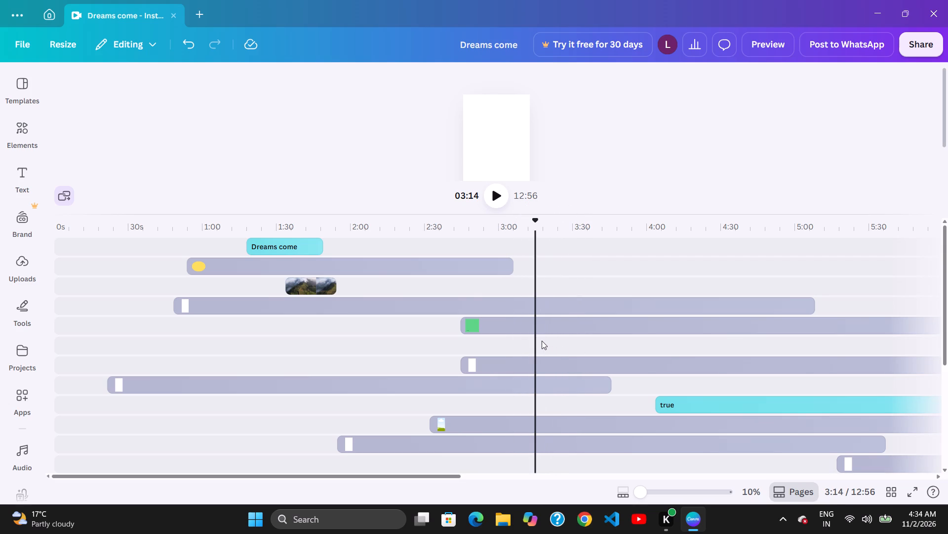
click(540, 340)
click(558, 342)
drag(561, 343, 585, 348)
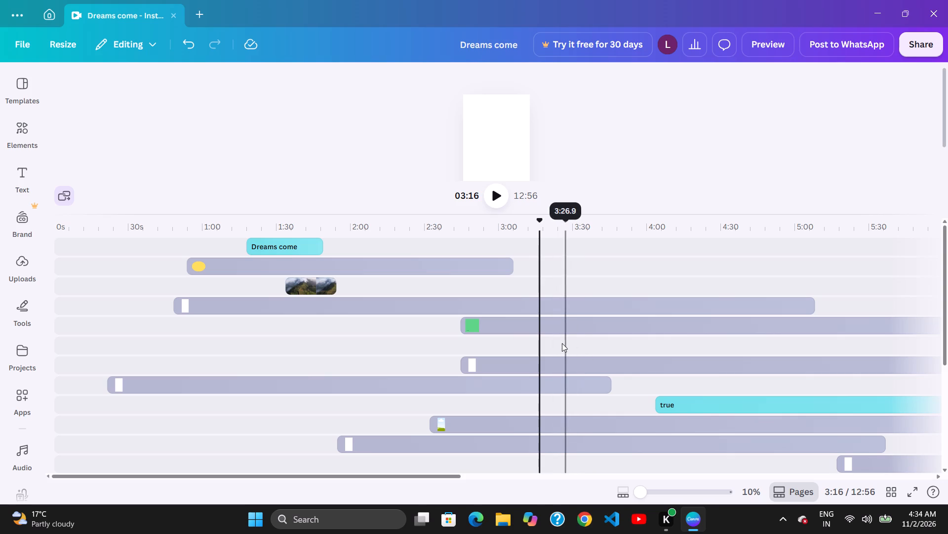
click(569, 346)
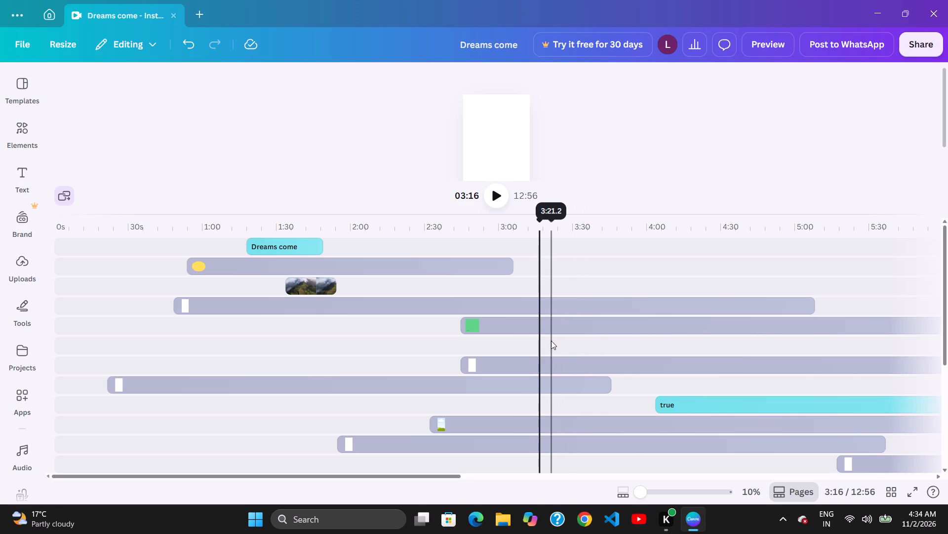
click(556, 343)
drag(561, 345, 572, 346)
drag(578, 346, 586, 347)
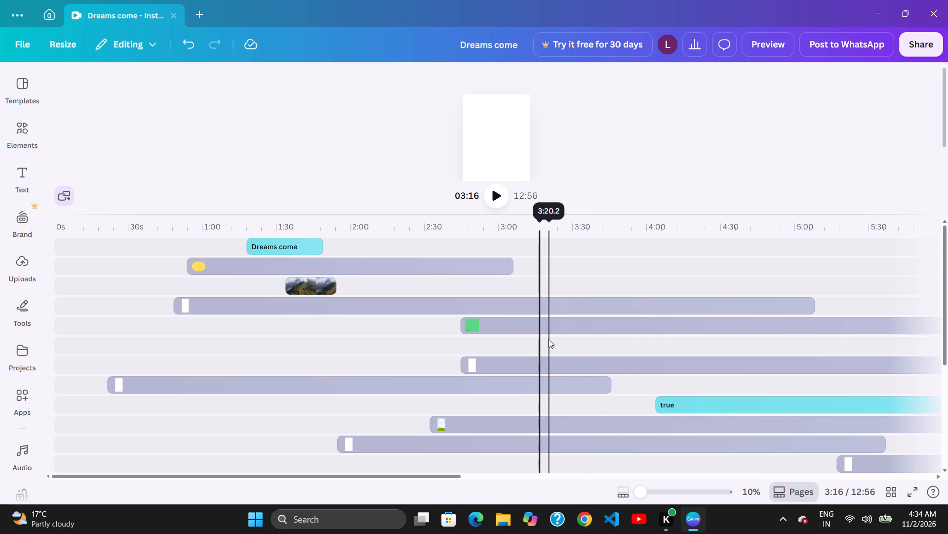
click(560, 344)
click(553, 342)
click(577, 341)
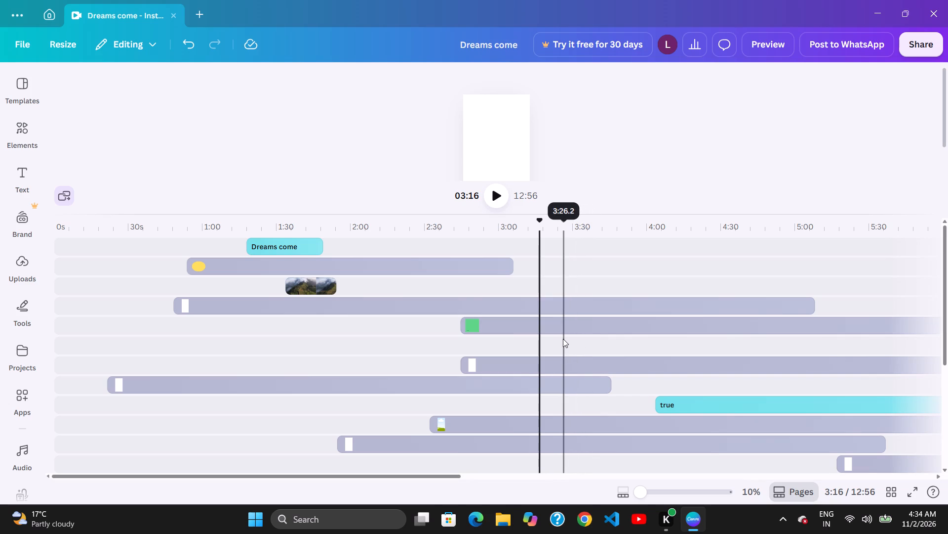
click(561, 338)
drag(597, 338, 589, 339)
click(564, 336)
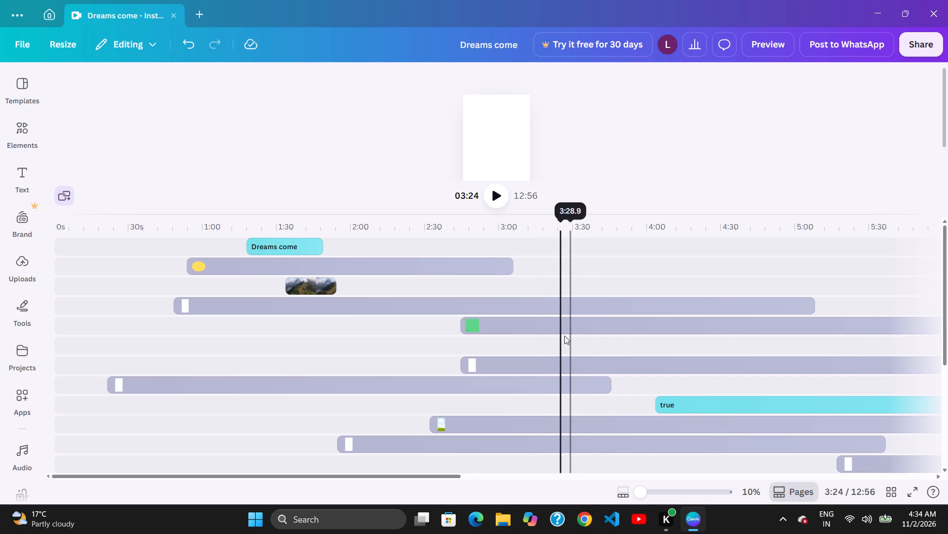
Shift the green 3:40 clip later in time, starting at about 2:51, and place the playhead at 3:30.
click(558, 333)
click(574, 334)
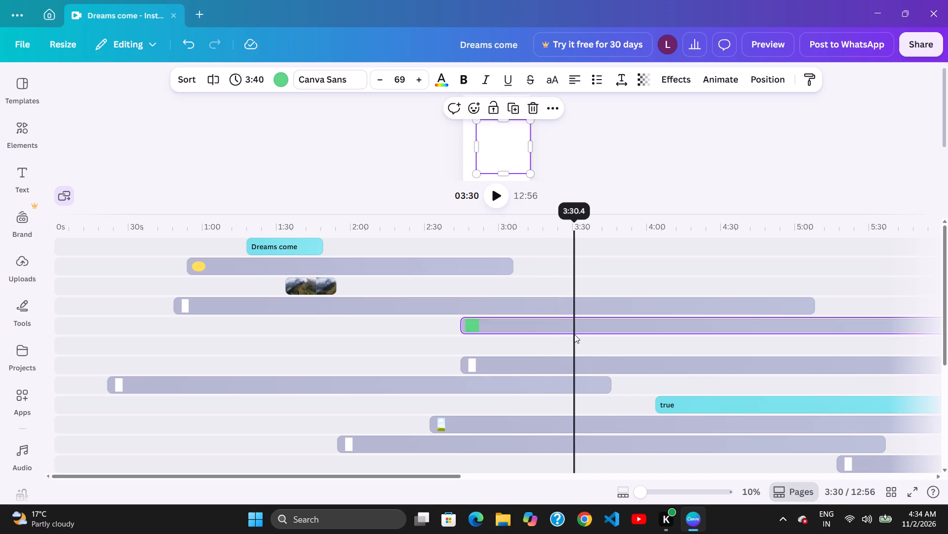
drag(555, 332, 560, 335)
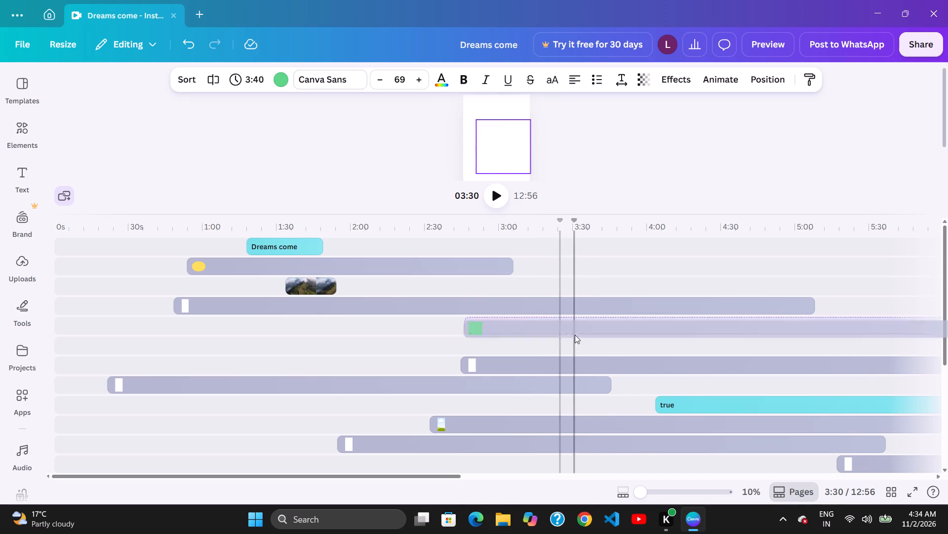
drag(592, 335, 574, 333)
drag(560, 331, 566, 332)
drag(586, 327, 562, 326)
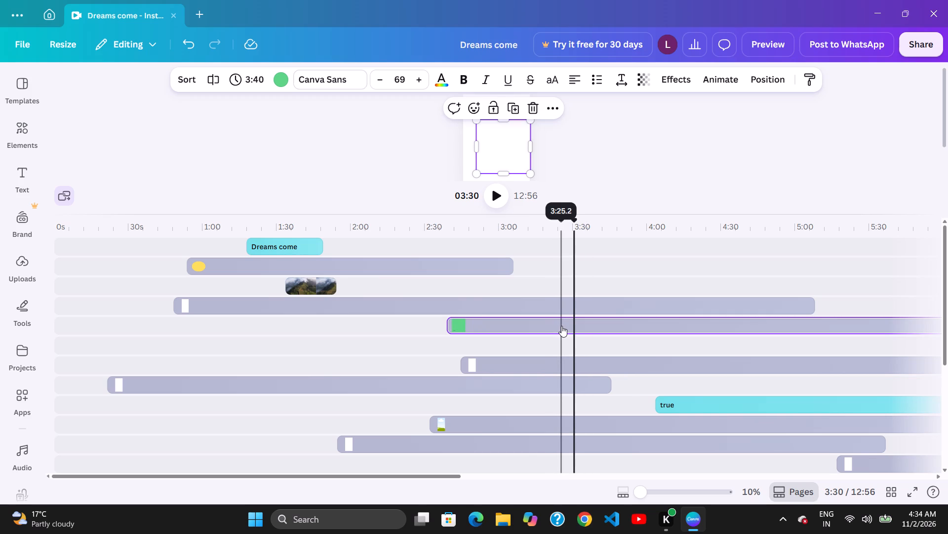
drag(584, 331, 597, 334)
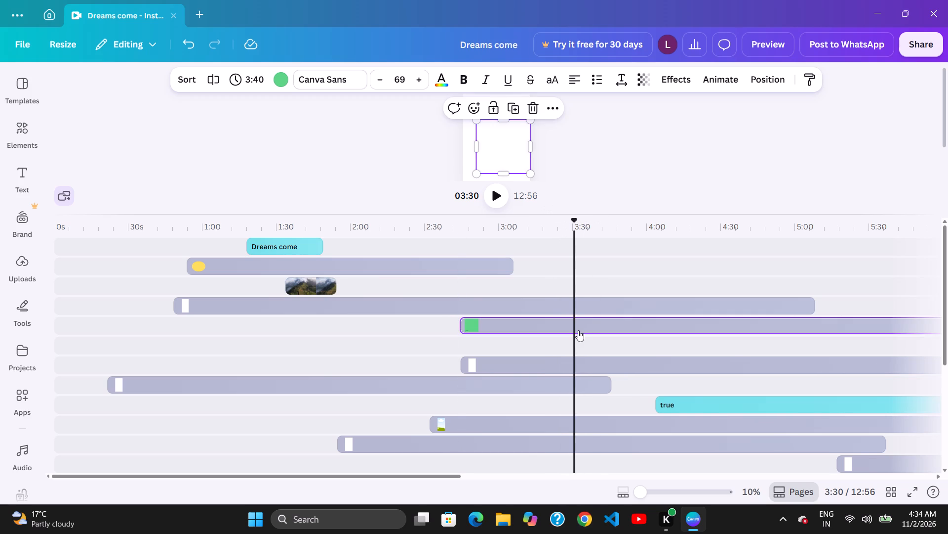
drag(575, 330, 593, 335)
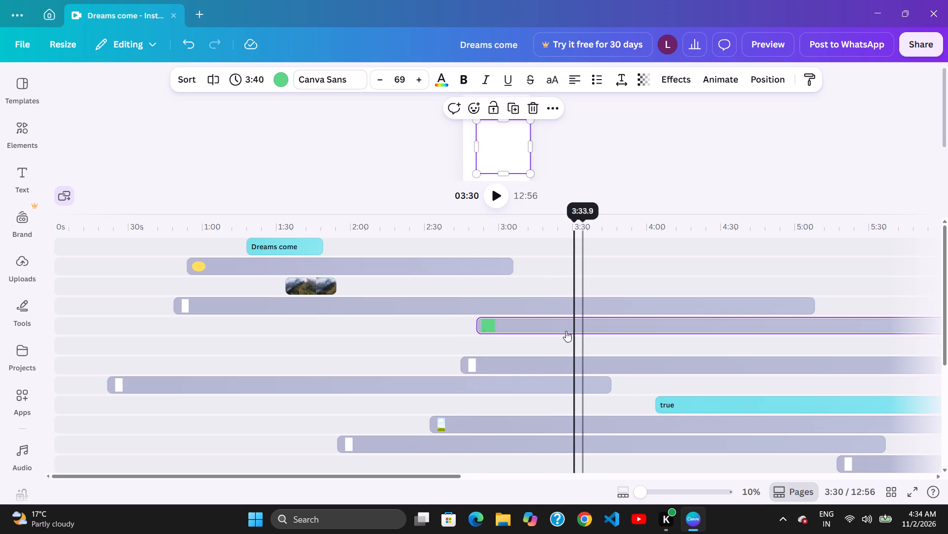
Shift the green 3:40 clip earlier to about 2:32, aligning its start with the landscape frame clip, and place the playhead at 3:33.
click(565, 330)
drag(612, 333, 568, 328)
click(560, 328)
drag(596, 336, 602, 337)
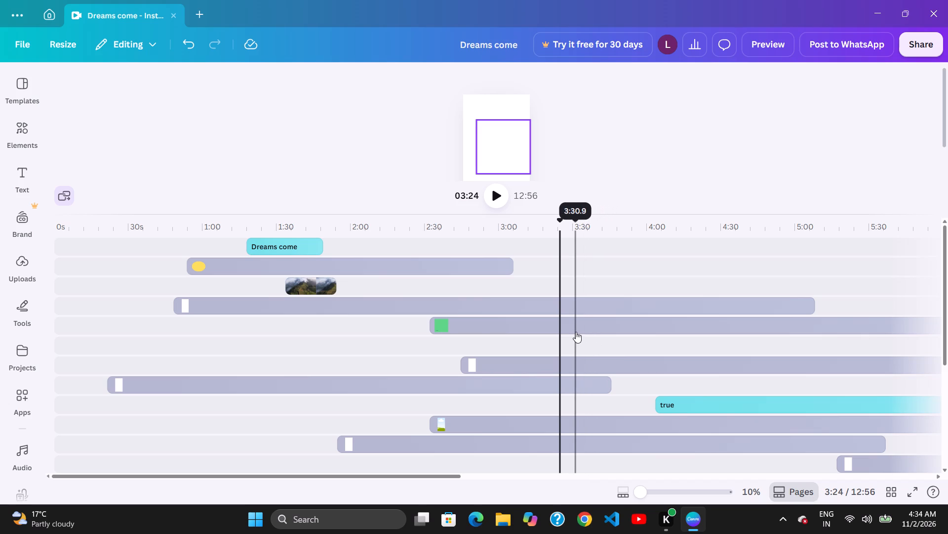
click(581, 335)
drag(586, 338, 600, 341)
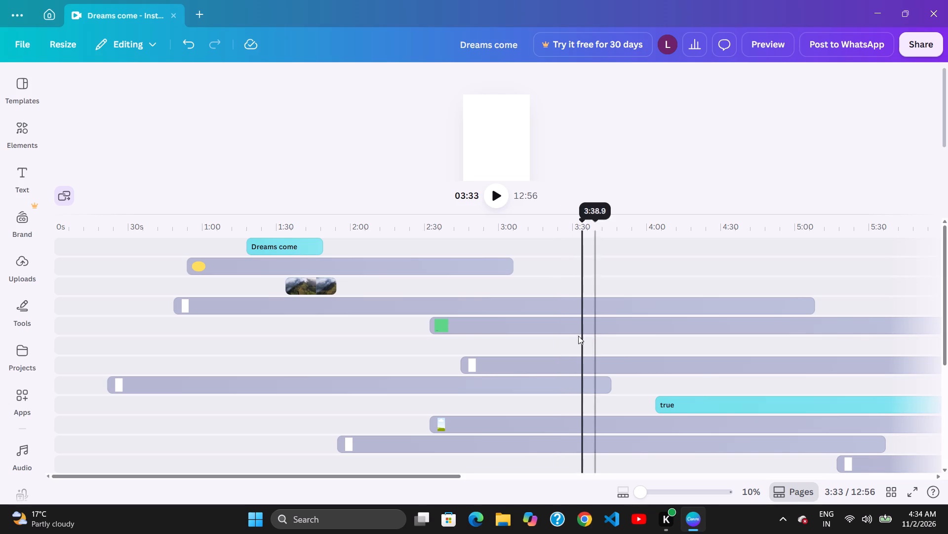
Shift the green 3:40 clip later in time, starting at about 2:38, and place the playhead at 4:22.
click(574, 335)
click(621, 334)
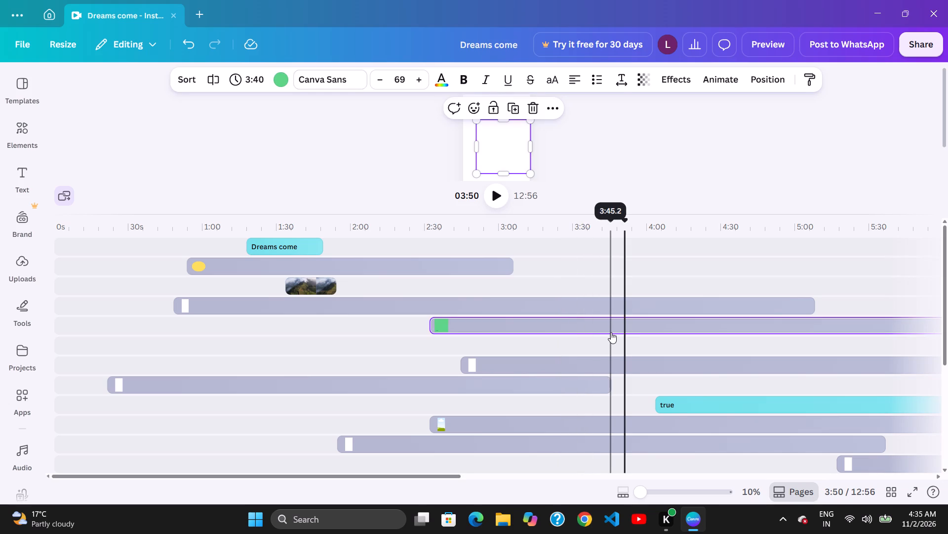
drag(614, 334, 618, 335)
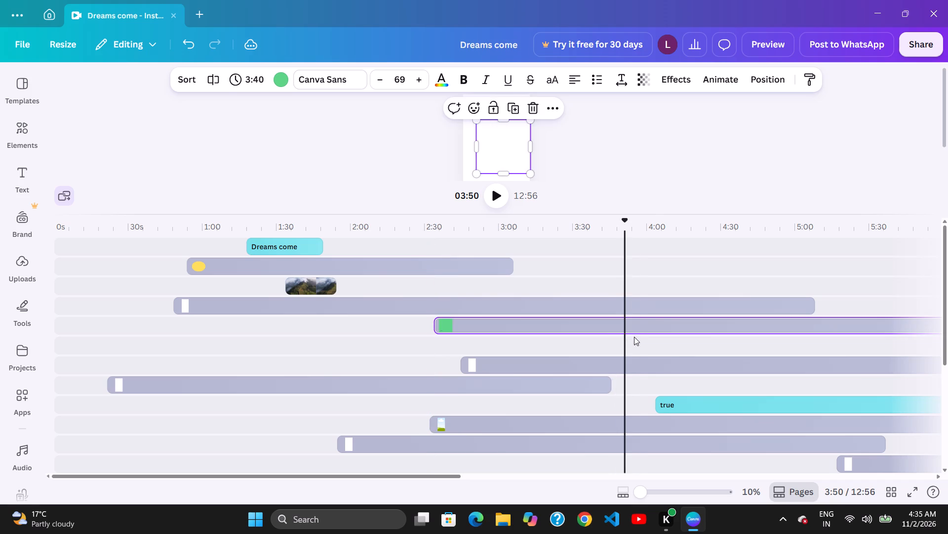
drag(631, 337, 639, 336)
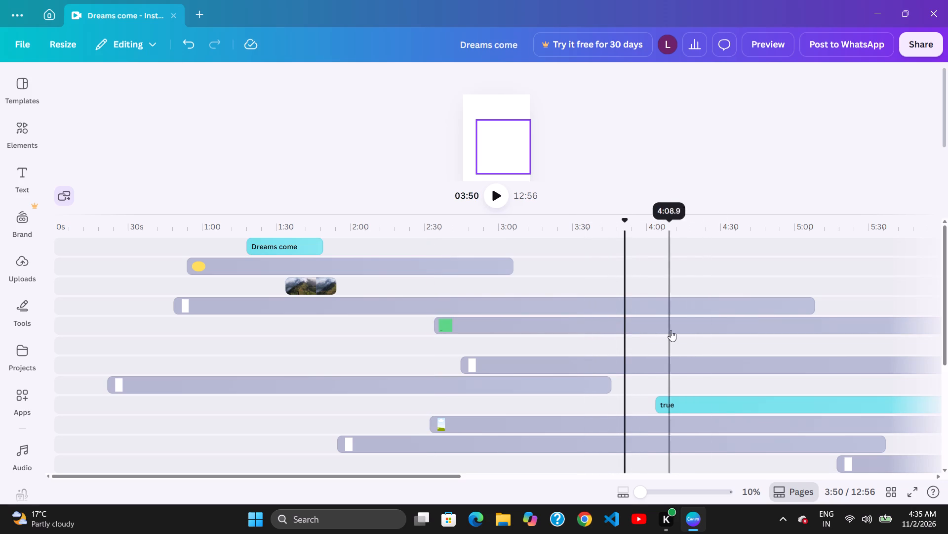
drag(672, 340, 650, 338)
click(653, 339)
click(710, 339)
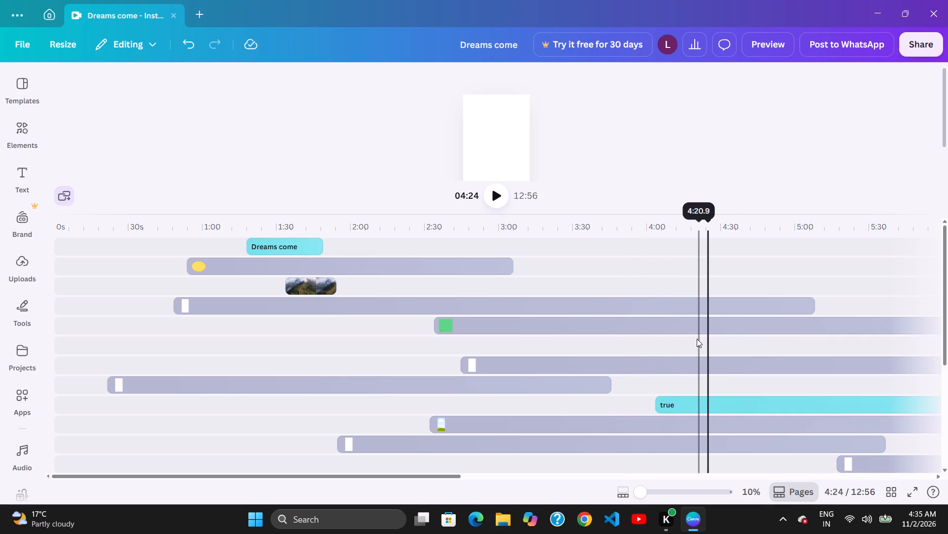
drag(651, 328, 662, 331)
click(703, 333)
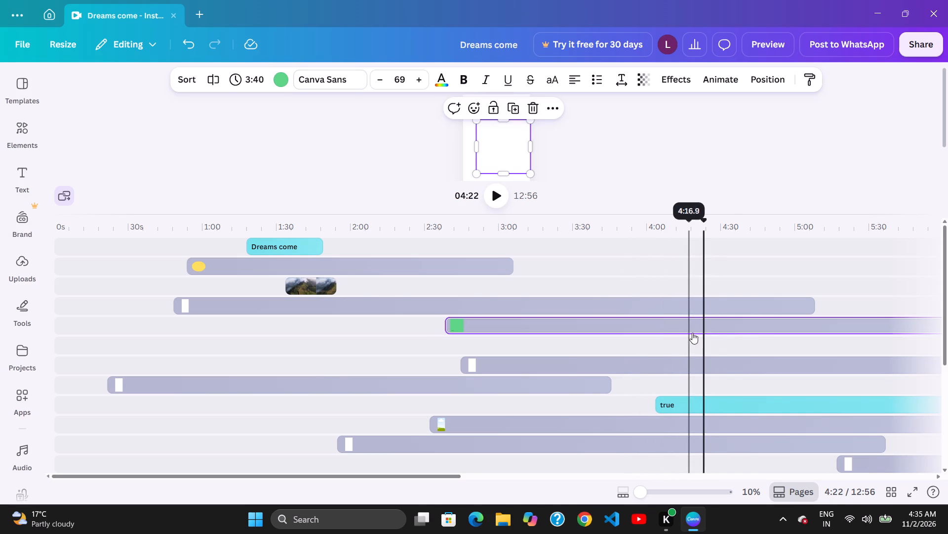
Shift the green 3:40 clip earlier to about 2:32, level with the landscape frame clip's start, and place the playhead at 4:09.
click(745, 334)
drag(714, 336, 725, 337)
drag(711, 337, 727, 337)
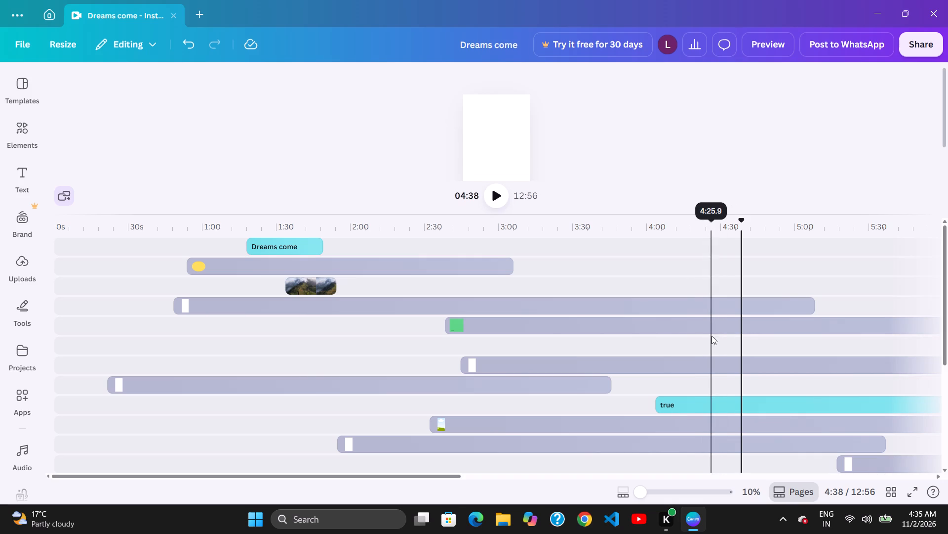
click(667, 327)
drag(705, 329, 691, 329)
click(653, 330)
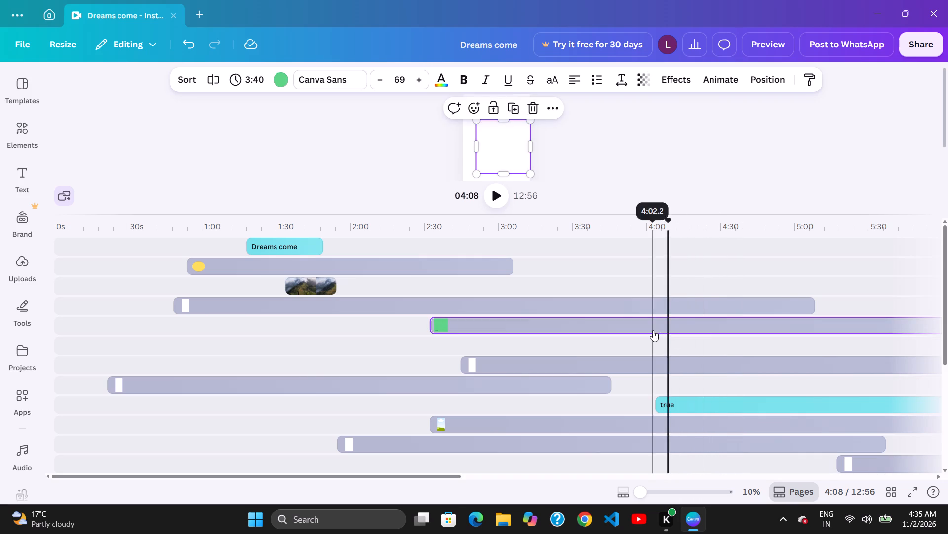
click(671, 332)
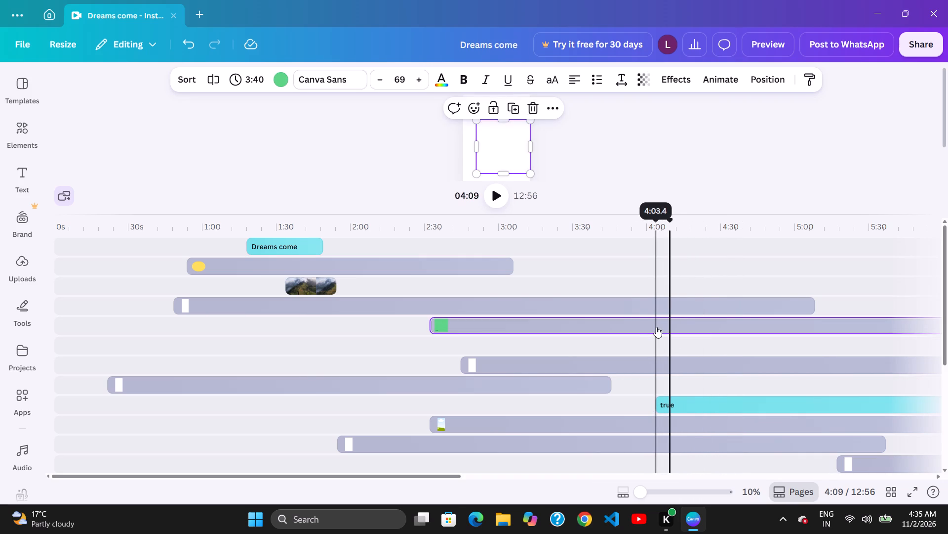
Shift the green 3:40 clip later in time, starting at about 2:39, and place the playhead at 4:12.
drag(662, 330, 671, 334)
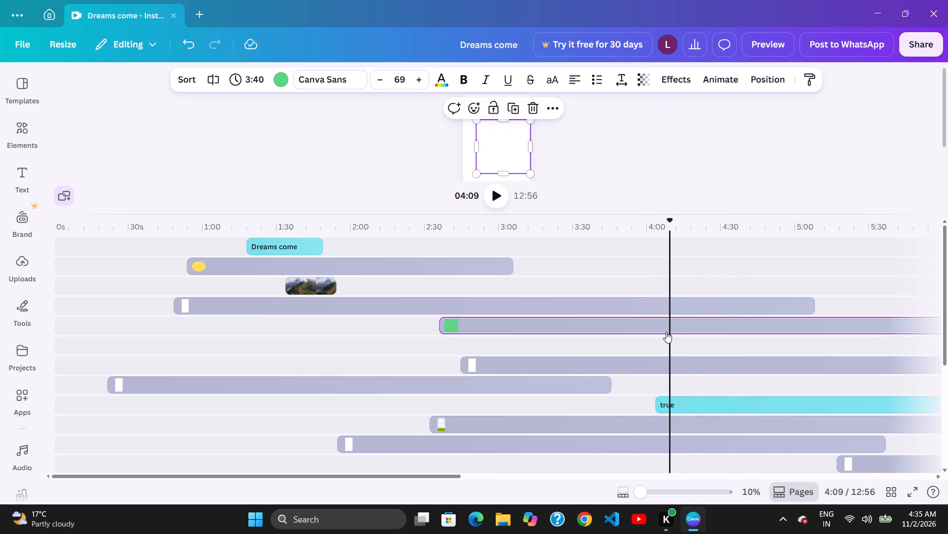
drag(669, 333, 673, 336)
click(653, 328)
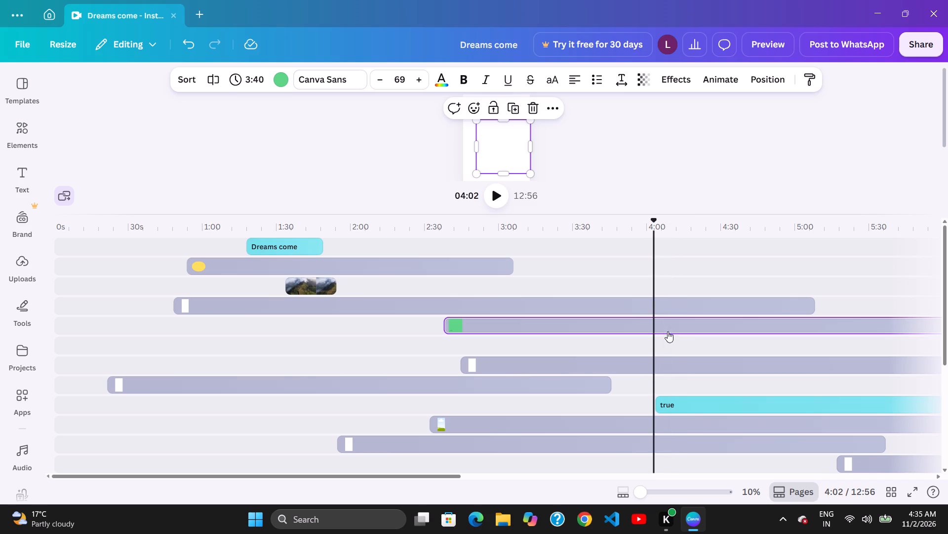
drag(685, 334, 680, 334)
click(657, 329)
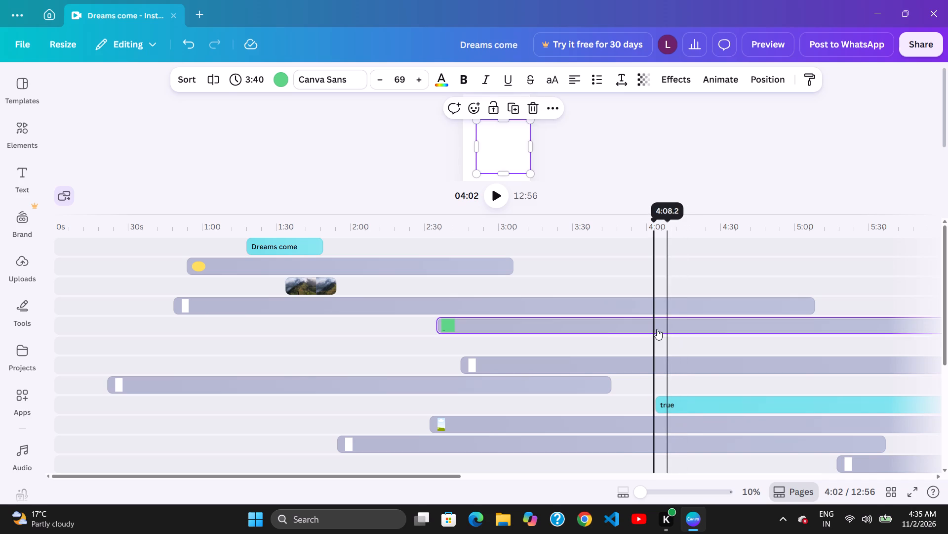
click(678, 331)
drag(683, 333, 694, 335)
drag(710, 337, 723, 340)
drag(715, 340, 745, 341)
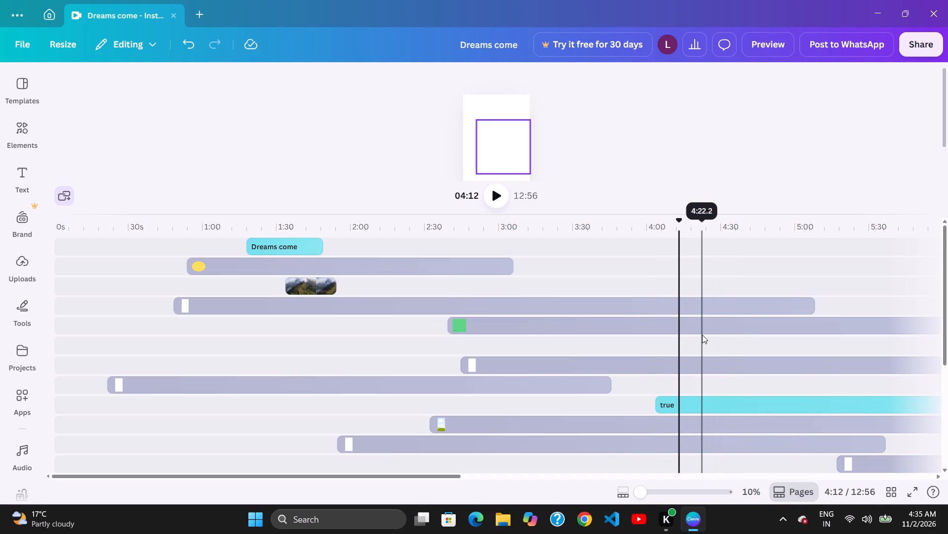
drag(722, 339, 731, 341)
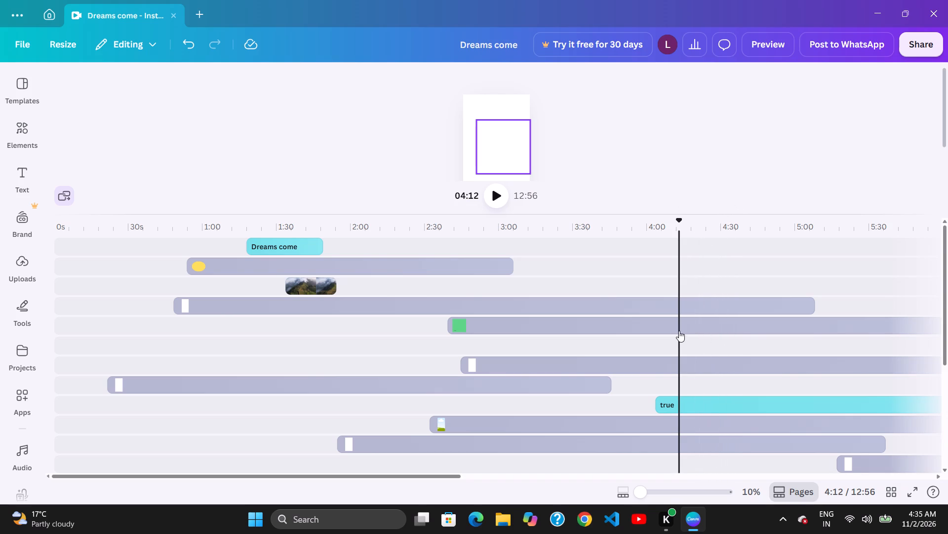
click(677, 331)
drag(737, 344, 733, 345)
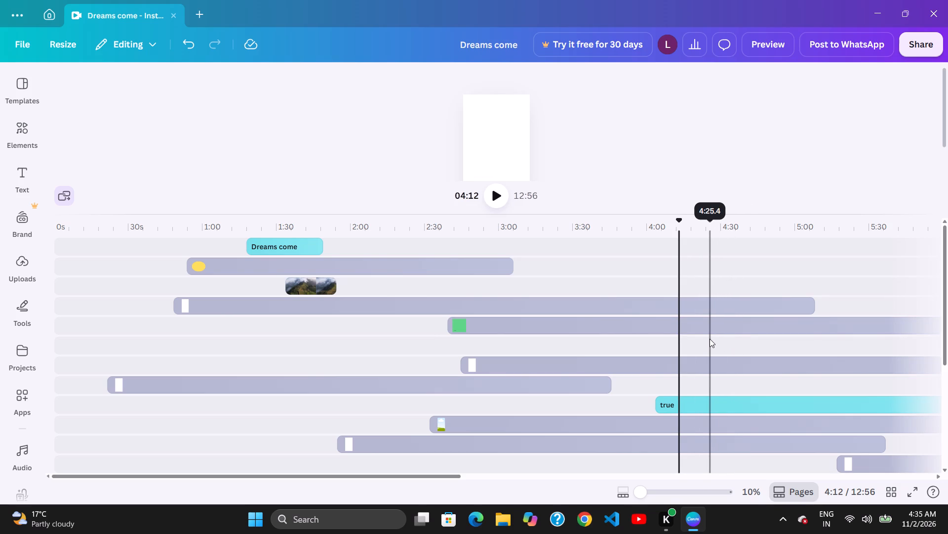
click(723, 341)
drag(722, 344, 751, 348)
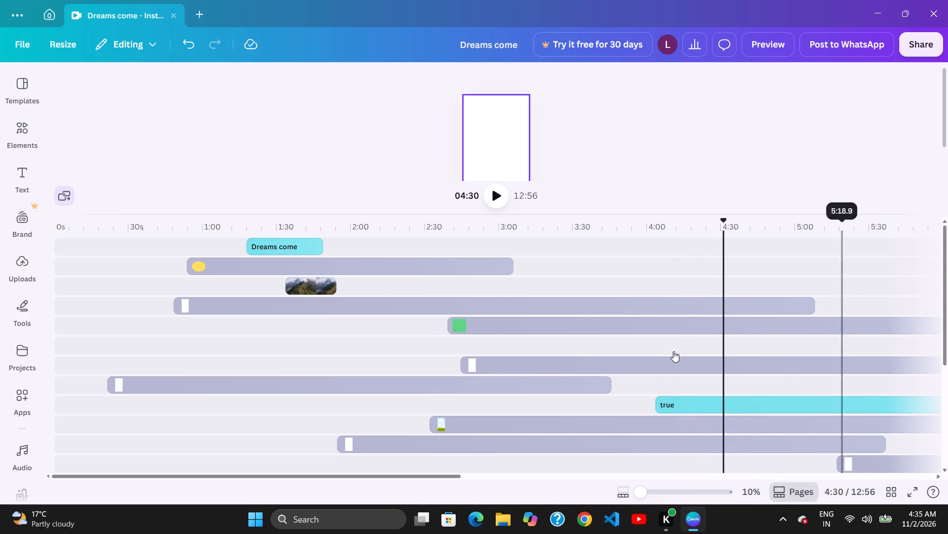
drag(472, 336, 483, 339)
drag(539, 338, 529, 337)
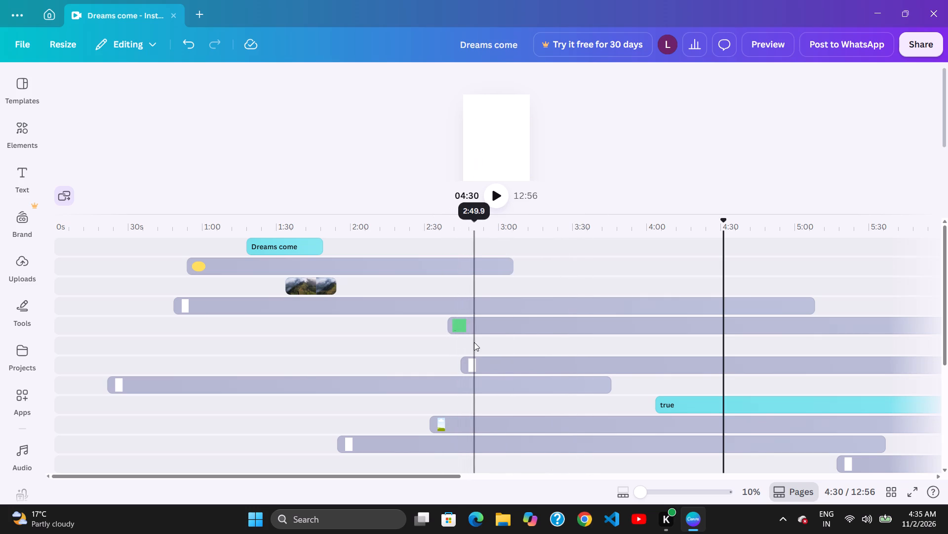
Shift the green 3:40 clip earlier in time, starting at about 2:13, and place the playhead at 2:56.
drag(463, 334, 469, 334)
drag(513, 334, 490, 332)
drag(477, 330, 481, 331)
drag(556, 330, 537, 329)
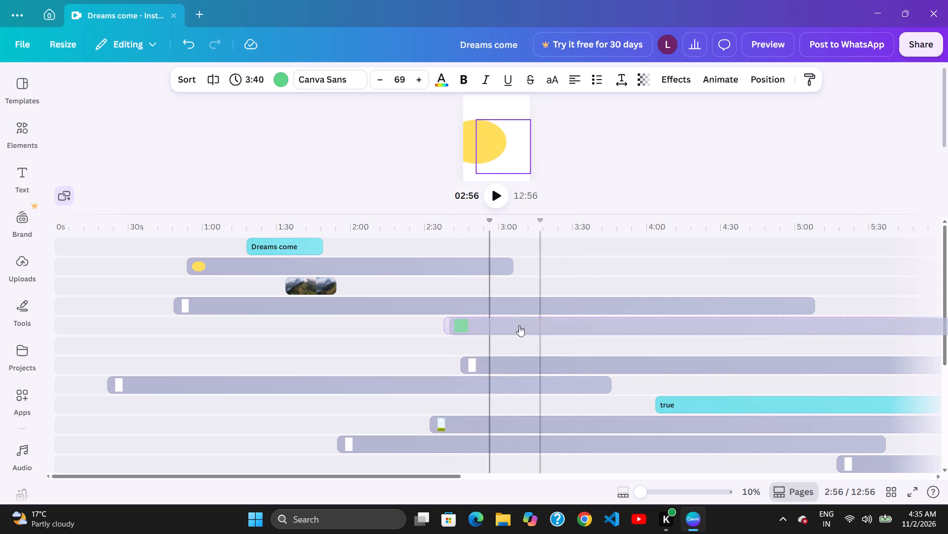
drag(508, 323, 513, 325)
drag(562, 323, 528, 322)
drag(492, 315, 503, 321)
drag(579, 322, 560, 322)
Shift the white 4:20 shape clip above the green clip earlier in time, starting at about 0:38.
drag(503, 313, 513, 316)
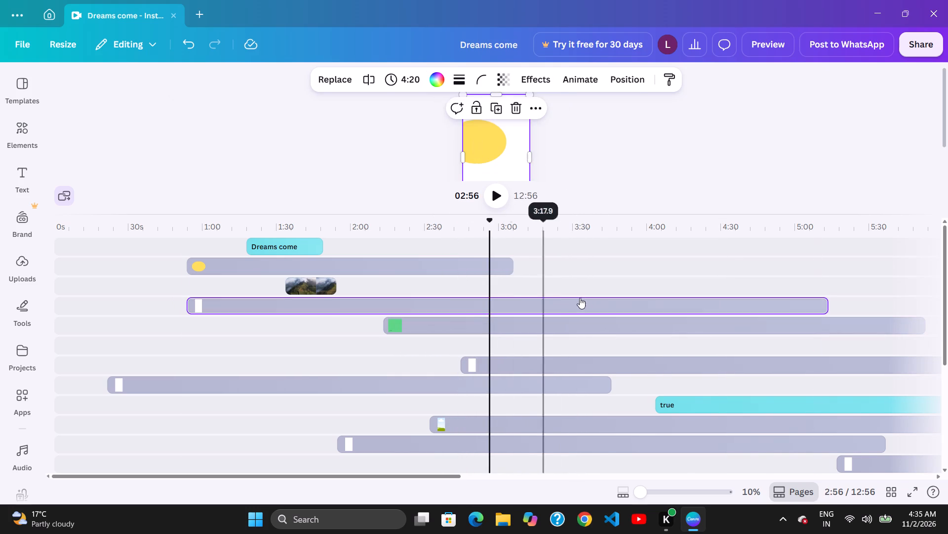
drag(588, 297, 561, 297)
drag(554, 296, 562, 298)
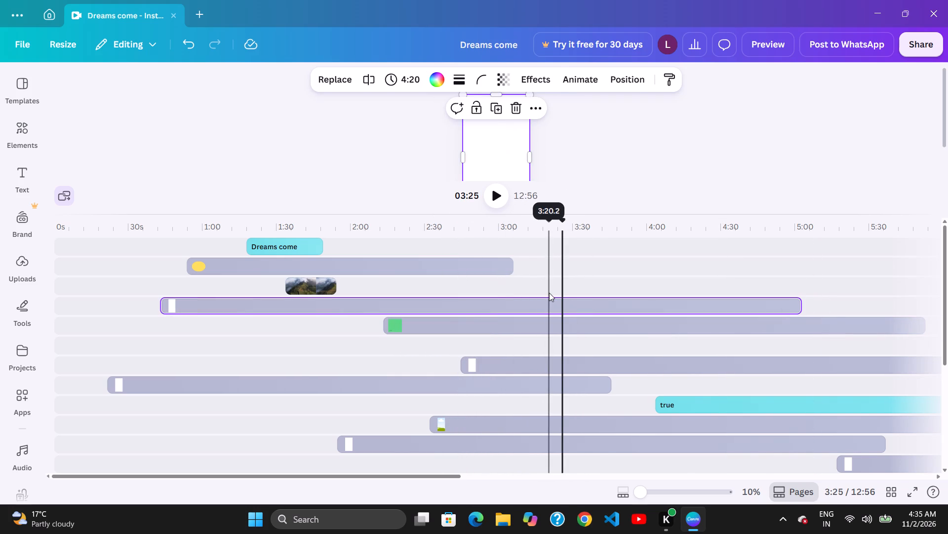
click(540, 296)
drag(576, 298, 566, 298)
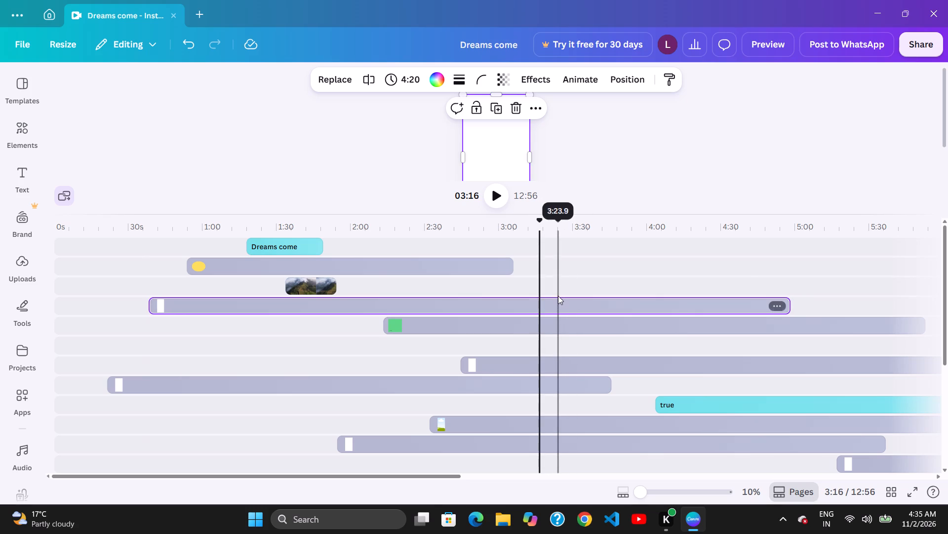
drag(560, 297, 577, 303)
click(550, 295)
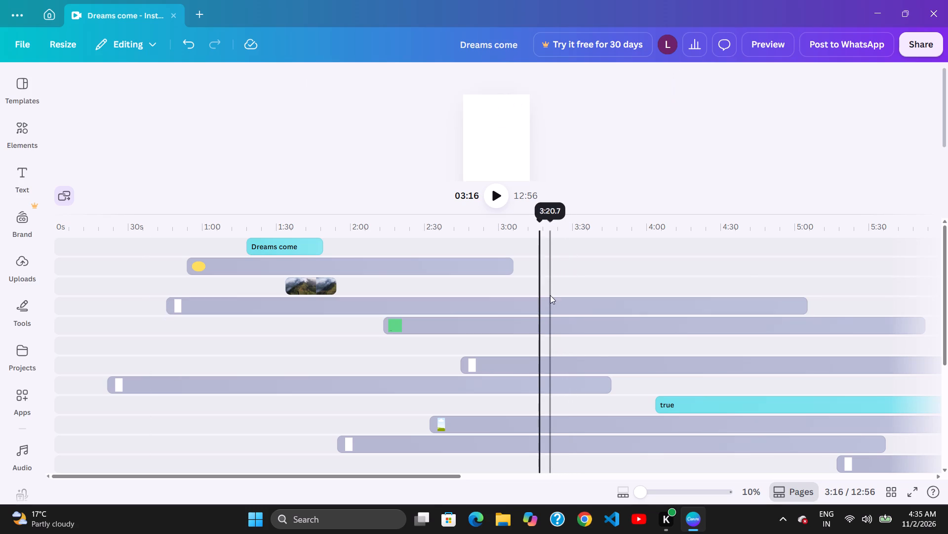
drag(596, 301, 582, 301)
Shift the mountain picture clip slightly later in time, starting at about 1:37.
drag(251, 296, 265, 296)
drag(424, 275, 377, 284)
drag(301, 289, 308, 290)
Shift the yellow 2:12 shape clip later in time, starting at about 0:58.
drag(392, 273, 386, 273)
drag(285, 278, 299, 278)
drag(404, 259, 387, 262)
drag(341, 266, 365, 263)
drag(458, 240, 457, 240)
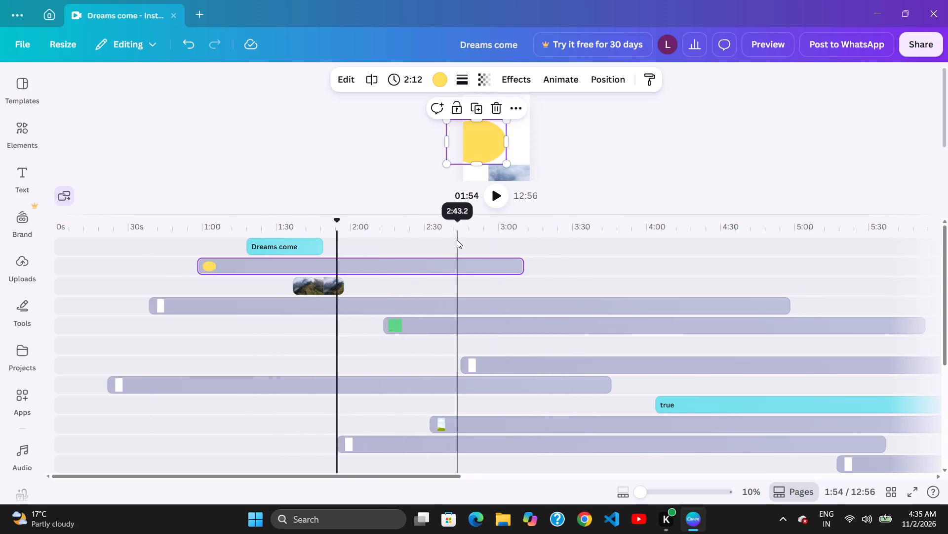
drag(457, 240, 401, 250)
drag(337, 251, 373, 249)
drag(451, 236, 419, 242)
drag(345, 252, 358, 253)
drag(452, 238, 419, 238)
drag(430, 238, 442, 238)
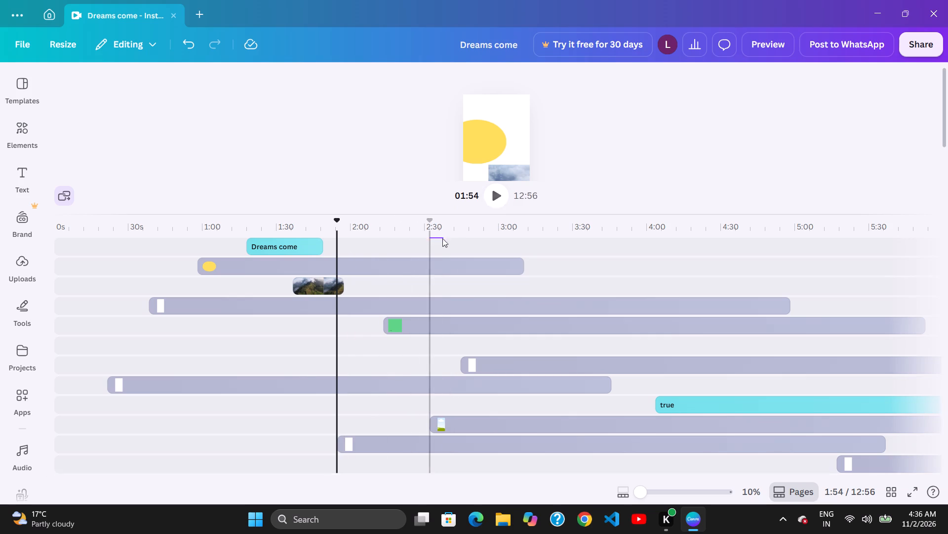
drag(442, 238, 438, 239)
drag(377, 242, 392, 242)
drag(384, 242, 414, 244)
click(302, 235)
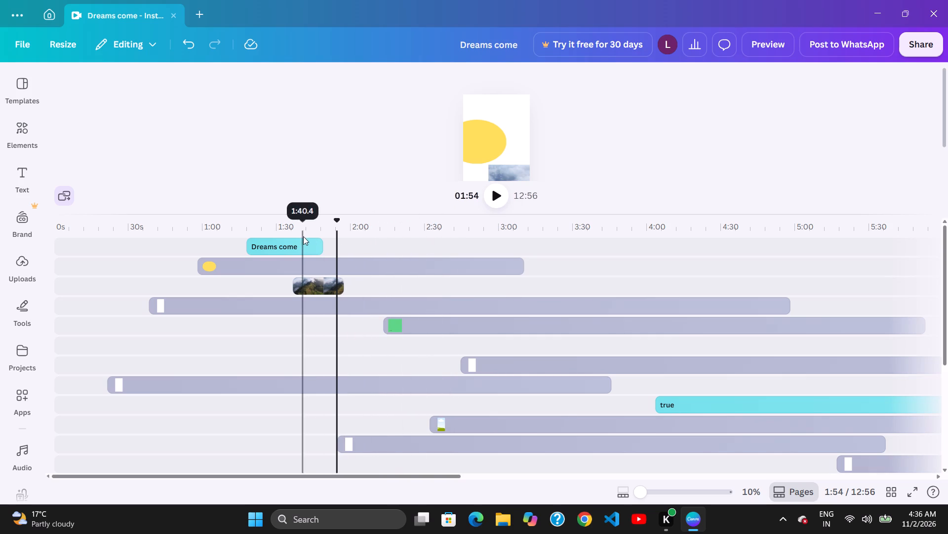
Place the playhead at 2:36.
drag(376, 236, 364, 237)
drag(328, 238, 378, 241)
drag(441, 231, 436, 231)
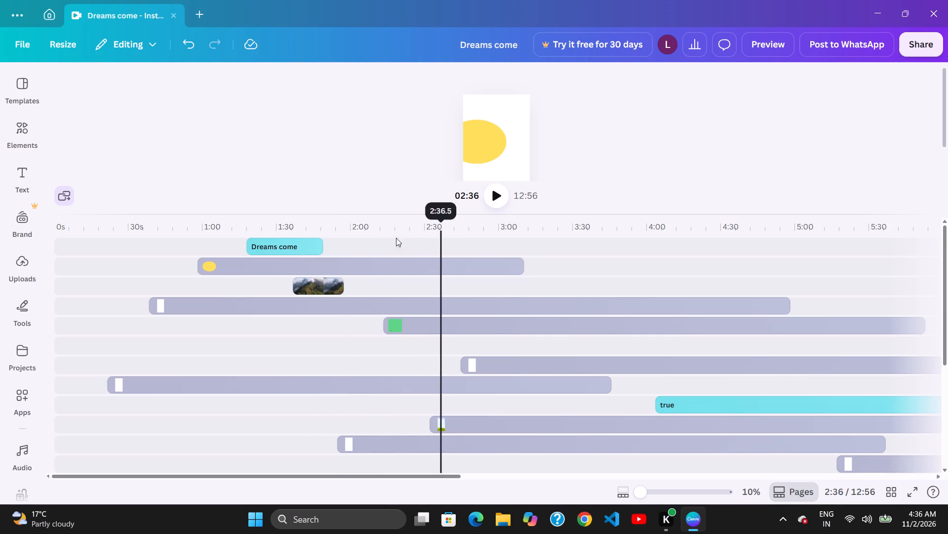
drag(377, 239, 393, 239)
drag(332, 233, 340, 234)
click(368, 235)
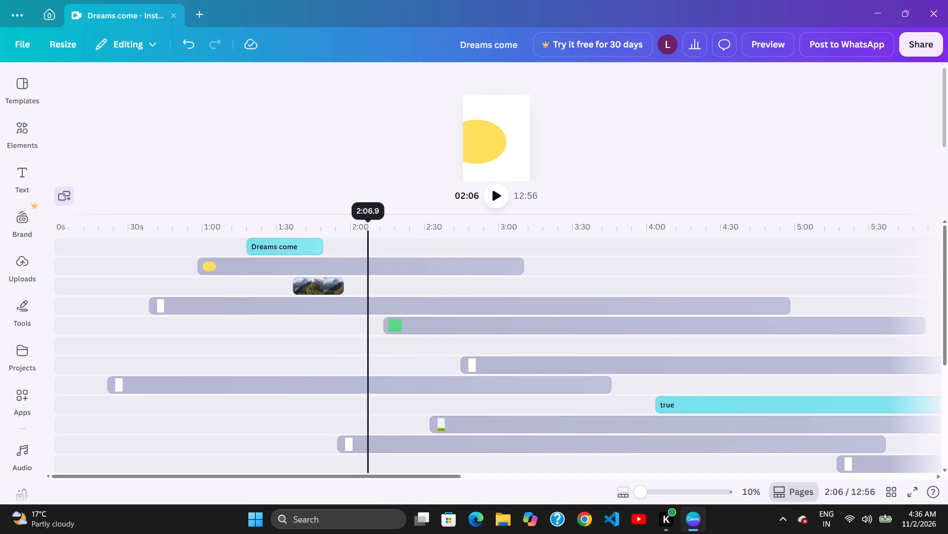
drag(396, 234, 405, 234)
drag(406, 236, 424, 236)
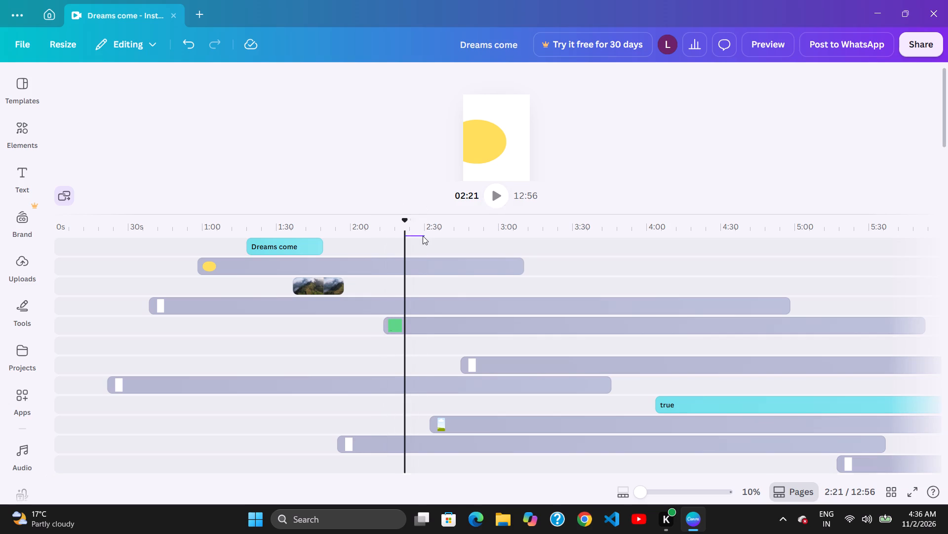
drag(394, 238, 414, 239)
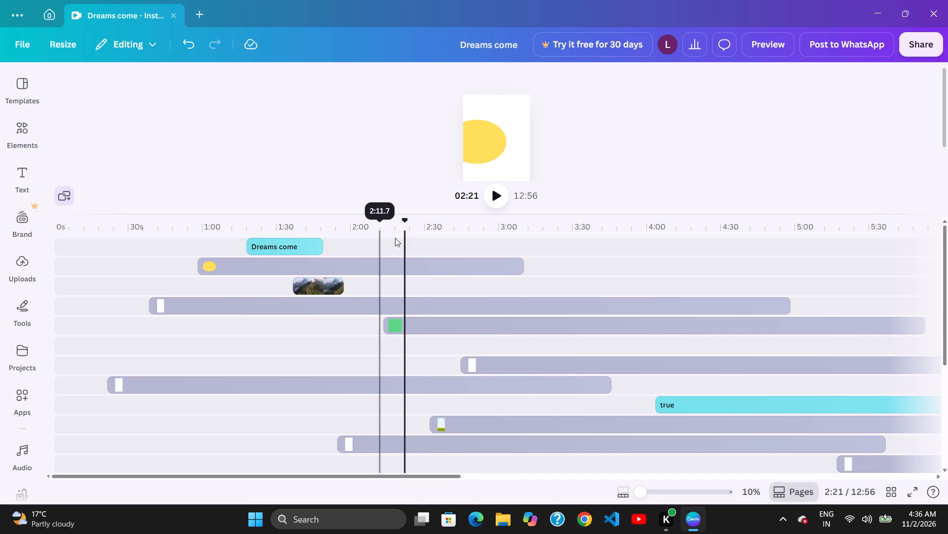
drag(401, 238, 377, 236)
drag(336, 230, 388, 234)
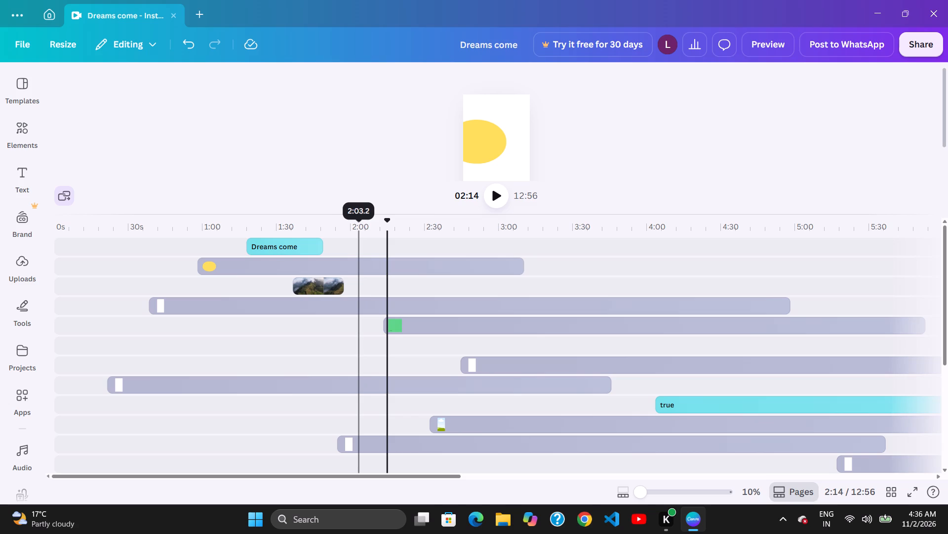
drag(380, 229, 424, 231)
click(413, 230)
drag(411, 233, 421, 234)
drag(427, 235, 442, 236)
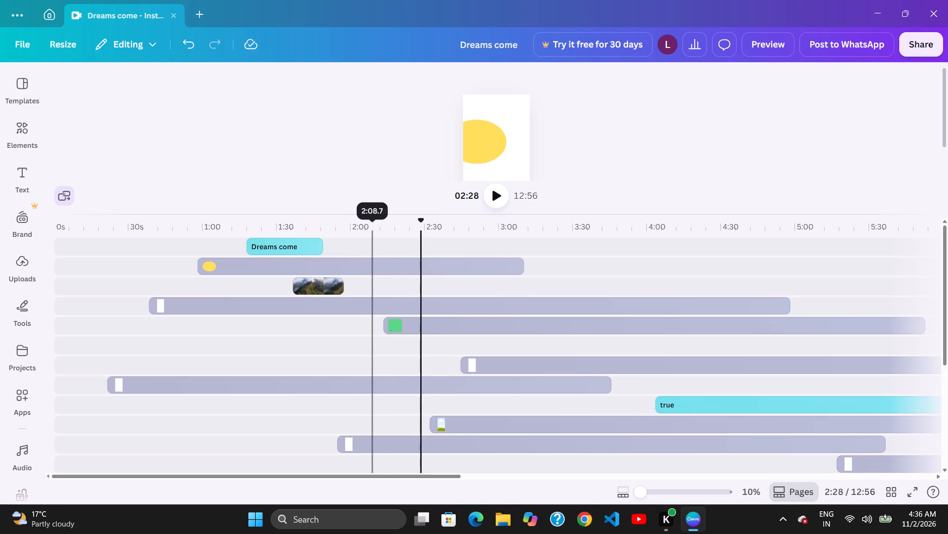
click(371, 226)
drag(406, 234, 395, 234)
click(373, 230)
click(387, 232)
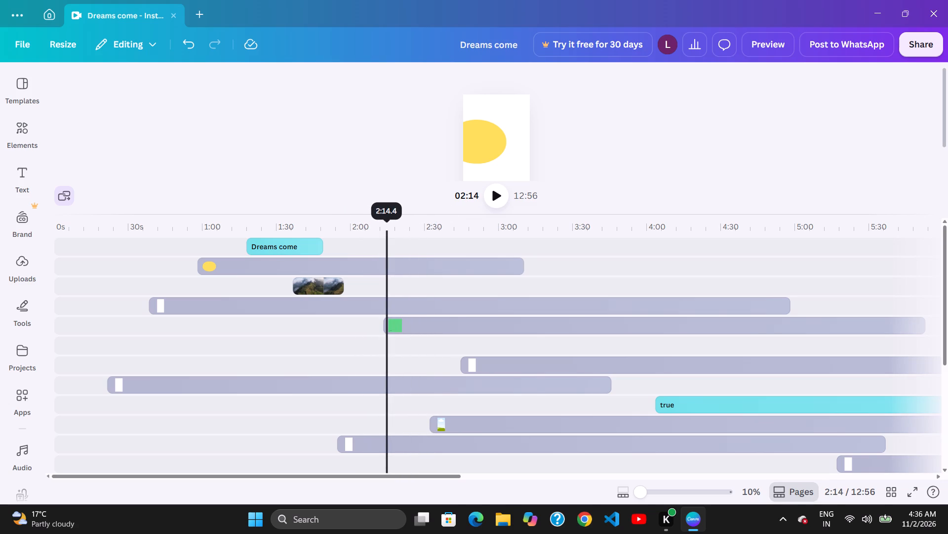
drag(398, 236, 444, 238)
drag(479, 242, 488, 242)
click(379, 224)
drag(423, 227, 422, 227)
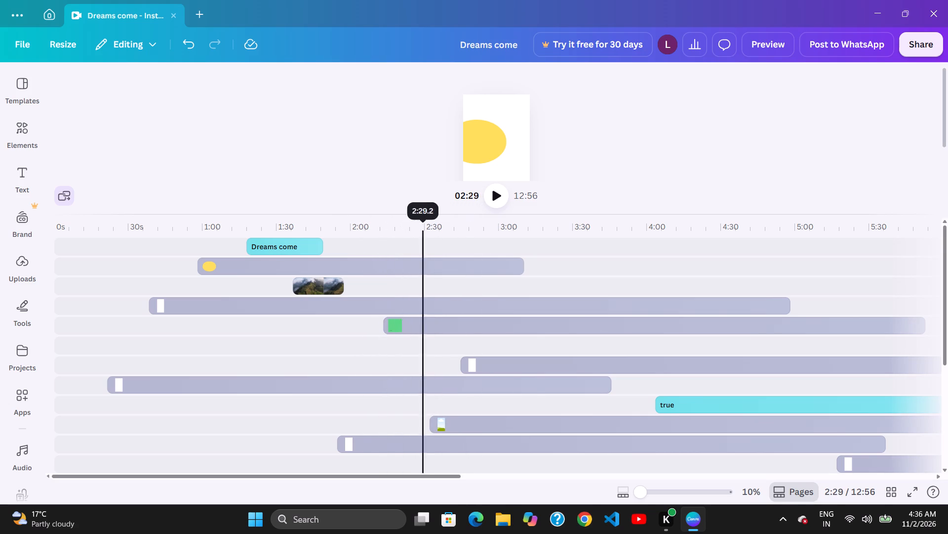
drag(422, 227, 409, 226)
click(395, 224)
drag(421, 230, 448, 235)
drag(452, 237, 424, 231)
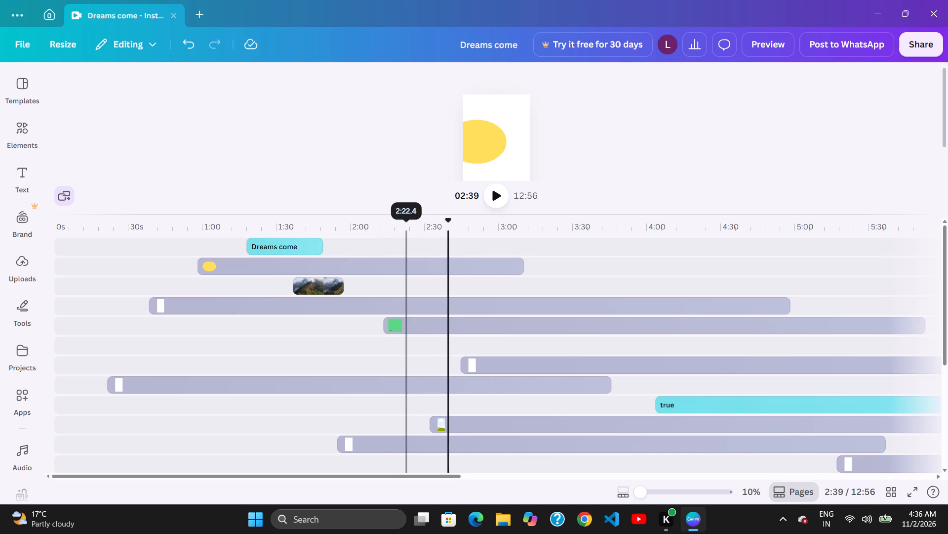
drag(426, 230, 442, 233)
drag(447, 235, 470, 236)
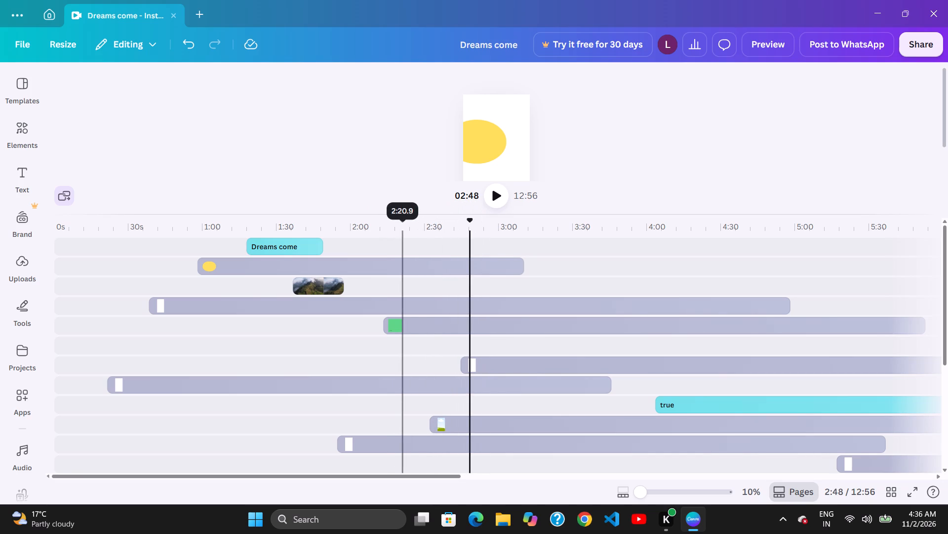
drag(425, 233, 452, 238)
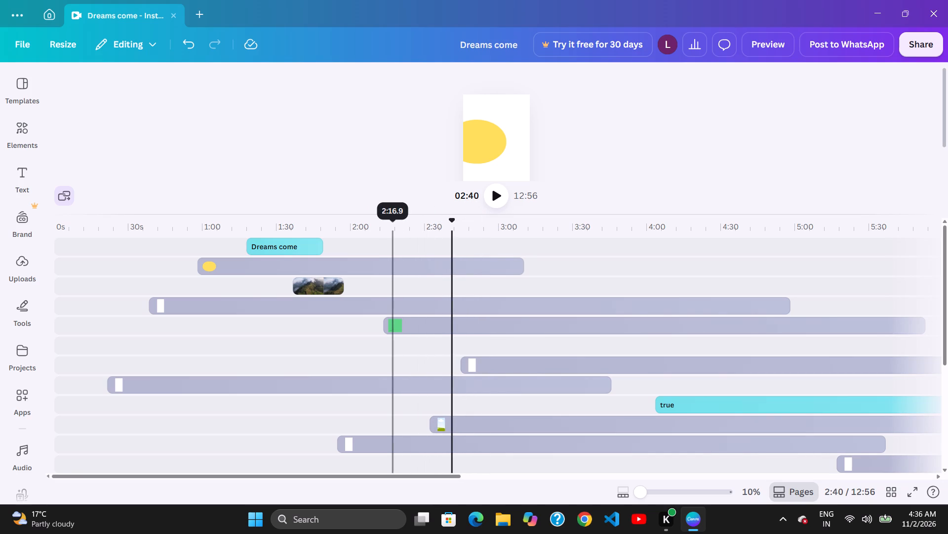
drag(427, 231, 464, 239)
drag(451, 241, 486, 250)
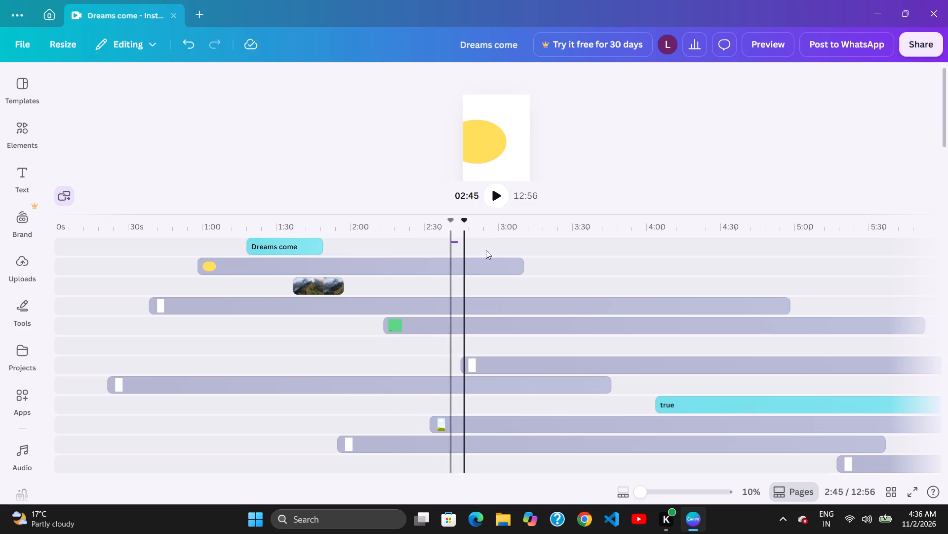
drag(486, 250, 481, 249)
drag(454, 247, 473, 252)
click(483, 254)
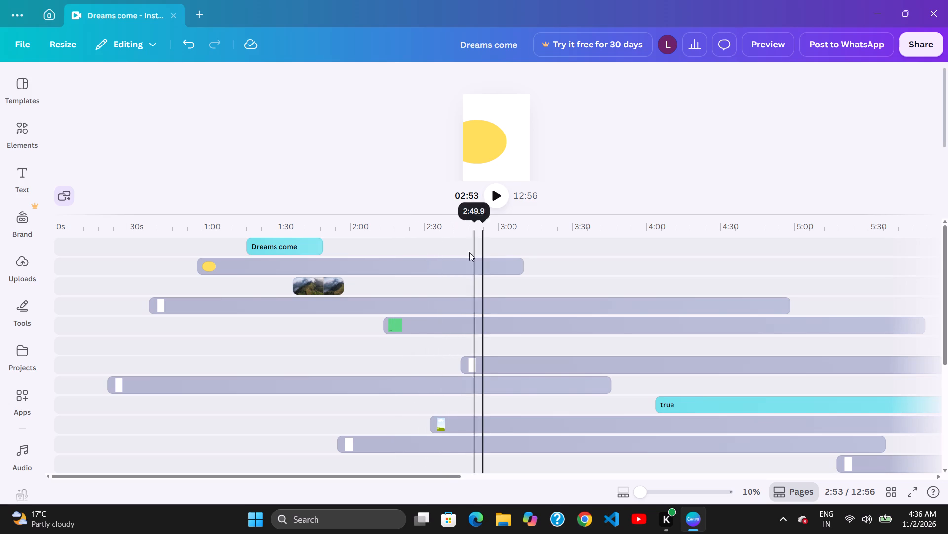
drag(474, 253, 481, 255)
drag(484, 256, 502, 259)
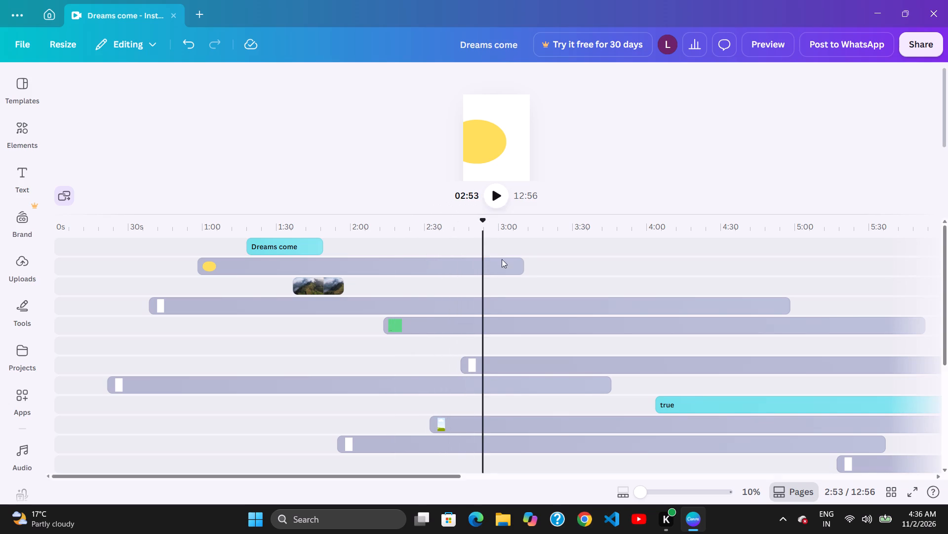
Shift the yellow 2:12 shape clip later in time, starting at about 1:28.
drag(502, 259, 520, 261)
drag(486, 260, 493, 261)
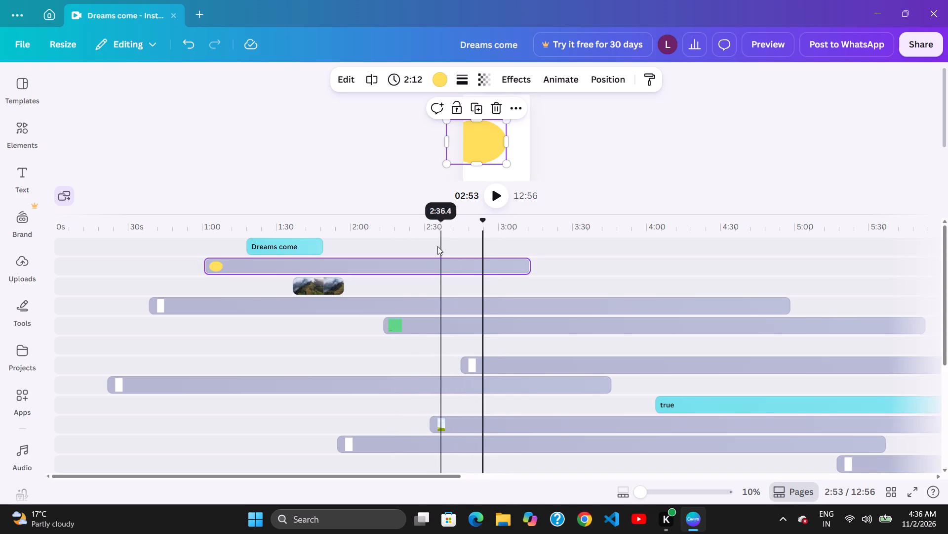
drag(465, 258, 490, 264)
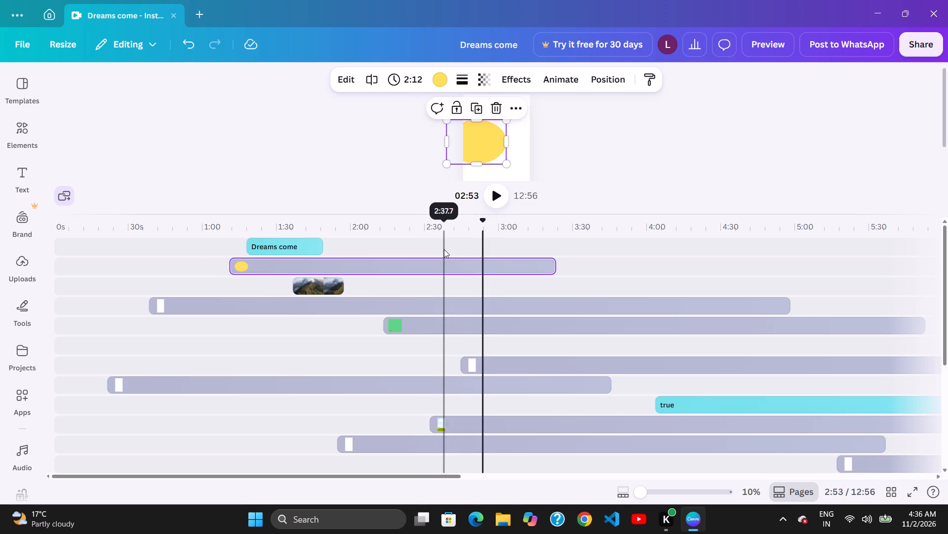
drag(489, 264, 508, 268)
drag(492, 266, 515, 275)
click(529, 274)
drag(530, 275, 553, 276)
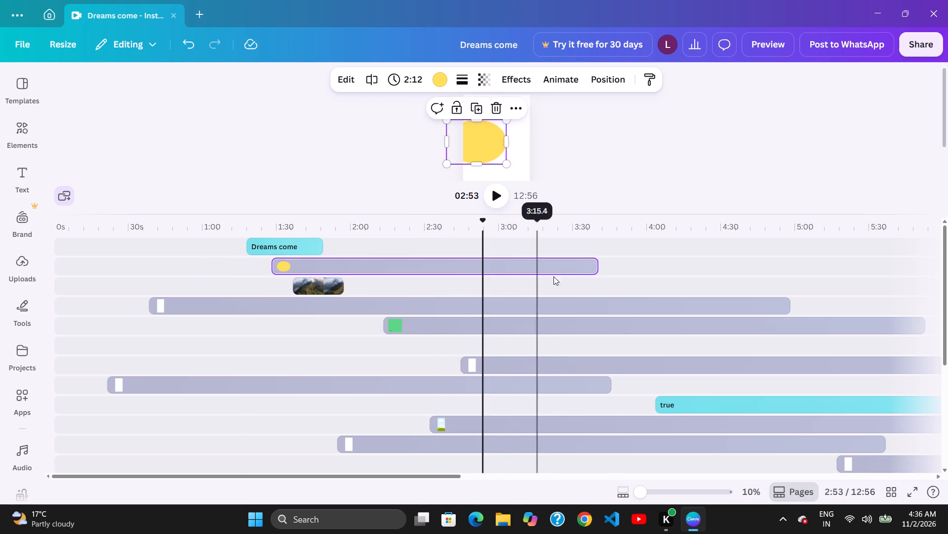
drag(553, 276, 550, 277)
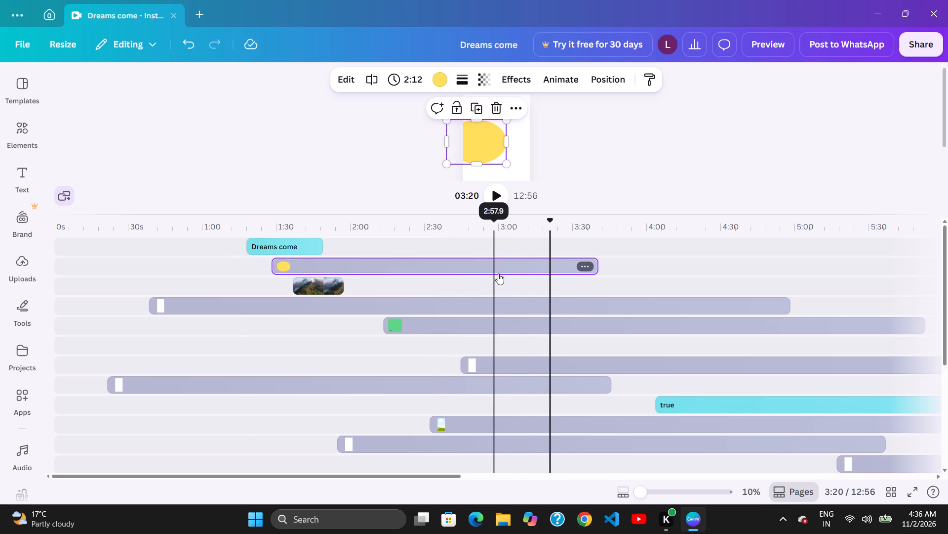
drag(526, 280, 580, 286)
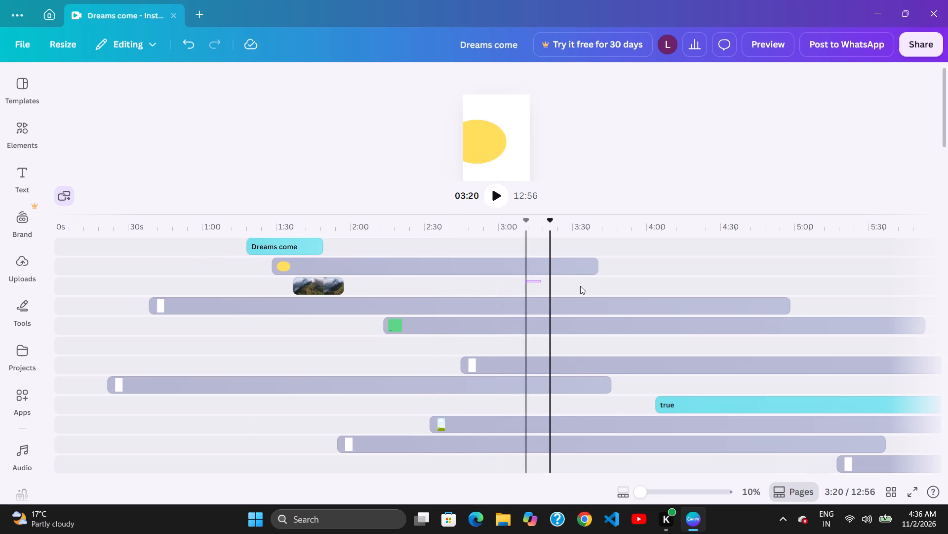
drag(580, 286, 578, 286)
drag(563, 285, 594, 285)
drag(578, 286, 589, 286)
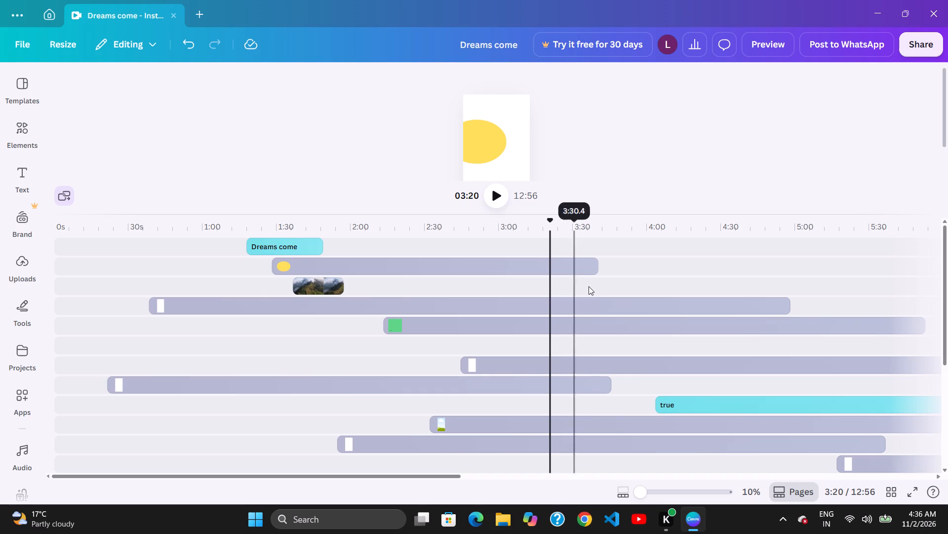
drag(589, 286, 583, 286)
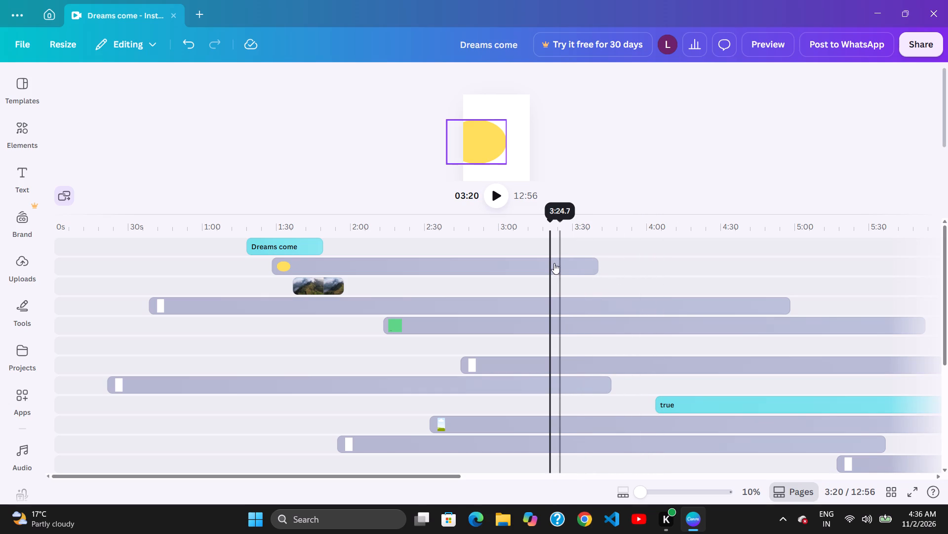
Shift the yellow 2:12 shape clip slightly earlier in time, starting at about 1:25.
click(555, 263)
click(592, 264)
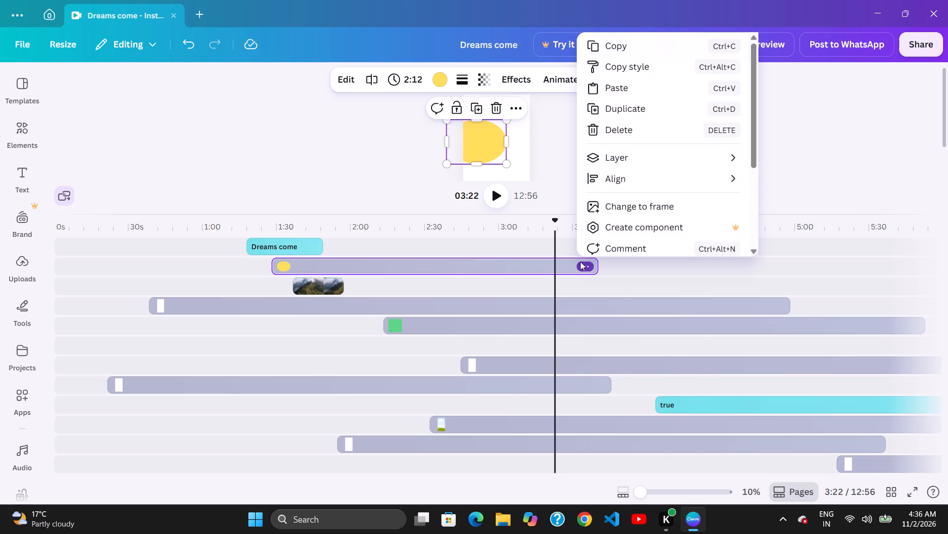
drag(592, 268, 614, 274)
click(501, 252)
drag(536, 262, 529, 262)
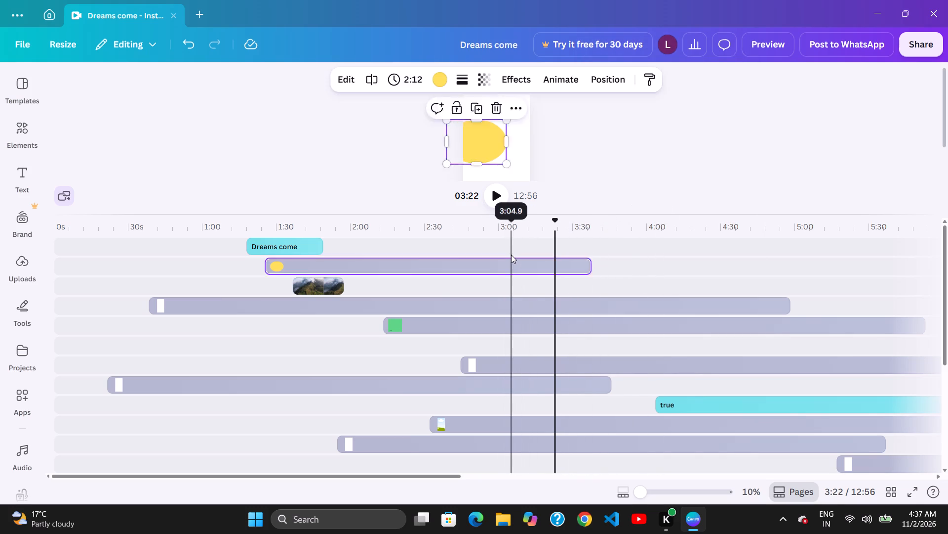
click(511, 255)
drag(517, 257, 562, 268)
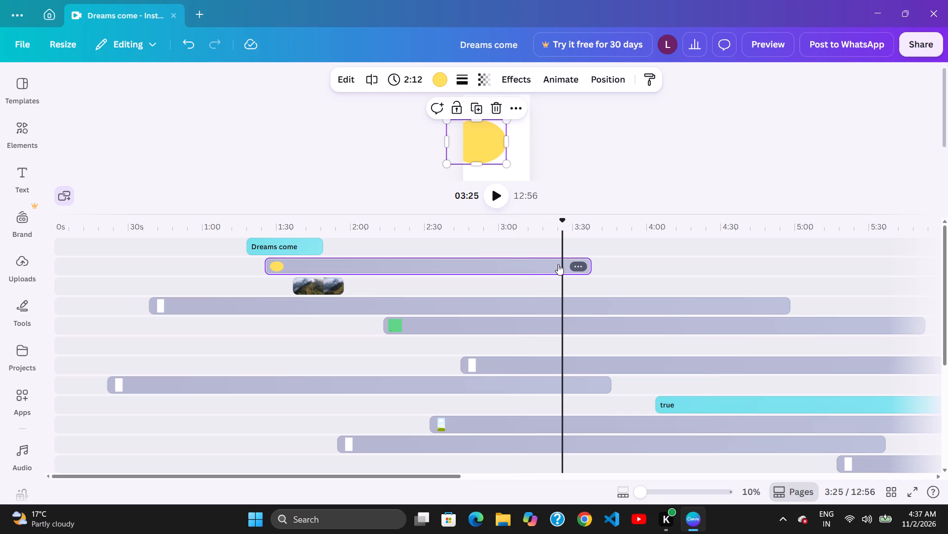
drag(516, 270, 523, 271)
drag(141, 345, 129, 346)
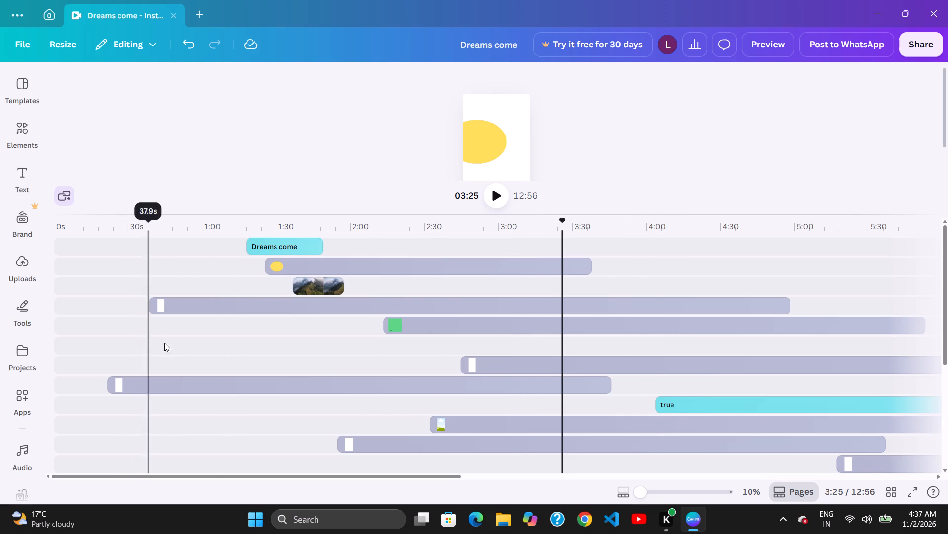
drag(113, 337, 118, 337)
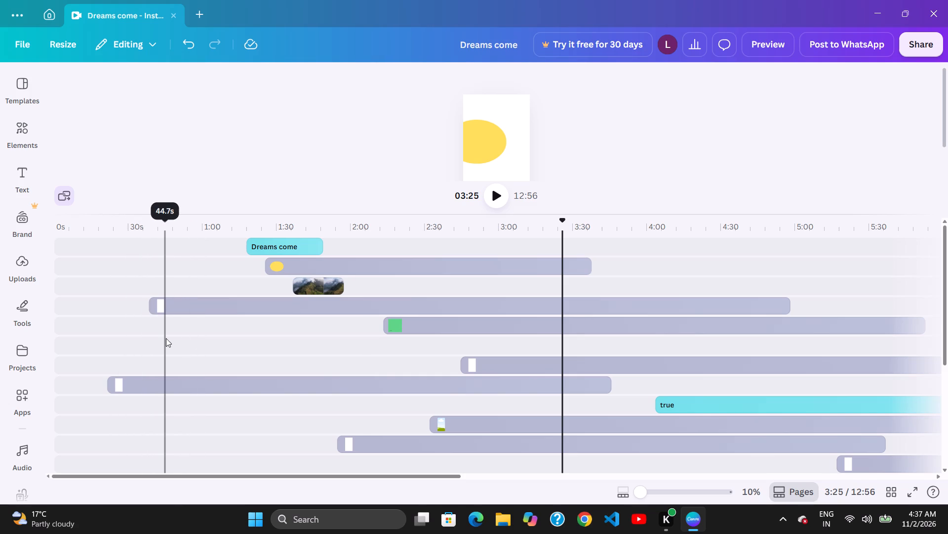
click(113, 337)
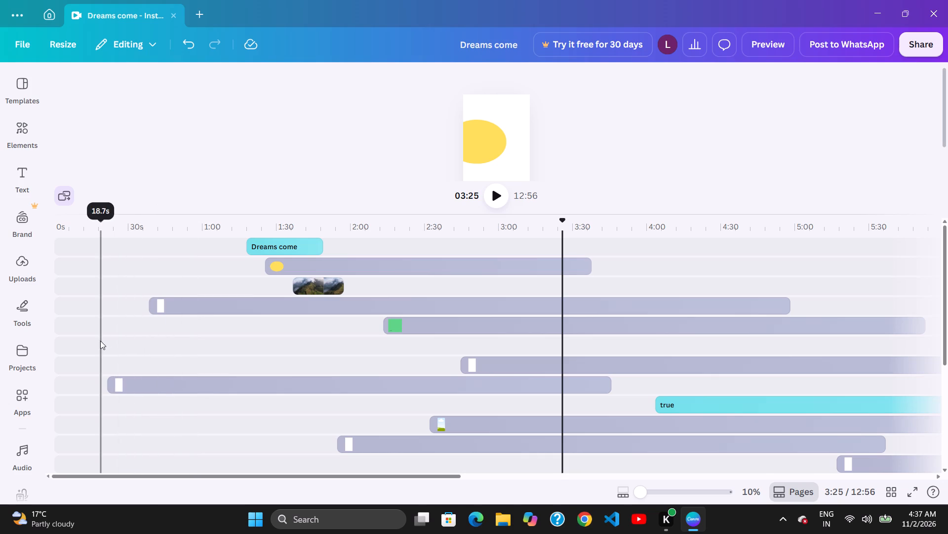
Shift the white 4:20 shape clip above the green clip earlier in time, starting at about 0:26.
drag(343, 302, 335, 303)
drag(299, 310, 308, 310)
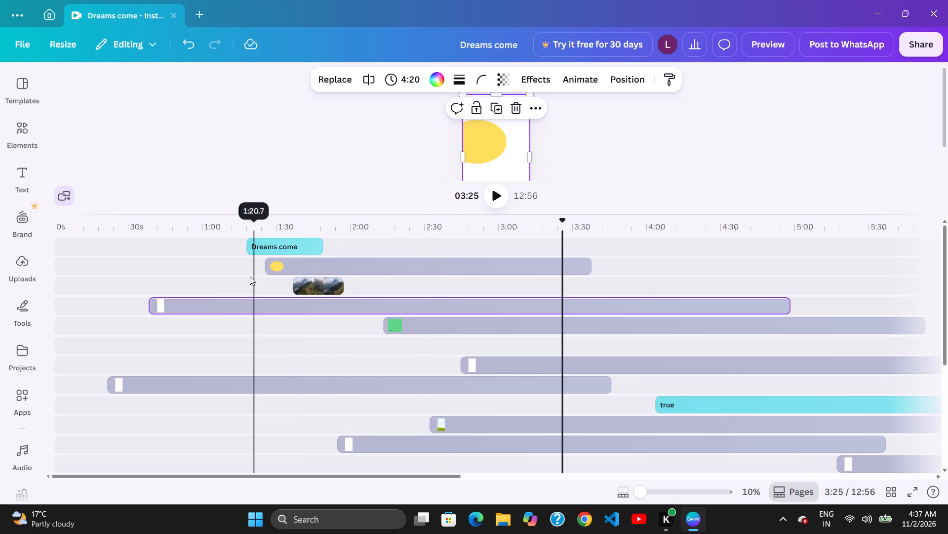
drag(415, 304, 380, 302)
click(366, 299)
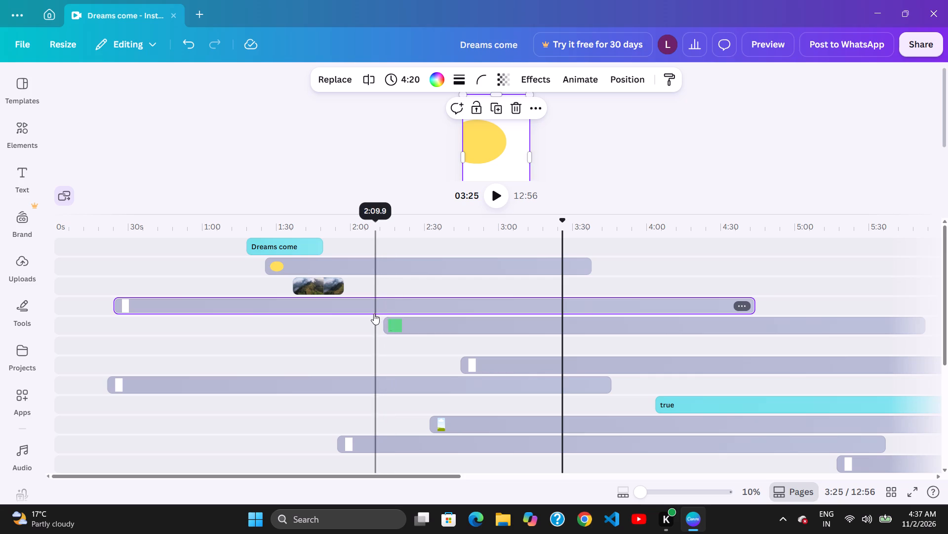
click(374, 313)
drag(588, 237, 555, 247)
drag(319, 306, 328, 306)
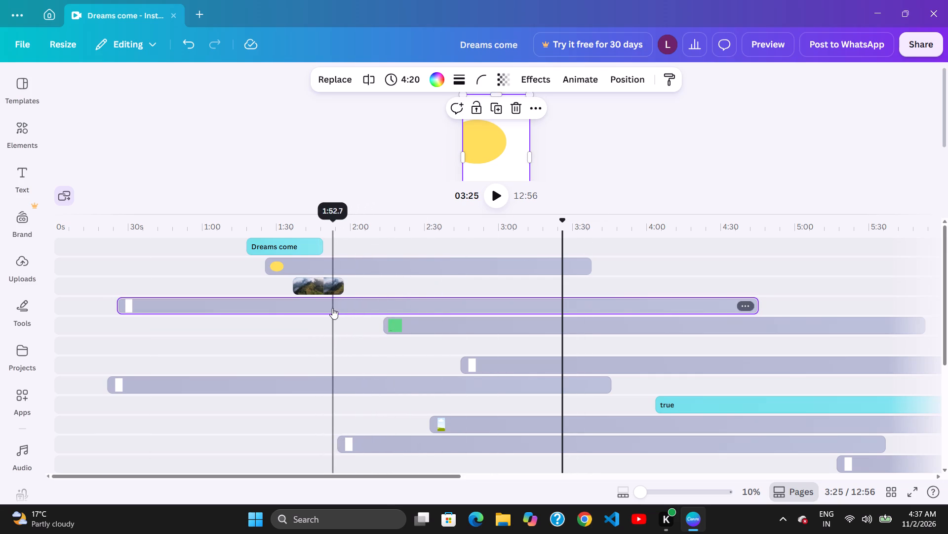
drag(332, 309, 341, 311)
drag(419, 299, 412, 299)
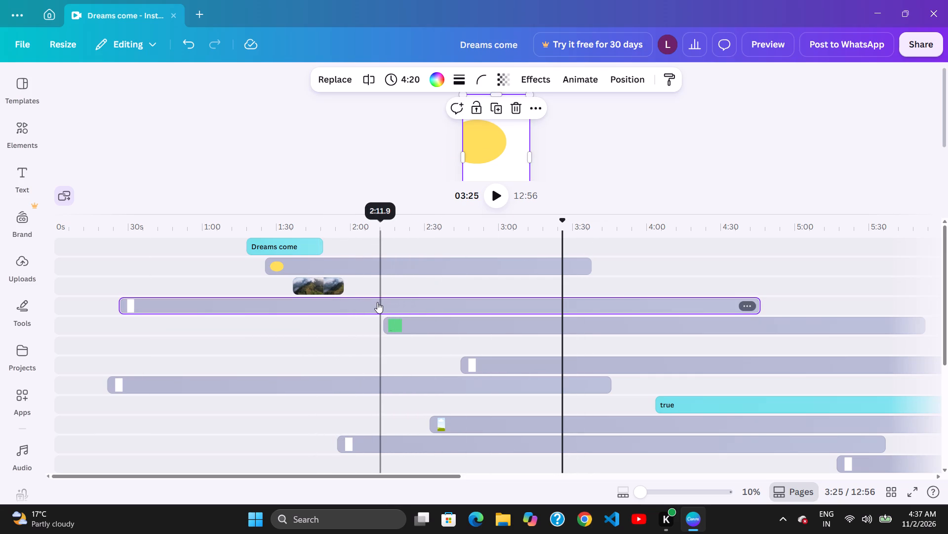
click(394, 304)
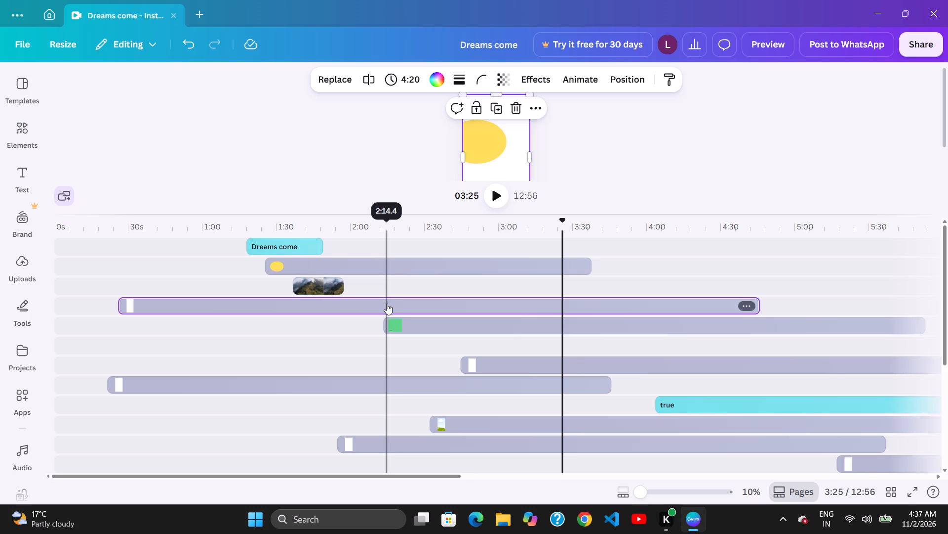
Place the playhead at 2:32.
click(397, 306)
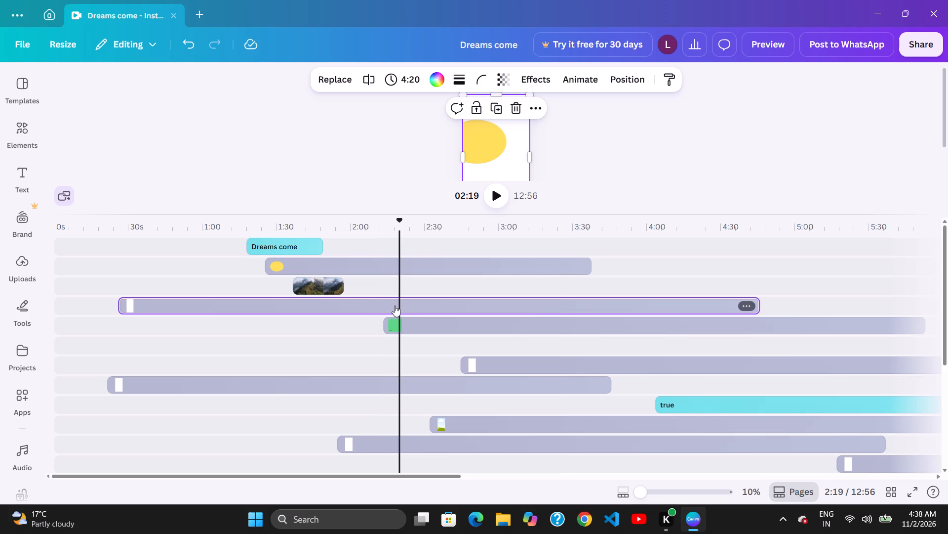
click(376, 305)
drag(459, 292, 444, 293)
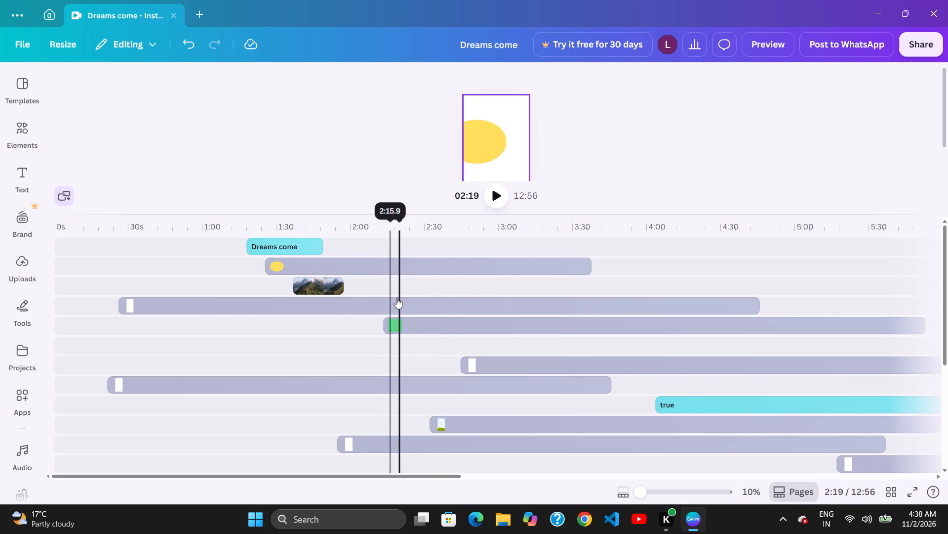
drag(440, 293, 456, 290)
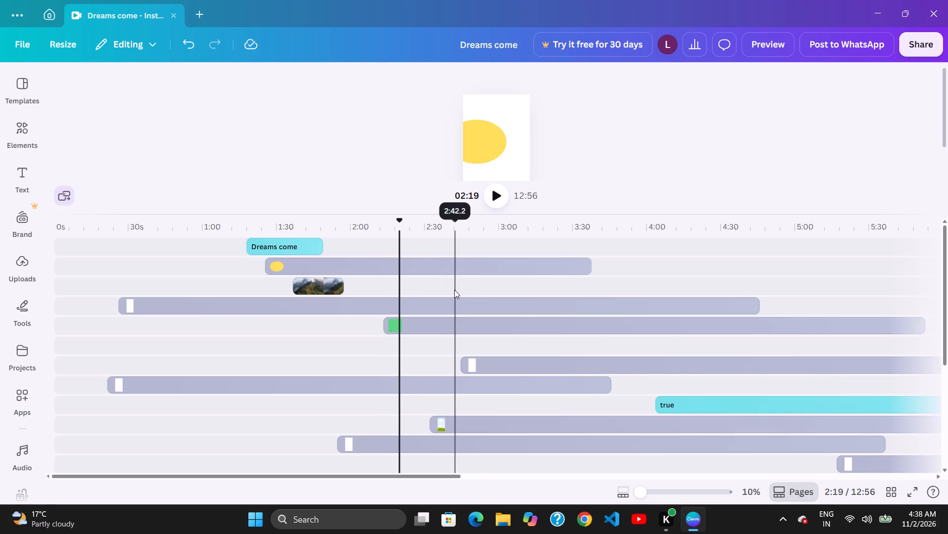
click(429, 295)
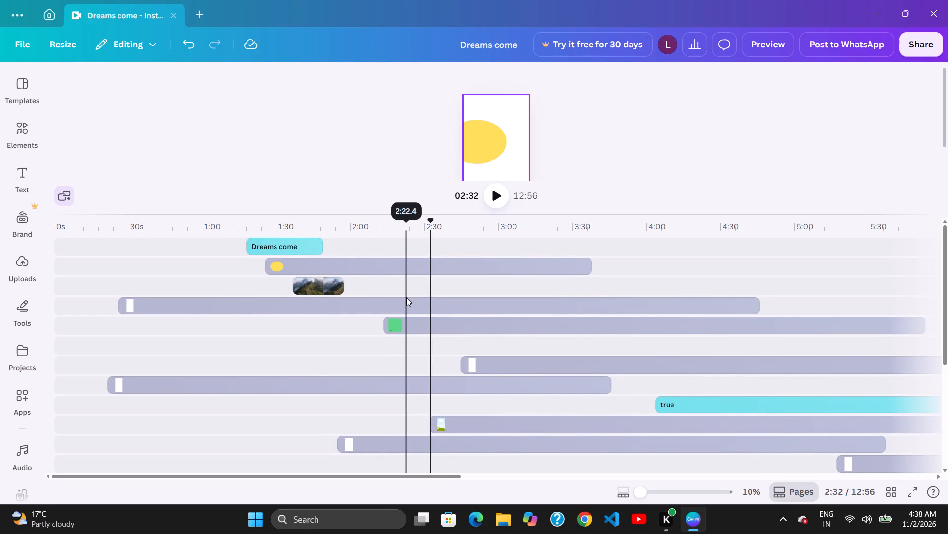
Shift the white 4:20 shape clip above the green clip slightly later in time, starting at about 0:31.
click(422, 297)
drag(428, 296, 438, 296)
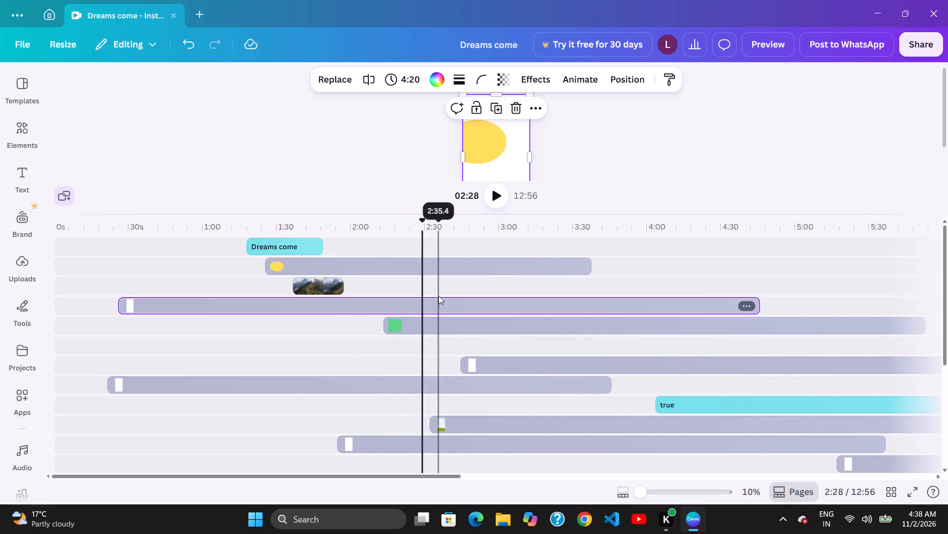
drag(438, 296, 438, 295)
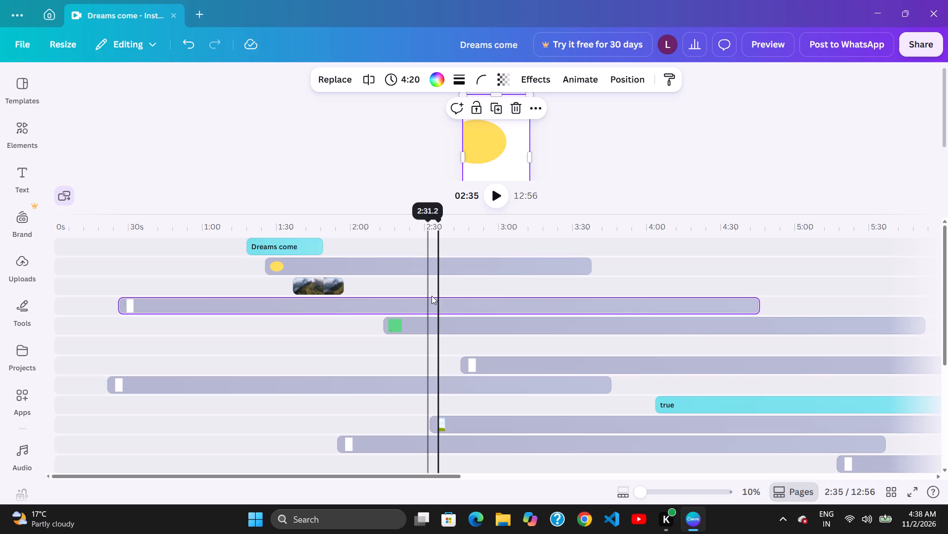
drag(359, 298, 370, 299)
drag(421, 294, 402, 295)
drag(365, 297, 378, 297)
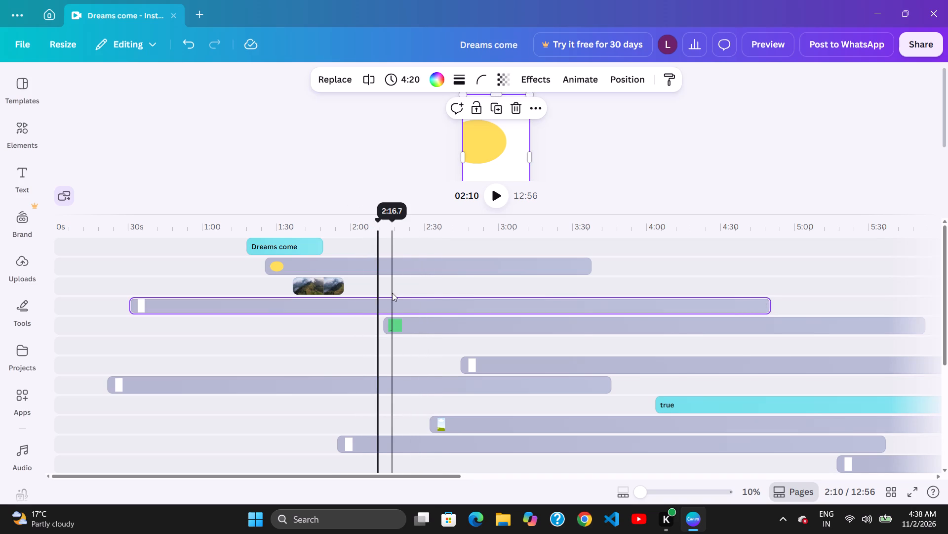
drag(429, 292, 448, 295)
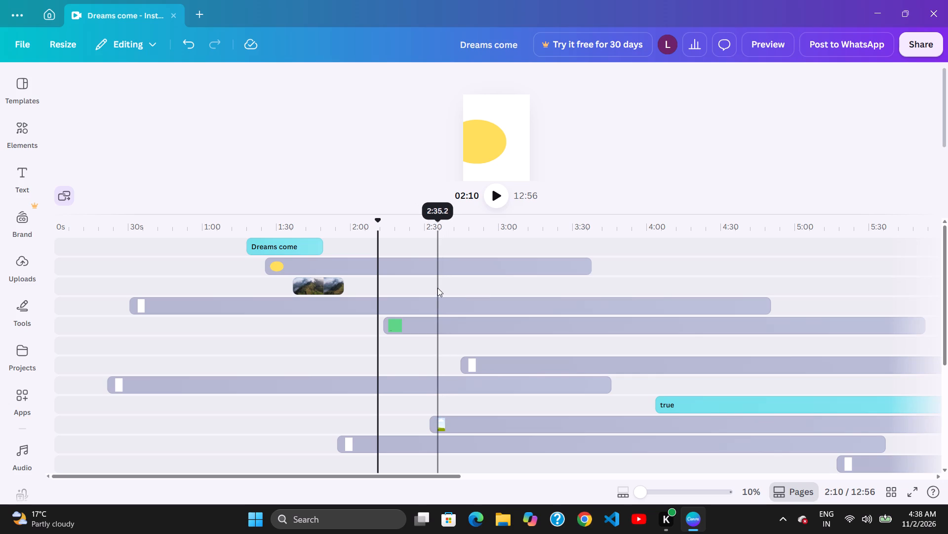
Shift the yellow 2:12 shape clip earlier in time, starting at about 0:54.
click(446, 290)
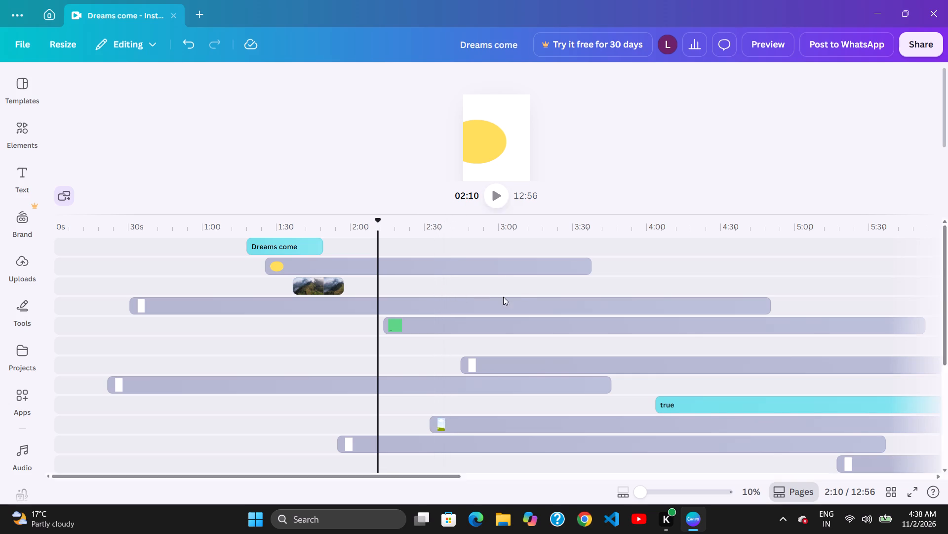
drag(553, 279, 556, 274)
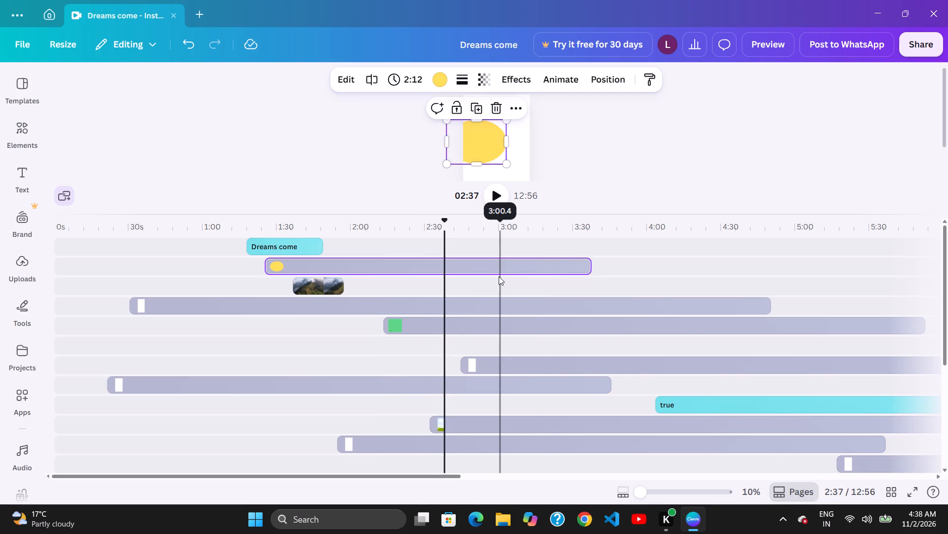
click(533, 274)
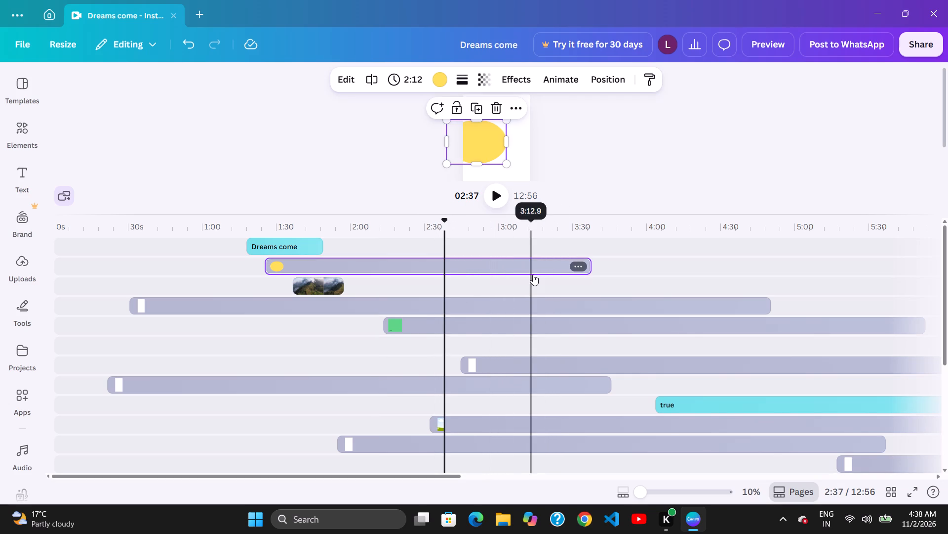
drag(531, 273, 512, 270)
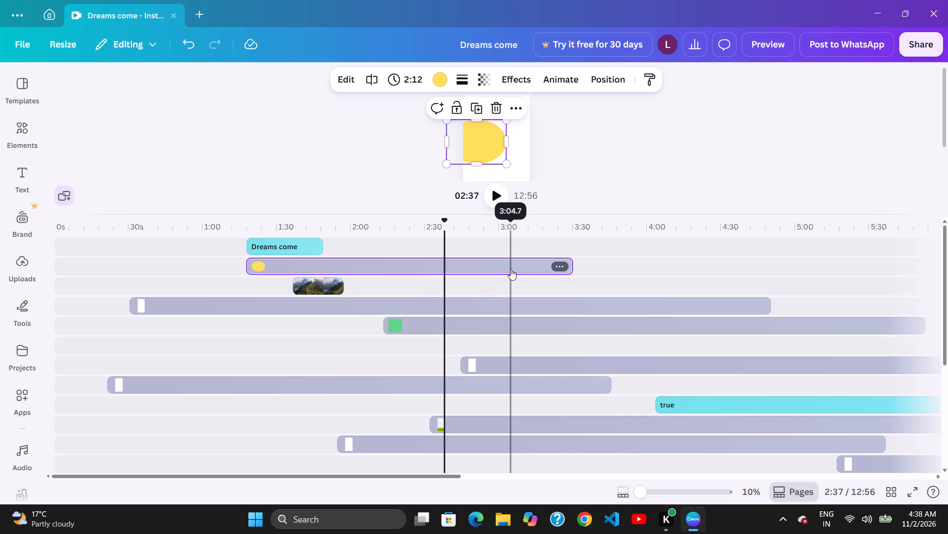
drag(524, 269, 466, 278)
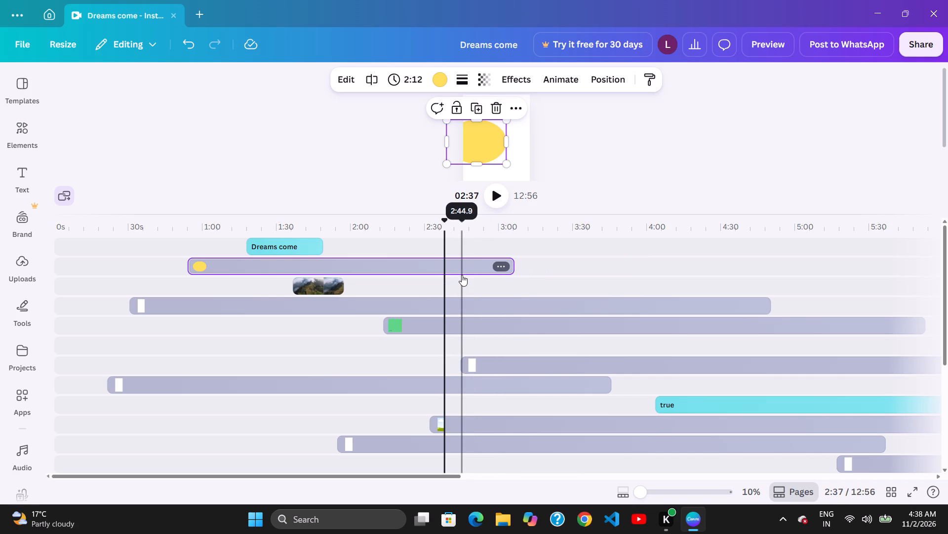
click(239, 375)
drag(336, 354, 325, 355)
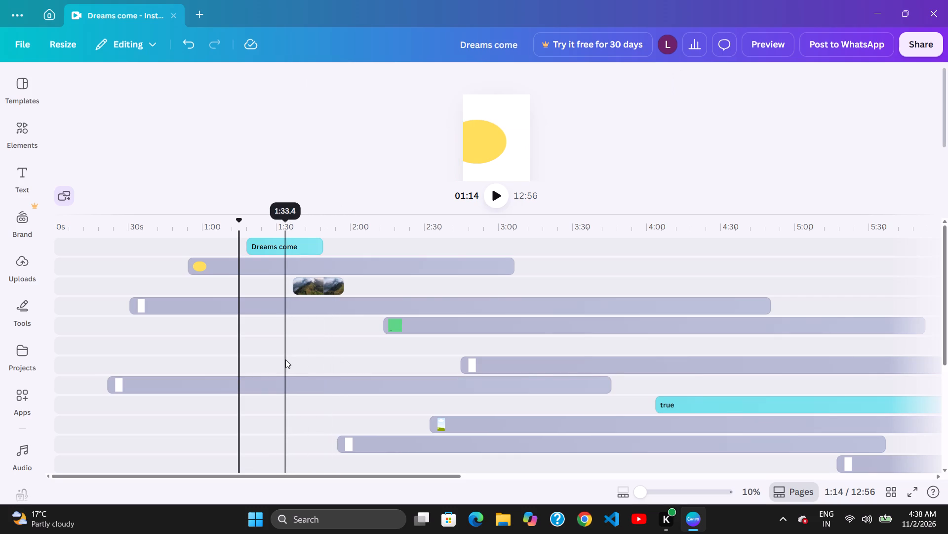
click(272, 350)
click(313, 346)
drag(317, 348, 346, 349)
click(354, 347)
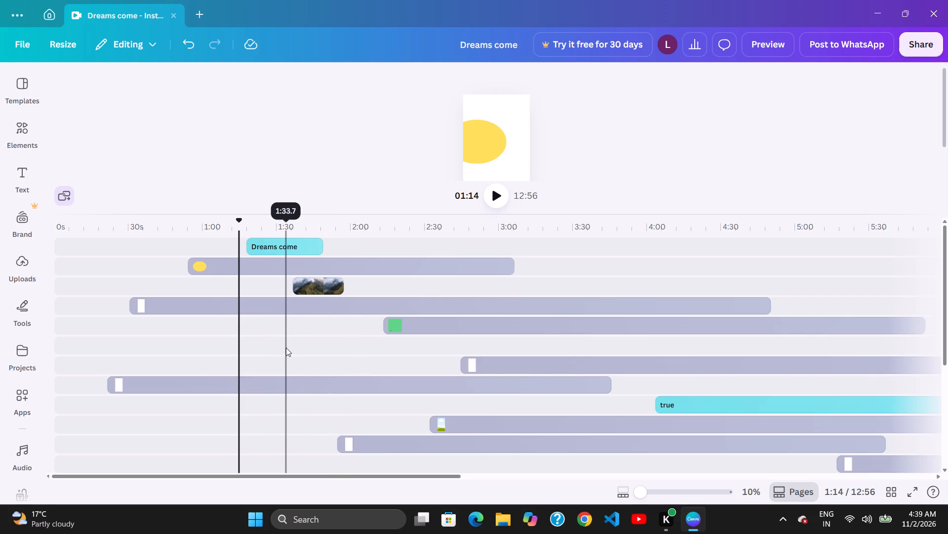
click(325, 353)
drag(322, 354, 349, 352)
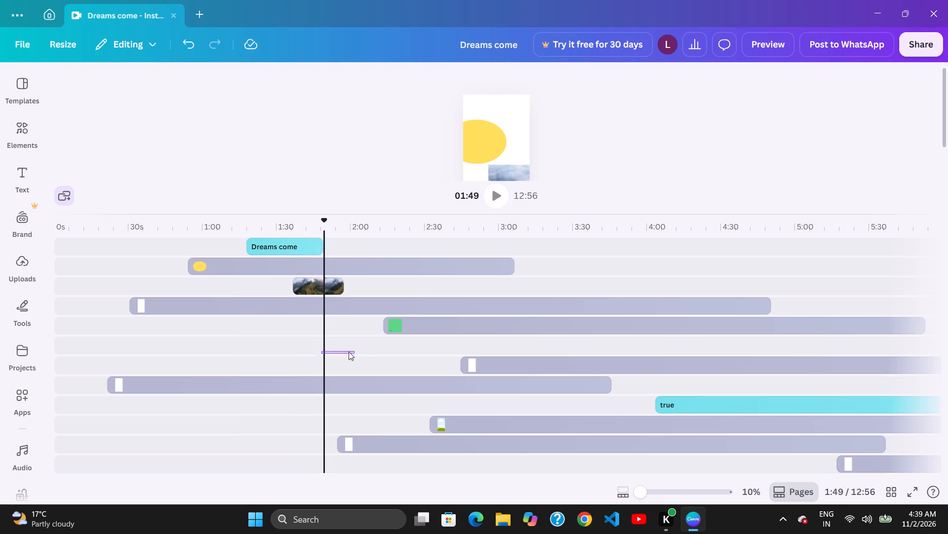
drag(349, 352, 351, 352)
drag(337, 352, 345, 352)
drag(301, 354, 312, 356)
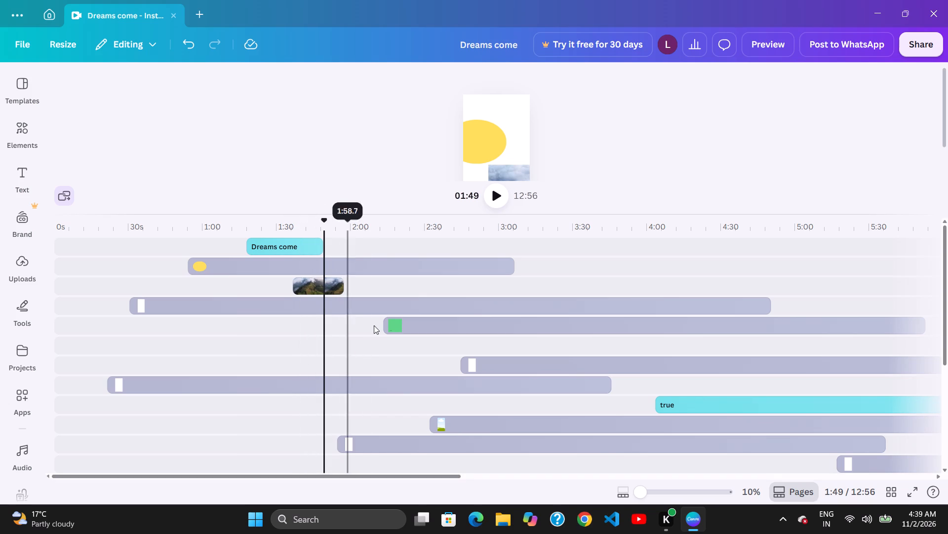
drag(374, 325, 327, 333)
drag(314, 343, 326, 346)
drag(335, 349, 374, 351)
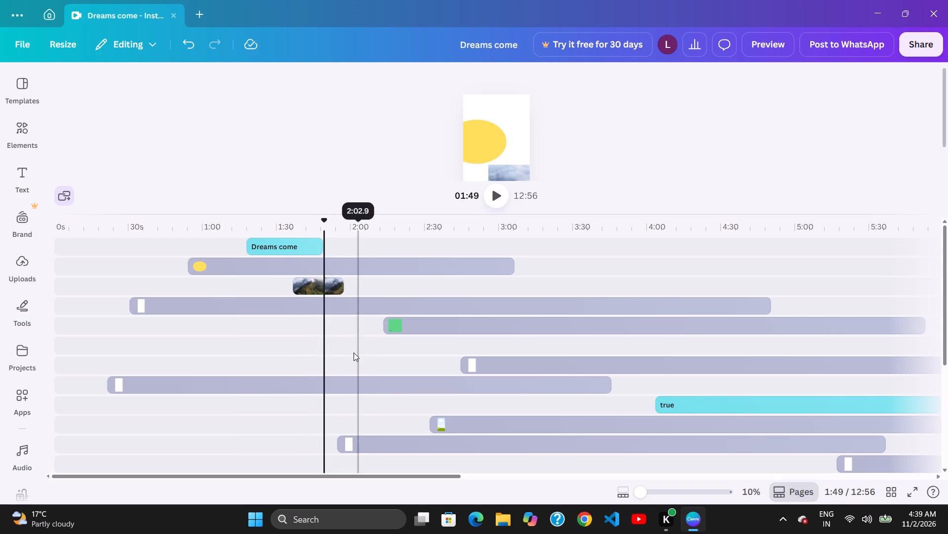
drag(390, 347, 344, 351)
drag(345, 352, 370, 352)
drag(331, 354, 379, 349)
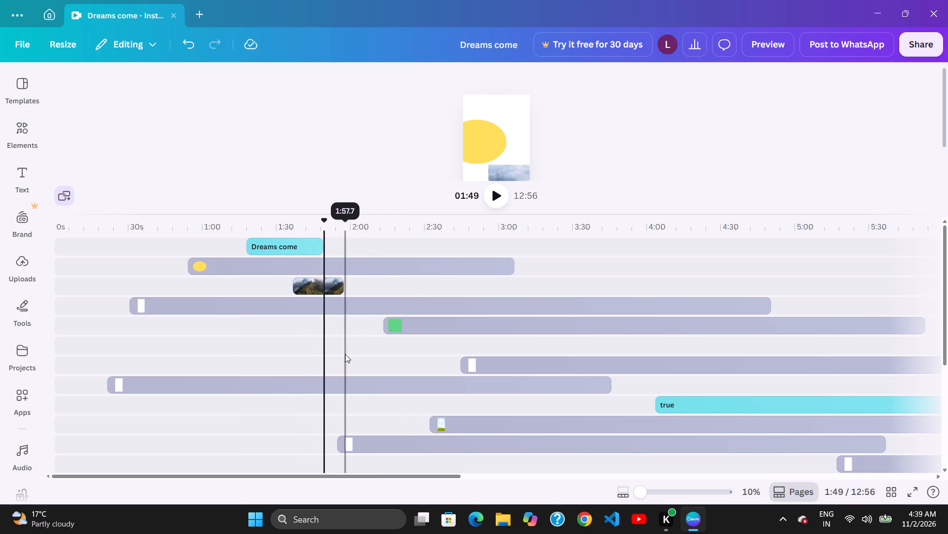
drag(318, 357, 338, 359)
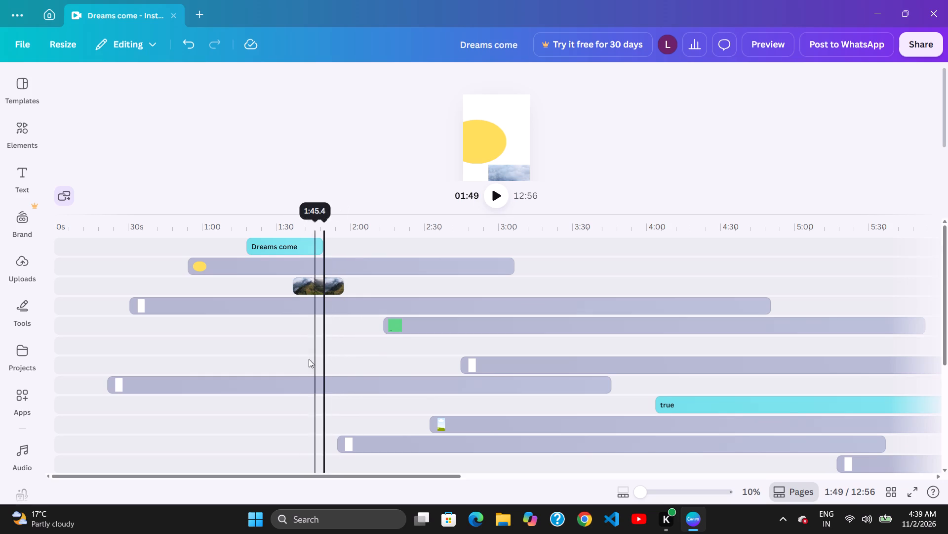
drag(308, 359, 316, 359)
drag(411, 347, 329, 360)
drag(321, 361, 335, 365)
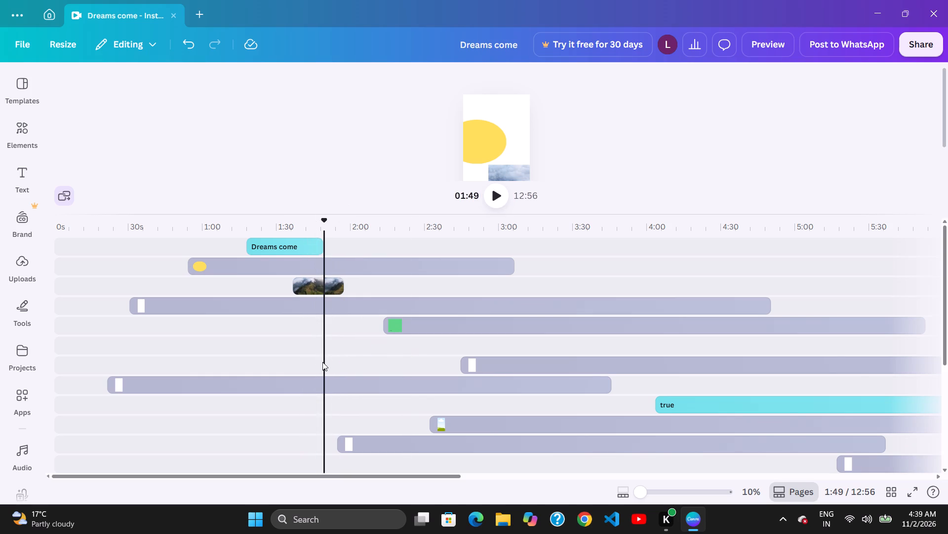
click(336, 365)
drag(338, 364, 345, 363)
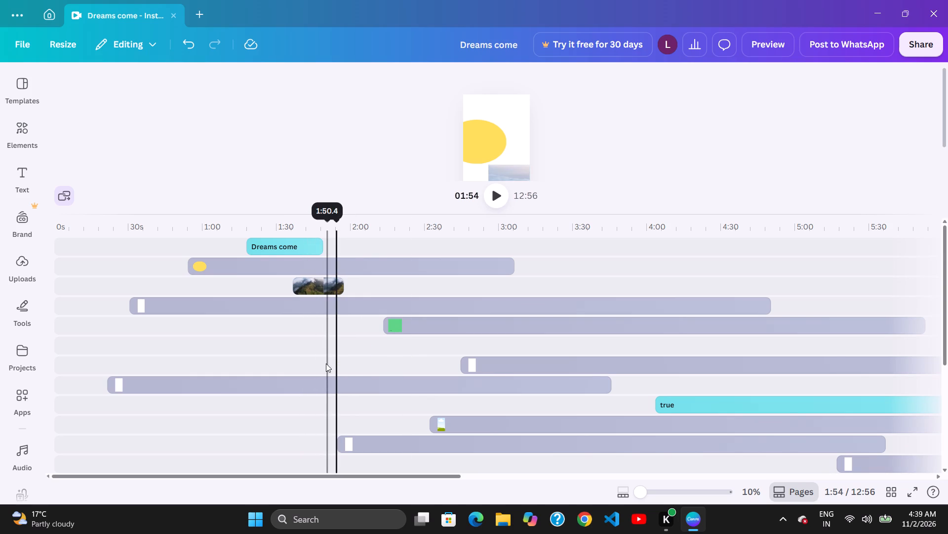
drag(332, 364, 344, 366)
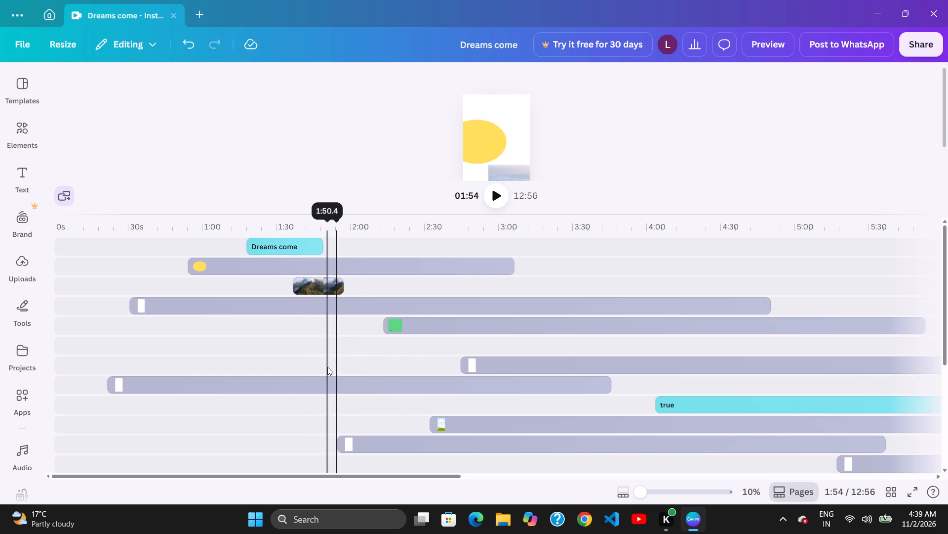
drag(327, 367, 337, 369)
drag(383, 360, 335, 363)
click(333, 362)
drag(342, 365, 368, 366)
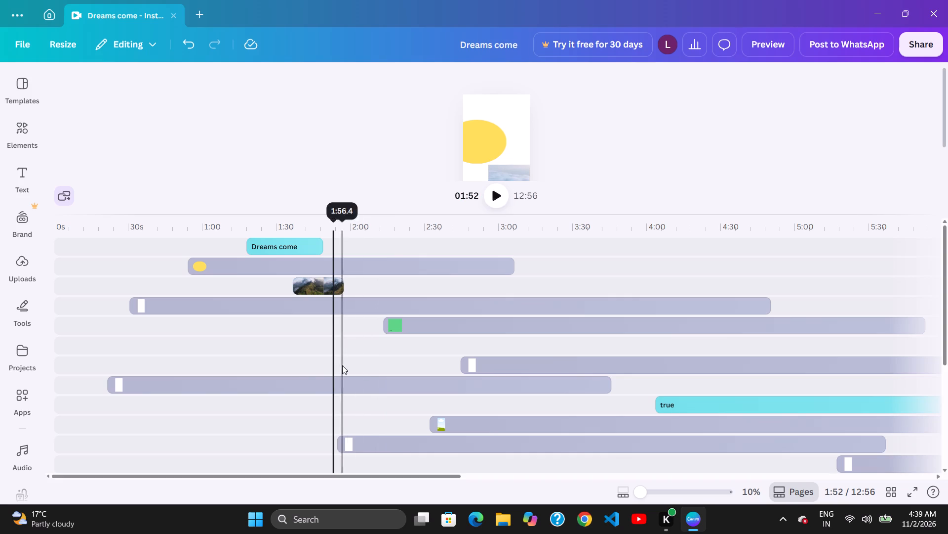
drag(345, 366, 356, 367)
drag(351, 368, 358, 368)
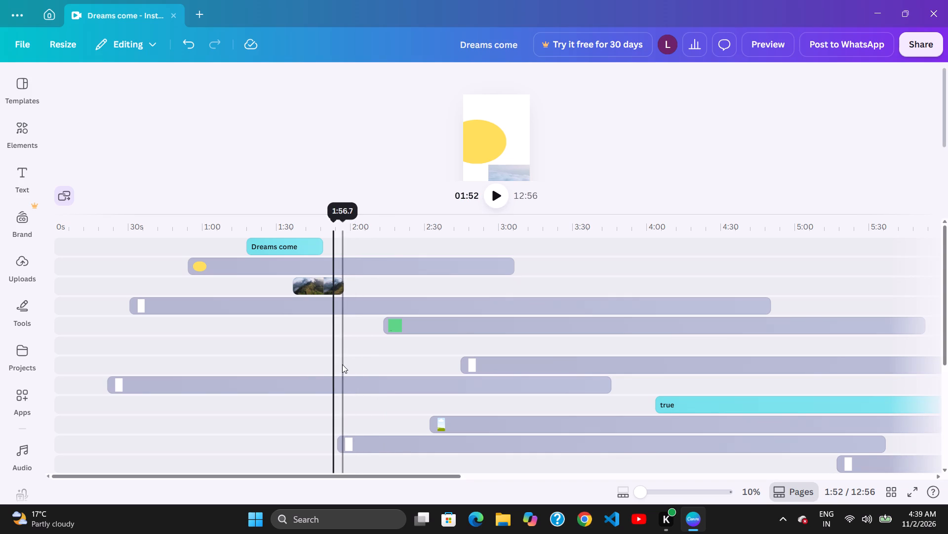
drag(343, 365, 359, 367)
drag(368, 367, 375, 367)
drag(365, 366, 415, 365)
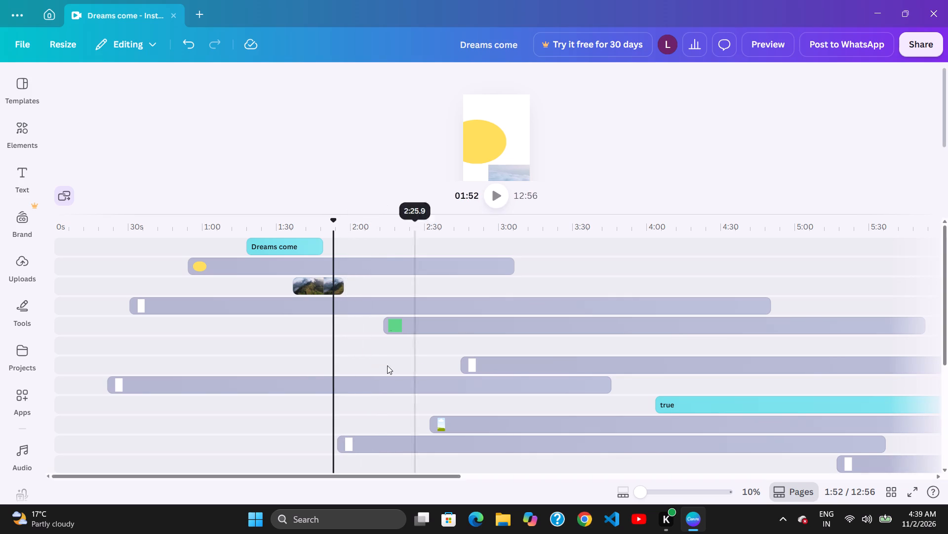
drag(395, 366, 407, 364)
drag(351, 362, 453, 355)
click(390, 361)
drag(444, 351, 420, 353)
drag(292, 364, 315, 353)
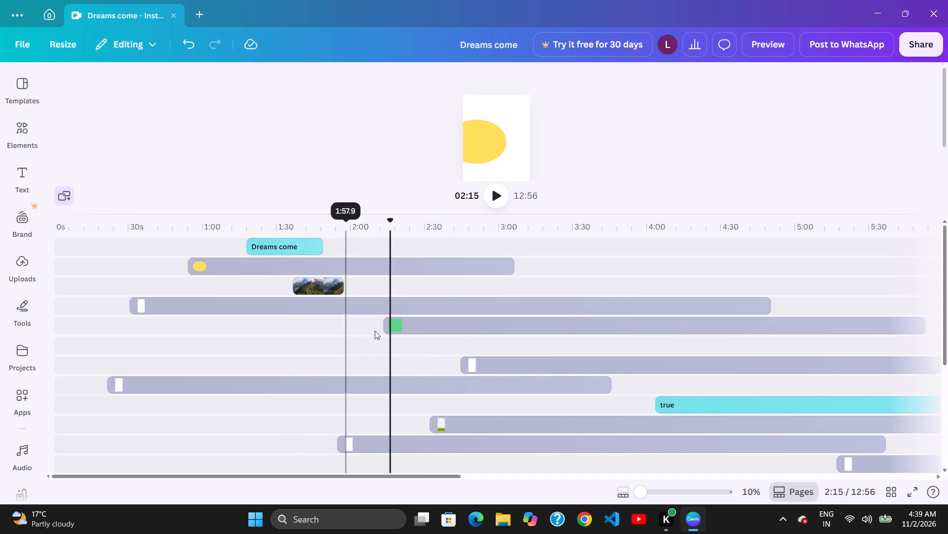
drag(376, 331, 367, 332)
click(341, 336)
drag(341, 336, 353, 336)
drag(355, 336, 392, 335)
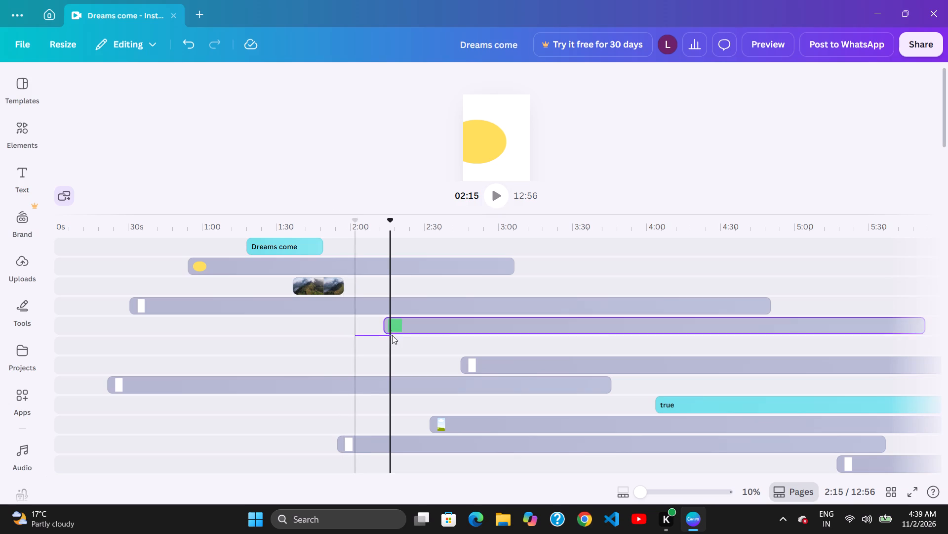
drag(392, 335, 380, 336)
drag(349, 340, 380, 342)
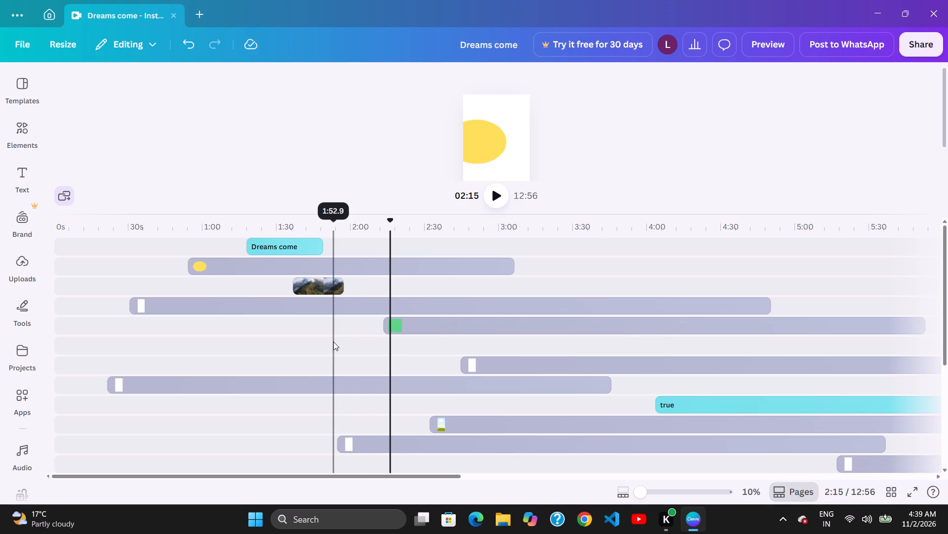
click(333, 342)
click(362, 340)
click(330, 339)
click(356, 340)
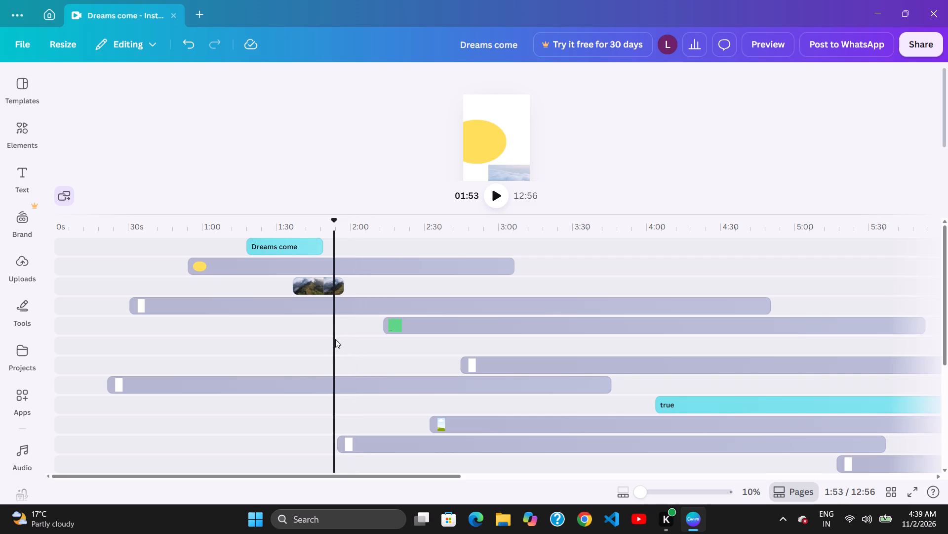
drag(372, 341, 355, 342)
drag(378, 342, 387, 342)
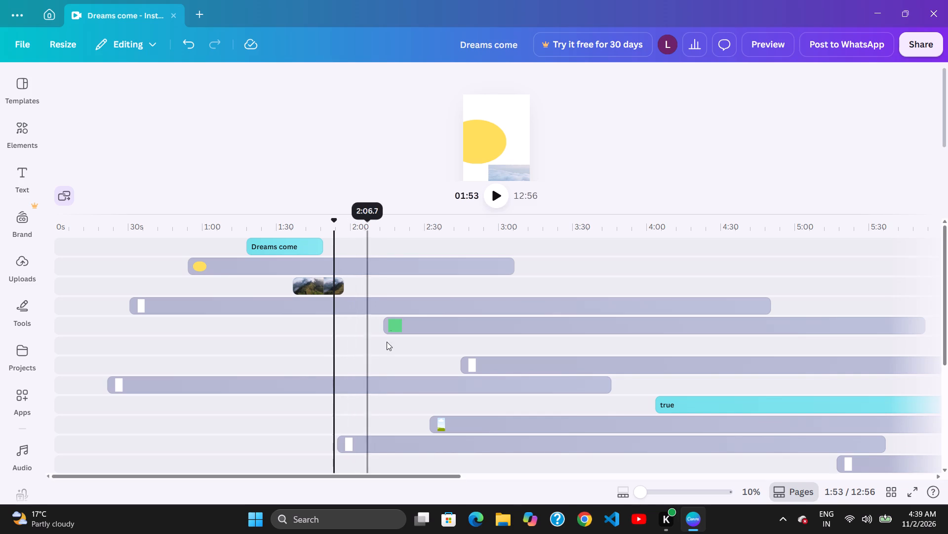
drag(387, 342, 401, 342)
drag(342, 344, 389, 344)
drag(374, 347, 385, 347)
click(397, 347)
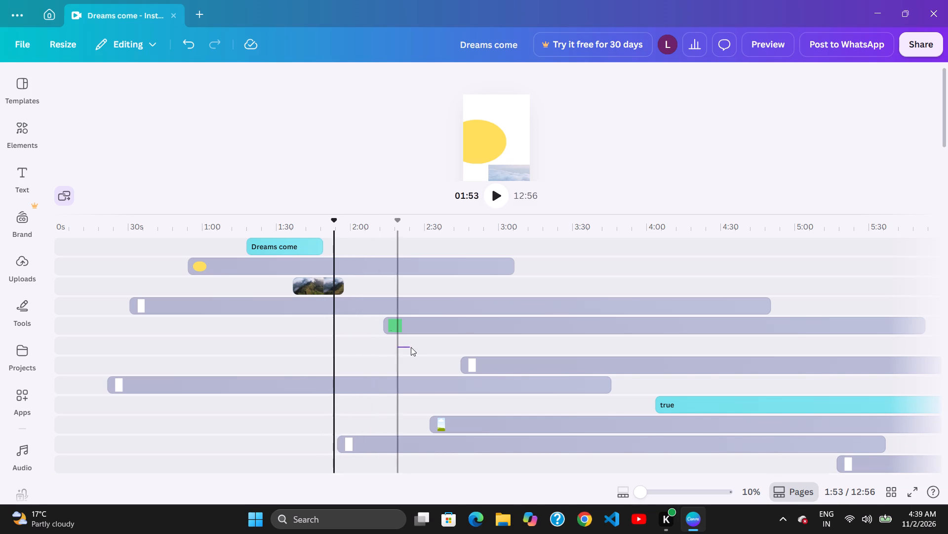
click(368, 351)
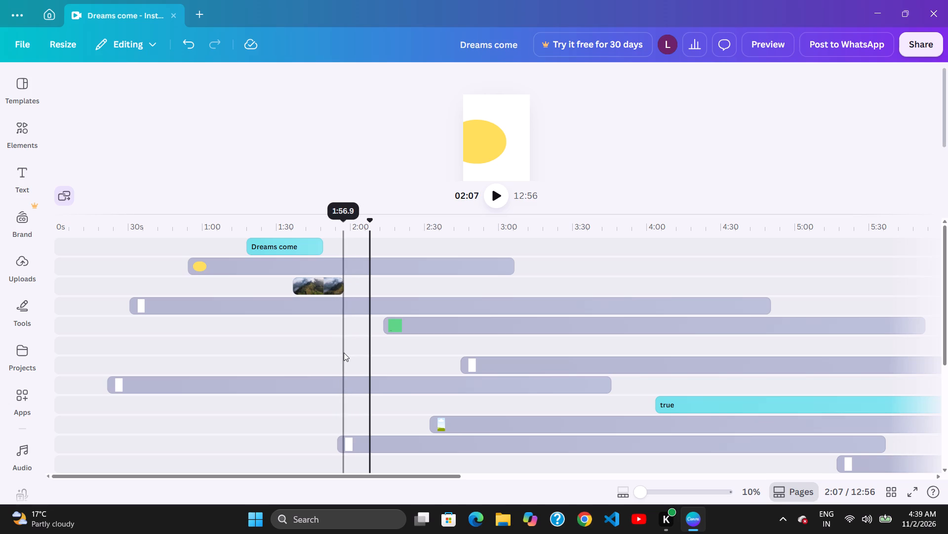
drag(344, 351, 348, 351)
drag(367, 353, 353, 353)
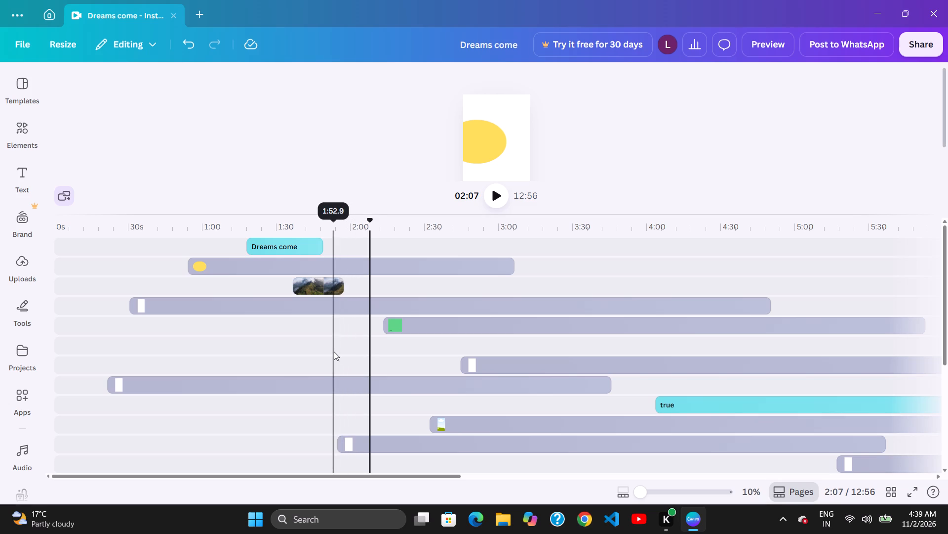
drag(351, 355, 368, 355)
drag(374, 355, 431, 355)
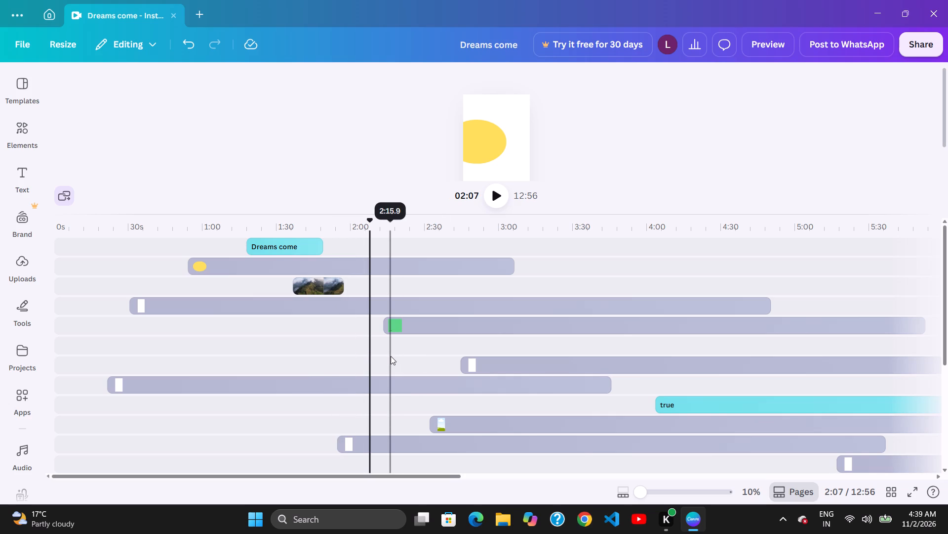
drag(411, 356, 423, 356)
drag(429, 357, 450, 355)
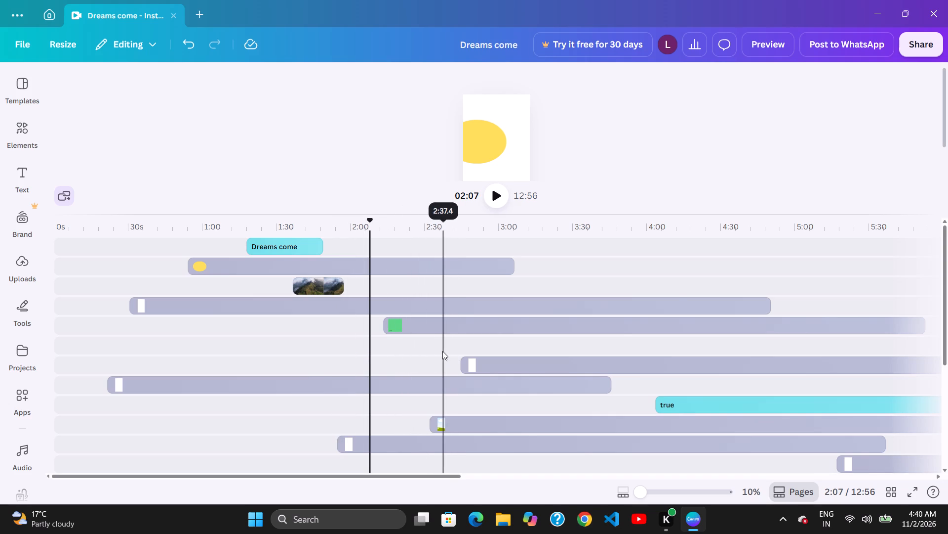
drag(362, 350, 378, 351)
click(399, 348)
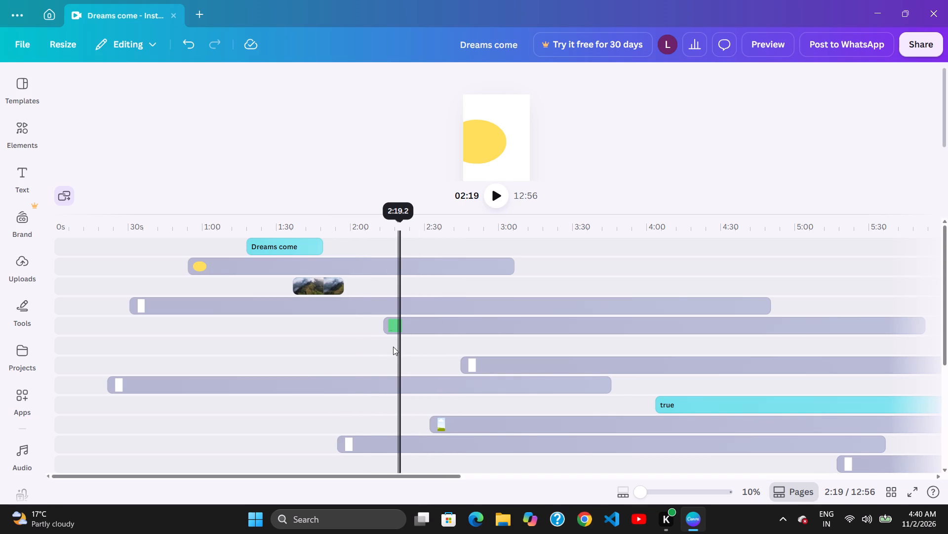
Place the playhead at 2:34.
click(438, 347)
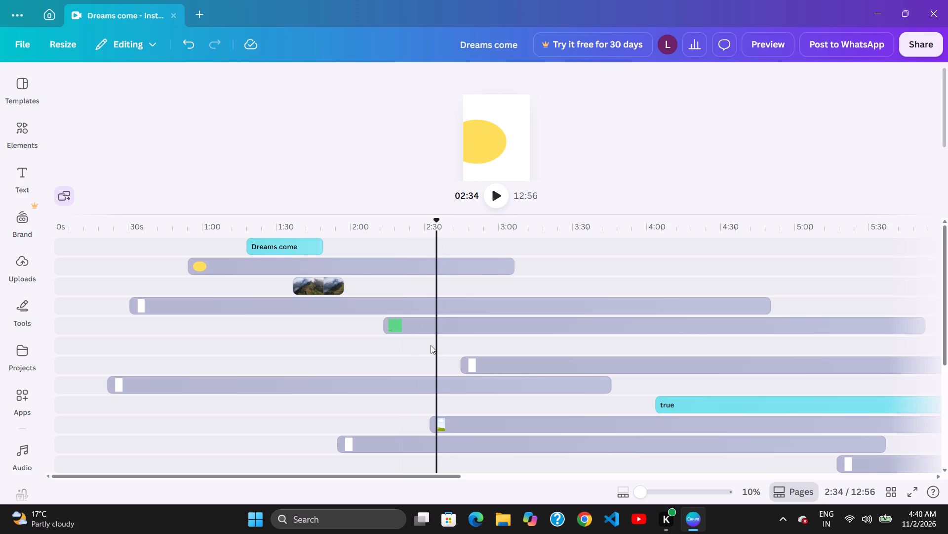
drag(442, 346, 460, 343)
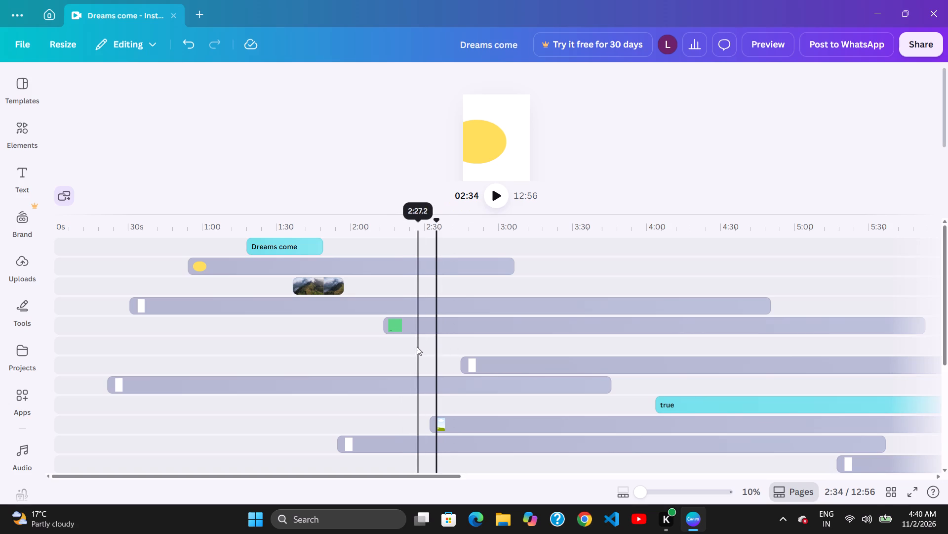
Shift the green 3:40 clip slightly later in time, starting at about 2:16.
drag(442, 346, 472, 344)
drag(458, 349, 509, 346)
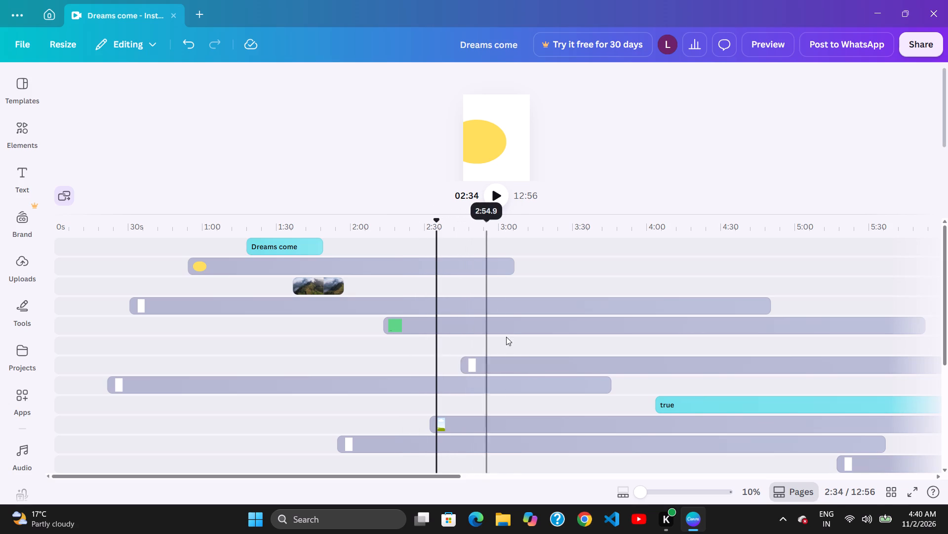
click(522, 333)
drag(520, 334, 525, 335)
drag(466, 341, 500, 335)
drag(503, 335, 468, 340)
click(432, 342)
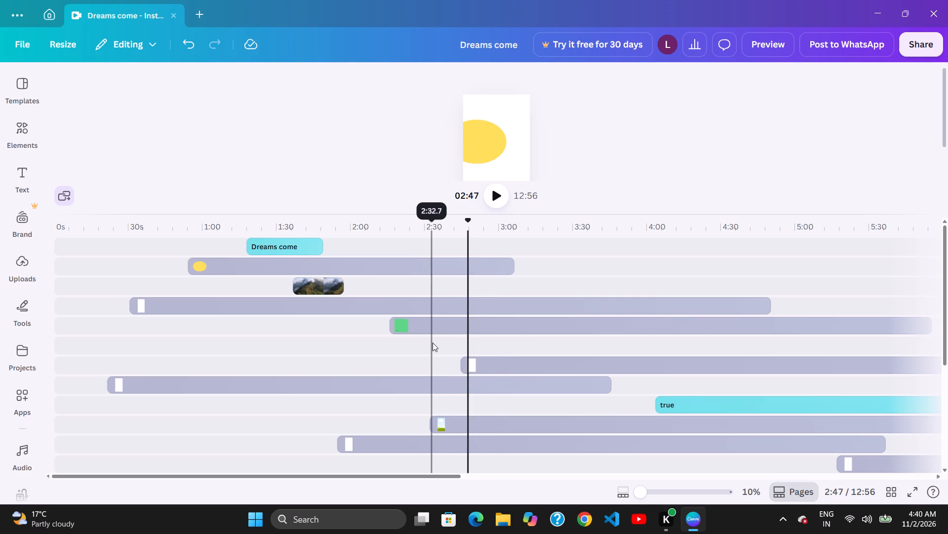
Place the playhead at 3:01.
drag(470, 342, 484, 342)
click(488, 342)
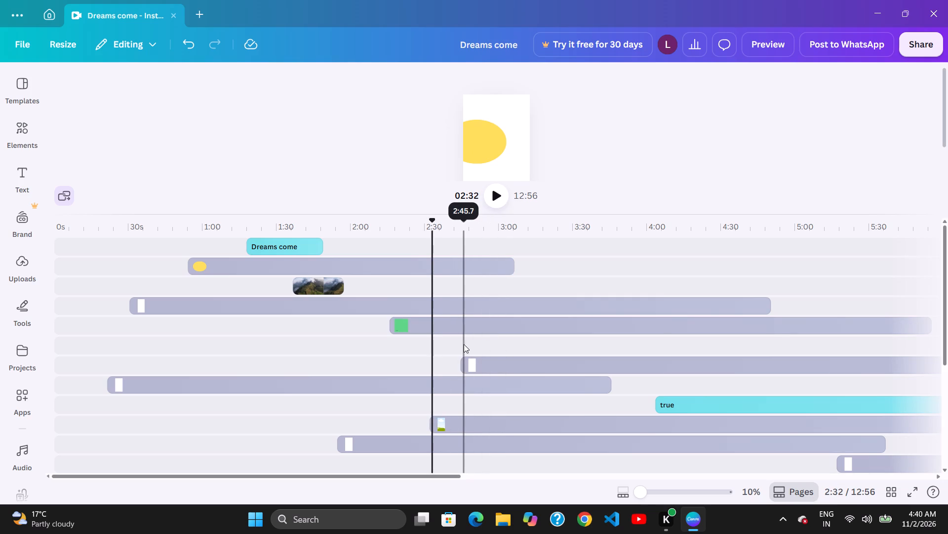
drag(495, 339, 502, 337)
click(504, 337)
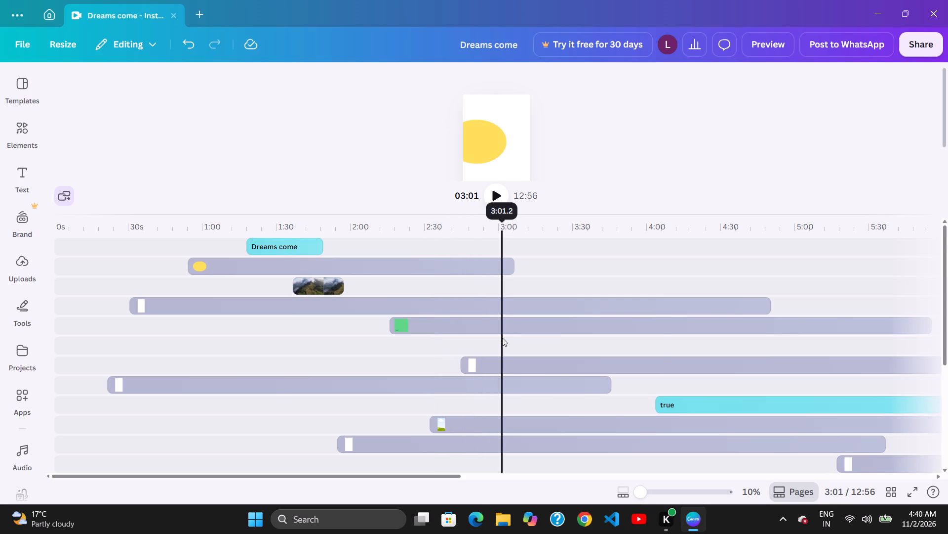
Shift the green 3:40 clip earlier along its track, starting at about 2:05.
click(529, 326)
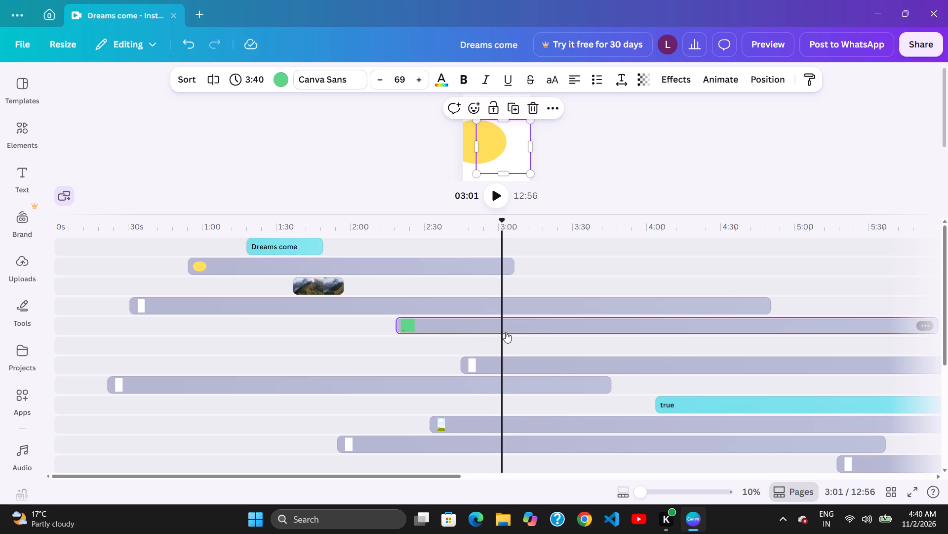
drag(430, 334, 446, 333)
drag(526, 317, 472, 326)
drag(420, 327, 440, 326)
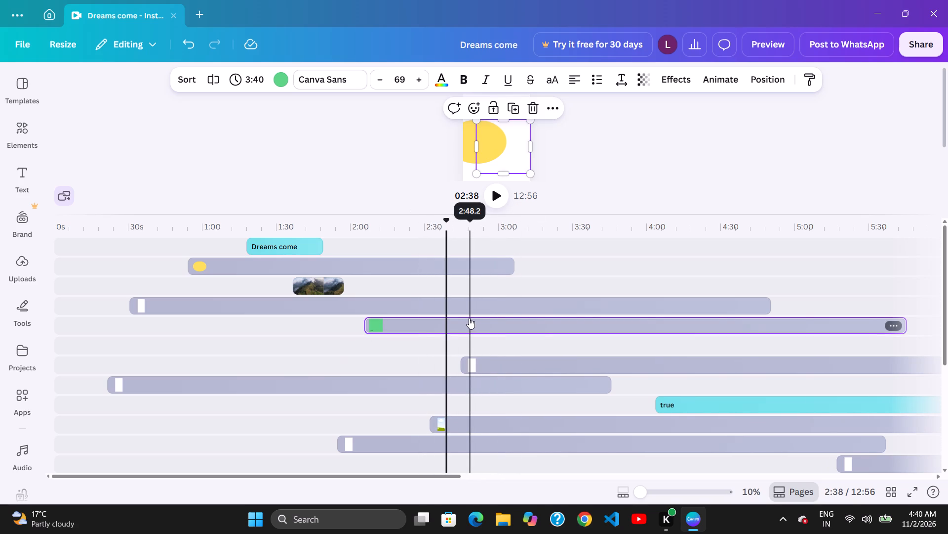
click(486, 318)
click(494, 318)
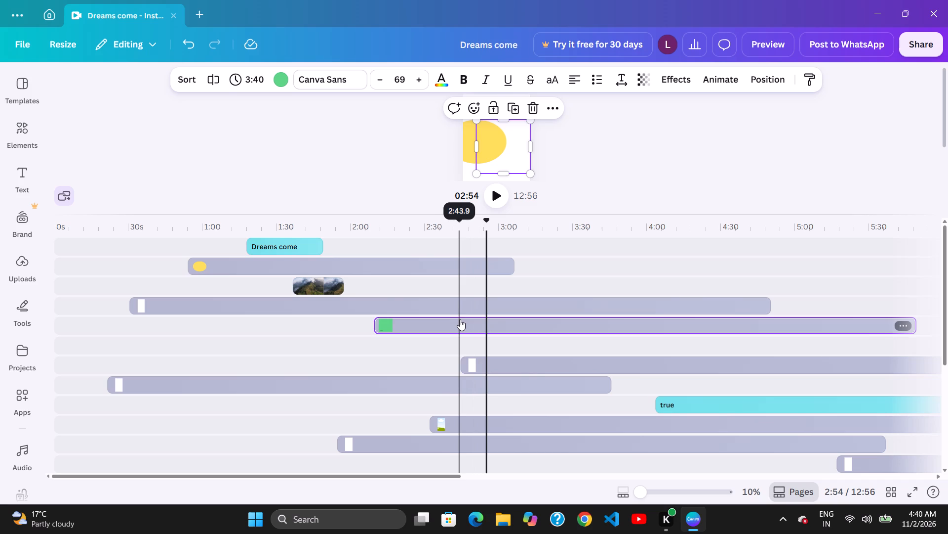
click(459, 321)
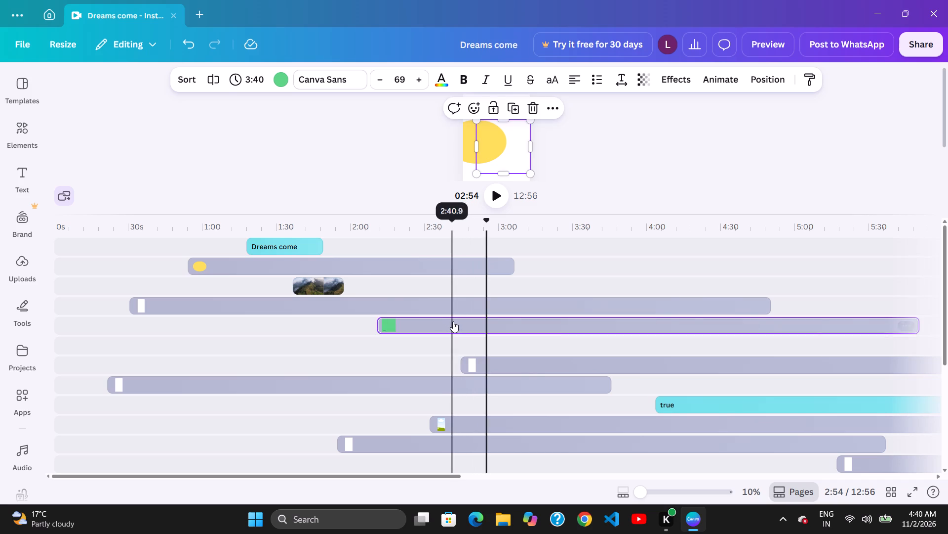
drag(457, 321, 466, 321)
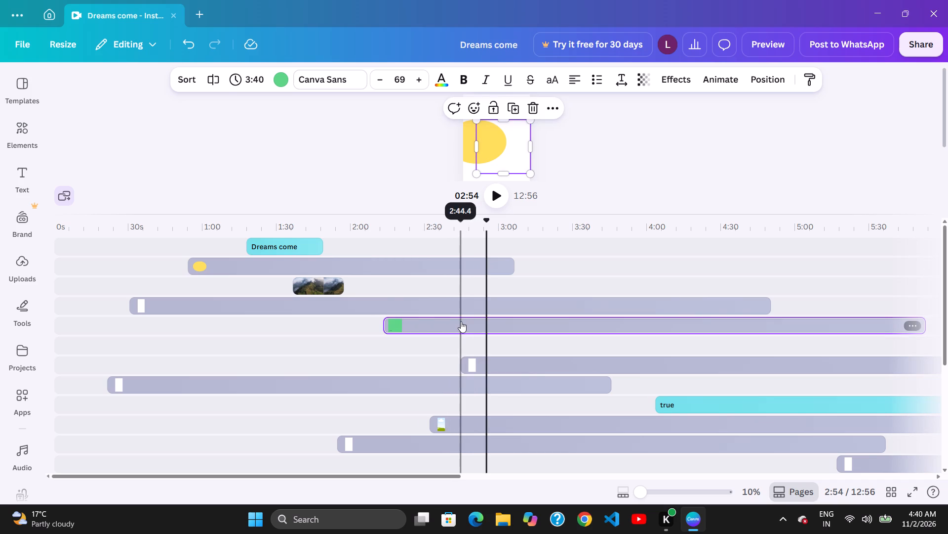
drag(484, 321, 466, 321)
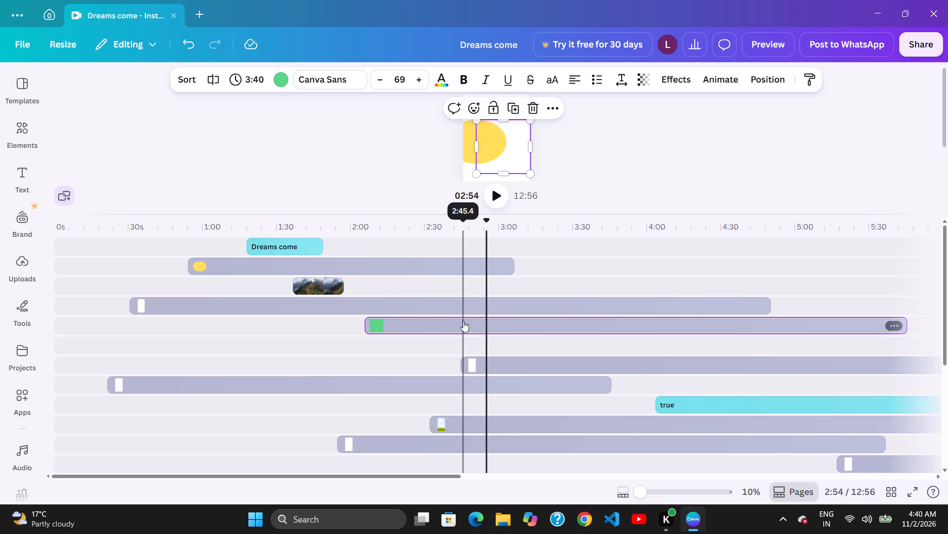
Shift the green 3:40 clip later along its track, starting at about 3:00.
click(435, 316)
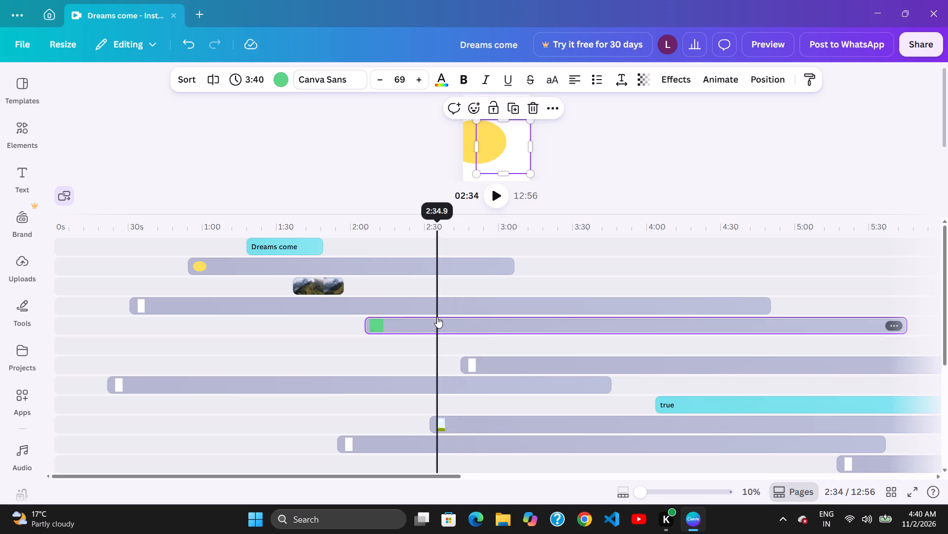
click(462, 320)
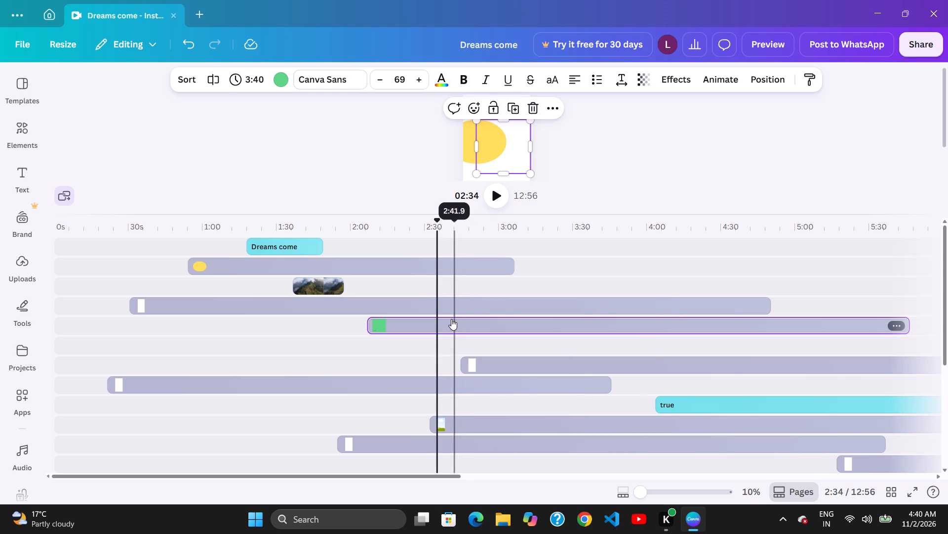
drag(440, 318, 445, 319)
drag(460, 319, 464, 318)
click(461, 316)
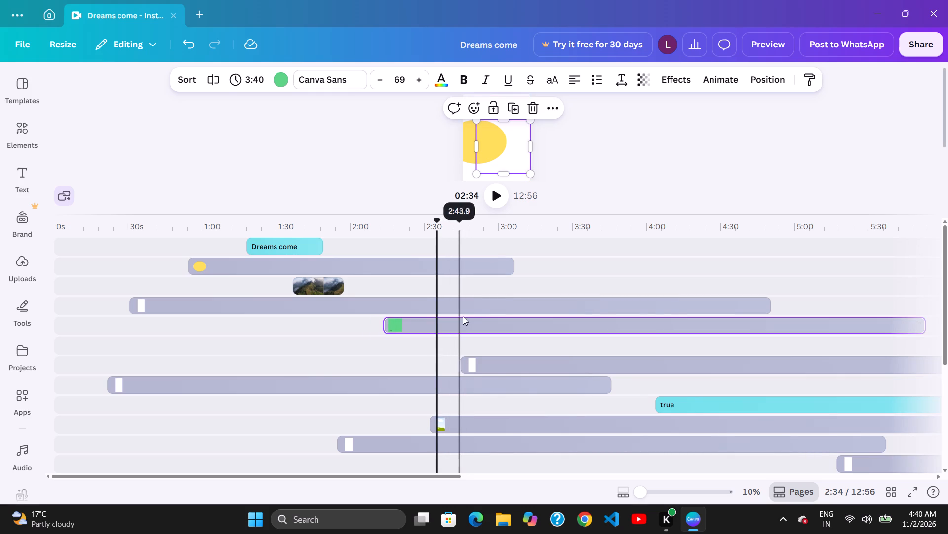
drag(480, 316, 449, 318)
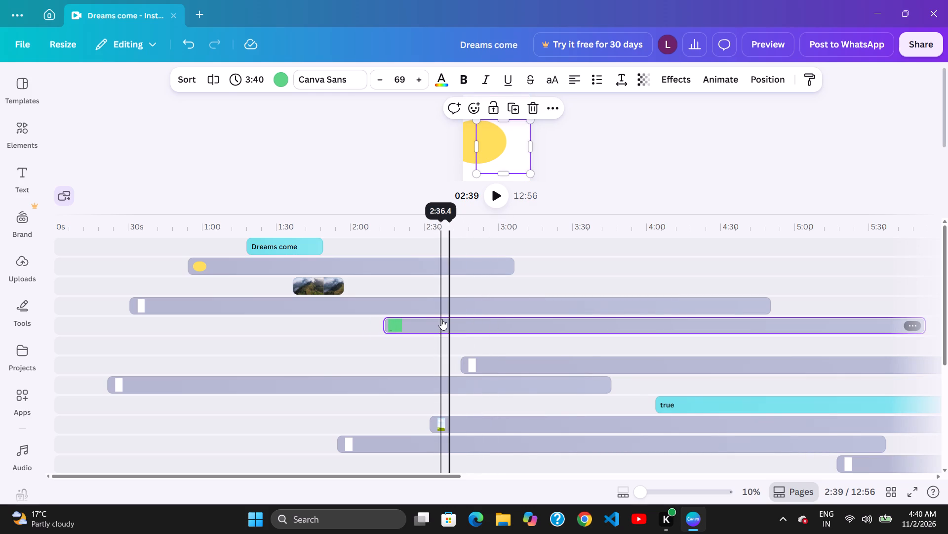
drag(467, 319, 494, 319)
drag(482, 320, 495, 320)
drag(496, 320, 489, 319)
drag(440, 317, 462, 318)
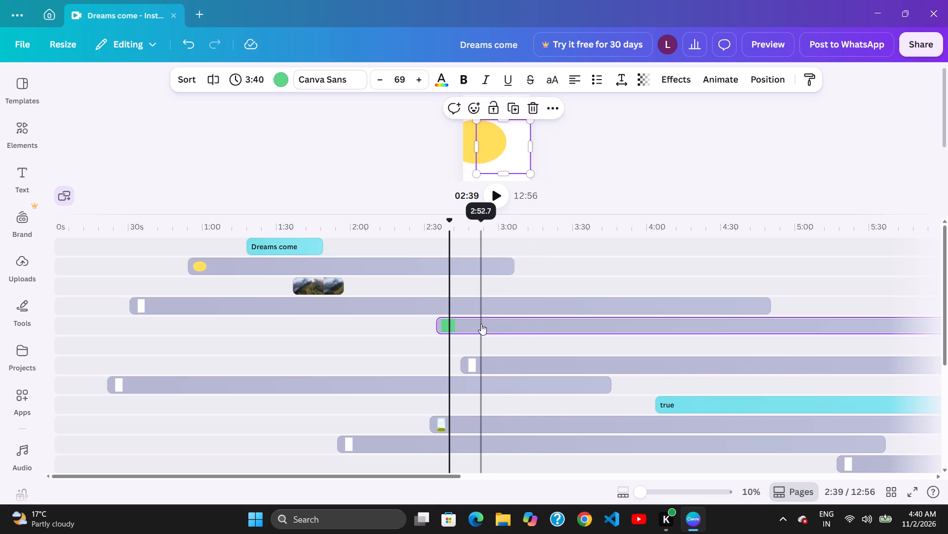
click(487, 326)
drag(476, 323, 504, 323)
drag(478, 324, 502, 324)
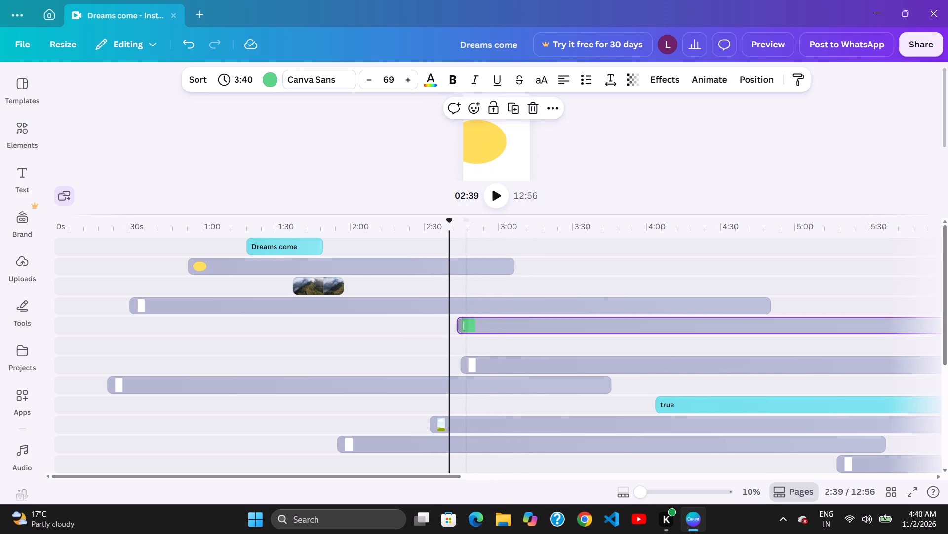
drag(502, 324, 517, 324)
drag(517, 326, 524, 326)
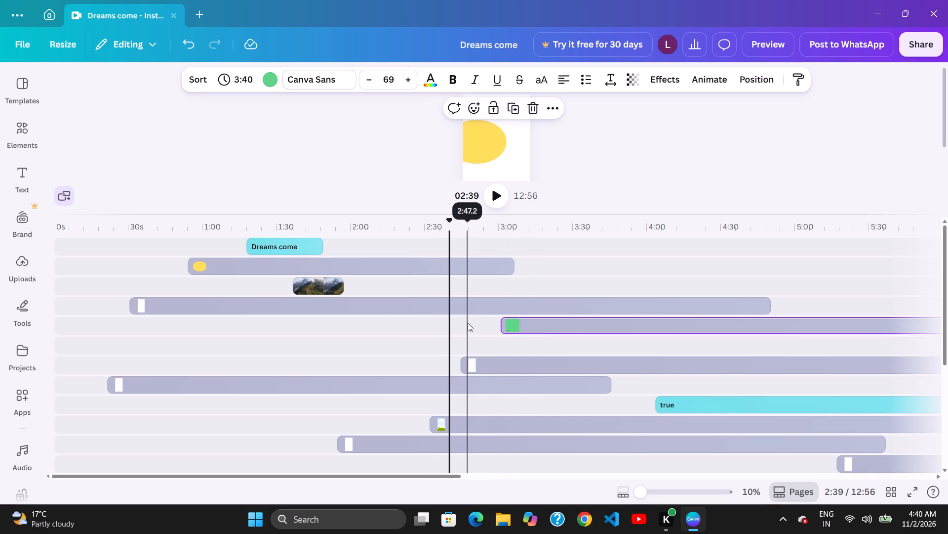
Shift the green 3:40 clip slightly earlier in time, starting at about 2:56.
click(472, 325)
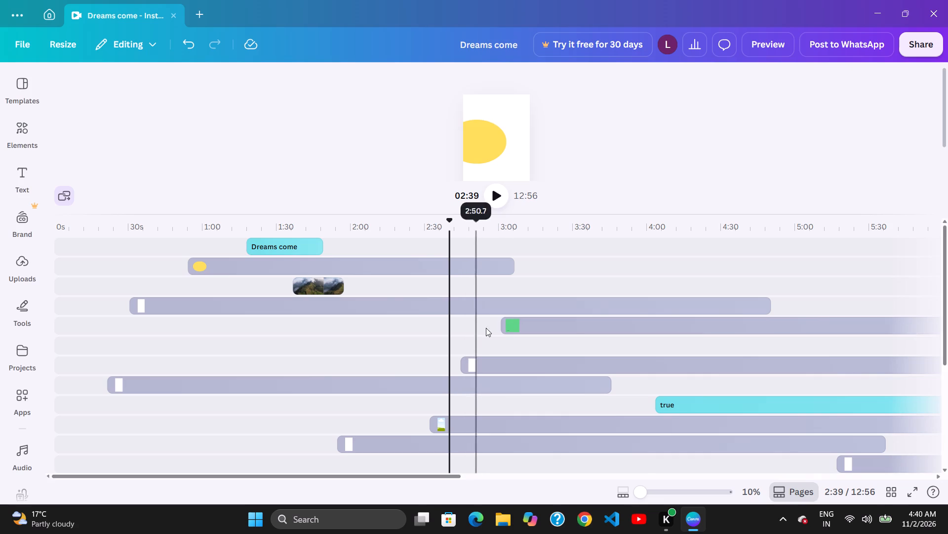
drag(486, 328, 507, 328)
click(500, 327)
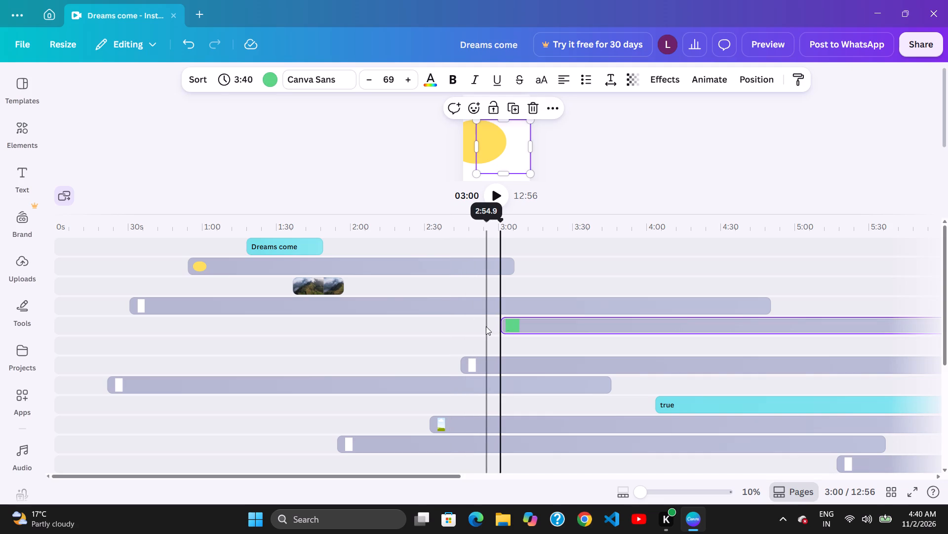
drag(478, 327, 521, 334)
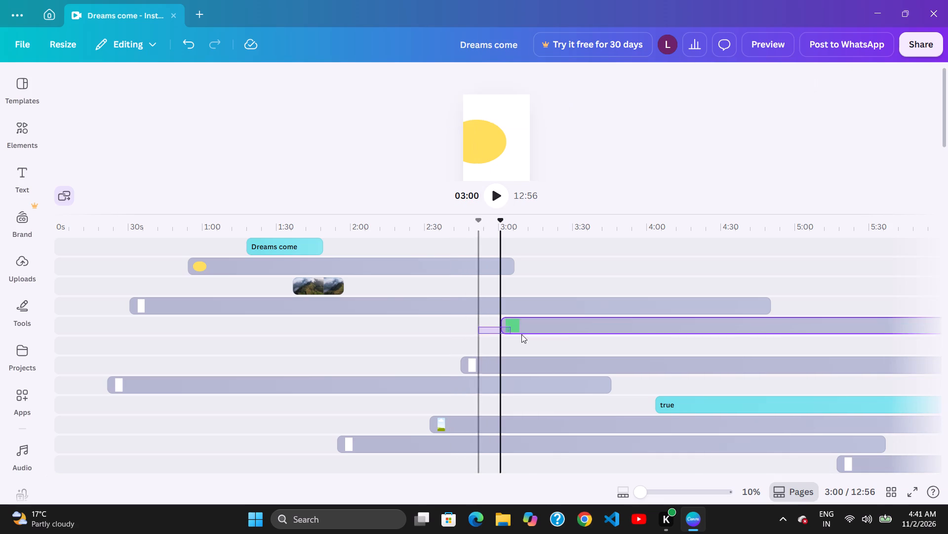
drag(521, 334, 515, 334)
drag(480, 328, 488, 329)
drag(520, 328, 508, 329)
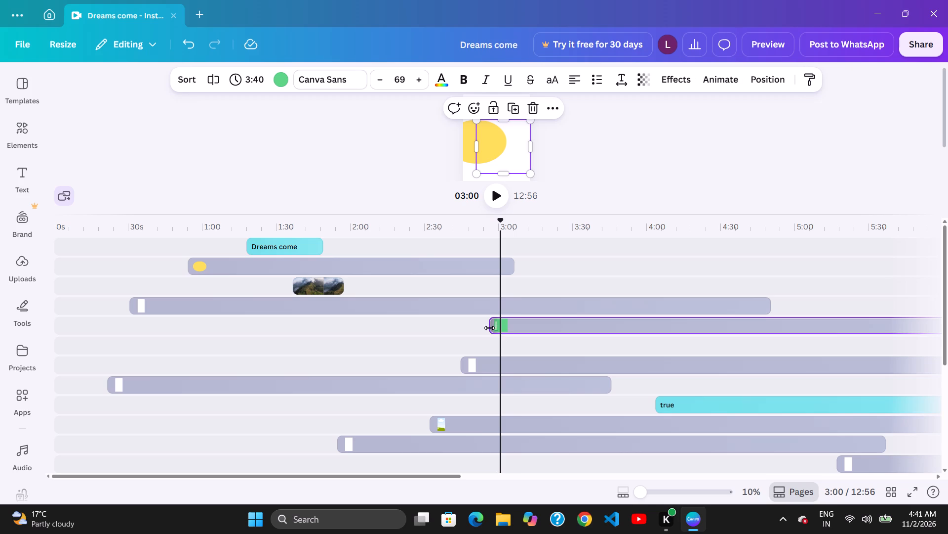
Trim the start of the green clip to about 3:03, shortening its duration to 3:32.
click(491, 328)
drag(496, 331, 513, 335)
drag(519, 336, 542, 339)
drag(490, 332, 547, 336)
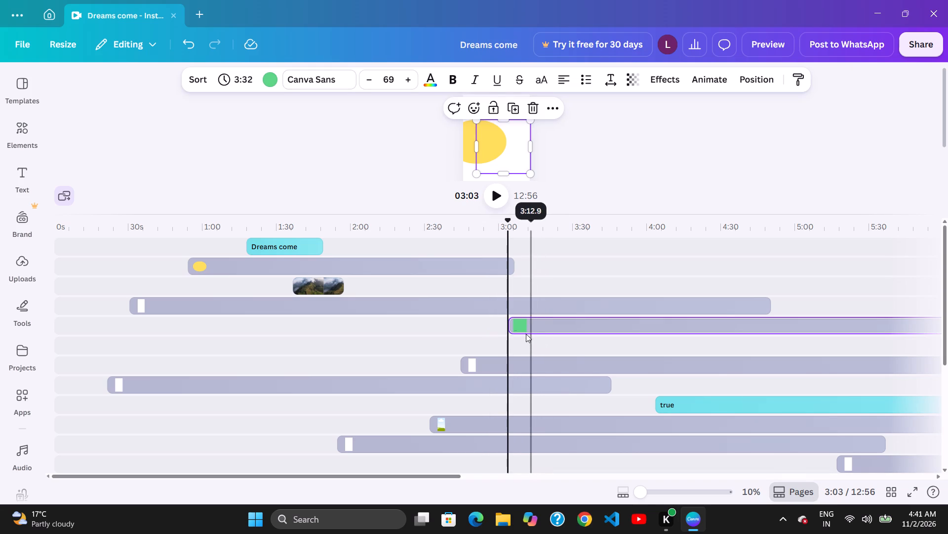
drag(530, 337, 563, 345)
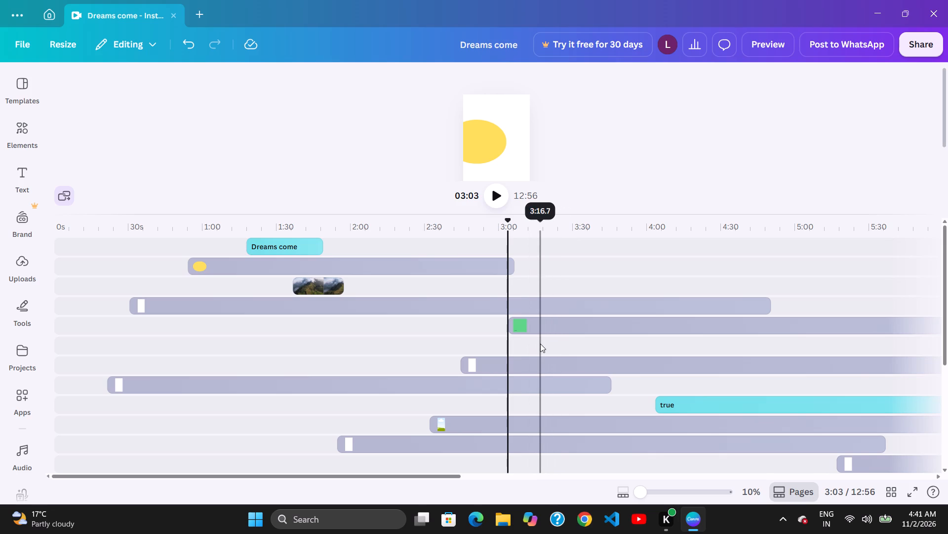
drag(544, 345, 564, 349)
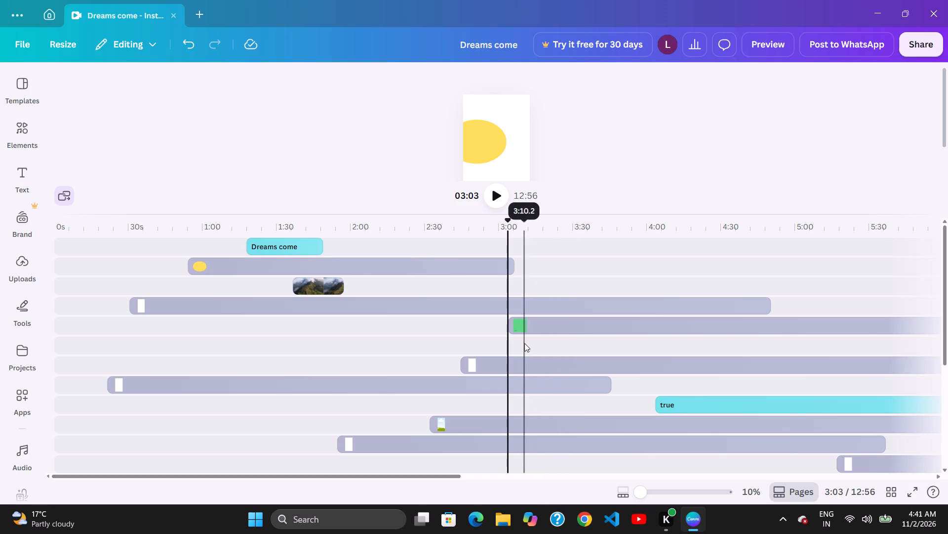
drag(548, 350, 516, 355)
Shift the white 5:35 shape clip below the green clip later in time, starting at about 3:07.
drag(567, 363, 583, 362)
click(585, 360)
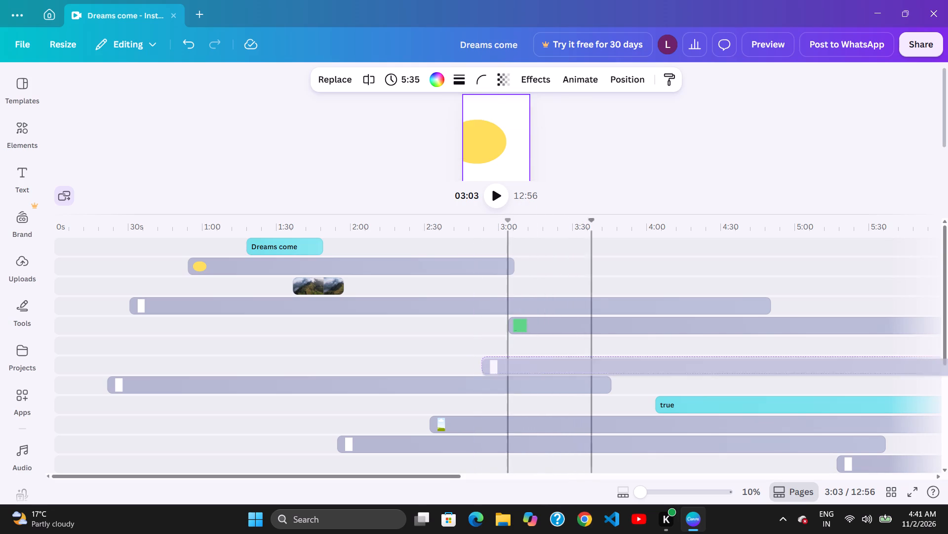
drag(575, 363, 581, 363)
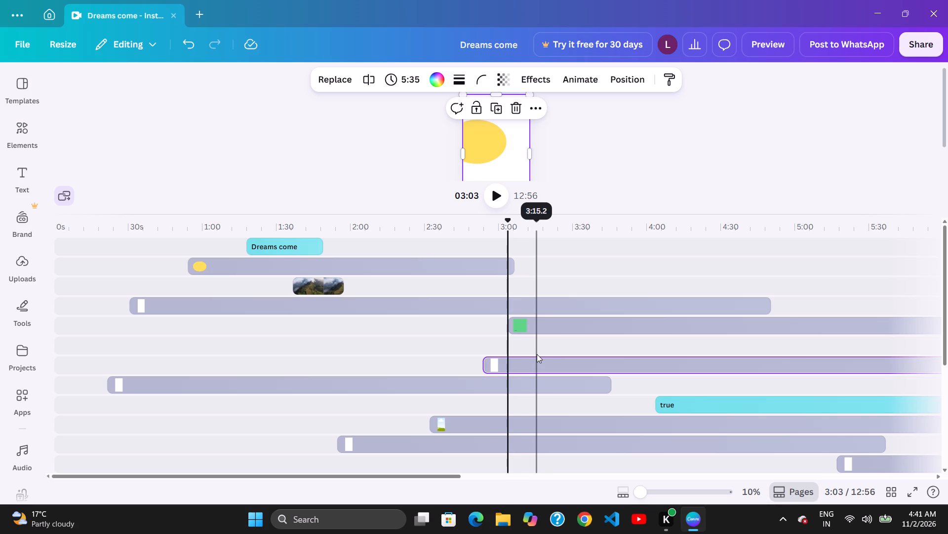
click(546, 357)
click(550, 358)
drag(558, 359, 581, 361)
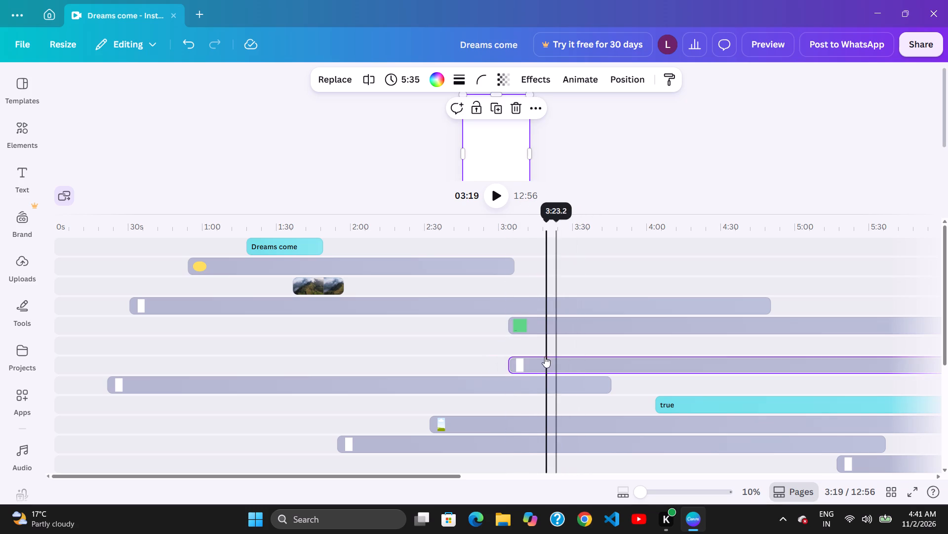
drag(537, 356, 554, 357)
drag(576, 357, 571, 357)
drag(577, 361, 590, 362)
click(588, 362)
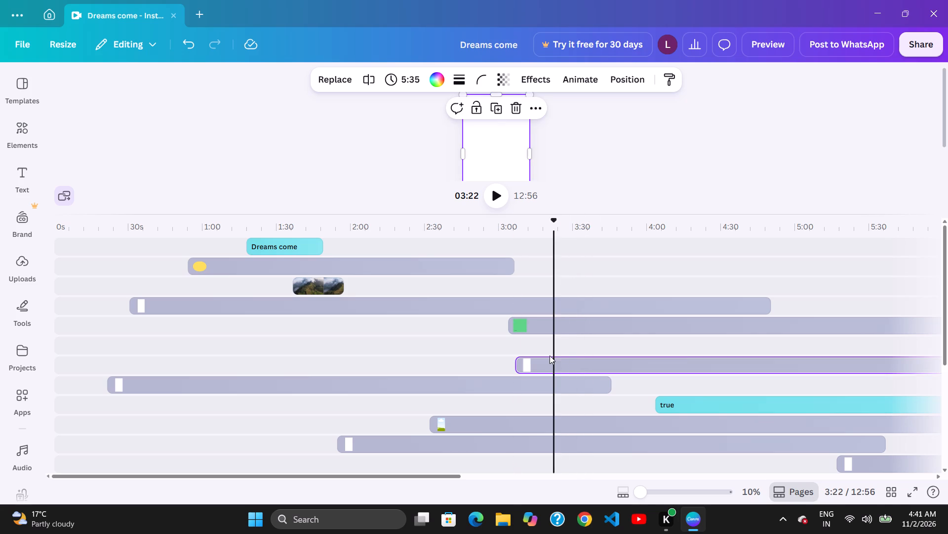
Shift the white 5:35 shape clip further along its track, starting at about 3:36.
drag(550, 356, 560, 356)
drag(581, 356, 568, 357)
drag(577, 363, 602, 369)
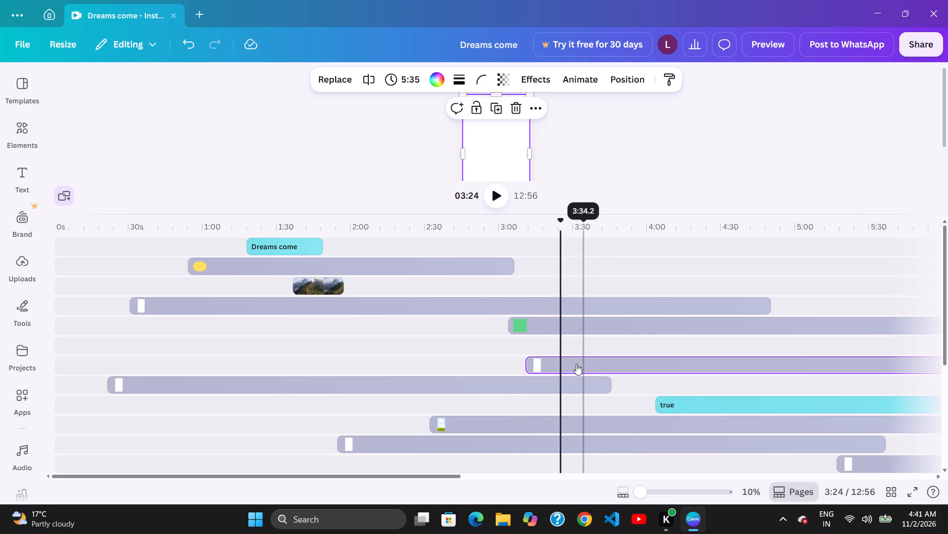
drag(586, 368, 591, 370)
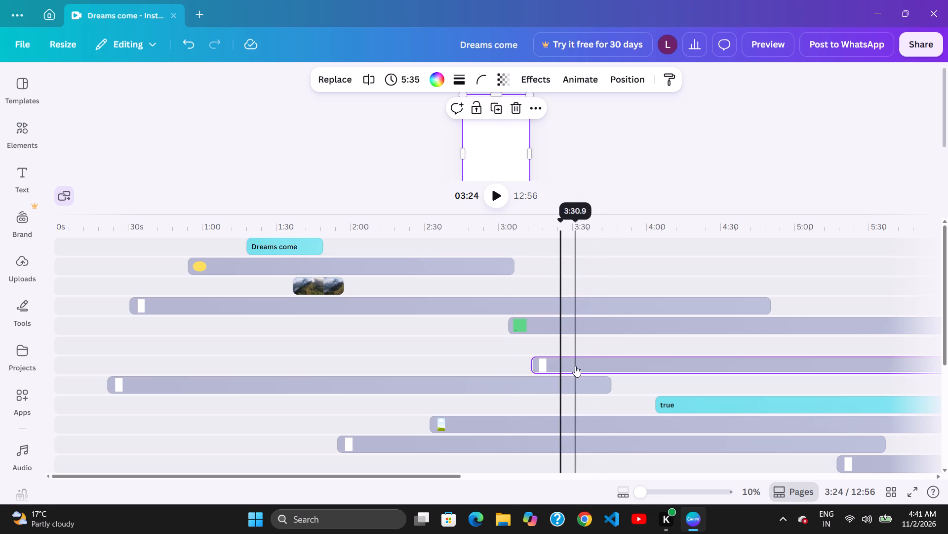
click(580, 367)
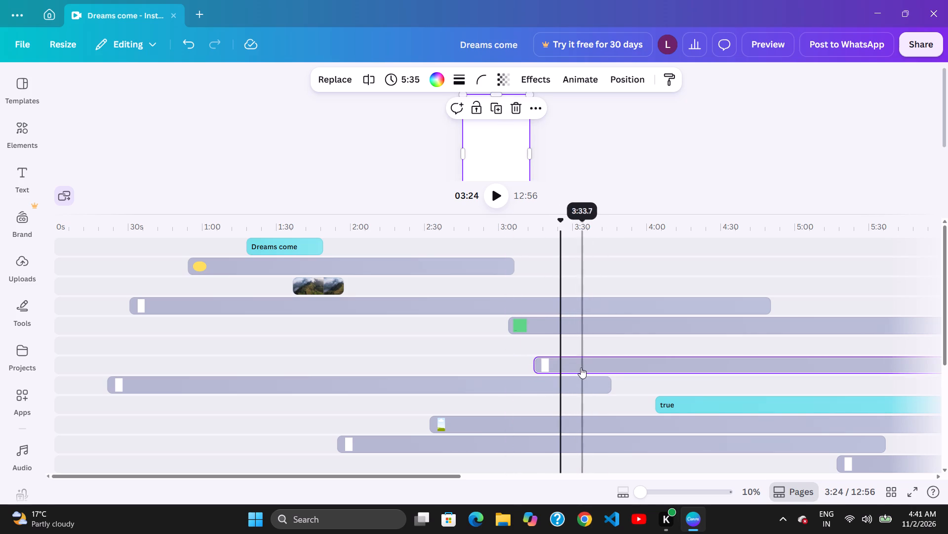
click(587, 368)
drag(605, 372, 612, 373)
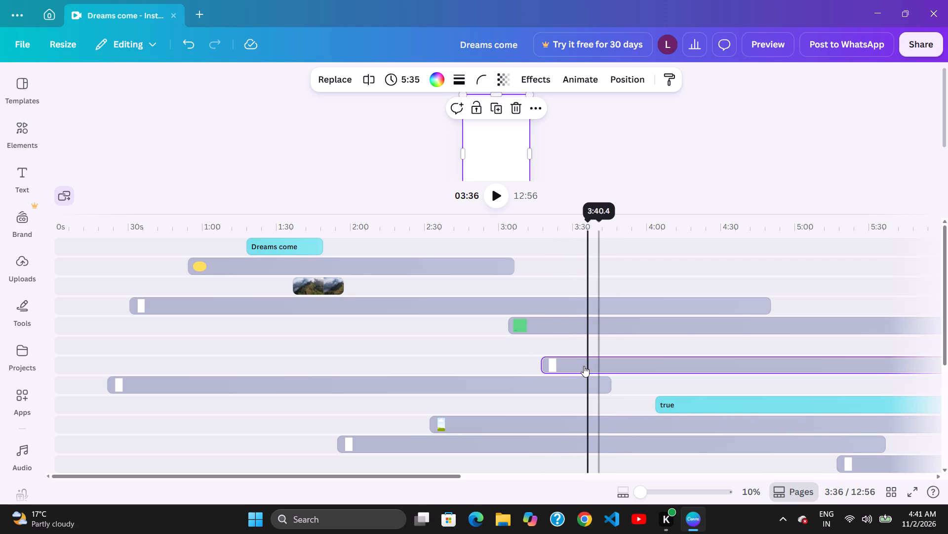
drag(587, 368, 597, 371)
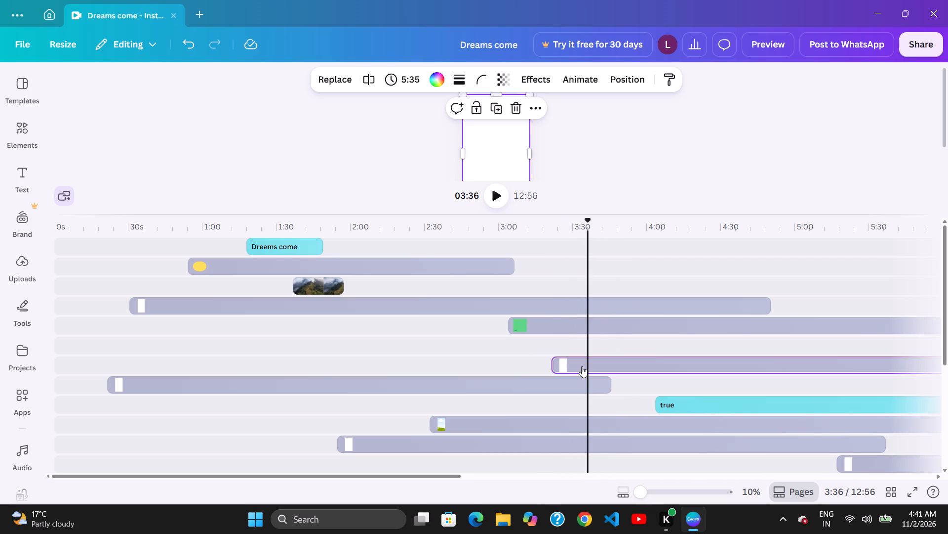
drag(588, 369, 593, 370)
drag(598, 371, 603, 371)
drag(596, 371, 609, 372)
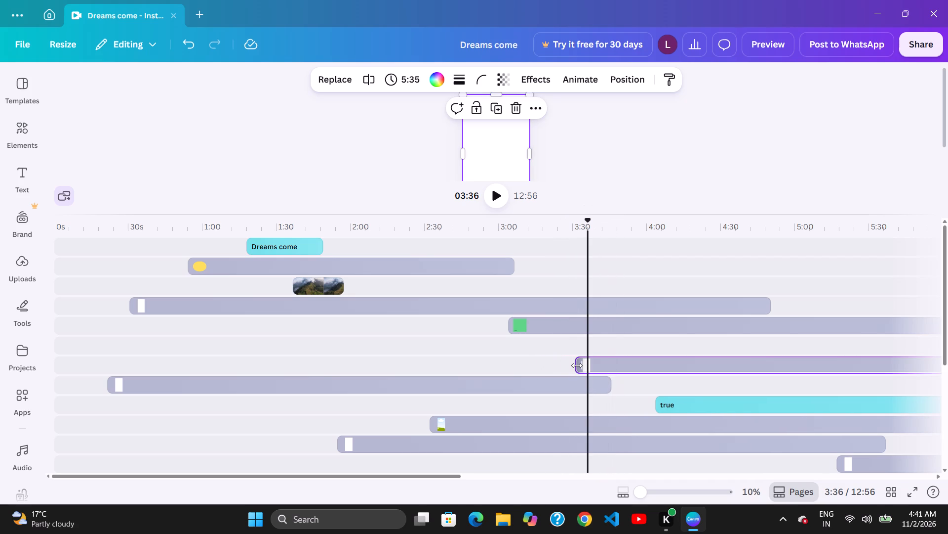
drag(590, 369, 606, 373)
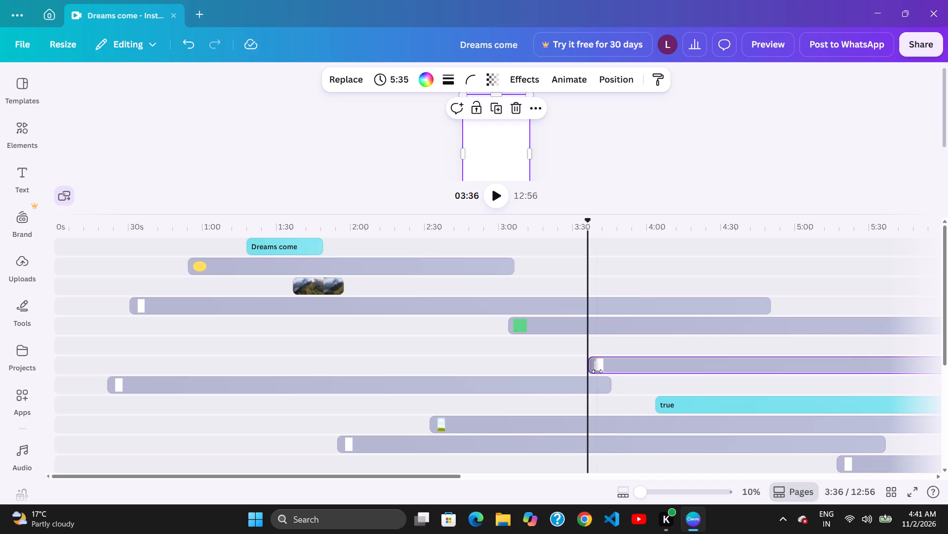
Move the white 5:35 shape clip onto the track of the white 3:24 clip, starting at about 3:46.
click(616, 375)
drag(612, 372, 608, 371)
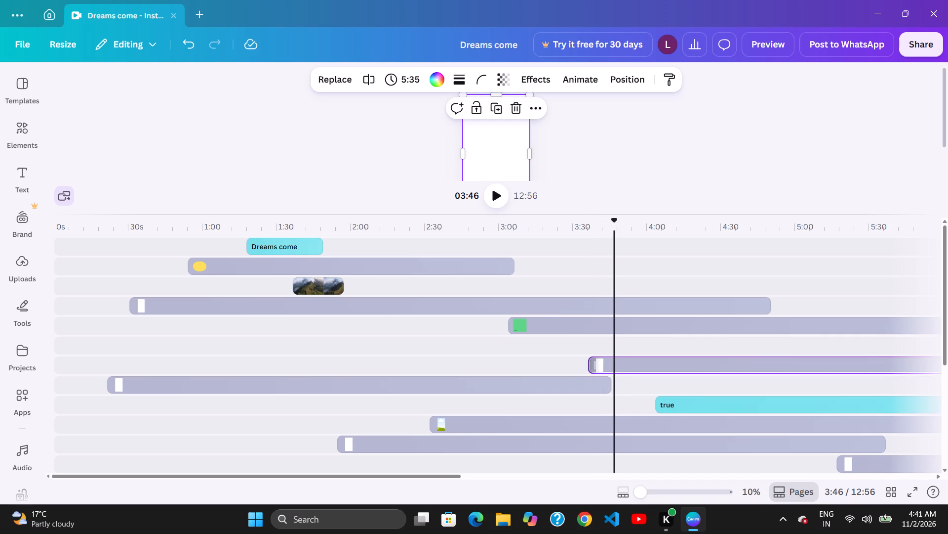
drag(608, 371, 632, 377)
drag(661, 372, 667, 374)
drag(655, 376, 672, 376)
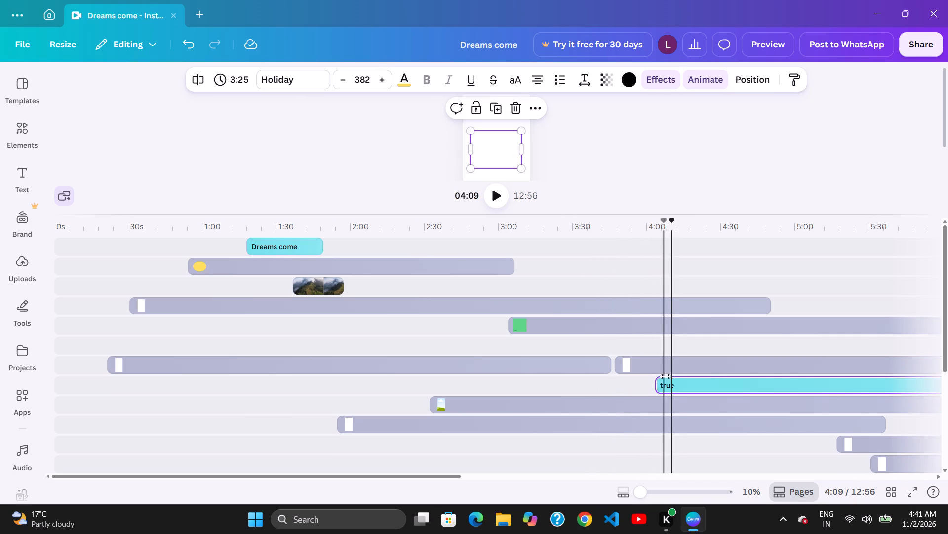
click(664, 376)
click(678, 376)
Shift the white 5:35 clip later in time to start at about 4:14, with its duration shortened to 5:28.
drag(627, 370, 645, 366)
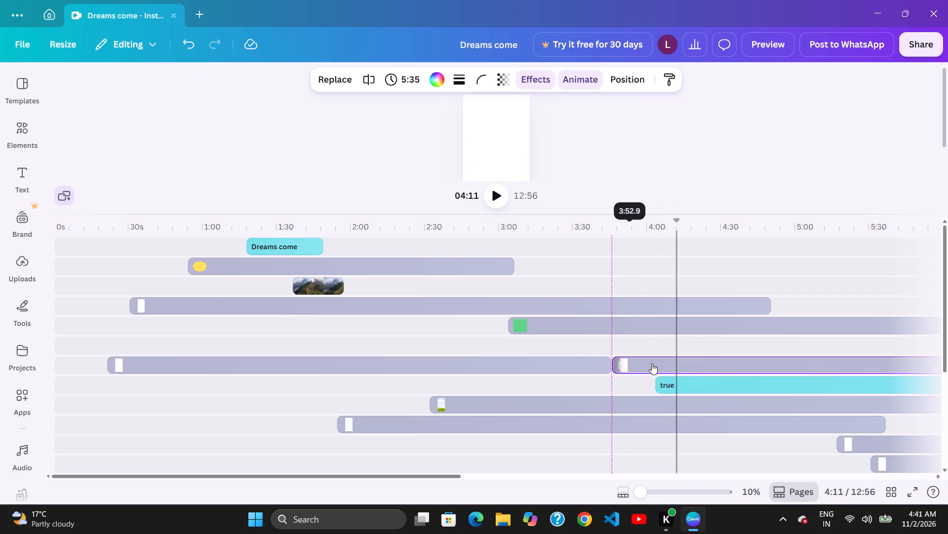
click(654, 365)
drag(674, 368, 721, 368)
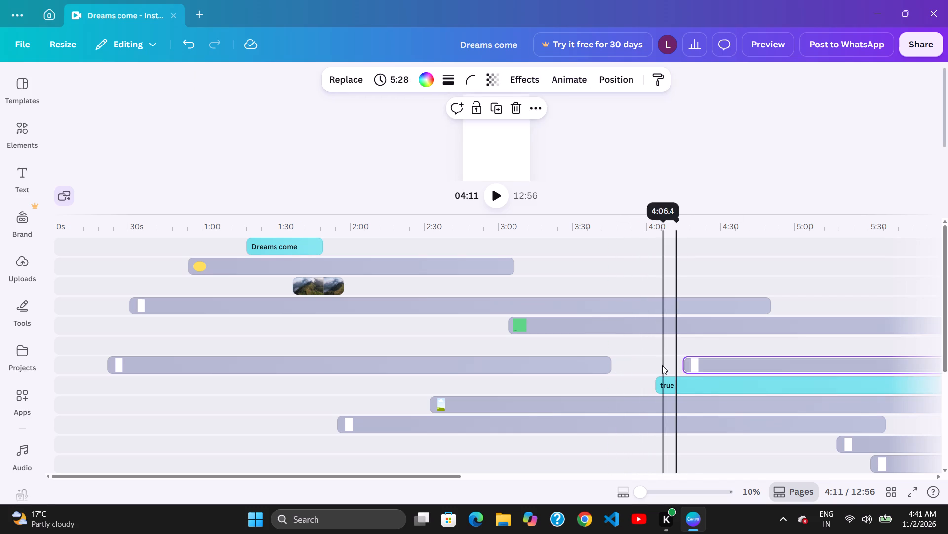
Trim the start of the white 5:28 clip to about 4:23, shortening its duration to 5:19.
drag(669, 368, 675, 369)
drag(674, 371, 696, 371)
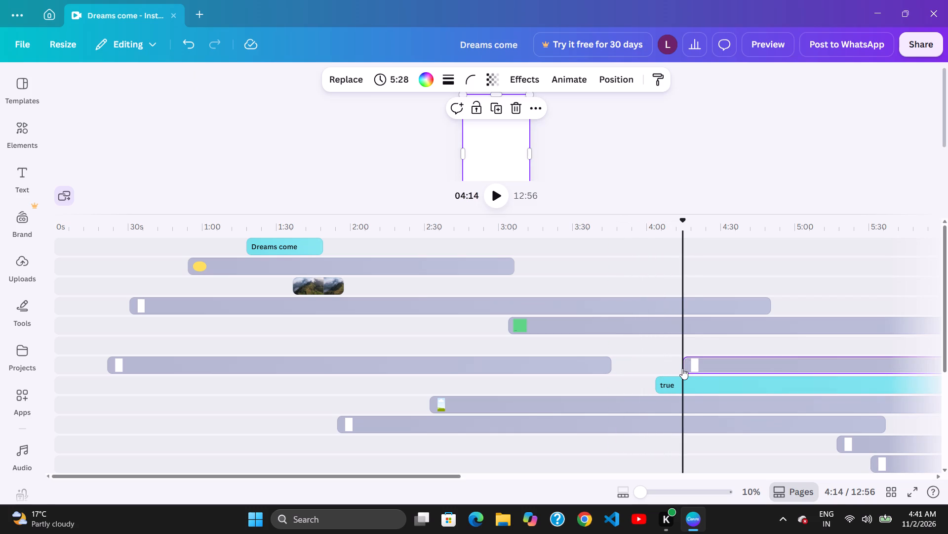
click(692, 371)
click(690, 371)
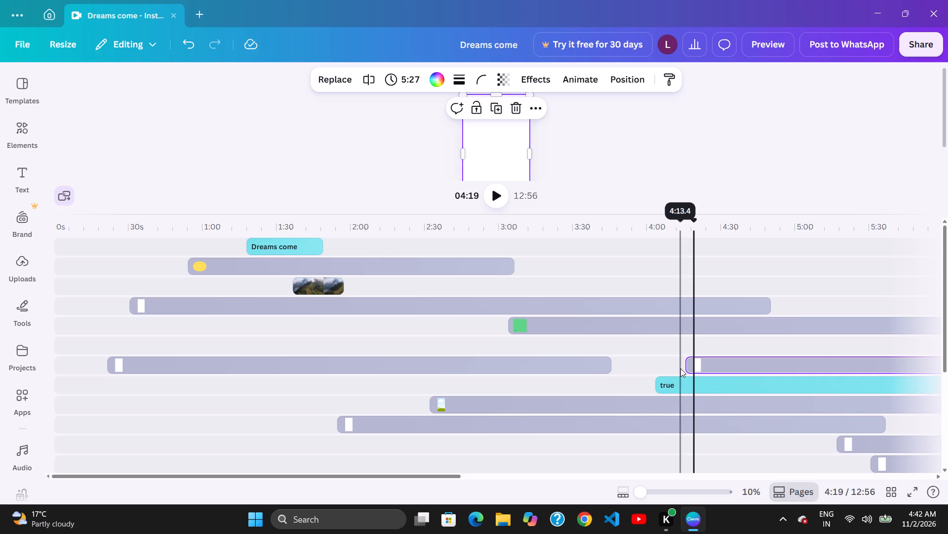
drag(689, 369, 704, 372)
click(697, 371)
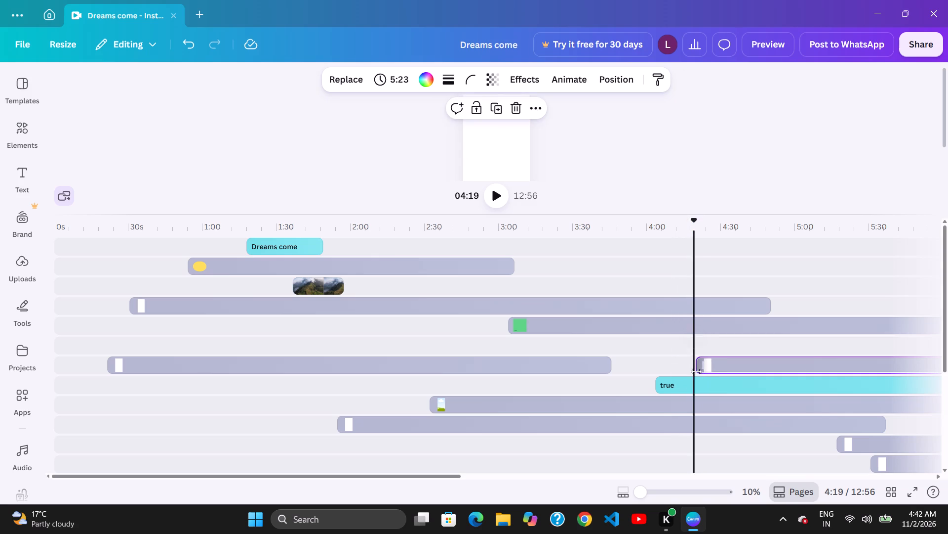
click(700, 372)
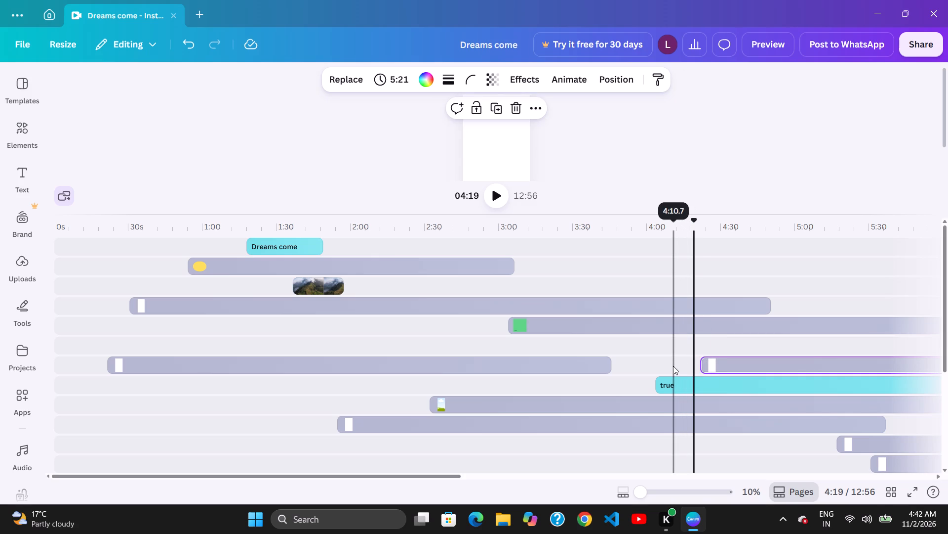
drag(700, 372, 705, 374)
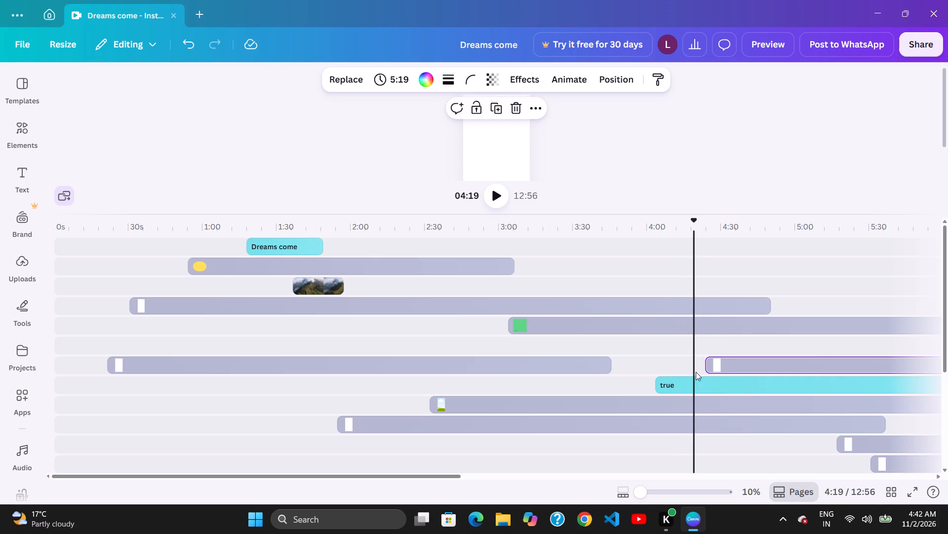
drag(705, 374, 719, 374)
click(722, 375)
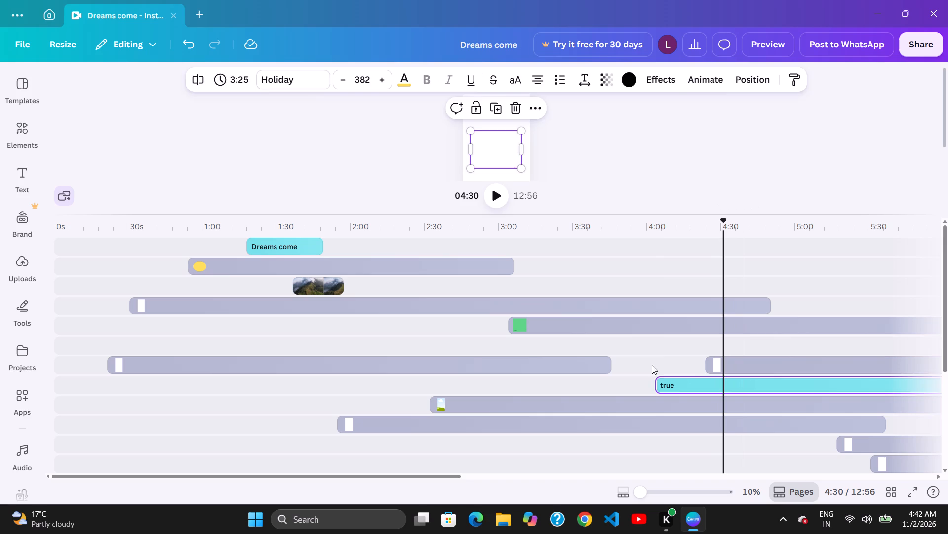
Shift the "true" text clip later in time, starting at about 4:17.
drag(661, 371, 700, 376)
click(669, 373)
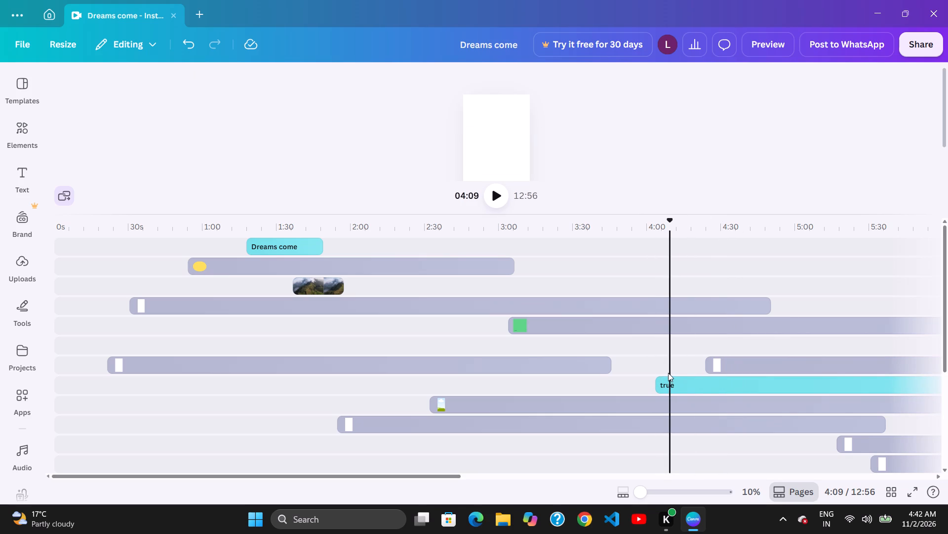
drag(684, 377, 711, 379)
drag(707, 379, 713, 381)
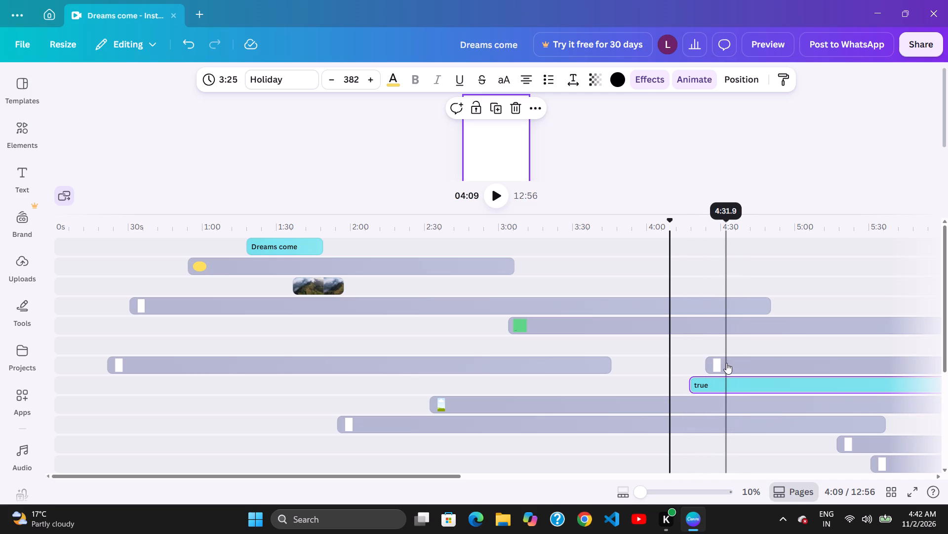
Shift the white 5:19 clip slightly earlier in time, starting at about 4:22.
click(774, 364)
click(777, 364)
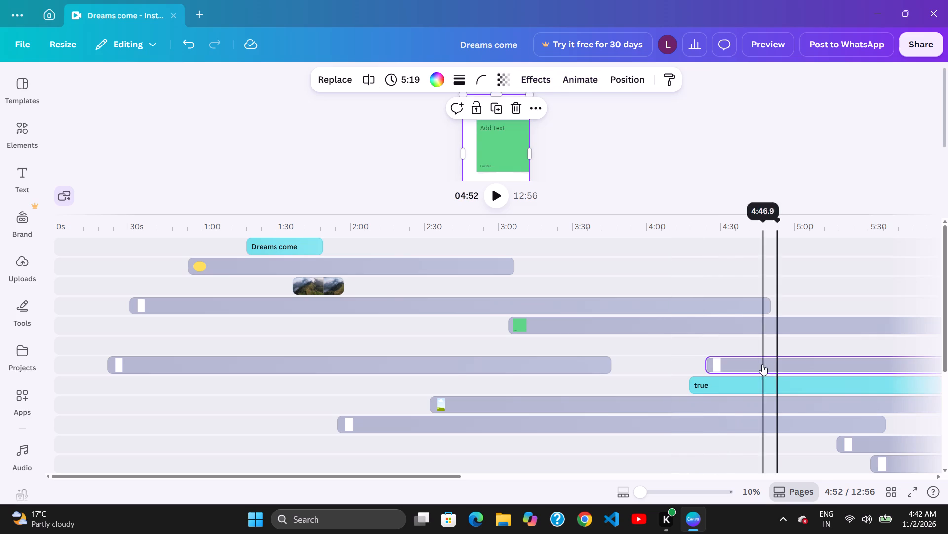
drag(782, 369, 777, 369)
drag(262, 401, 266, 402)
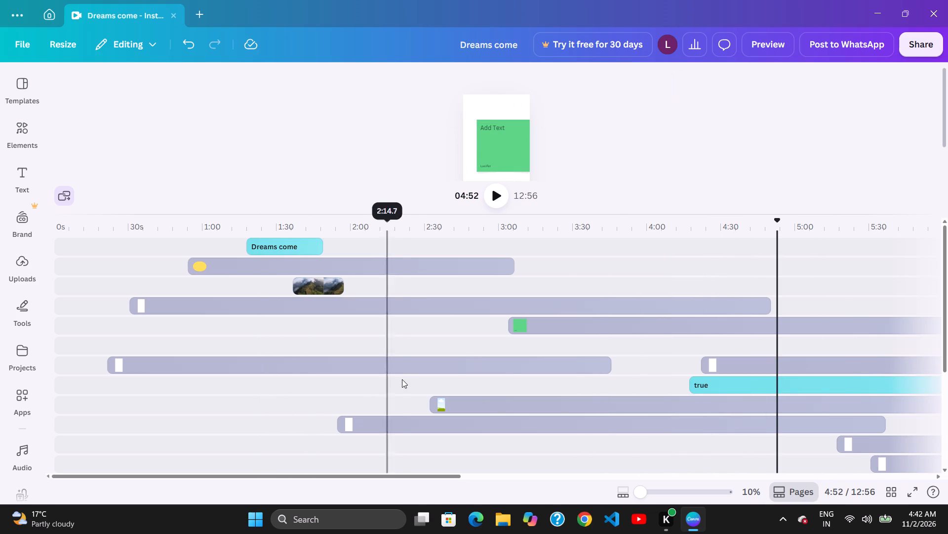
drag(402, 379, 359, 381)
Shift the white 3:24 clip later along its track, starting at about 0:57 and ending against the white 5:19 clip.
drag(391, 356, 405, 356)
click(411, 356)
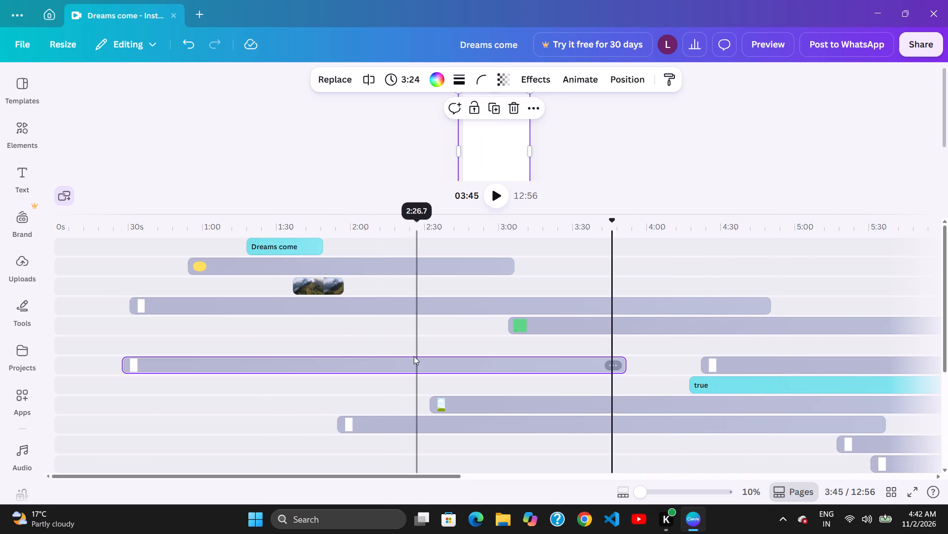
drag(379, 361, 392, 362)
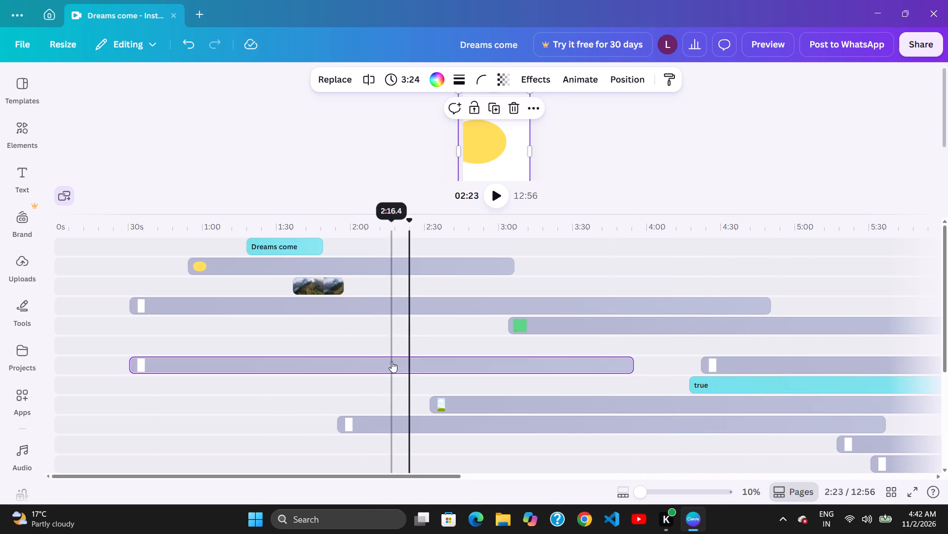
drag(417, 361, 427, 363)
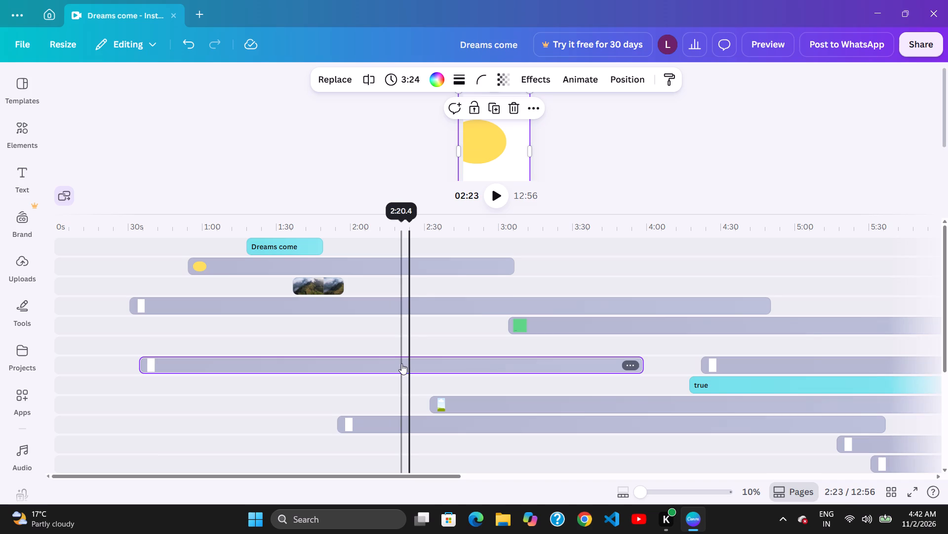
drag(408, 366, 413, 367)
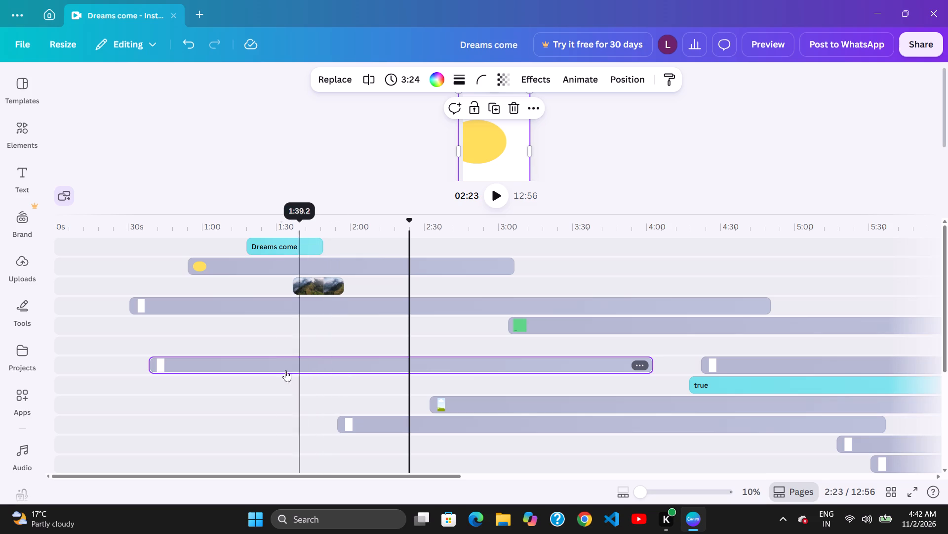
click(277, 371)
drag(337, 356, 332, 356)
drag(336, 356, 341, 356)
click(327, 362)
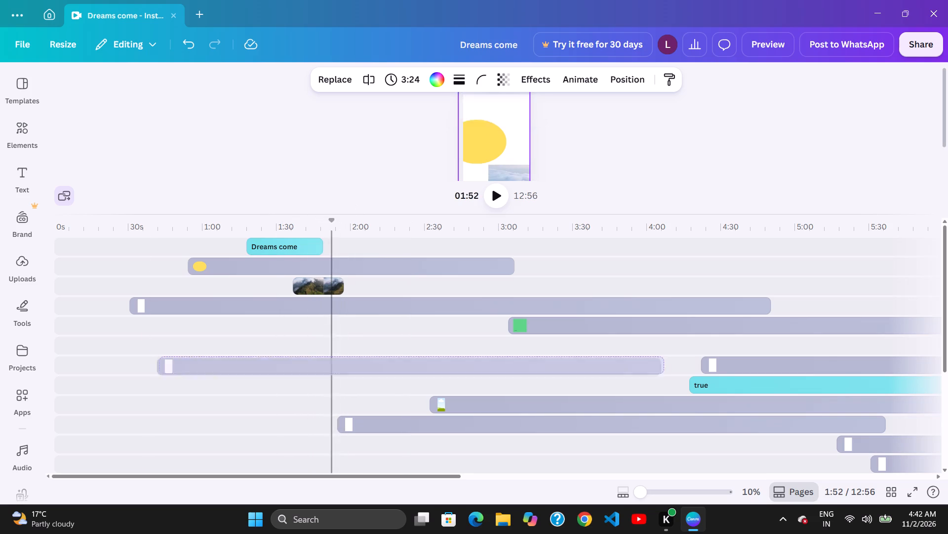
click(339, 364)
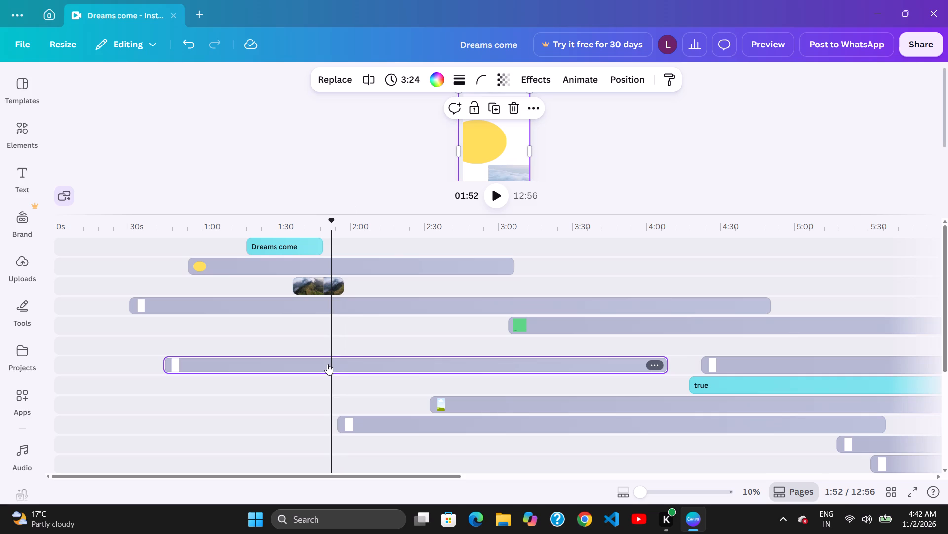
drag(334, 365, 343, 365)
drag(341, 370, 364, 377)
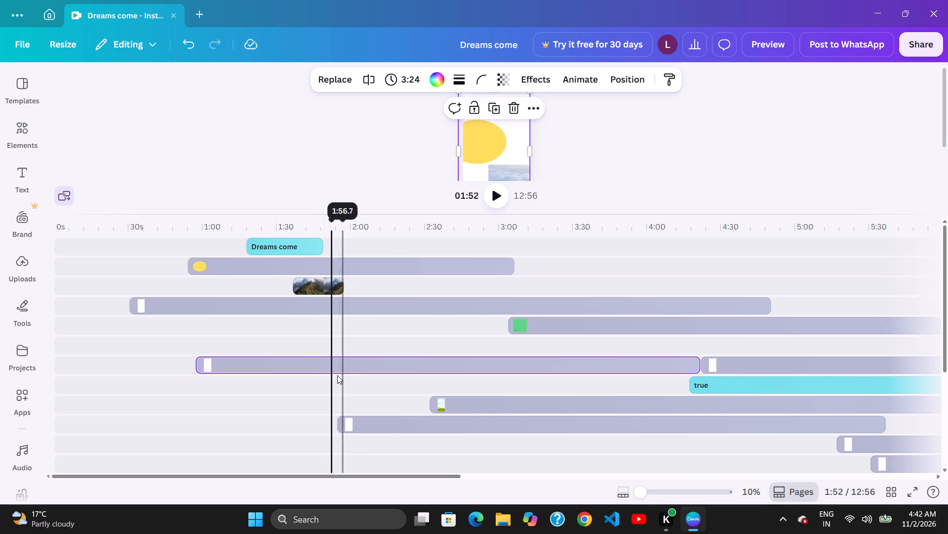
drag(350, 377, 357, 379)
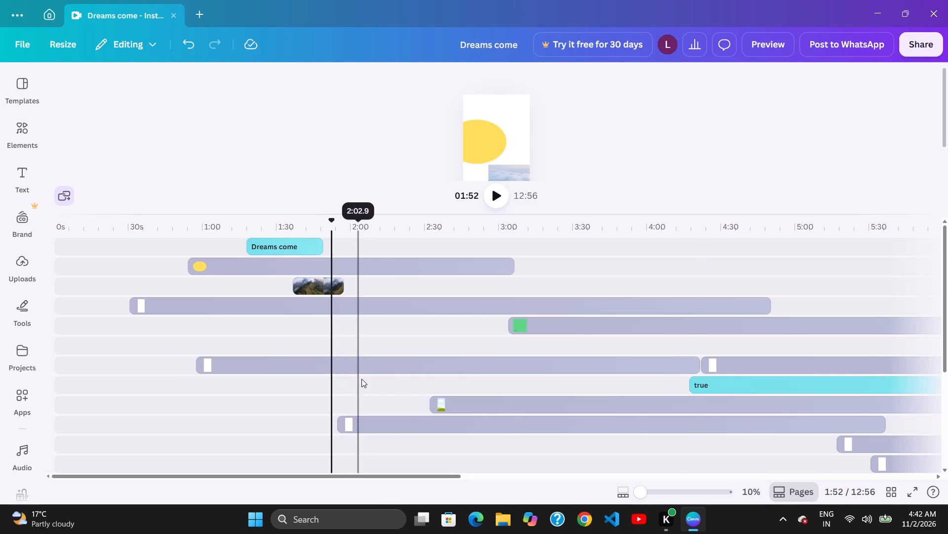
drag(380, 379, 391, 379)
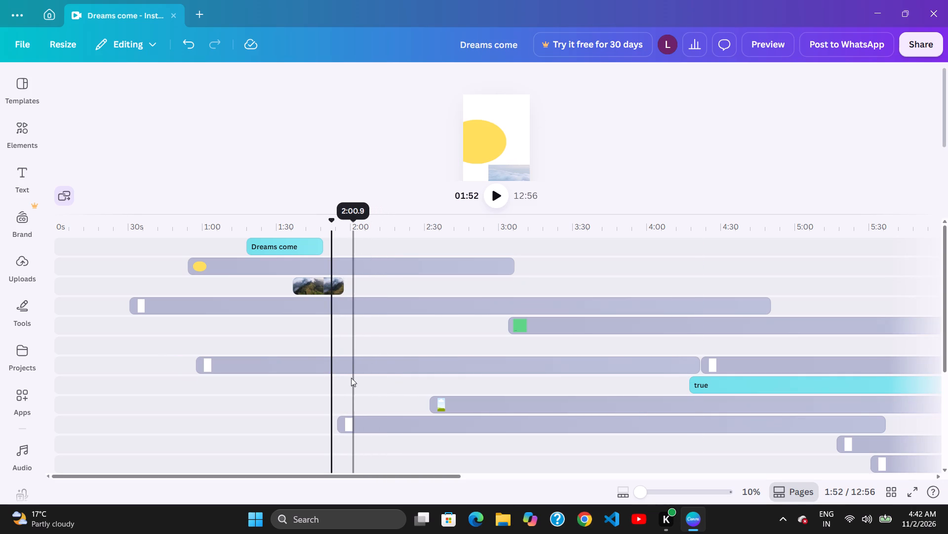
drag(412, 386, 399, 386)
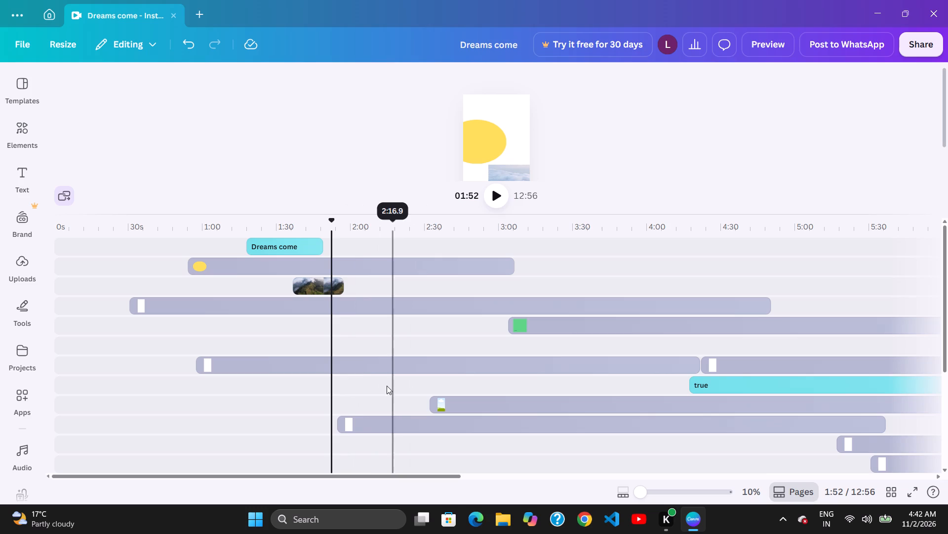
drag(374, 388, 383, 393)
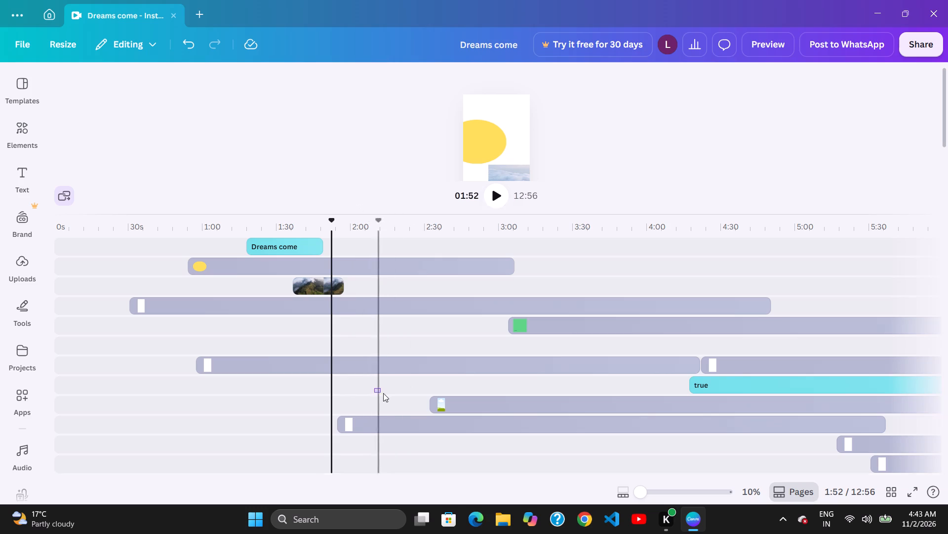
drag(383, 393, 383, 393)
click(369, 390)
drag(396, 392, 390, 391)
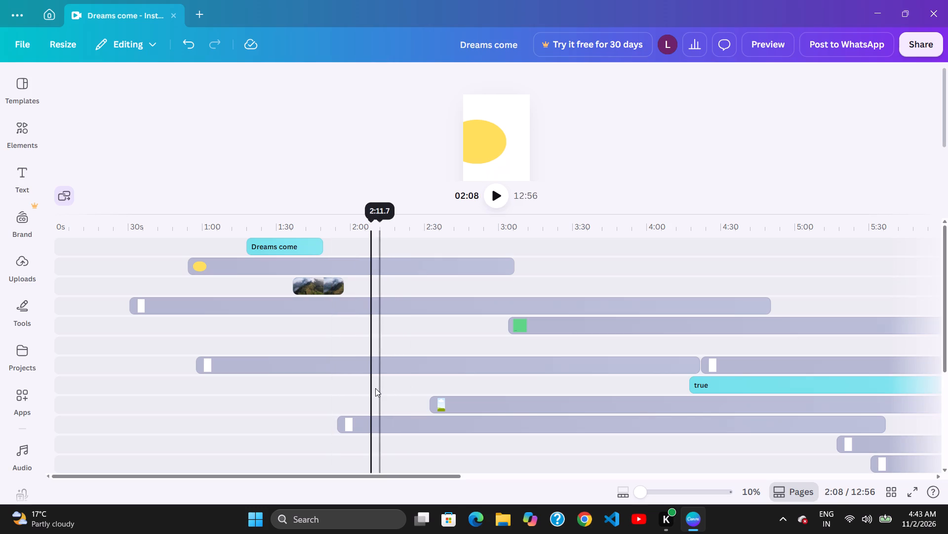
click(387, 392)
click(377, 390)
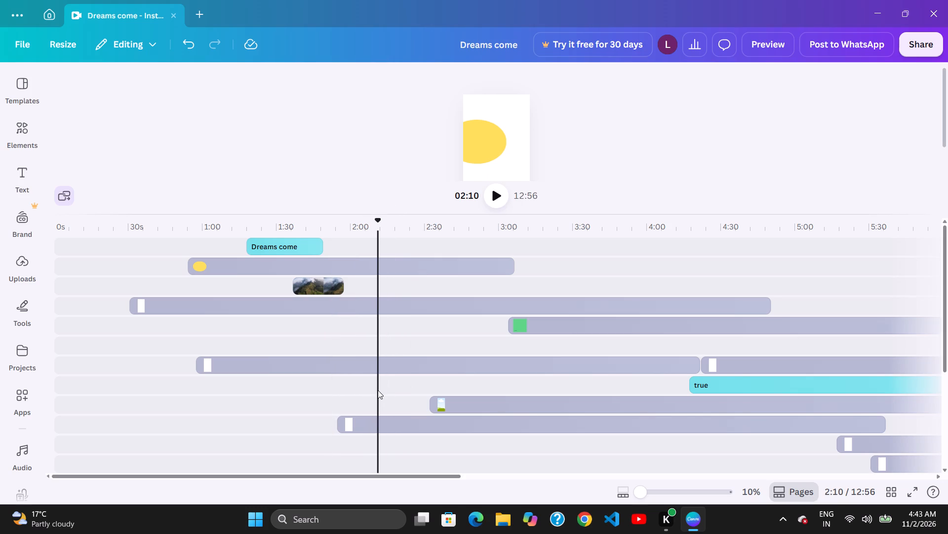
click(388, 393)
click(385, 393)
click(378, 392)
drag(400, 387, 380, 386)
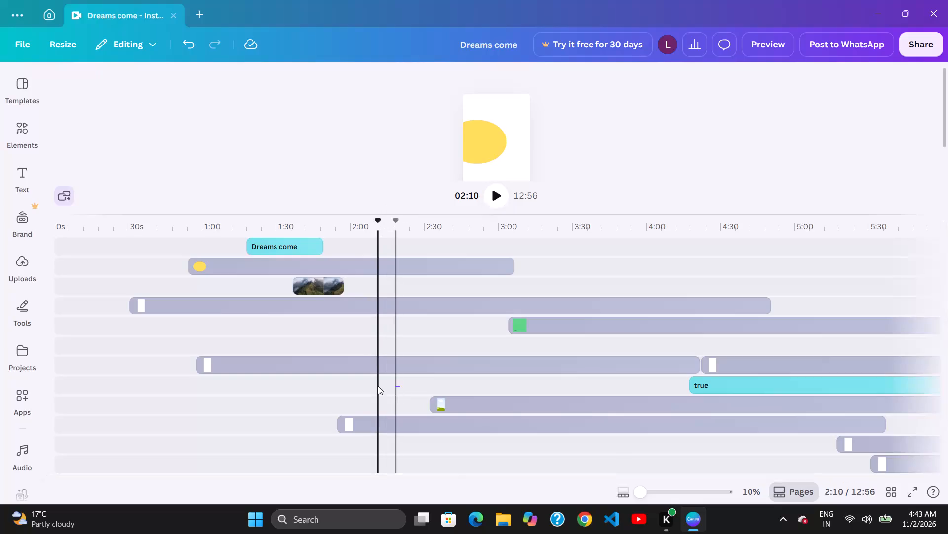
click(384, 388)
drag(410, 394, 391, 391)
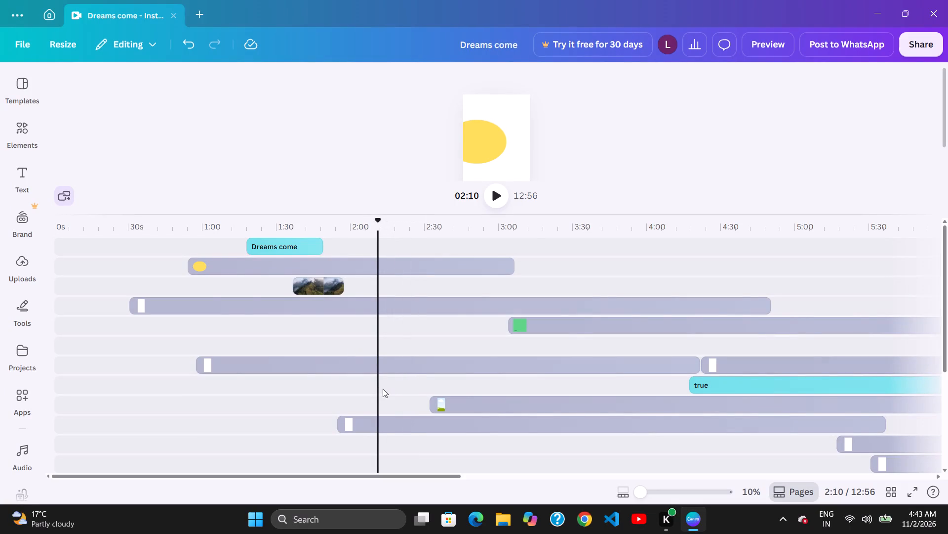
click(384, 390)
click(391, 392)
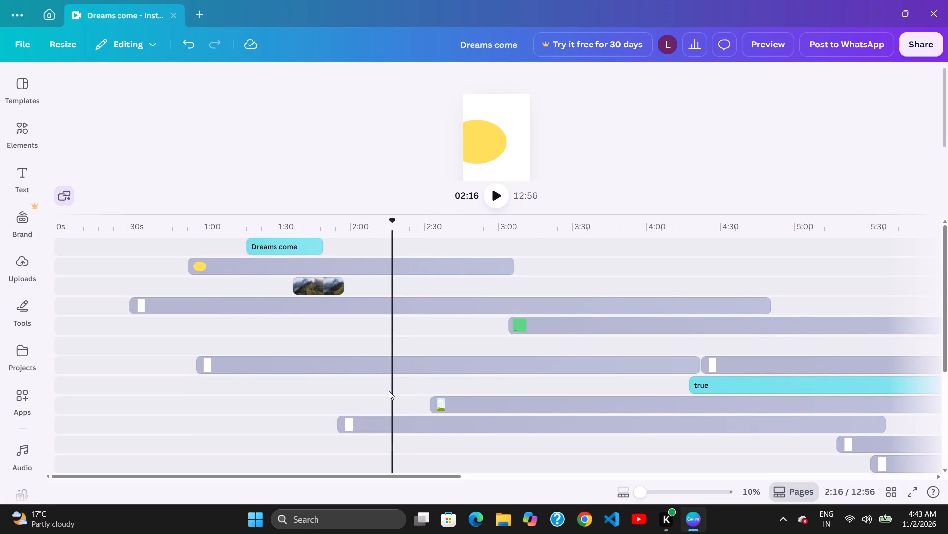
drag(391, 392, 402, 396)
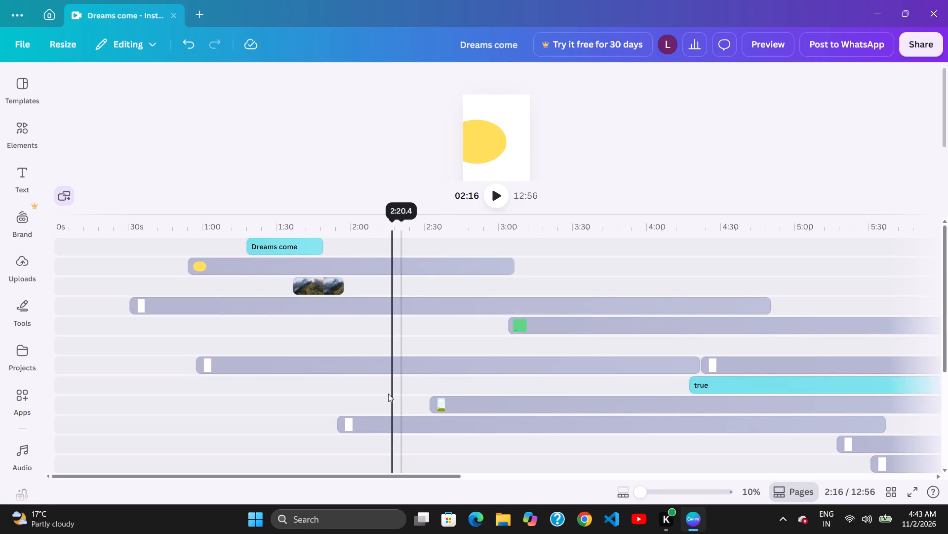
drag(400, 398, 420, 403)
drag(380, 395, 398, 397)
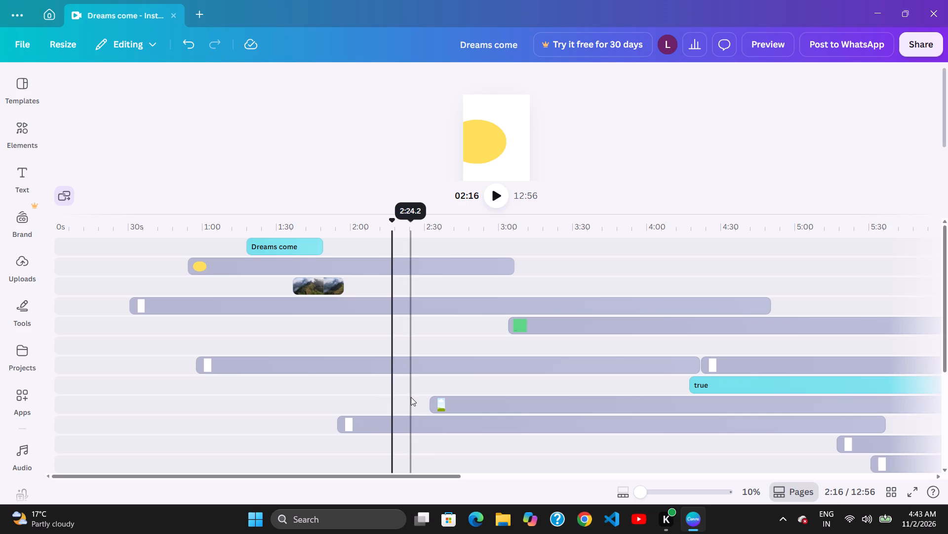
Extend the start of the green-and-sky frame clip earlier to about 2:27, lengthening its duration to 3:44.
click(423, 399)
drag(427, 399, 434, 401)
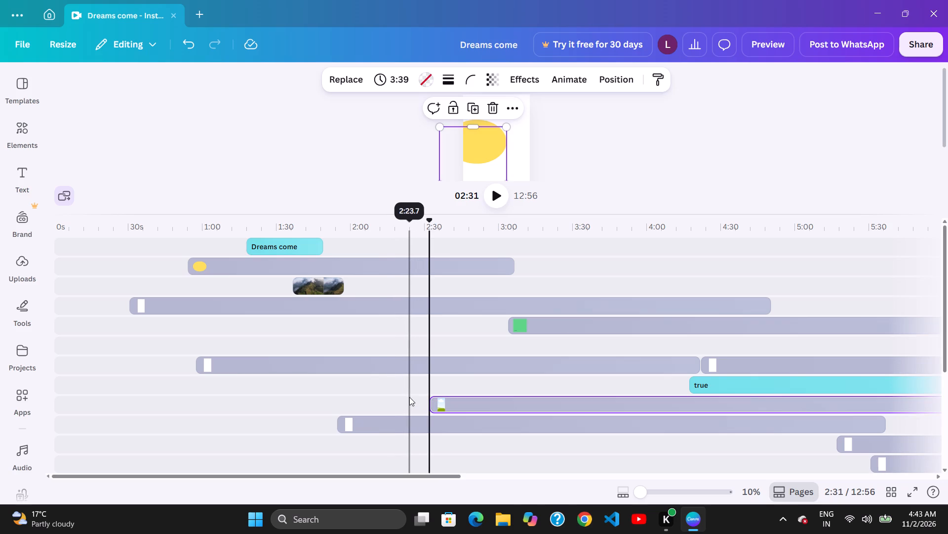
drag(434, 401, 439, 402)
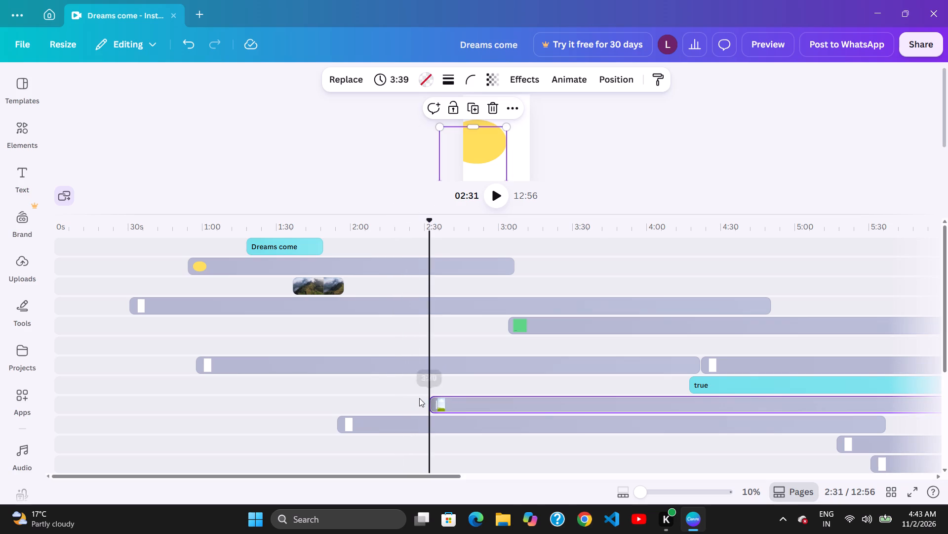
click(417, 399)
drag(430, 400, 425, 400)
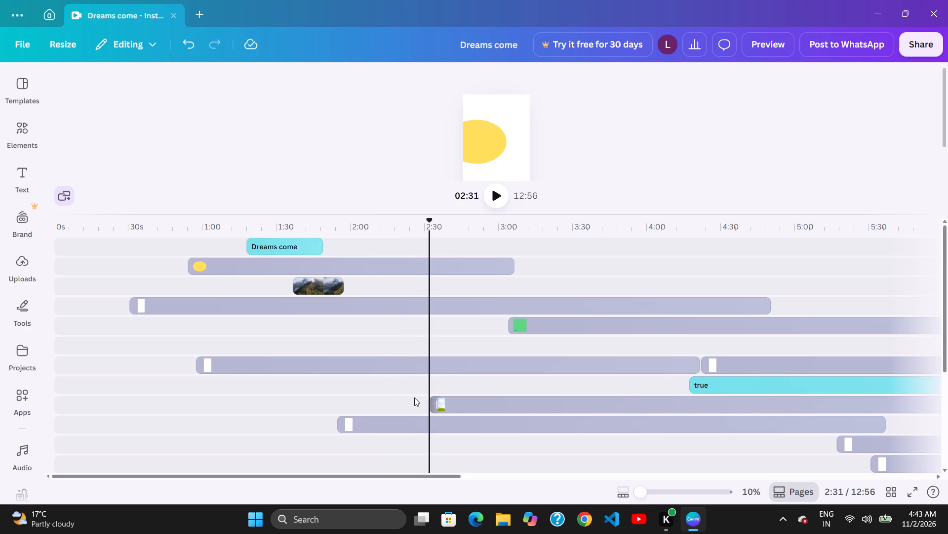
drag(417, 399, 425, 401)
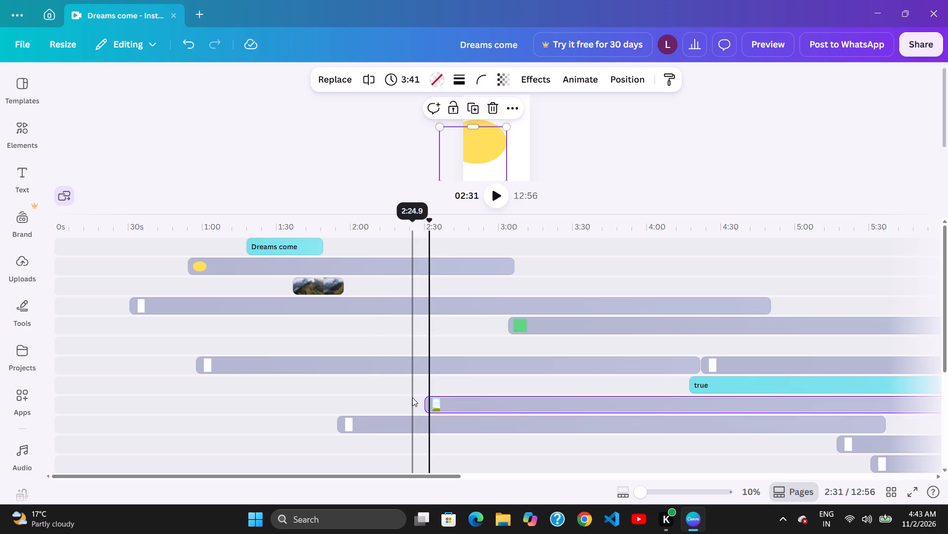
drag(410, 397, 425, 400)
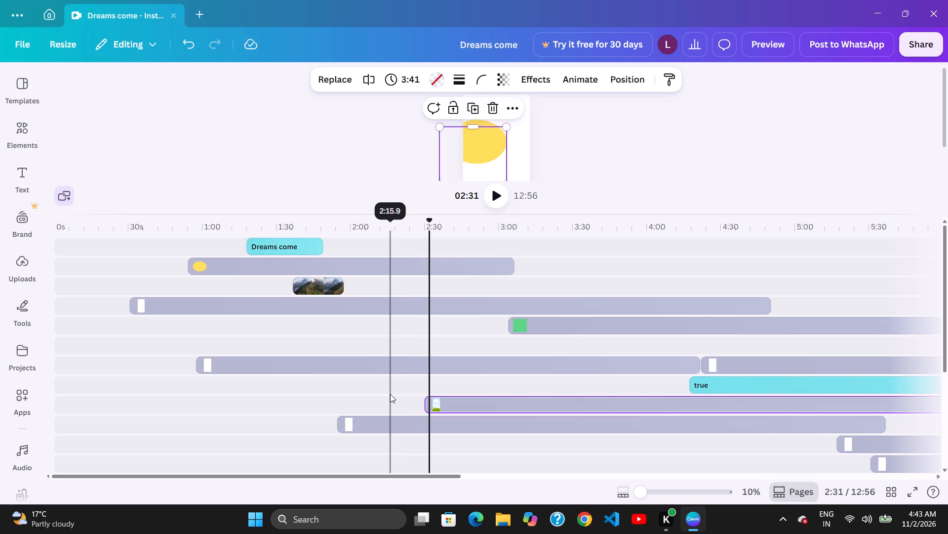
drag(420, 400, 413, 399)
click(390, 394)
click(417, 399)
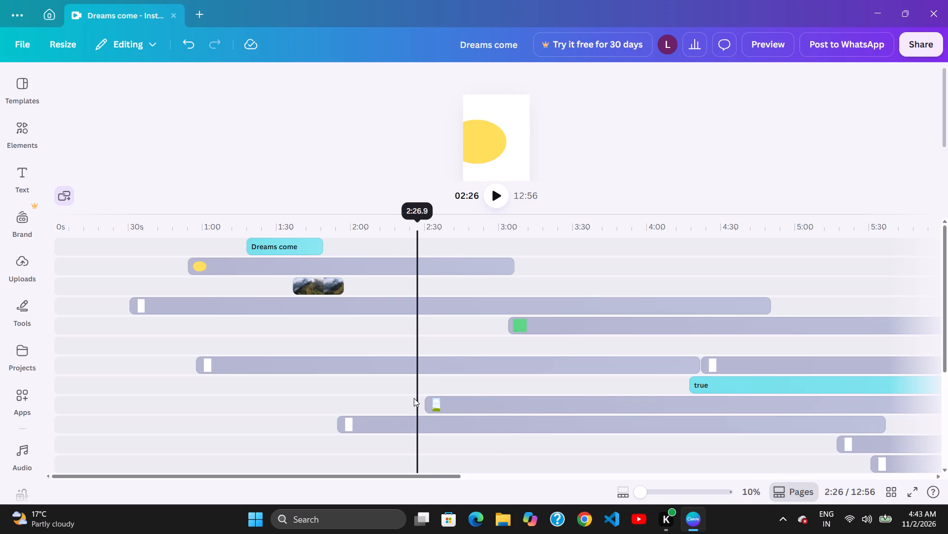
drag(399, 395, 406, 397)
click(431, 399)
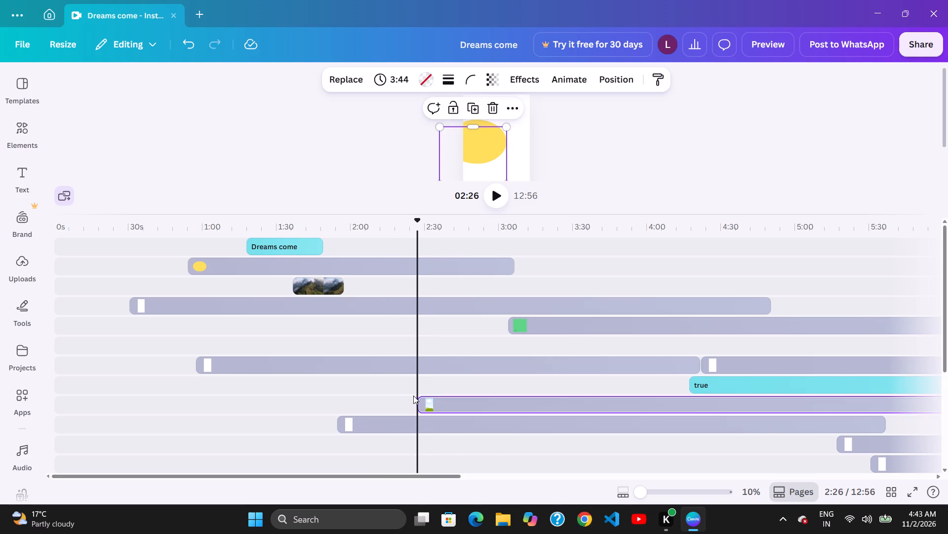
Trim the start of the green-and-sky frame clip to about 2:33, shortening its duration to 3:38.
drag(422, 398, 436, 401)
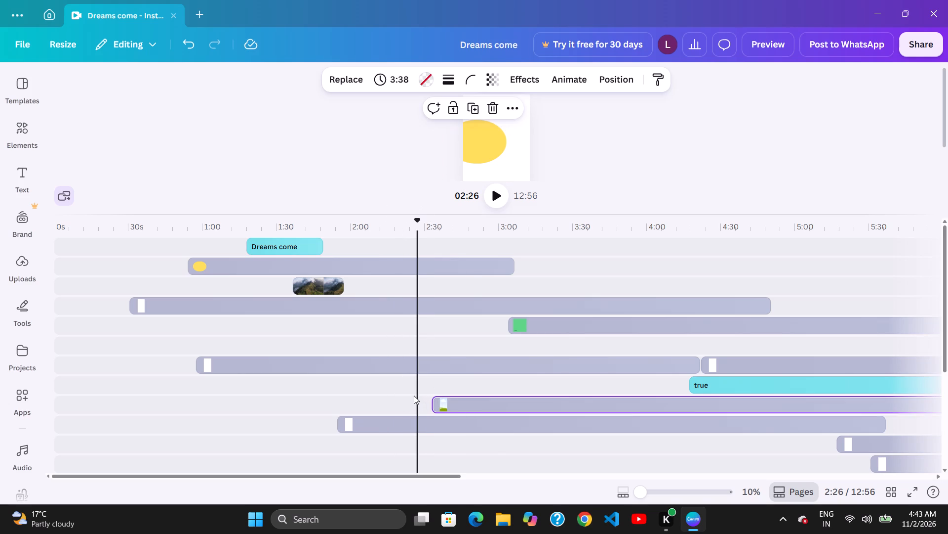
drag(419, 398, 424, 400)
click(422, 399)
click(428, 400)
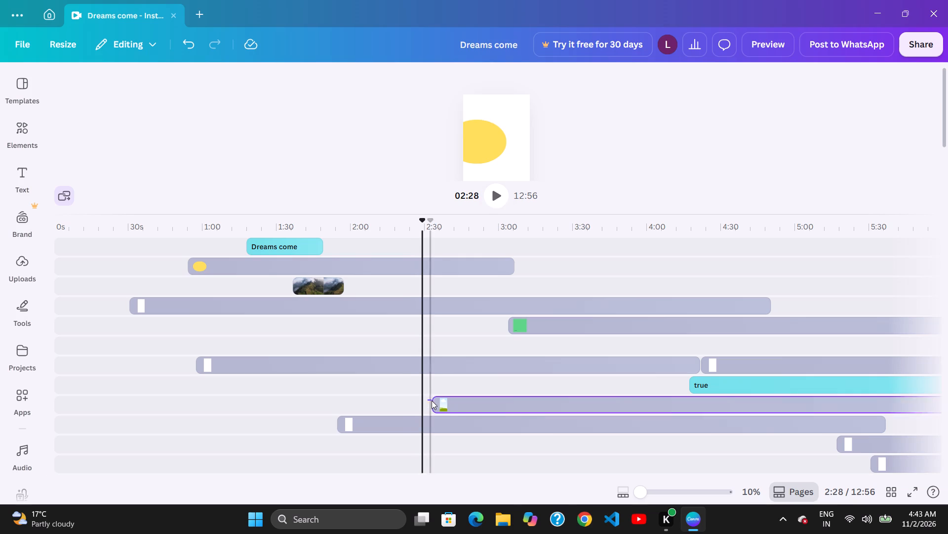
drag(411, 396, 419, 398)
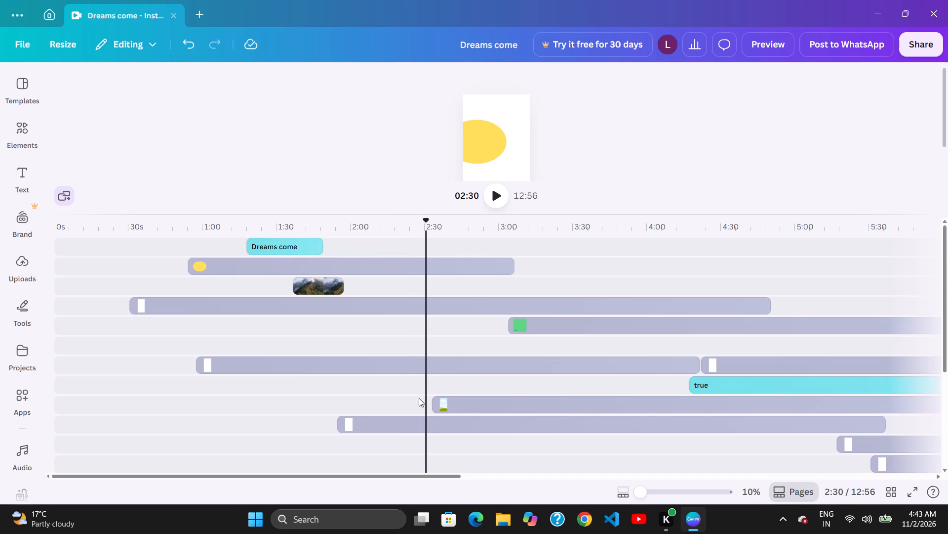
Nudge the green-and-sky frame clip later and extend its start to about 2:31, lengthening its duration to 3:44.
drag(441, 403, 444, 404)
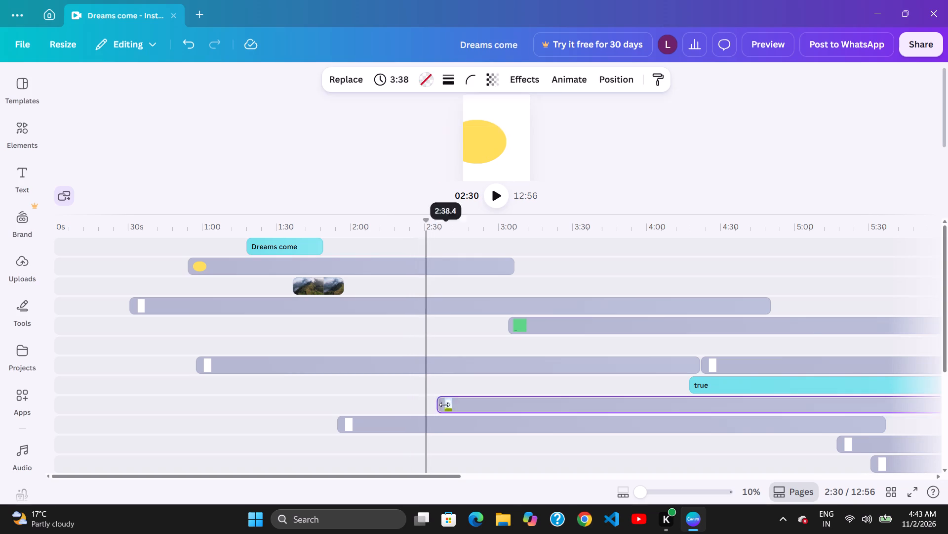
drag(444, 404, 425, 400)
drag(435, 403, 445, 404)
drag(396, 396, 404, 397)
drag(511, 393, 459, 397)
drag(389, 388, 406, 391)
drag(460, 389, 454, 389)
click(449, 390)
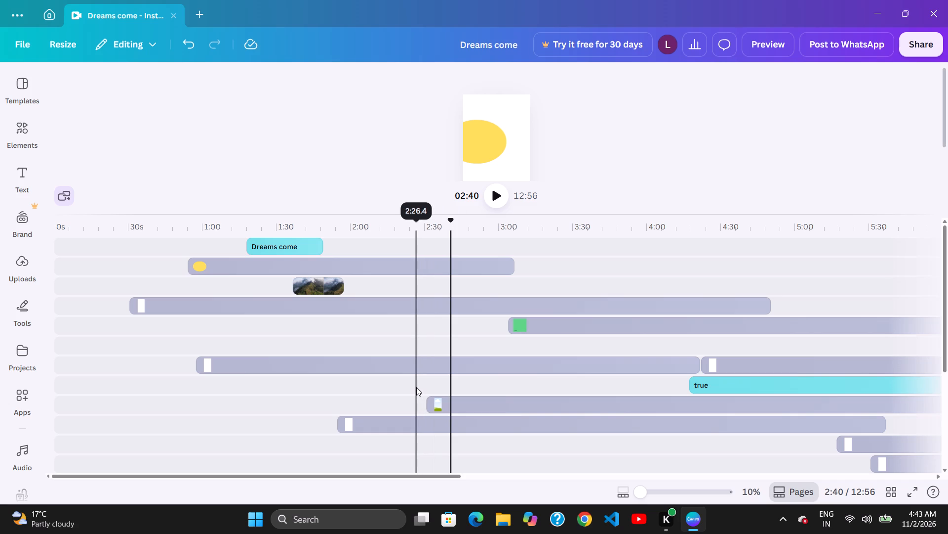
drag(438, 392, 433, 391)
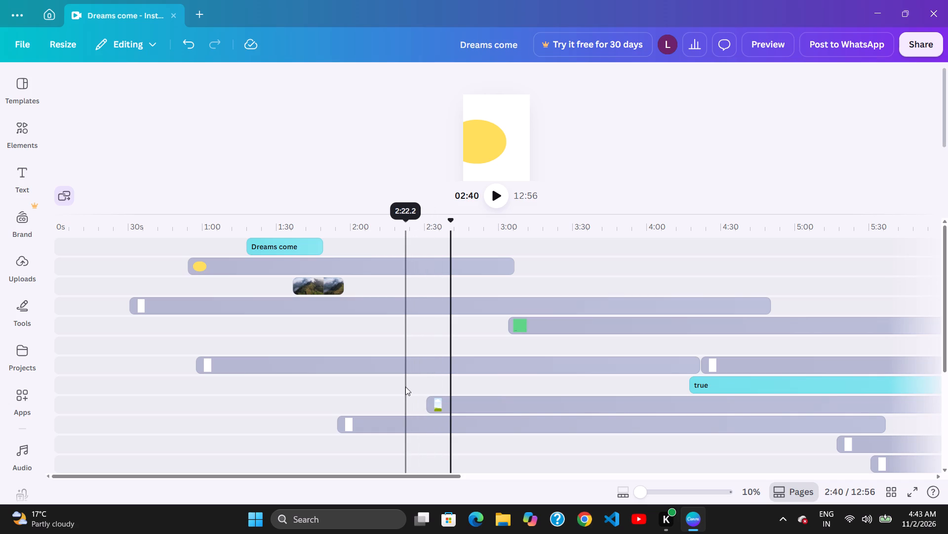
click(416, 391)
Shift the 3:44 green-and-sky frame clip later along its track, starting at about 2:41.
drag(446, 397, 451, 398)
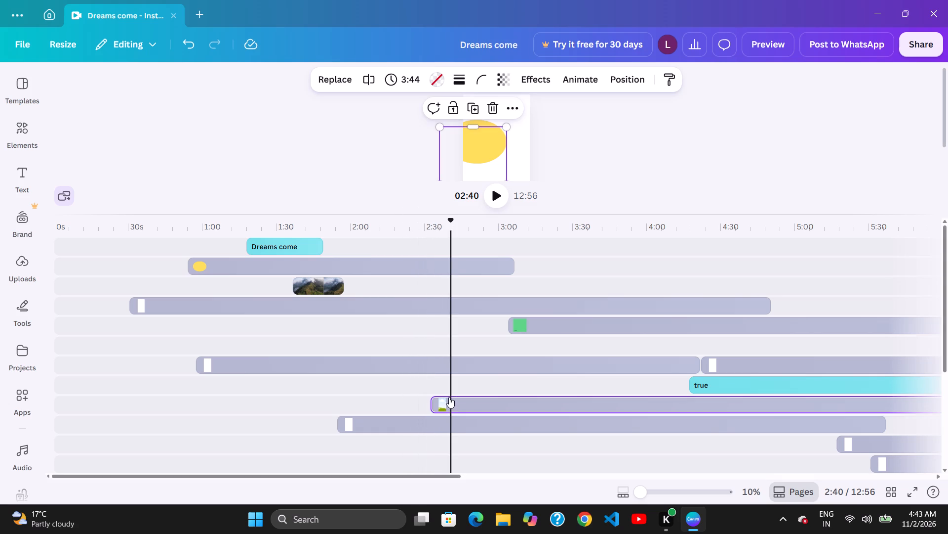
drag(420, 391, 485, 395)
drag(492, 394, 457, 391)
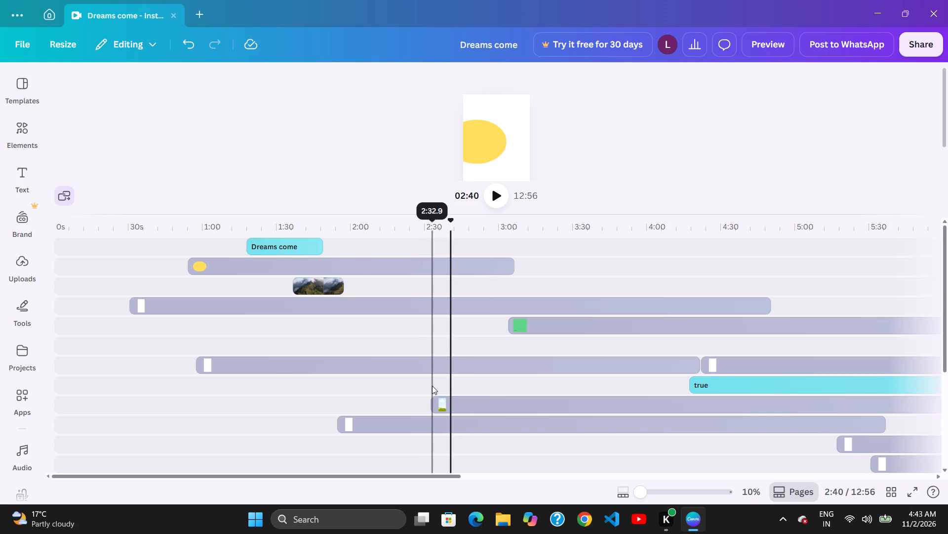
drag(435, 388, 440, 390)
drag(441, 392, 450, 395)
drag(493, 411, 468, 407)
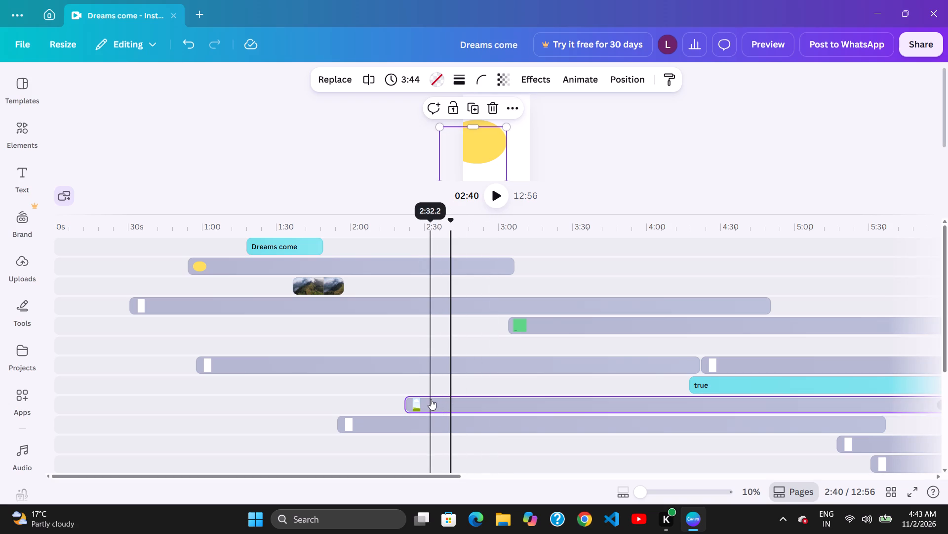
drag(434, 401, 447, 405)
drag(452, 407, 466, 410)
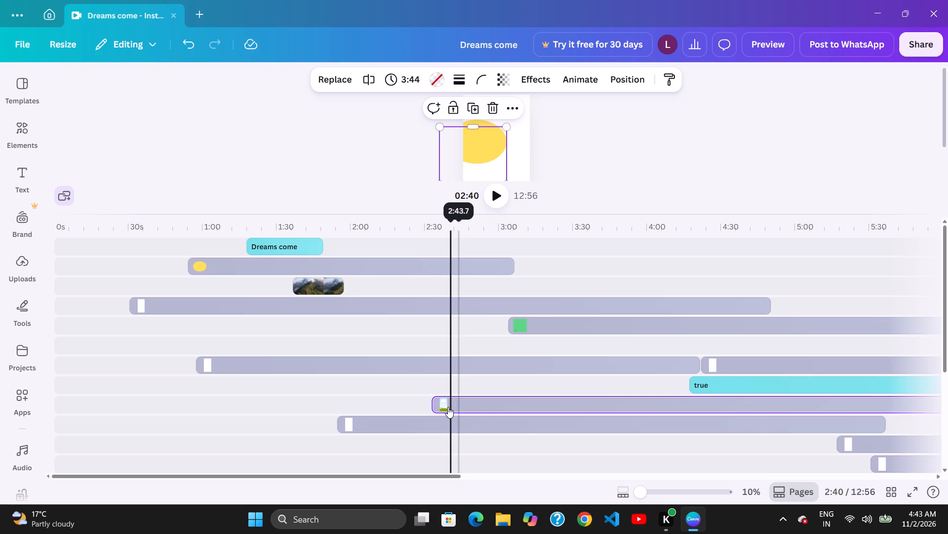
drag(451, 408, 468, 412)
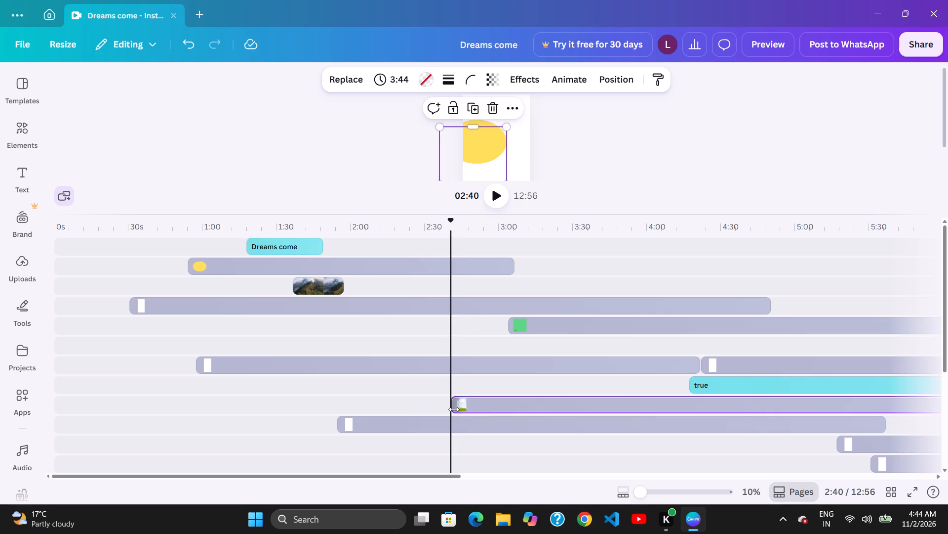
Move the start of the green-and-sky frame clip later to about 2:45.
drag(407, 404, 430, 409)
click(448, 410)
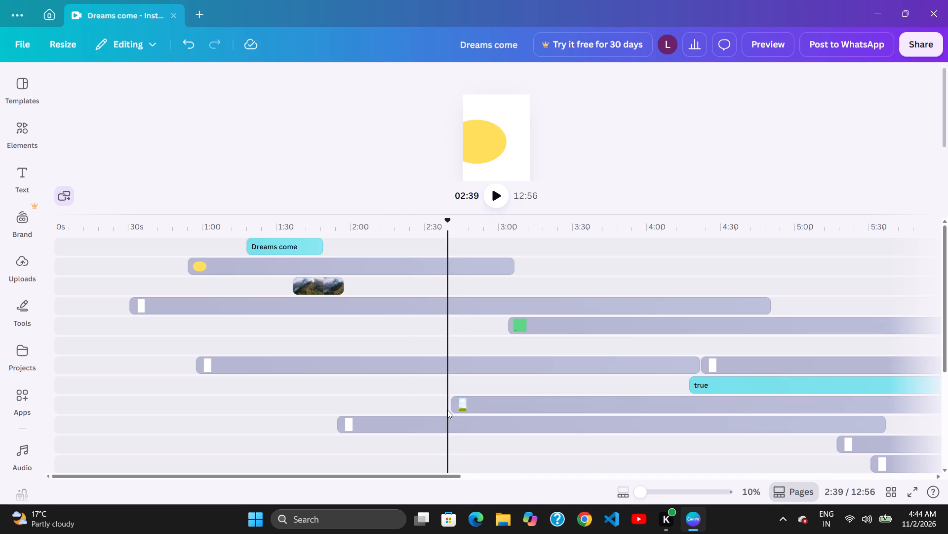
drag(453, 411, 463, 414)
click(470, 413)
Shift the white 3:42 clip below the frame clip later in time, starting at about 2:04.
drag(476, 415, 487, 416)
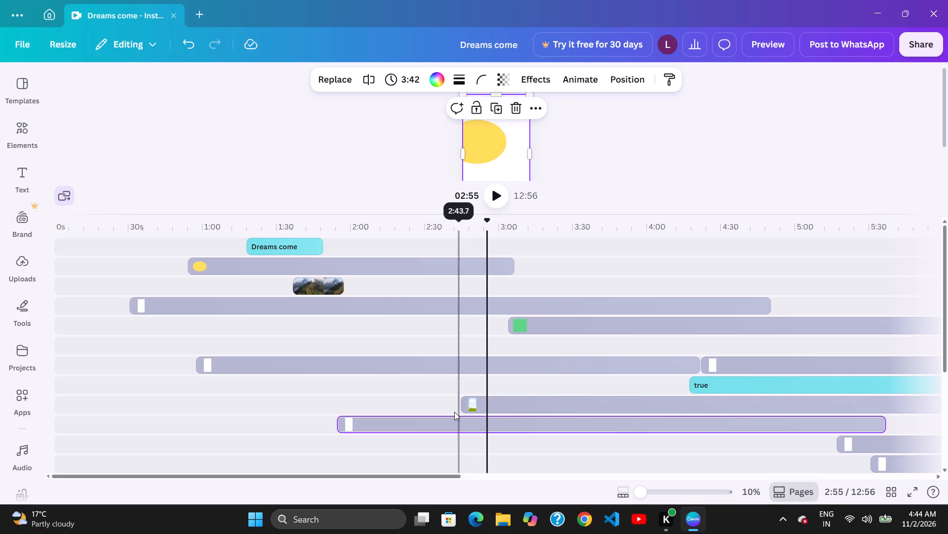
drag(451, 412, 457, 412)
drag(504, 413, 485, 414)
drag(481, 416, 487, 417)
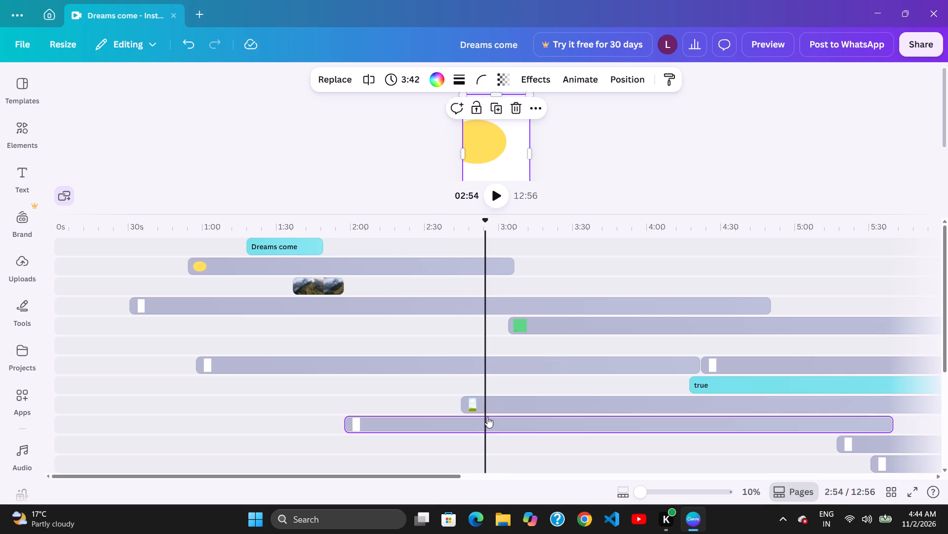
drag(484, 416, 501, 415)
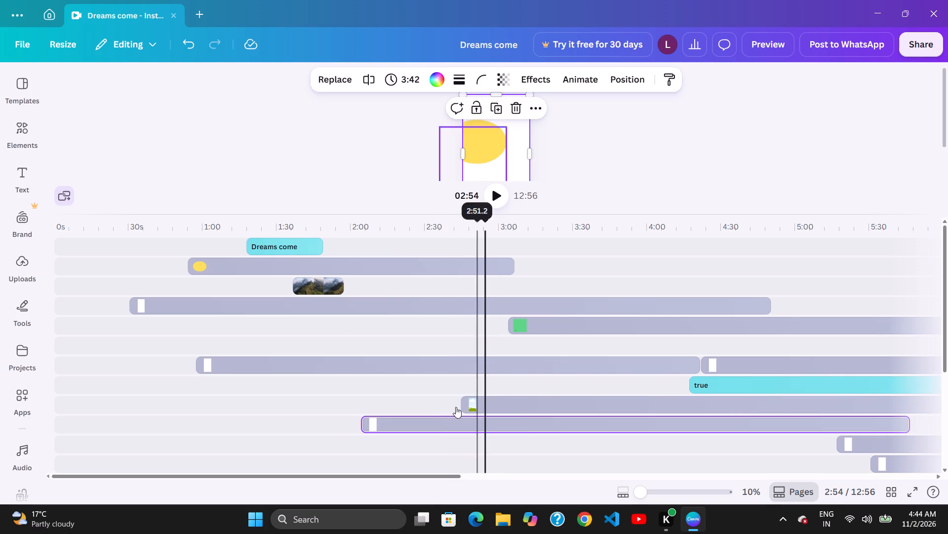
Bring the start of the green-and-sky frame clip earlier to about 2:40, with a duration of 3:45.
drag(434, 400, 441, 403)
drag(471, 407, 461, 407)
click(438, 403)
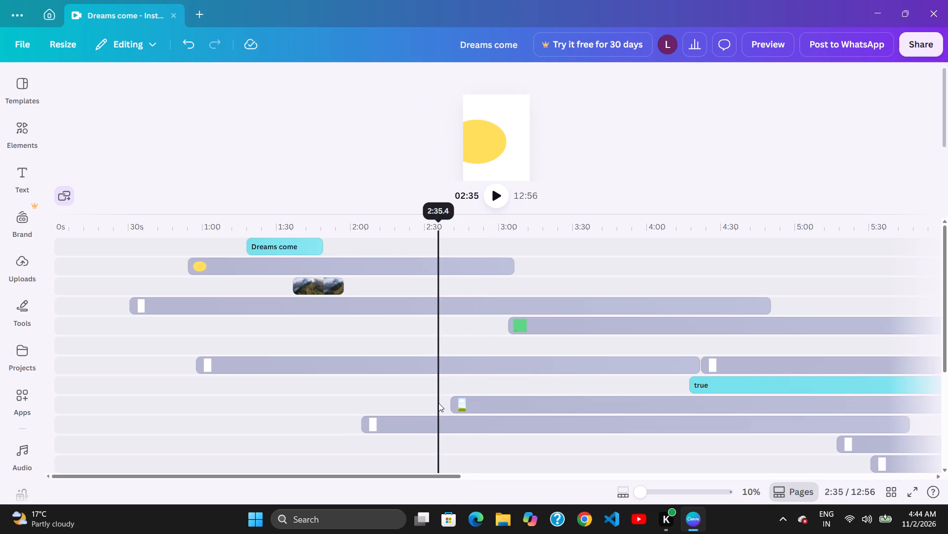
click(468, 408)
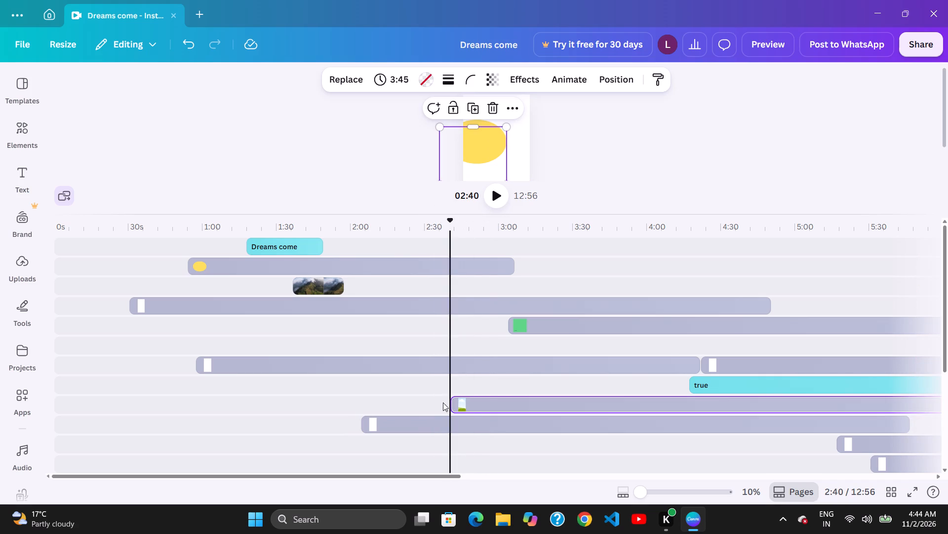
click(489, 414)
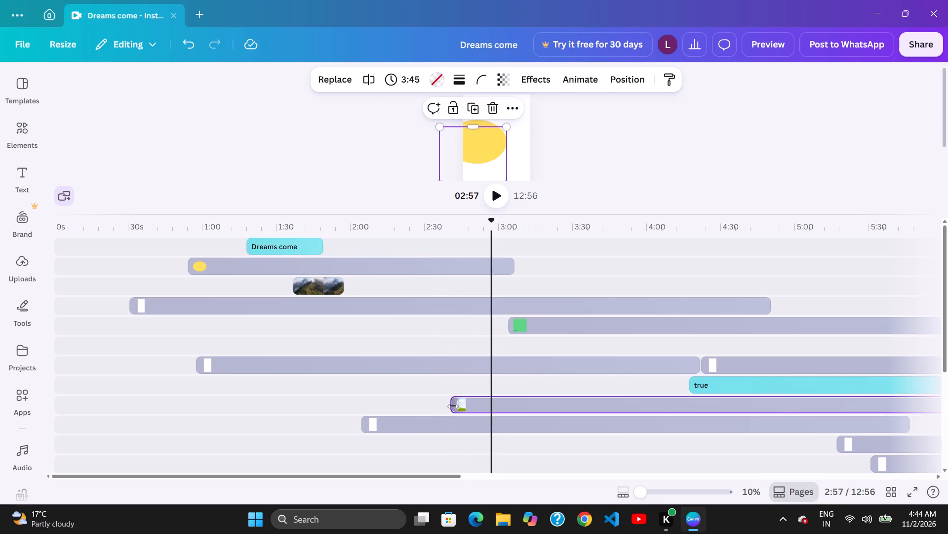
drag(498, 414, 508, 416)
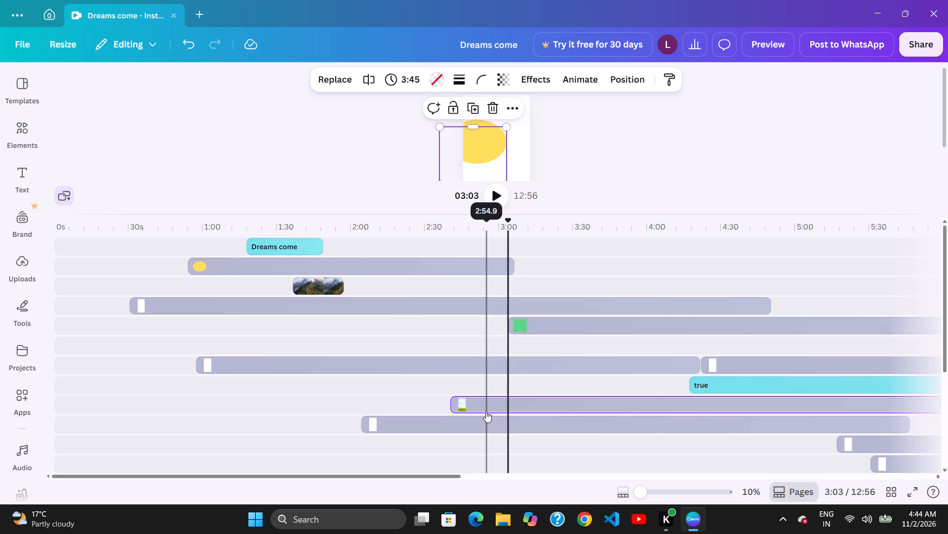
click(487, 412)
Shift the white 3:42 clip below the frame clip later along its track, starting at about 2:26.
click(548, 423)
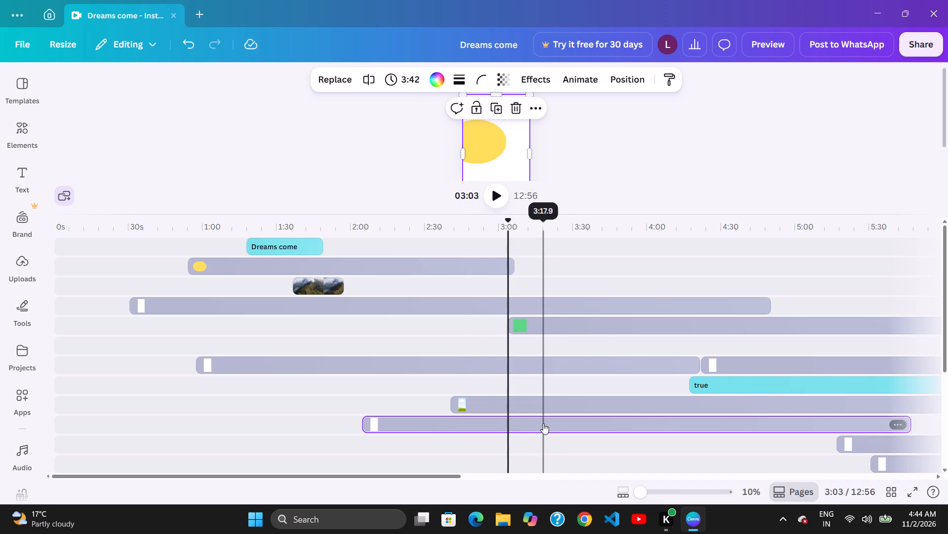
drag(601, 433, 595, 433)
drag(507, 423, 525, 426)
drag(510, 424, 518, 427)
drag(550, 433, 573, 439)
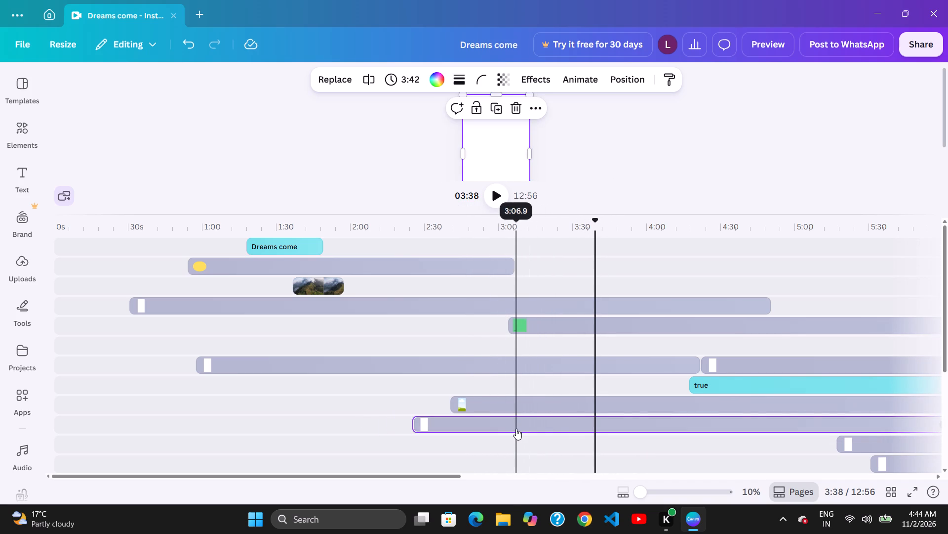
click(562, 437)
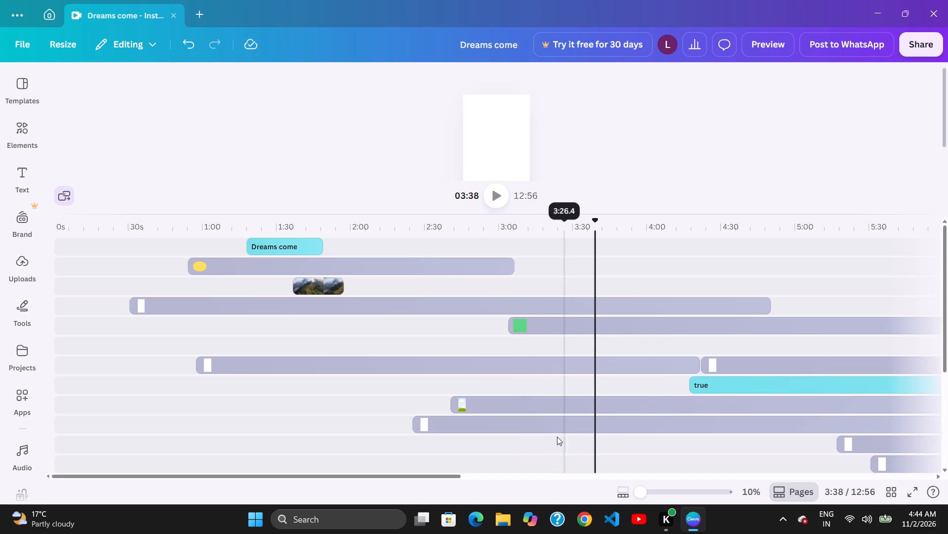
click(544, 435)
click(522, 429)
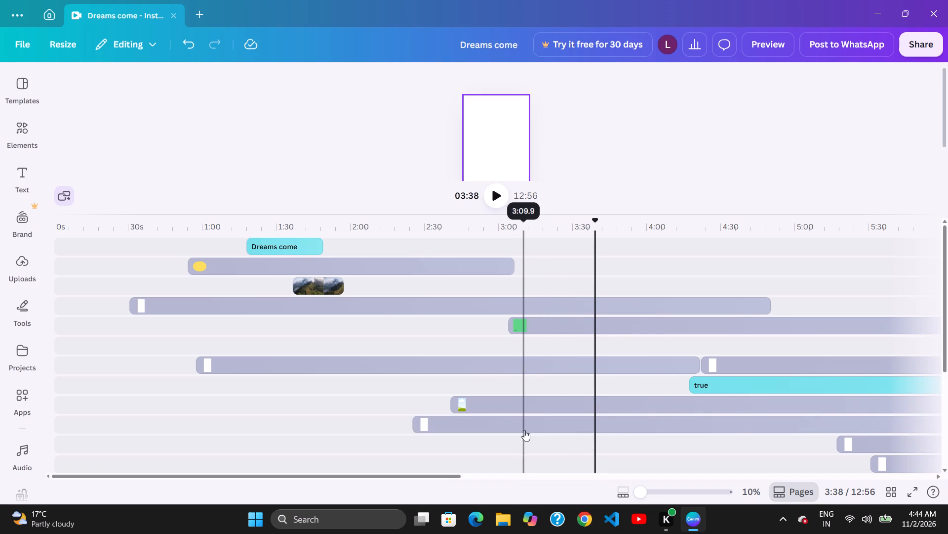
drag(561, 442, 579, 445)
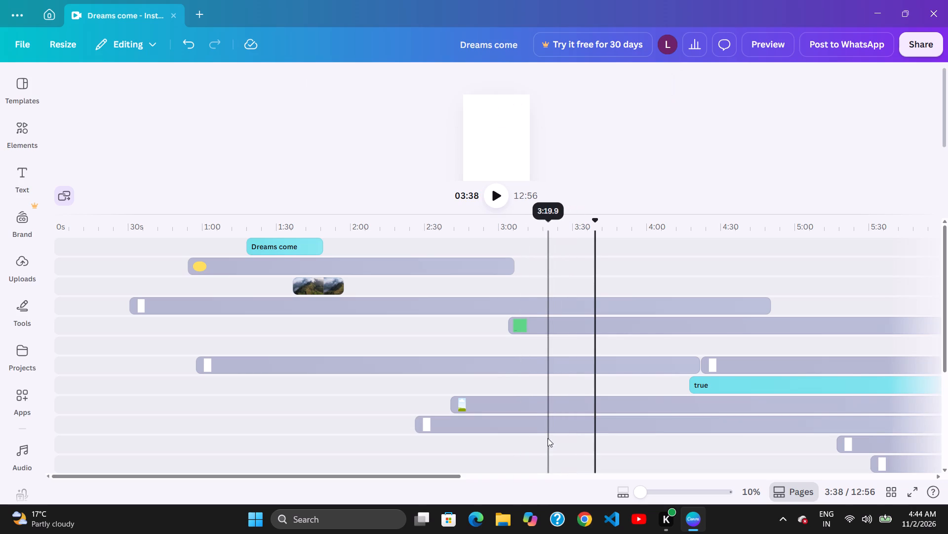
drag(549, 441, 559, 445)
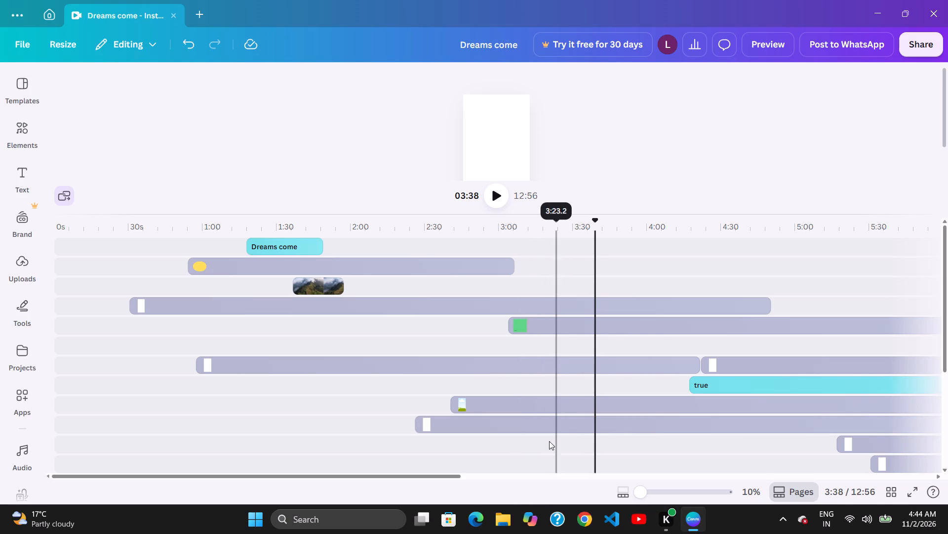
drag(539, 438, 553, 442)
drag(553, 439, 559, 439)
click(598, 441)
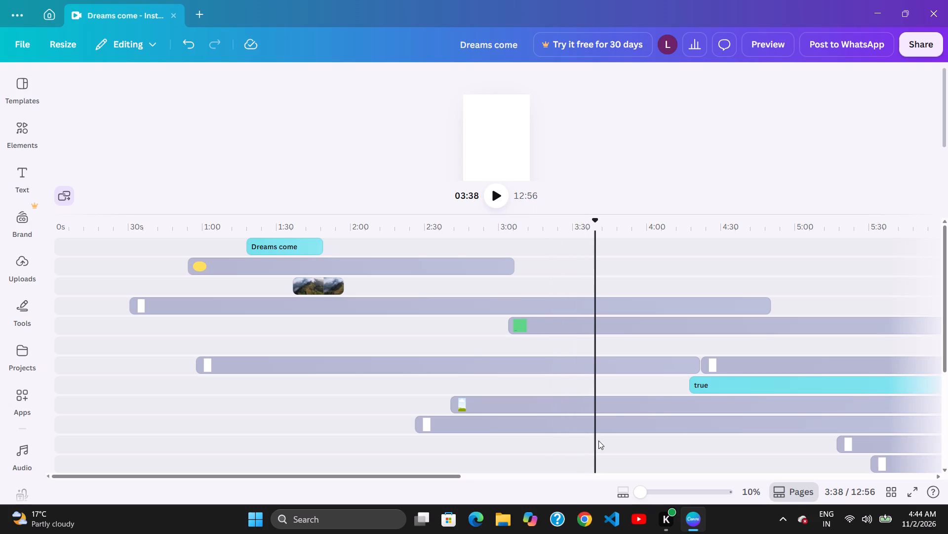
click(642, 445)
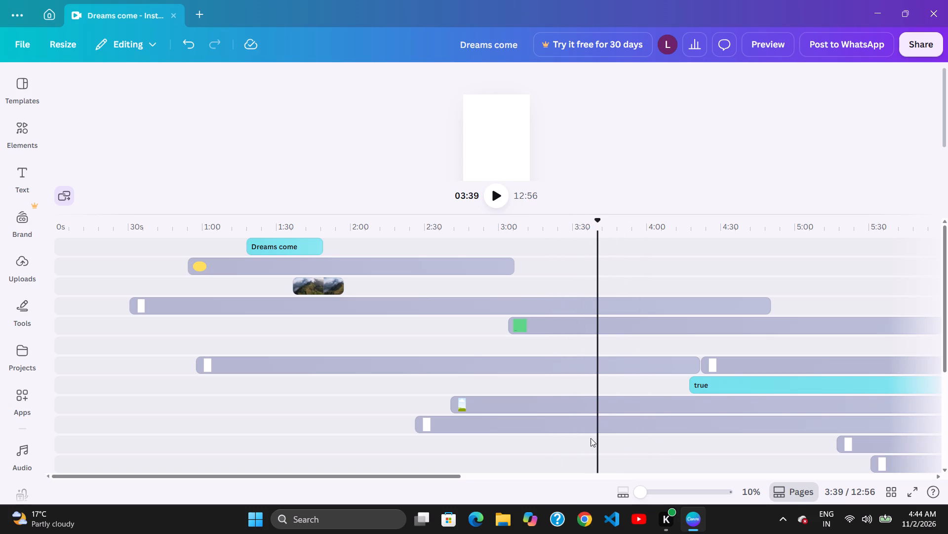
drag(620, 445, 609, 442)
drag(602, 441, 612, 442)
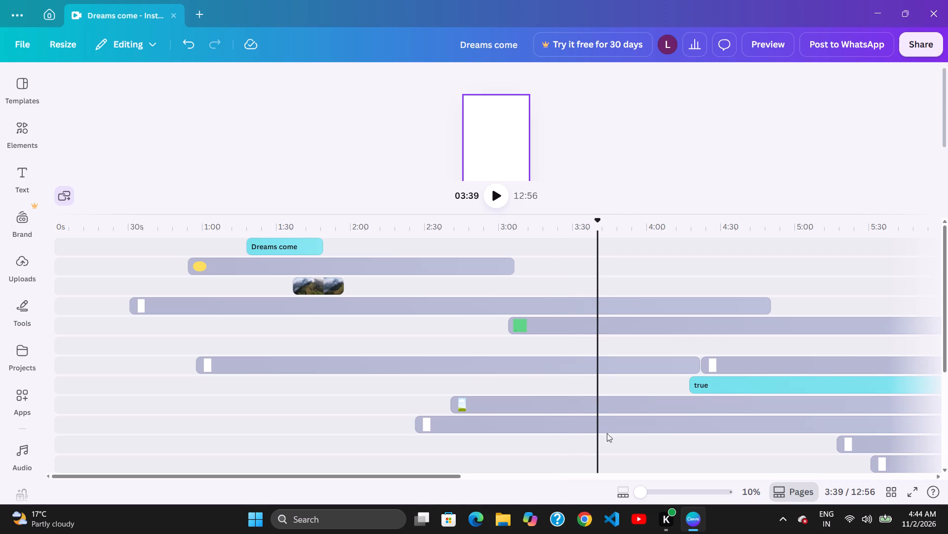
Move the white 3:24 clip down onto the track of the "true" text clip, starting at about 0:30.
drag(554, 367, 534, 367)
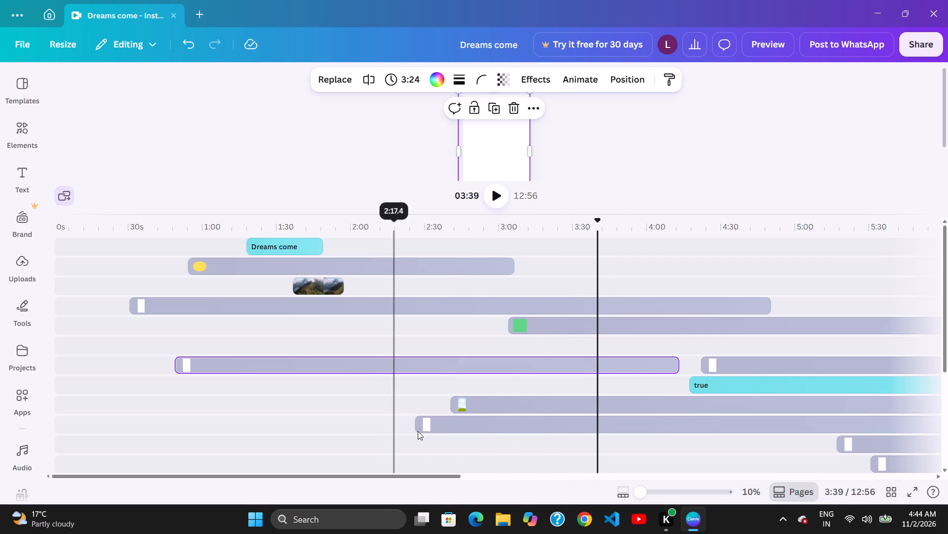
drag(595, 357, 560, 377)
drag(514, 392, 502, 395)
drag(627, 367, 606, 379)
drag(560, 402, 565, 399)
drag(611, 373, 584, 385)
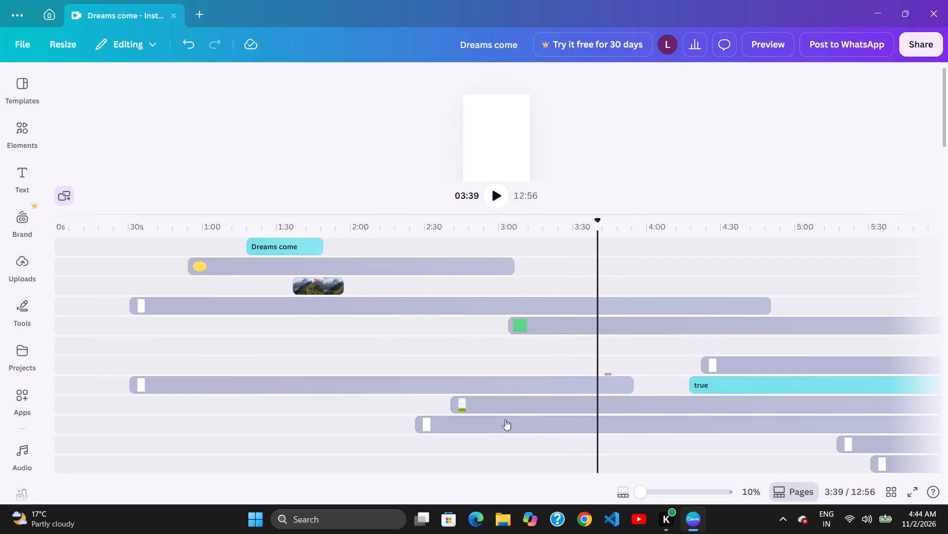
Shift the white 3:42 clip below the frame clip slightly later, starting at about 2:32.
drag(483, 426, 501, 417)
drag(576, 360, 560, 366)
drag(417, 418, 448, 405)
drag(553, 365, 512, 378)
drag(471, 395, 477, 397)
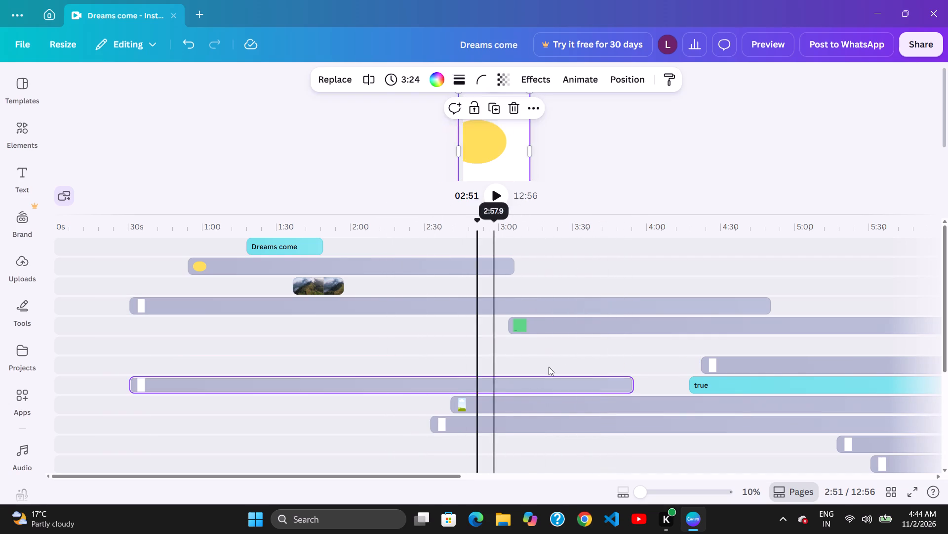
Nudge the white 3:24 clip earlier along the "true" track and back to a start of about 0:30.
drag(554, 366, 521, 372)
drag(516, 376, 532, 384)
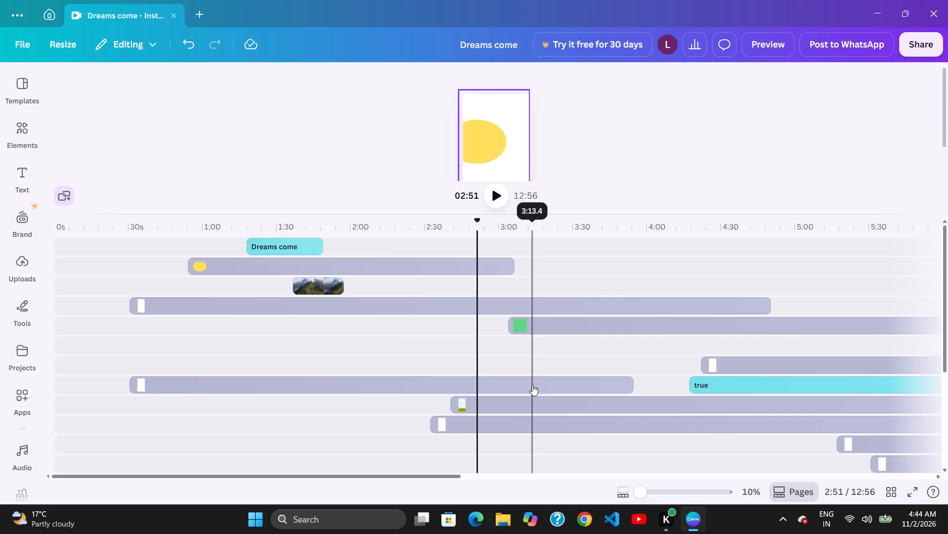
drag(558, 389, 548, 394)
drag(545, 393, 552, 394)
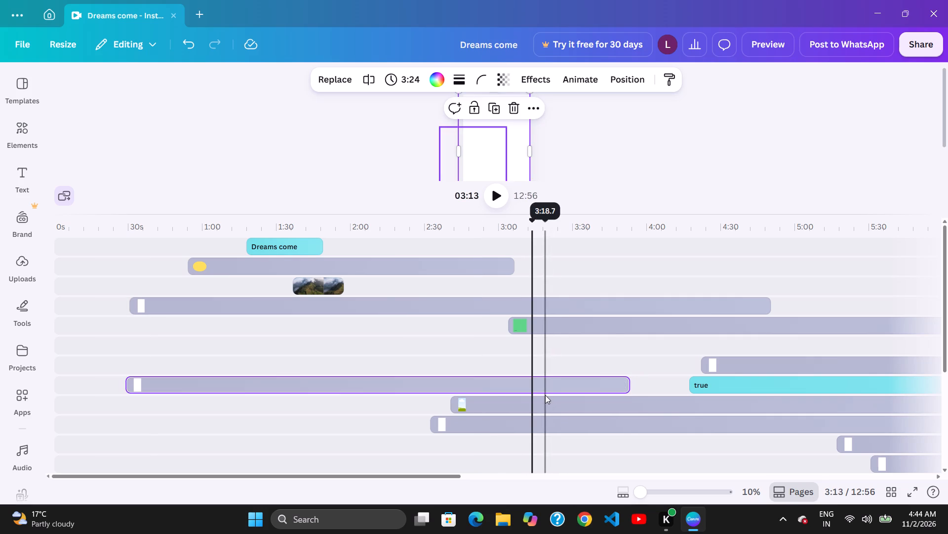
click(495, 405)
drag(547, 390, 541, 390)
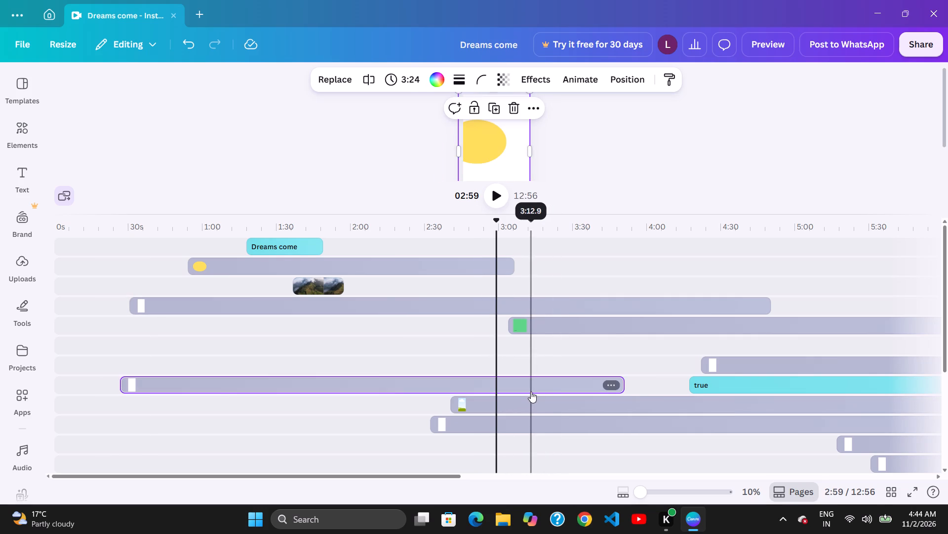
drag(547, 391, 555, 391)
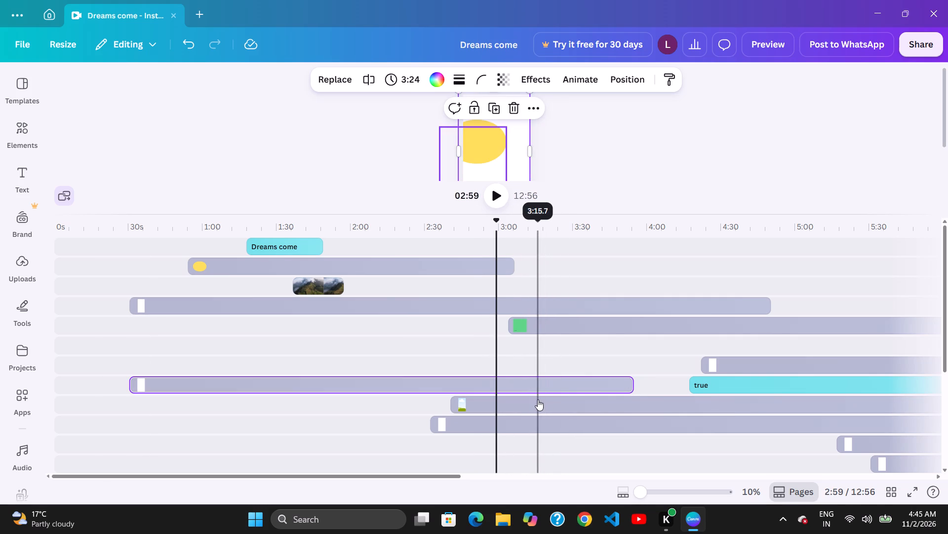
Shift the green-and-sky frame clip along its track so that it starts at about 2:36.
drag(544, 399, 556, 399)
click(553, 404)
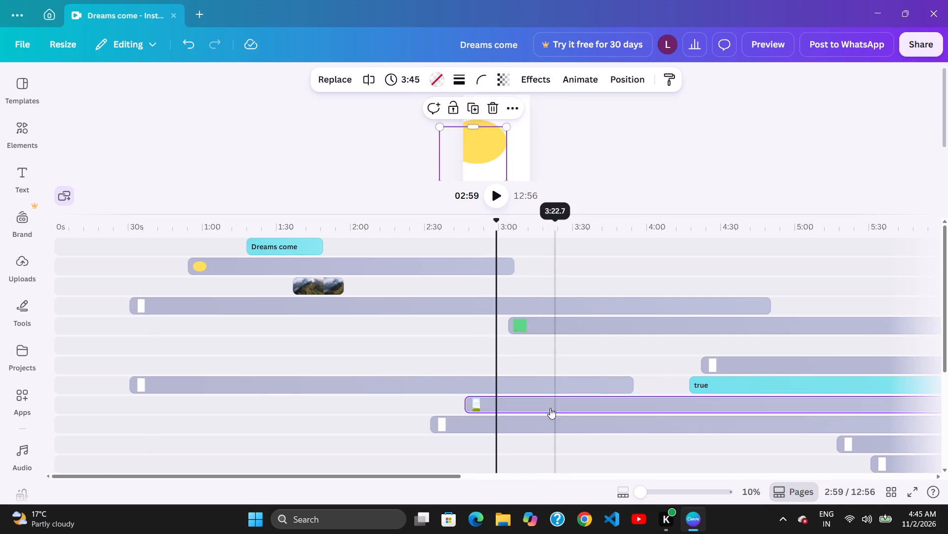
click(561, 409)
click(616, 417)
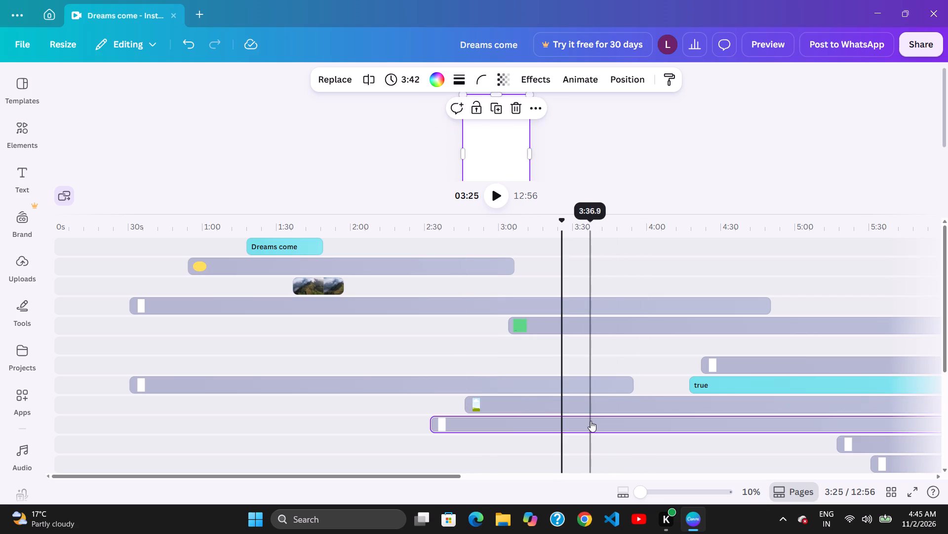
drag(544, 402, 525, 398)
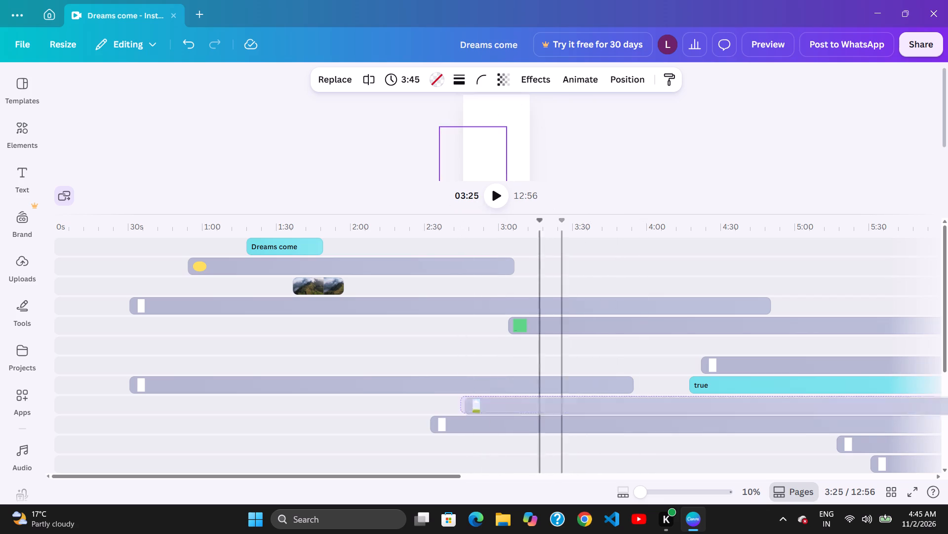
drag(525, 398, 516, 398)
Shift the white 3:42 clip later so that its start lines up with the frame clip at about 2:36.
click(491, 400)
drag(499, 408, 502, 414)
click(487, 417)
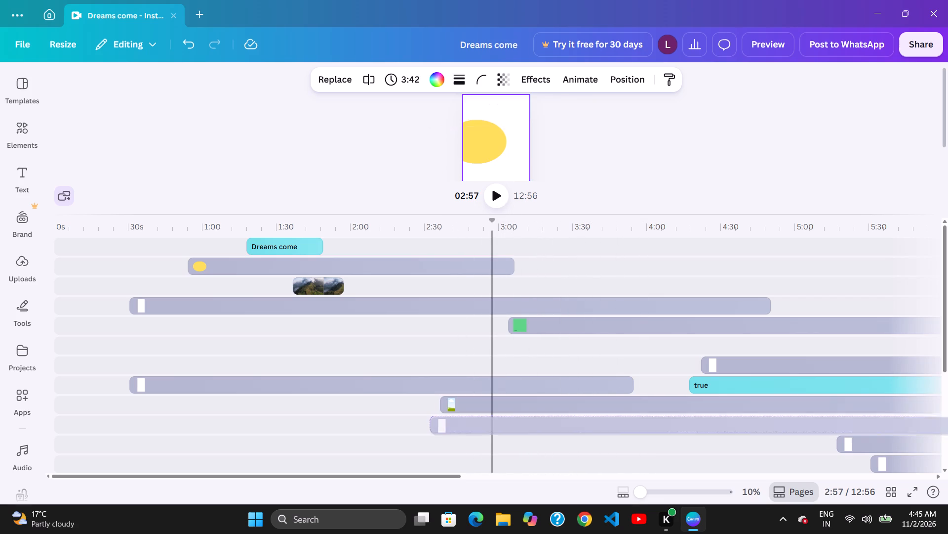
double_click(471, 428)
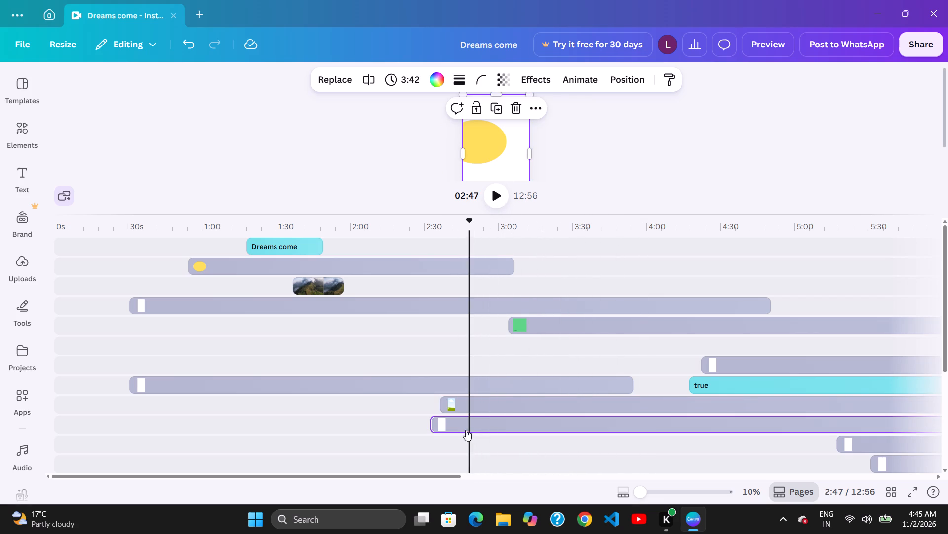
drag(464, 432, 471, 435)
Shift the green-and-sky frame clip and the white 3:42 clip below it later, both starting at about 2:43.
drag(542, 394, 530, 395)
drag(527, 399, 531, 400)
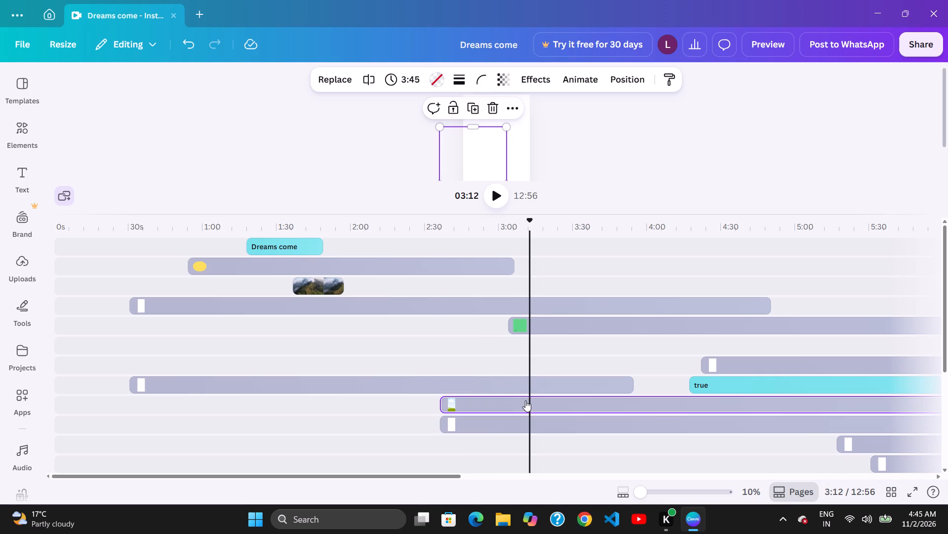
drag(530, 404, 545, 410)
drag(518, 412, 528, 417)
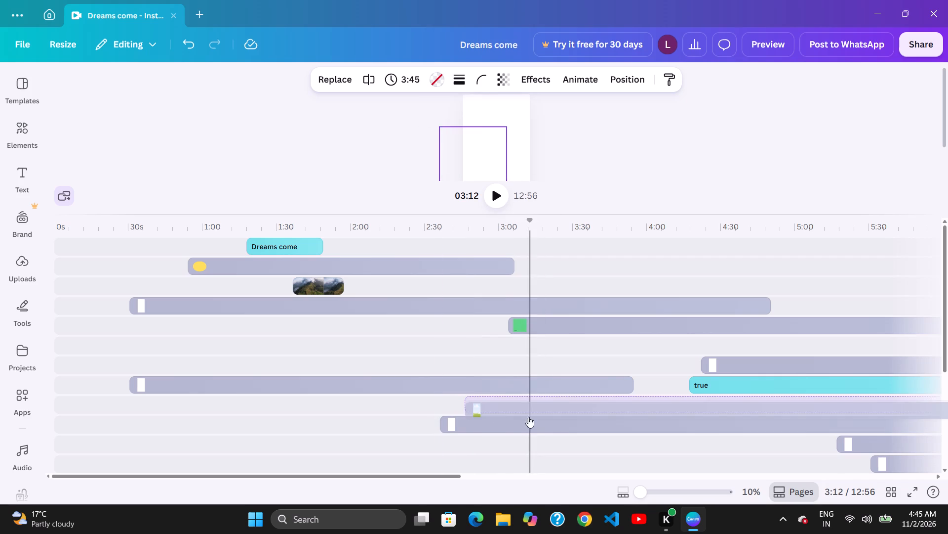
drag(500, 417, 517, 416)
Shift the 3:45 green-and-sky frame clip later along its track, starting at about 3:24.
click(546, 412)
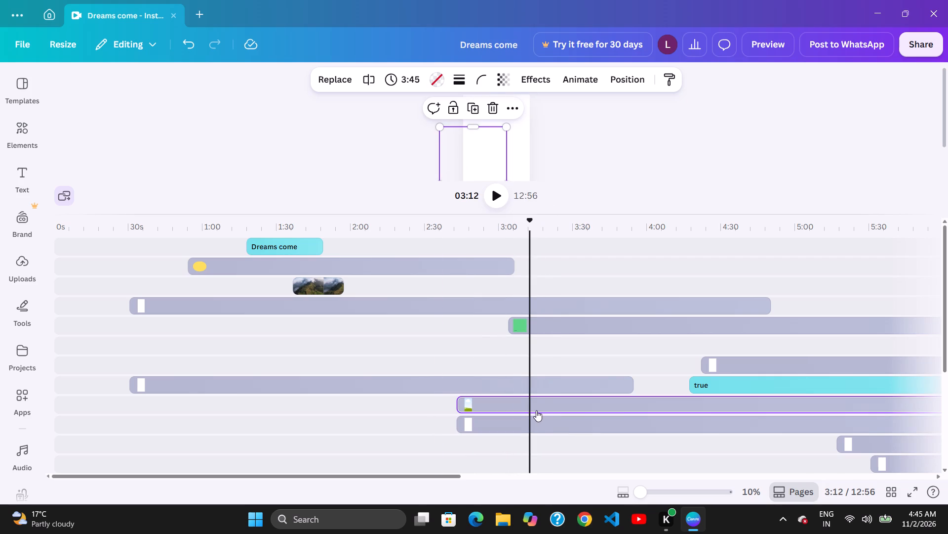
click(544, 411)
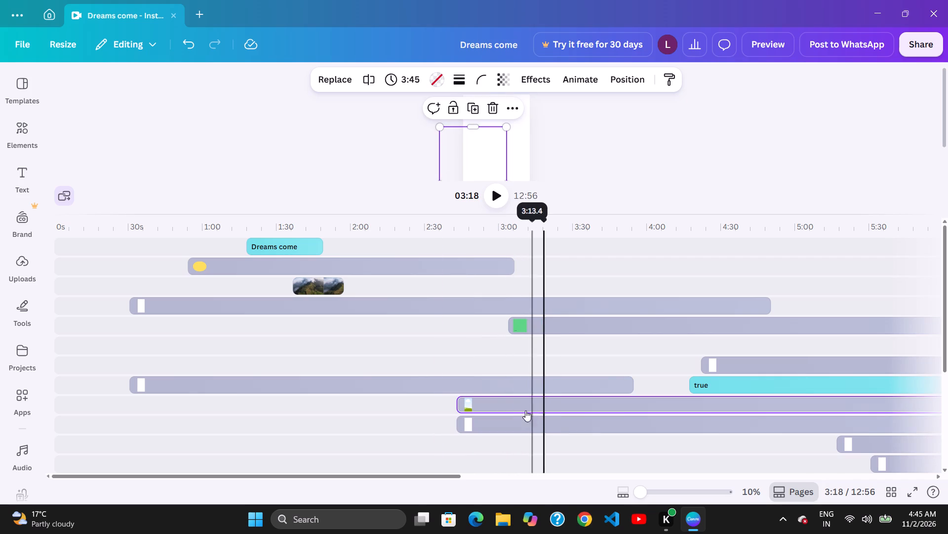
drag(515, 410, 556, 405)
drag(562, 404, 536, 406)
click(521, 406)
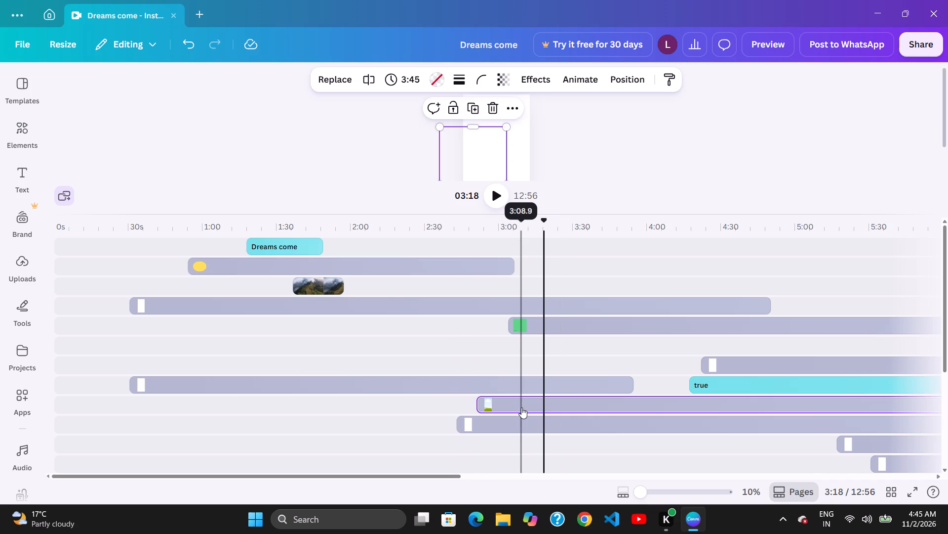
drag(561, 408, 573, 411)
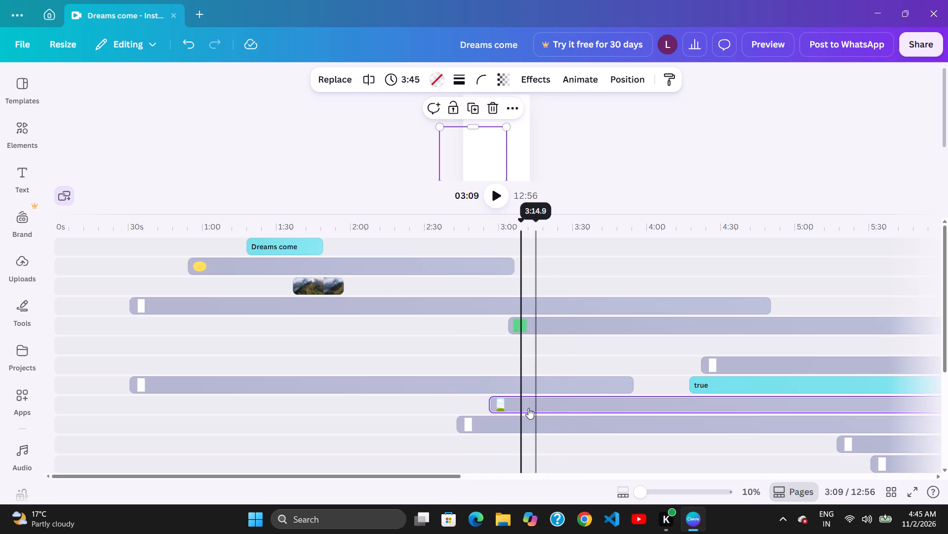
click(534, 409)
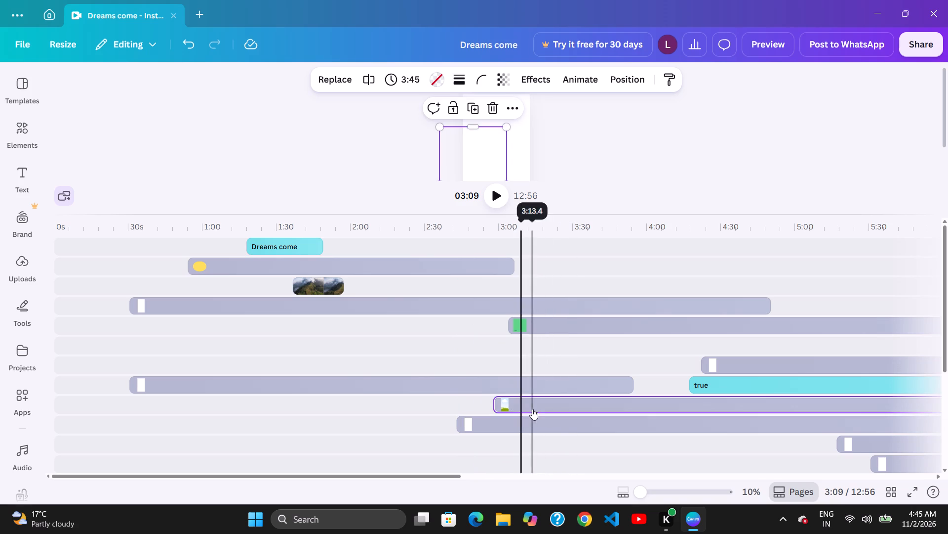
drag(529, 408, 546, 408)
drag(567, 405, 550, 406)
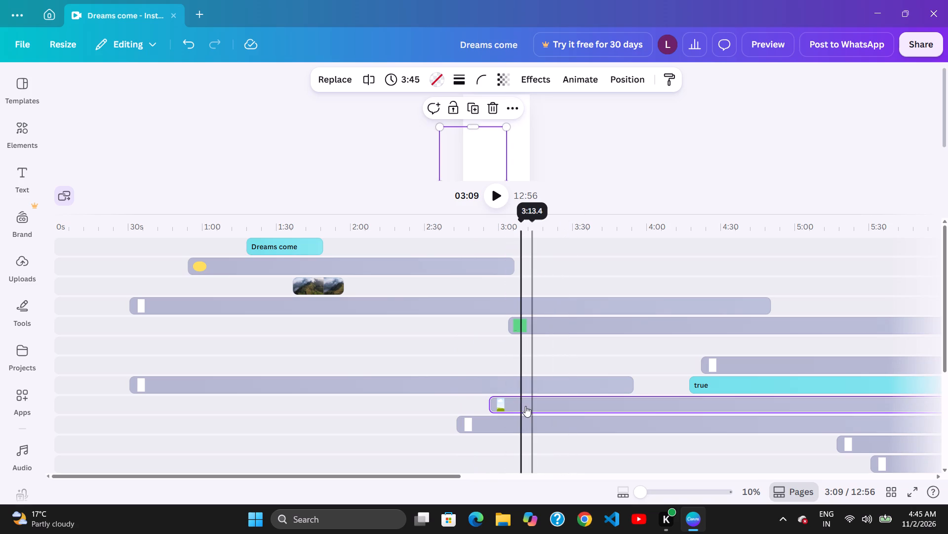
drag(526, 408, 596, 411)
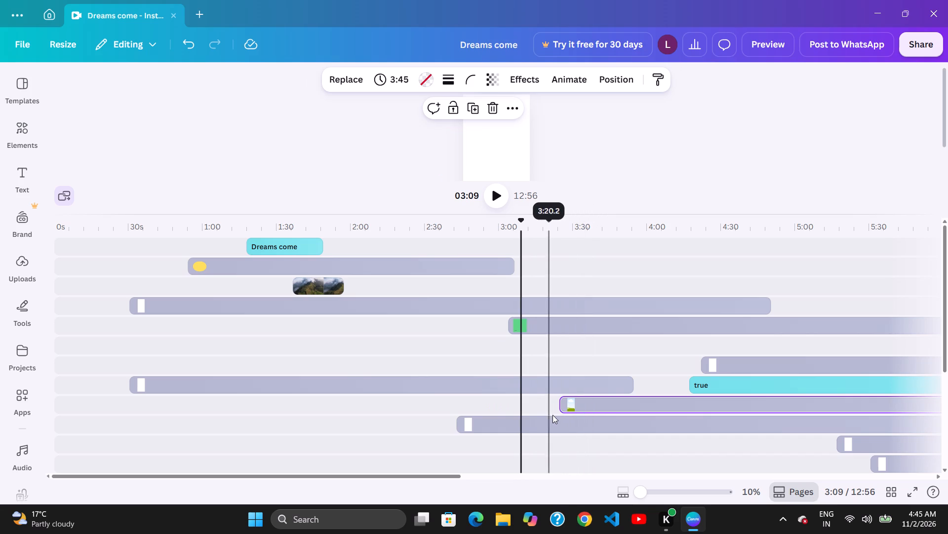
Shift the white 3:42 clip below the frame clip later along its track, starting at about 3:22.
click(553, 415)
drag(561, 414, 568, 414)
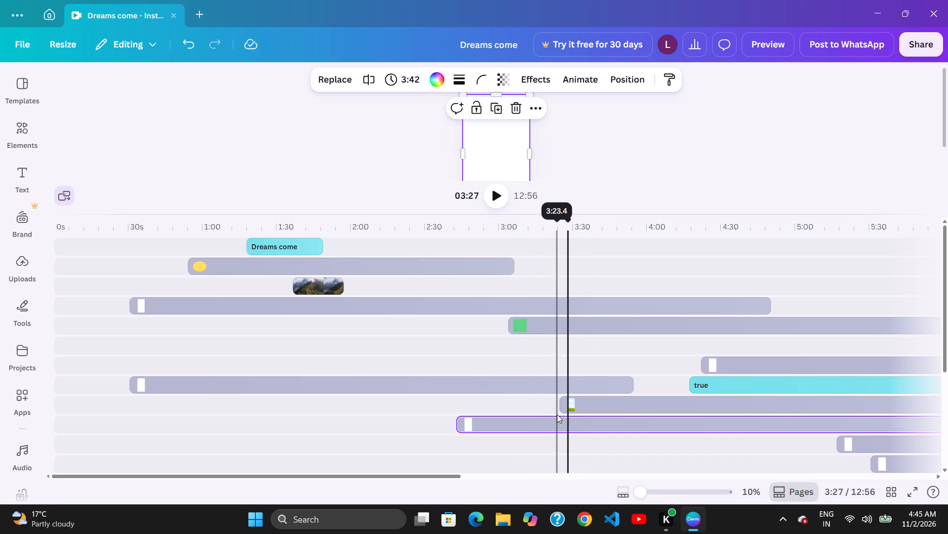
drag(557, 415, 572, 418)
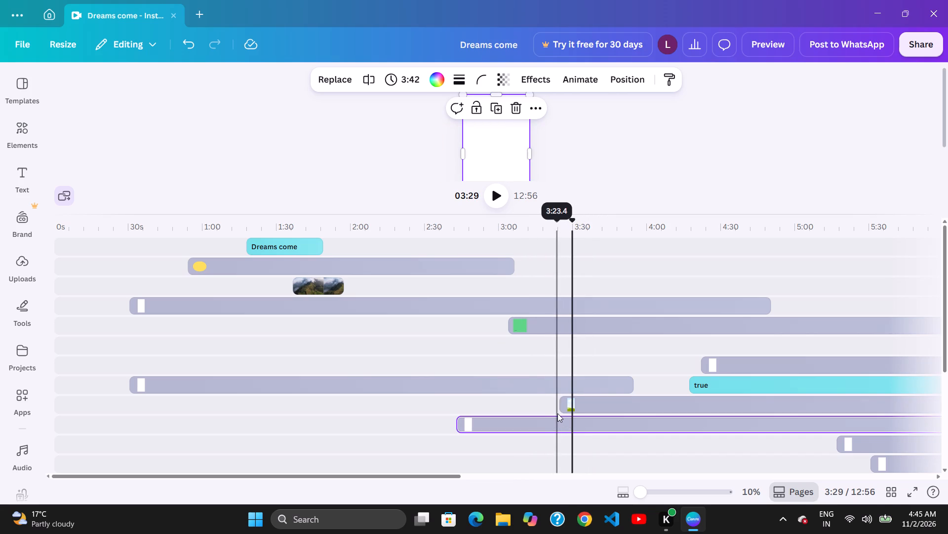
drag(584, 416, 601, 426)
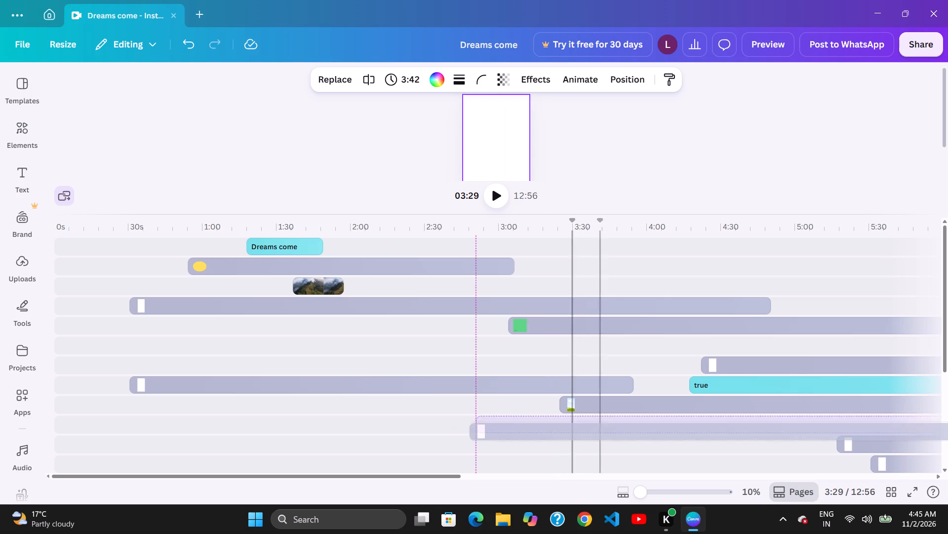
drag(601, 426, 598, 426)
drag(592, 426, 607, 426)
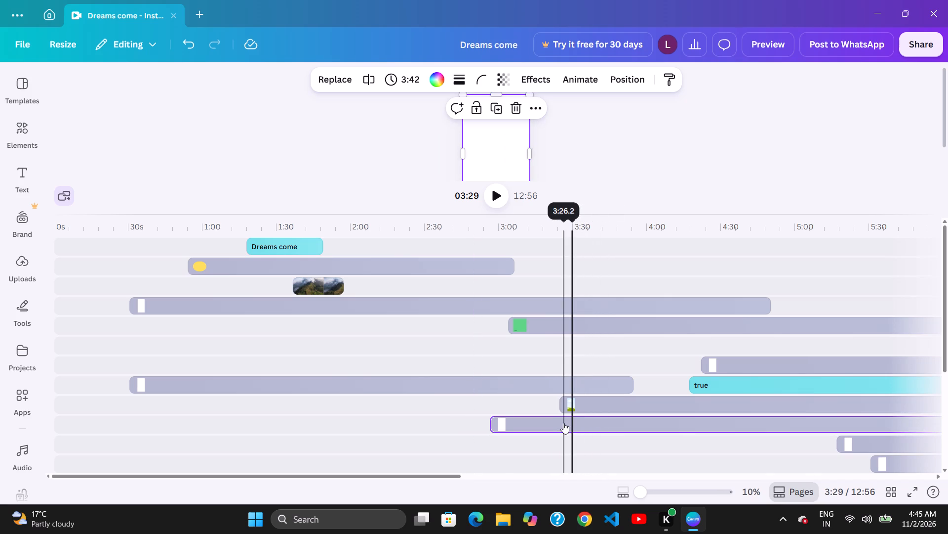
drag(563, 423, 571, 423)
drag(607, 419, 596, 418)
click(586, 419)
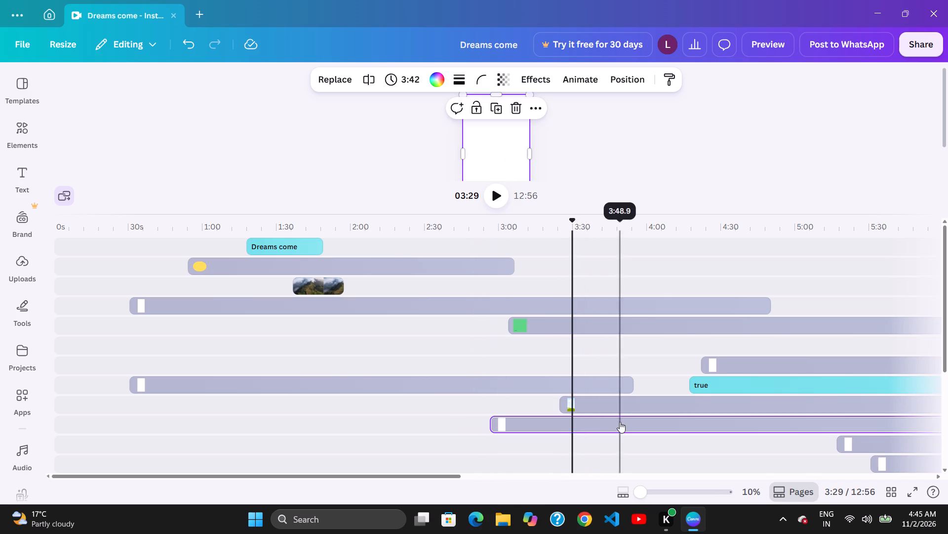
click(592, 423)
drag(603, 426, 614, 431)
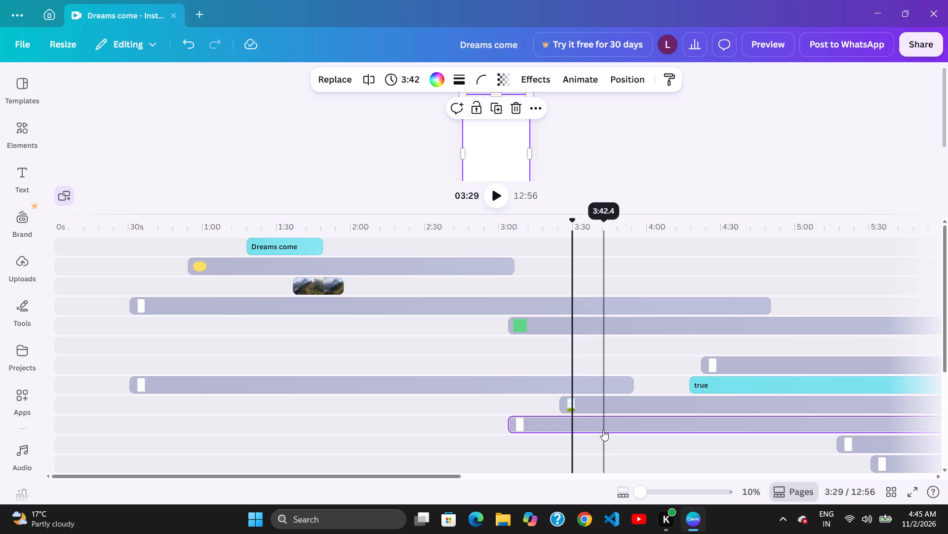
click(615, 433)
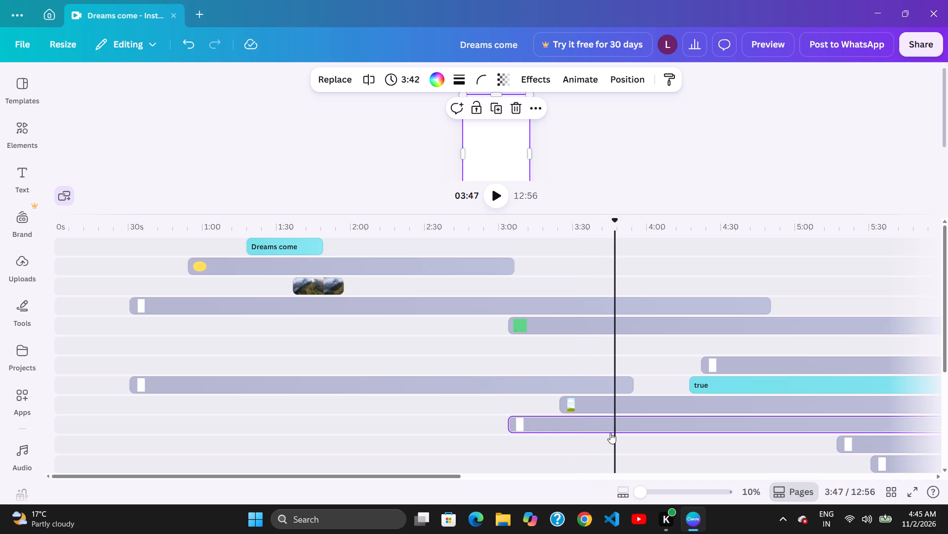
click(613, 433)
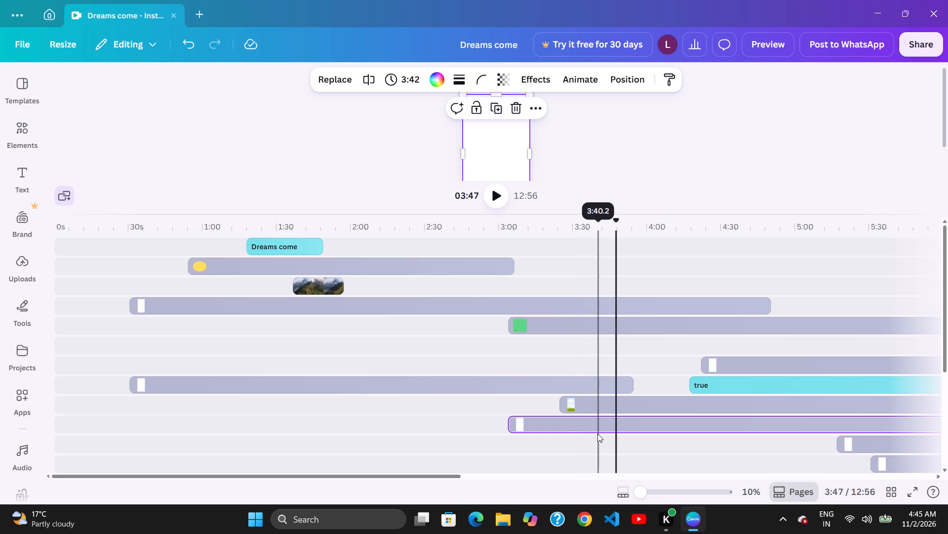
drag(578, 430, 622, 435)
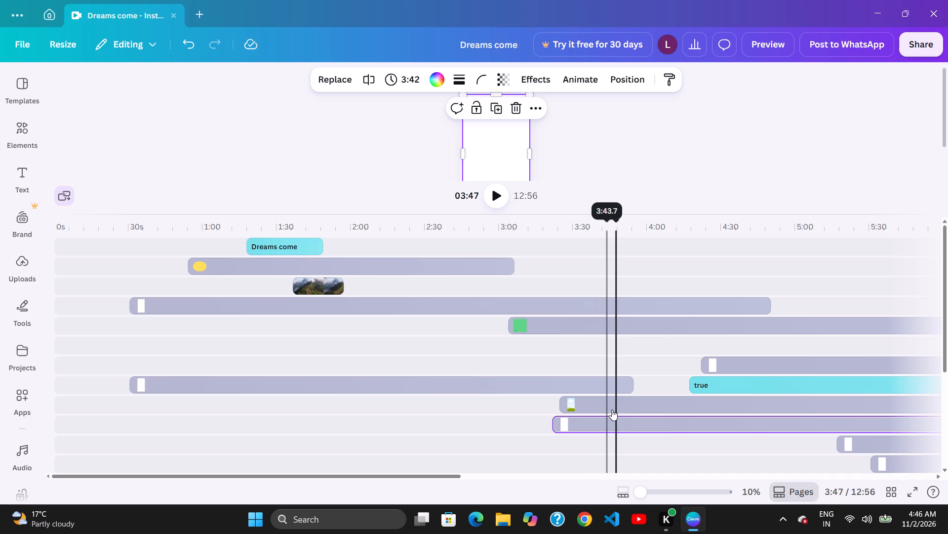
Shift the white 4:20 clip above the green shape clip slightly earlier, starting at about 0:26.
click(589, 306)
drag(688, 267, 626, 293)
drag(455, 412, 480, 402)
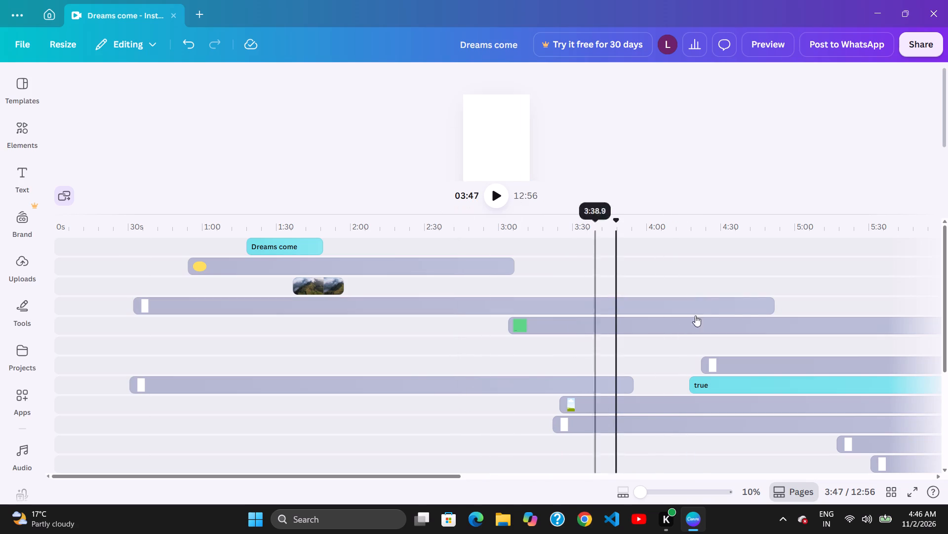
click(707, 311)
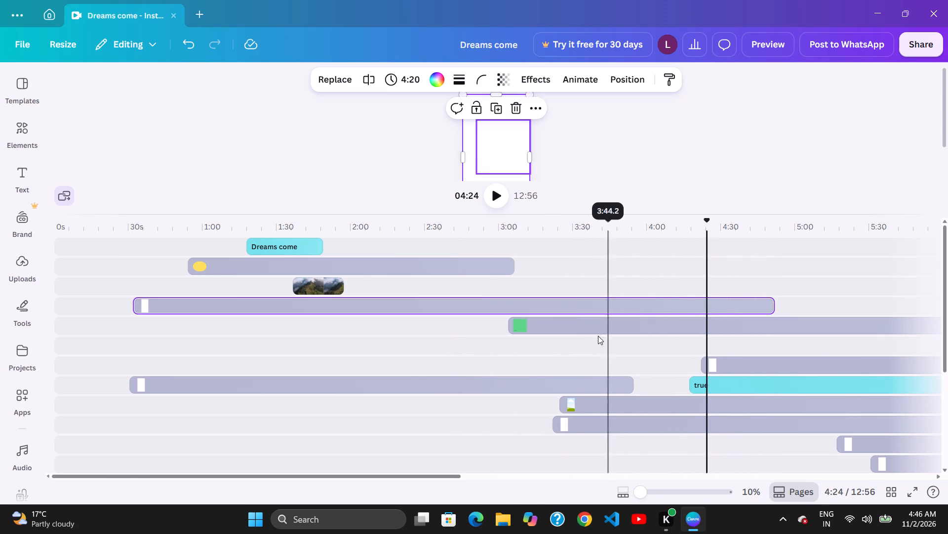
drag(596, 338, 614, 337)
drag(775, 300, 711, 327)
drag(639, 344, 665, 339)
drag(782, 302, 758, 312)
drag(623, 337, 640, 335)
drag(790, 281, 753, 304)
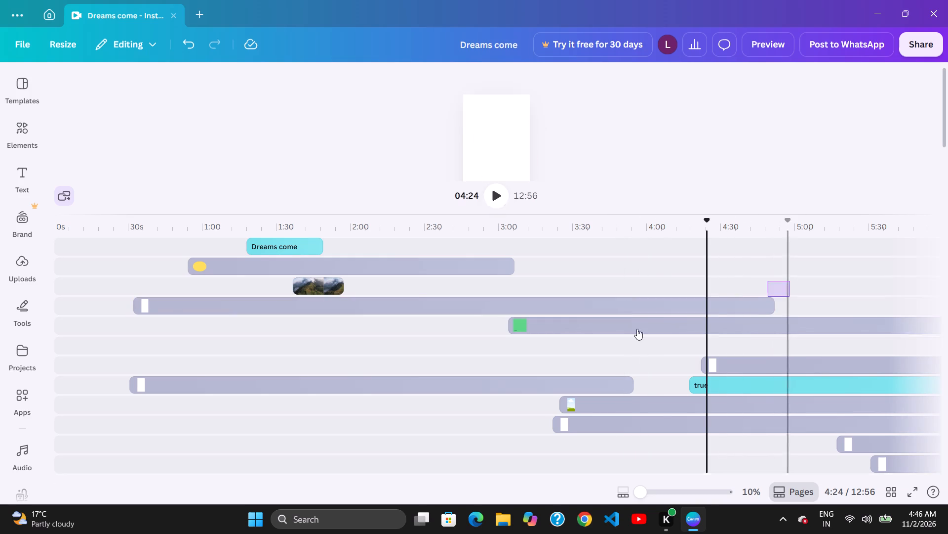
drag(628, 331, 662, 327)
drag(738, 304, 722, 307)
Shift the green 3:32 shape clip earlier along its track, starting at about 2:35.
drag(569, 344, 593, 341)
drag(655, 328, 629, 336)
drag(566, 355, 576, 352)
drag(668, 322, 655, 326)
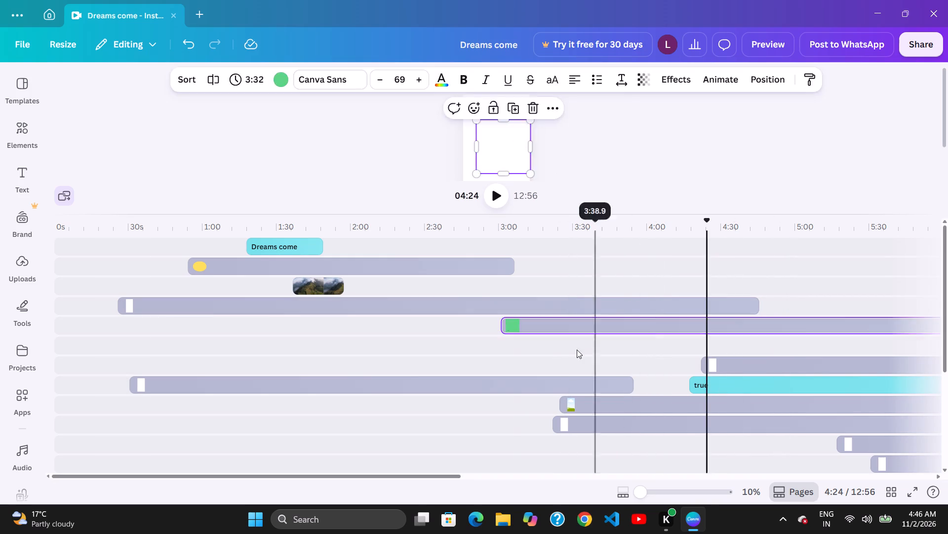
drag(578, 349, 583, 347)
drag(649, 322, 620, 332)
drag(547, 353, 564, 351)
drag(622, 332, 599, 339)
drag(535, 348, 553, 344)
drag(609, 323, 590, 328)
drag(528, 341, 529, 342)
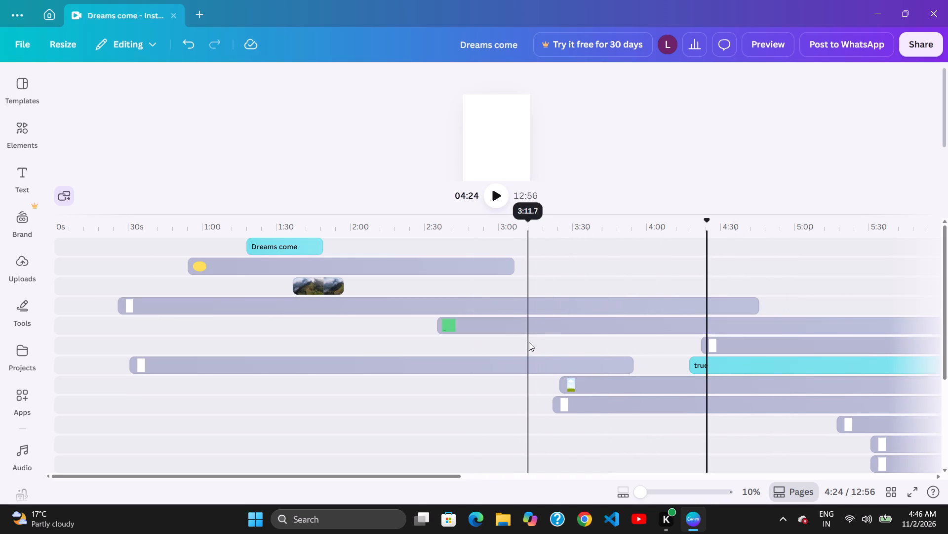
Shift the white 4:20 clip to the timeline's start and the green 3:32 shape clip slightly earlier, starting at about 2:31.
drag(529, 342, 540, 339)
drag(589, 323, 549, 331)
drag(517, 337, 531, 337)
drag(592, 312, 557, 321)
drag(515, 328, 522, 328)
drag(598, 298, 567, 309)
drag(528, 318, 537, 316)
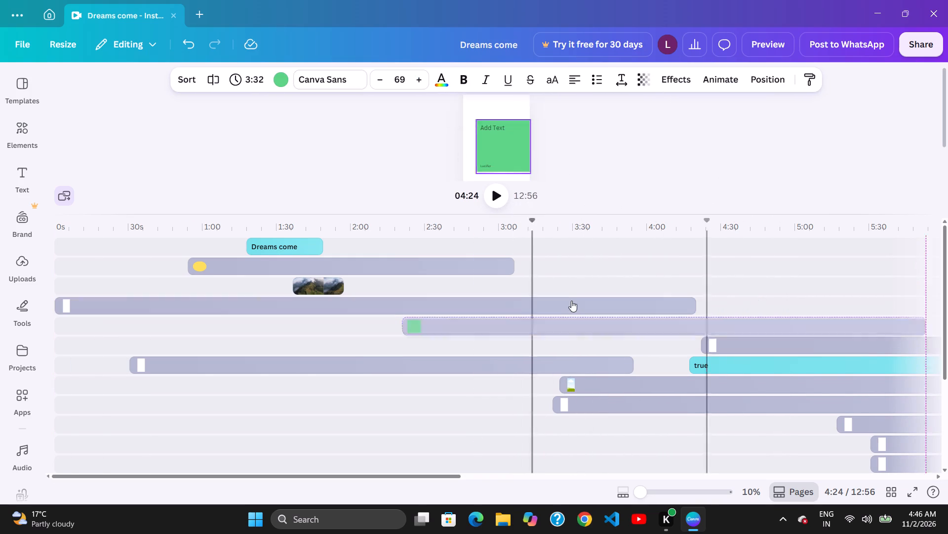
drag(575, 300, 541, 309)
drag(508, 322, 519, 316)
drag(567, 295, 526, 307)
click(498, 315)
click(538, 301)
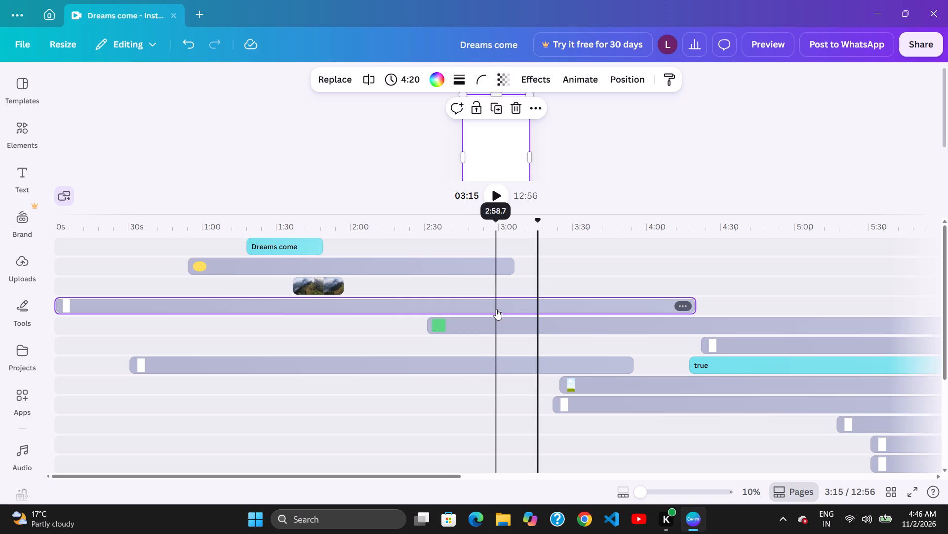
Shift the green 3:32 shape clip later and trim its beginning so it starts at about 3:01 and lasts 3:19.
drag(490, 316, 511, 310)
drag(600, 274, 590, 278)
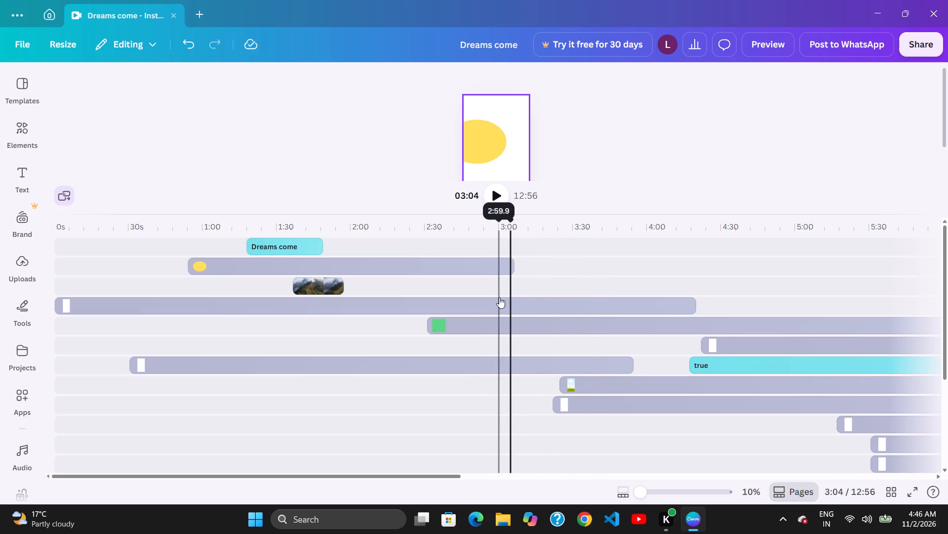
drag(528, 315, 502, 328)
click(560, 320)
drag(476, 328, 476, 329)
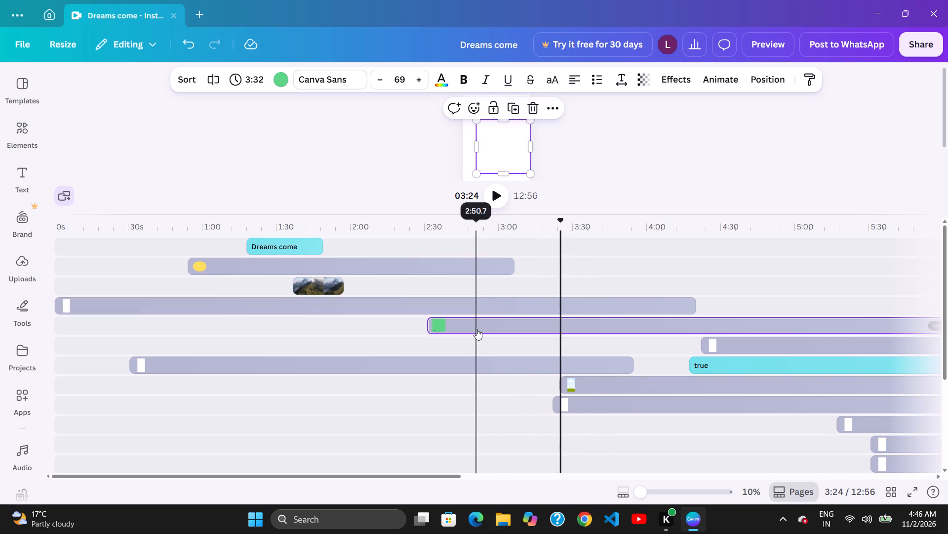
drag(476, 329, 520, 323)
click(632, 301)
drag(474, 321, 506, 320)
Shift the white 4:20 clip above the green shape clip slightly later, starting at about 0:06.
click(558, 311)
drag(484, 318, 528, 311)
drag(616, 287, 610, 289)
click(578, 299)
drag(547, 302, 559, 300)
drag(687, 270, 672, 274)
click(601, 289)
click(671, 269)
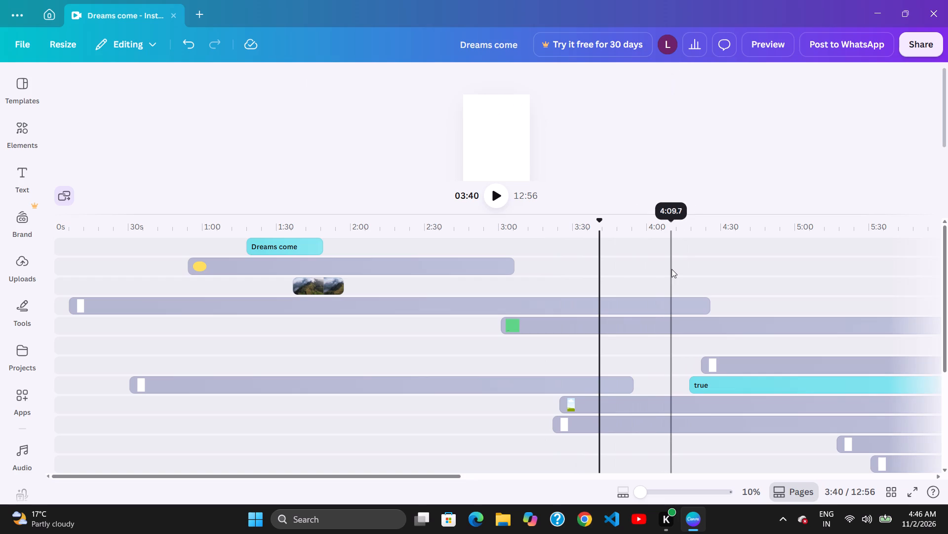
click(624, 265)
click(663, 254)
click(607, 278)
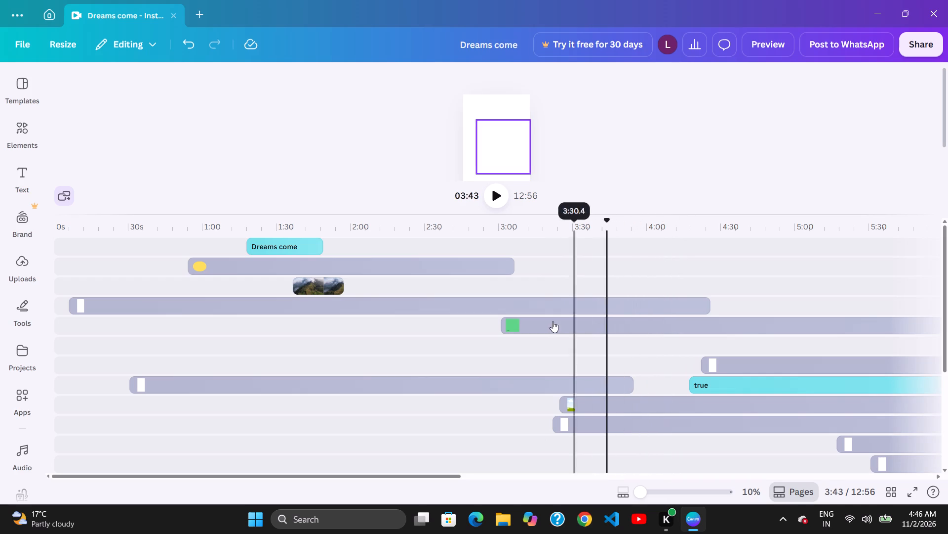
Trim the end of the white clip above the green shape clip so it lasts 4:11.
drag(521, 321, 516, 322)
drag(703, 308, 683, 315)
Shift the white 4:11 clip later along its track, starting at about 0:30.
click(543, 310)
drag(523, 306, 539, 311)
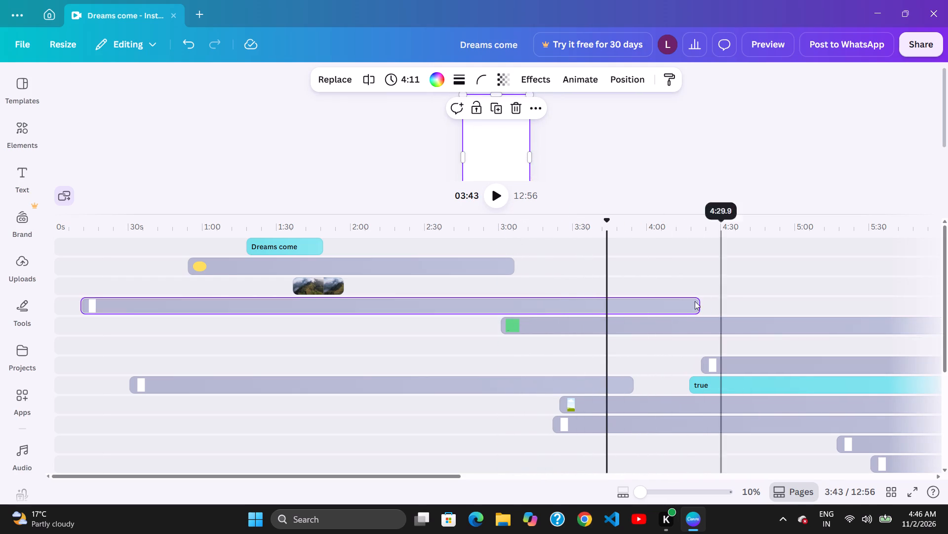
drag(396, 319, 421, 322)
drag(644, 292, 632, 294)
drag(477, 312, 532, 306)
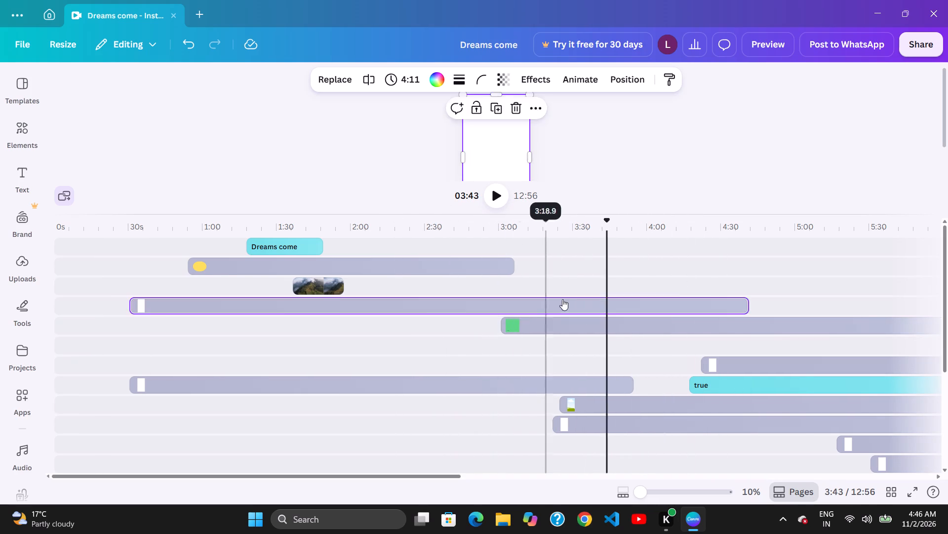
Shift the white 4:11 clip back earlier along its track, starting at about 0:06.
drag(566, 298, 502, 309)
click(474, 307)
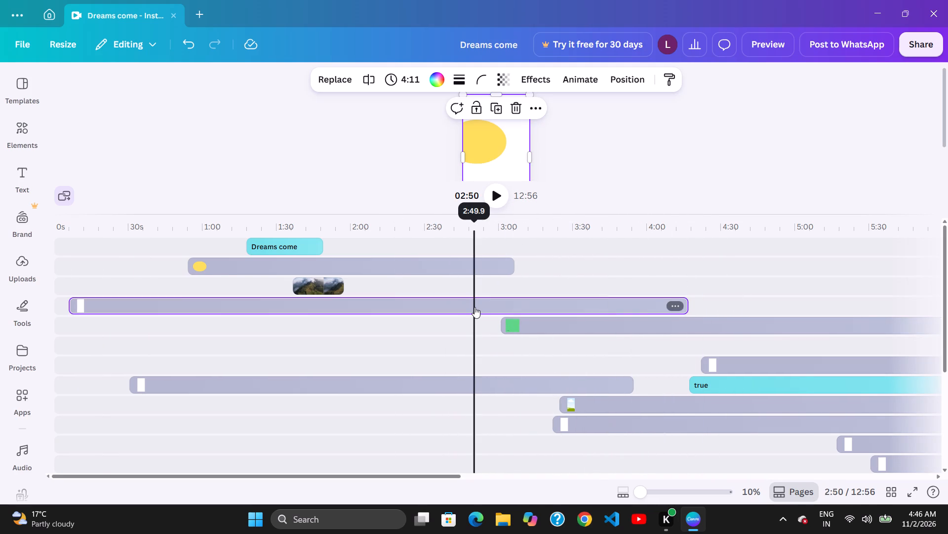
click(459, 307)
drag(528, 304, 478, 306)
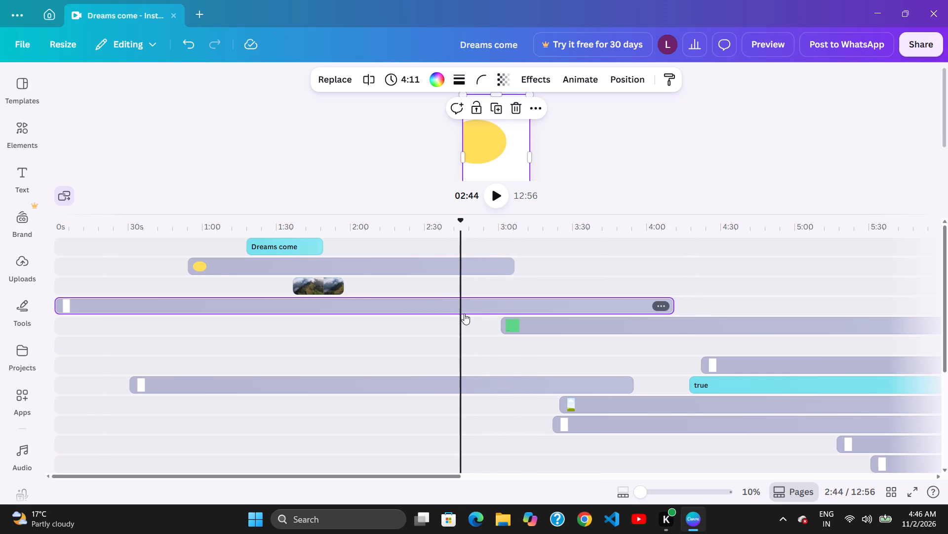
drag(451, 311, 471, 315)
Shift the green 3:19 shape clip slightly earlier along its track, starting at about 2:59.
drag(575, 316, 562, 316)
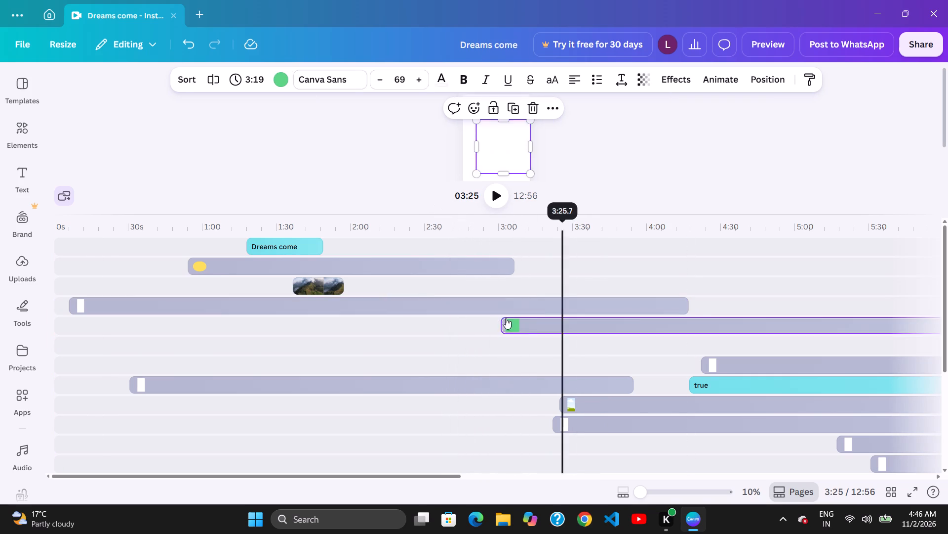
click(501, 319)
drag(586, 315, 561, 318)
drag(492, 319, 498, 319)
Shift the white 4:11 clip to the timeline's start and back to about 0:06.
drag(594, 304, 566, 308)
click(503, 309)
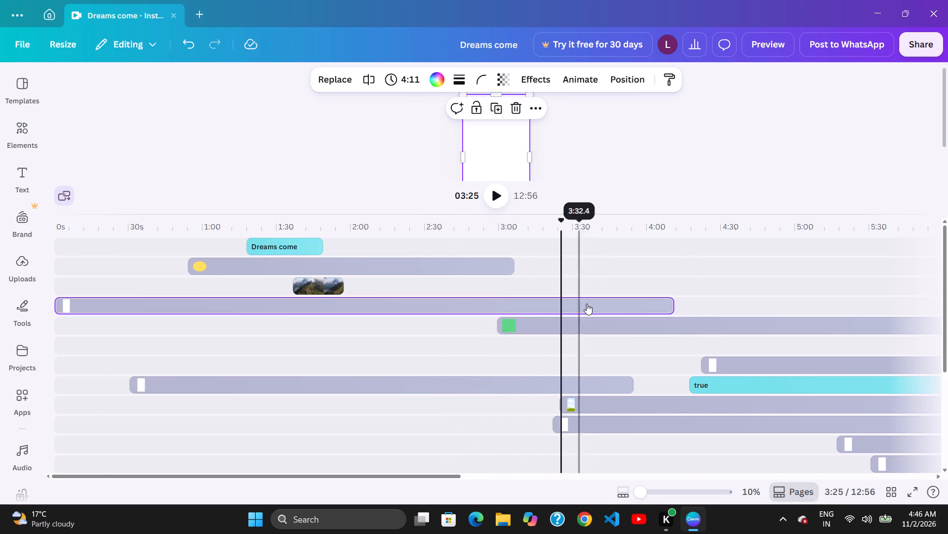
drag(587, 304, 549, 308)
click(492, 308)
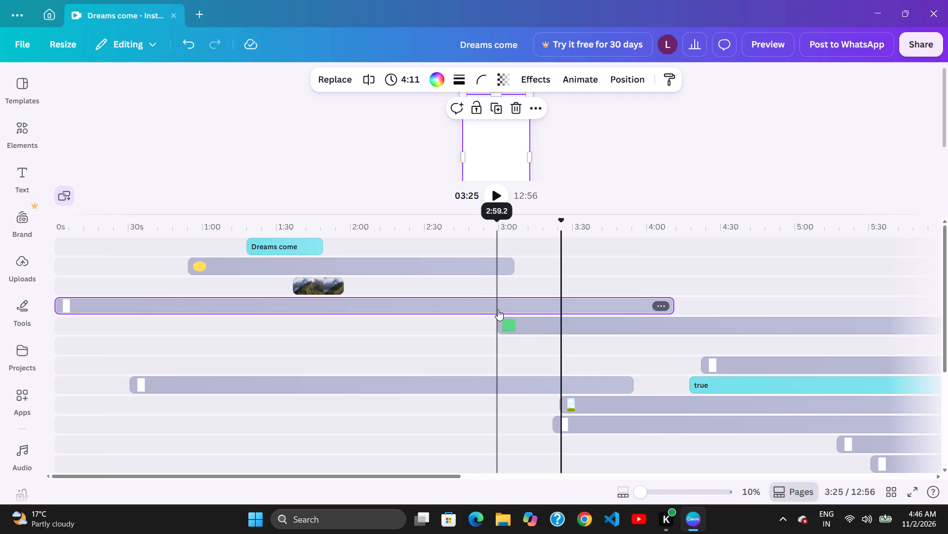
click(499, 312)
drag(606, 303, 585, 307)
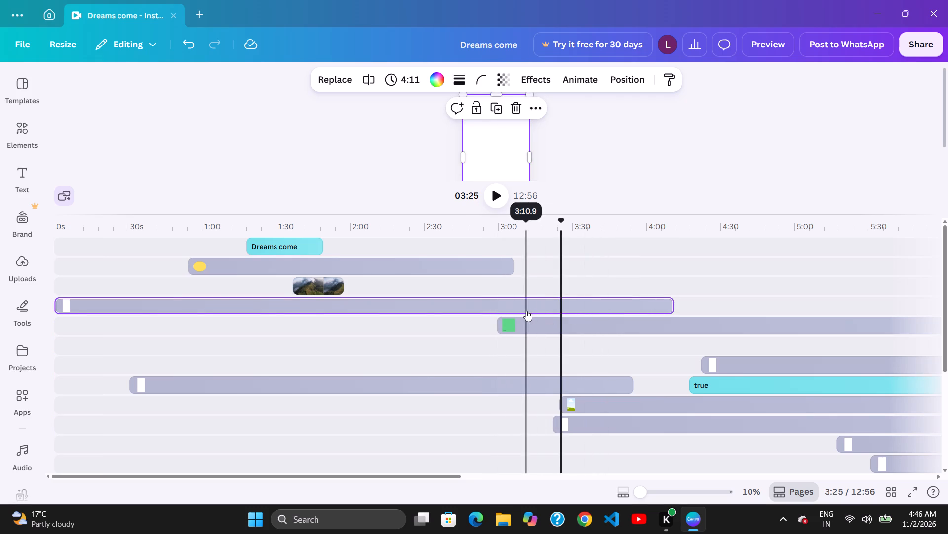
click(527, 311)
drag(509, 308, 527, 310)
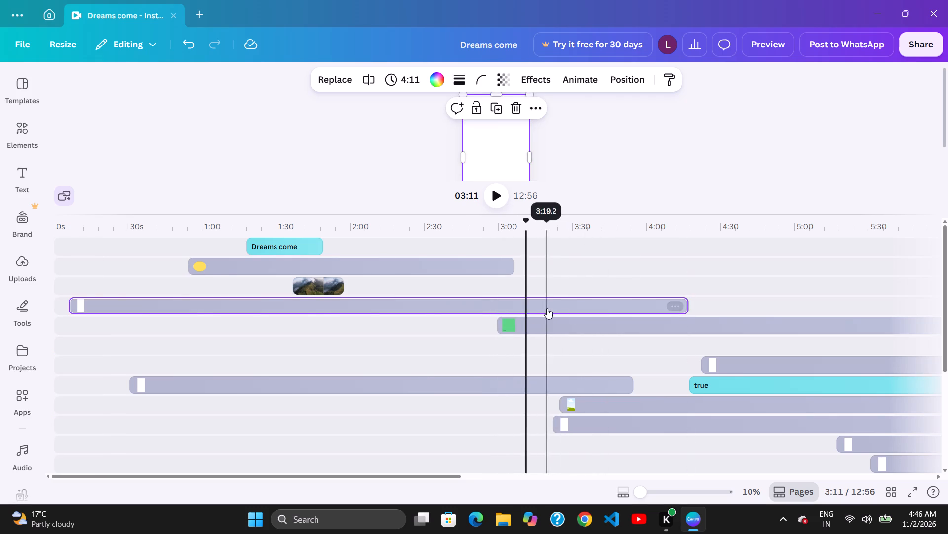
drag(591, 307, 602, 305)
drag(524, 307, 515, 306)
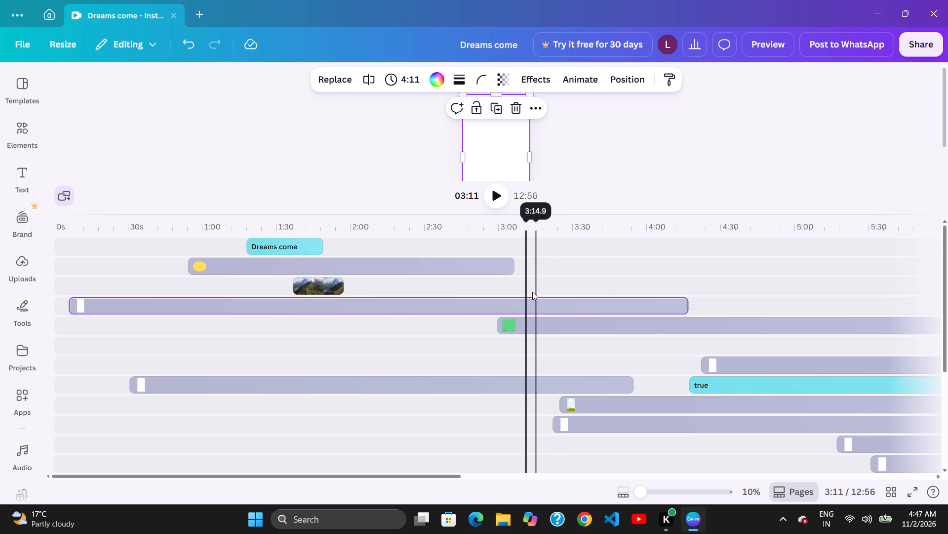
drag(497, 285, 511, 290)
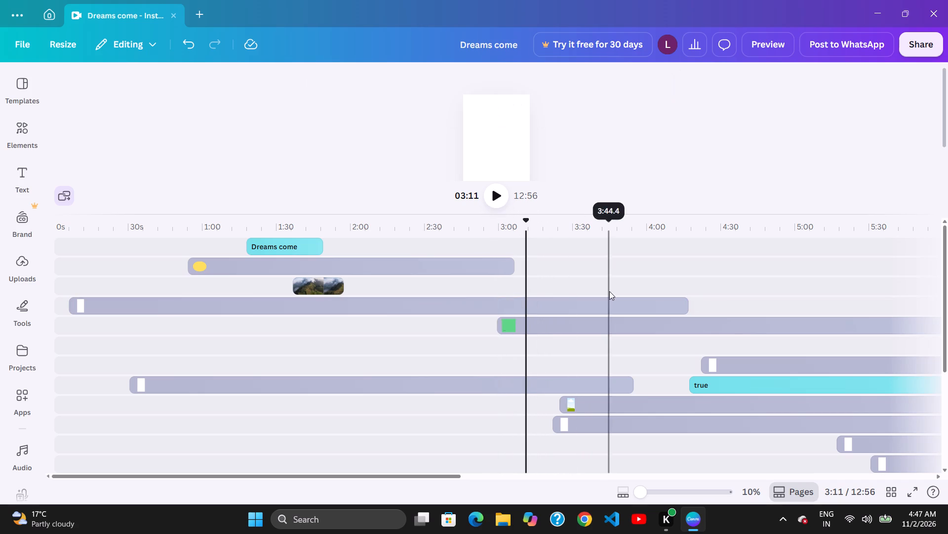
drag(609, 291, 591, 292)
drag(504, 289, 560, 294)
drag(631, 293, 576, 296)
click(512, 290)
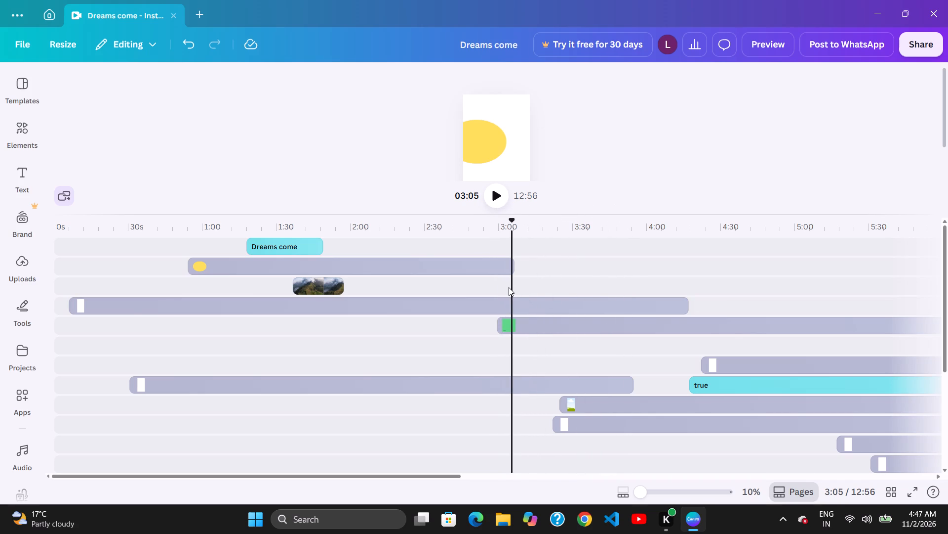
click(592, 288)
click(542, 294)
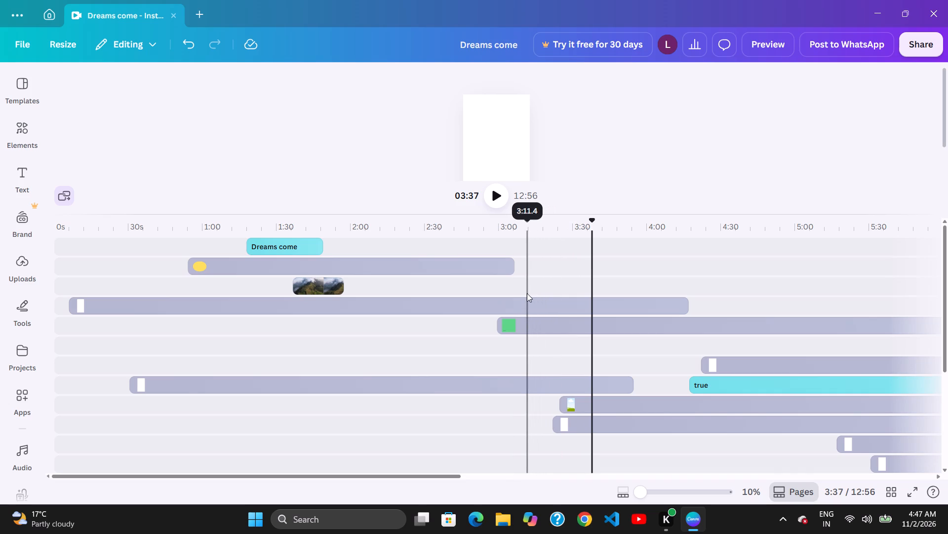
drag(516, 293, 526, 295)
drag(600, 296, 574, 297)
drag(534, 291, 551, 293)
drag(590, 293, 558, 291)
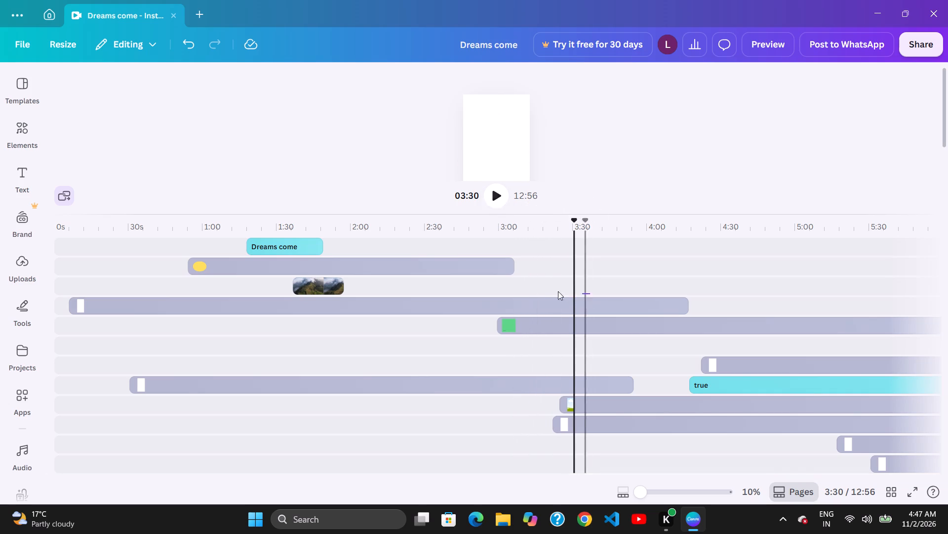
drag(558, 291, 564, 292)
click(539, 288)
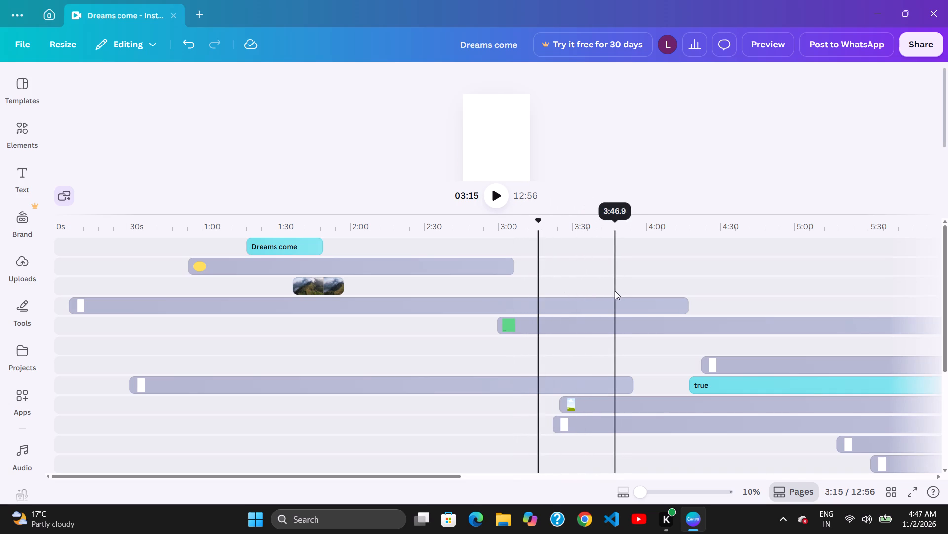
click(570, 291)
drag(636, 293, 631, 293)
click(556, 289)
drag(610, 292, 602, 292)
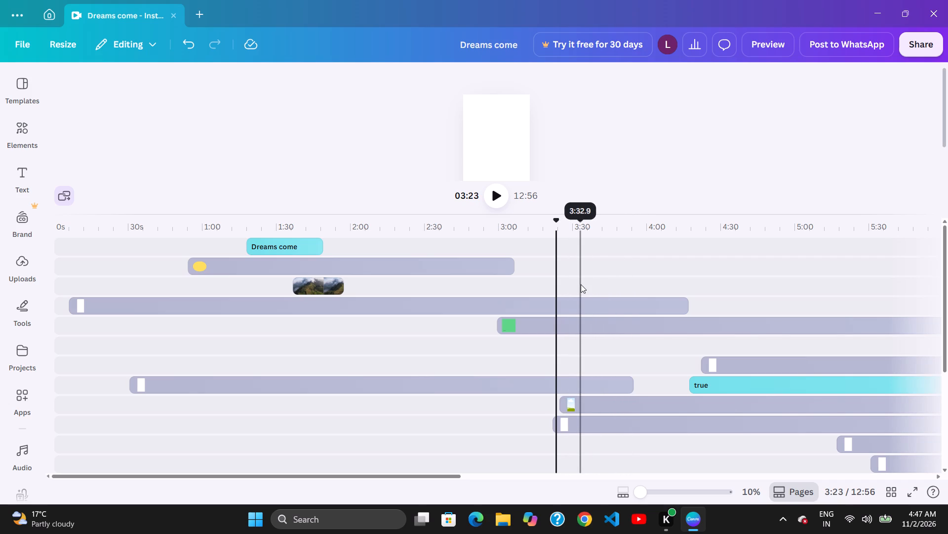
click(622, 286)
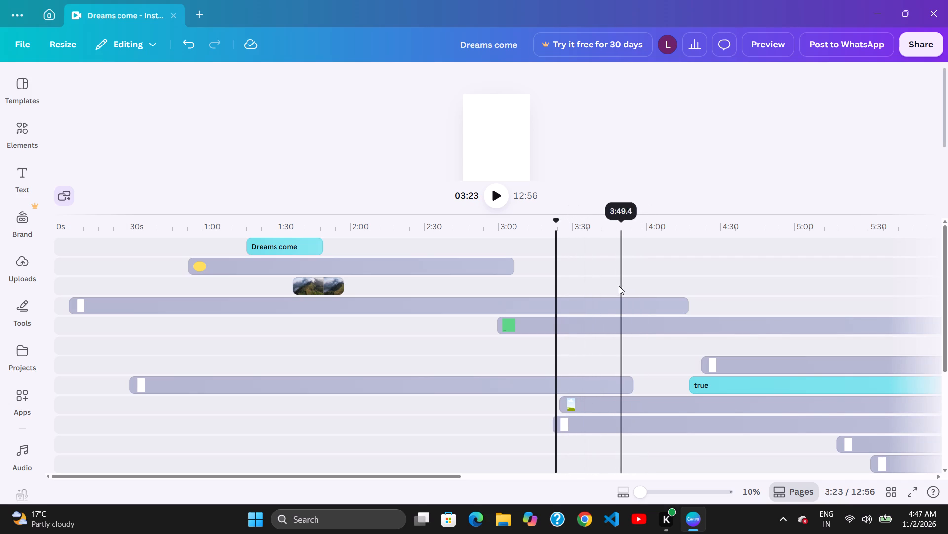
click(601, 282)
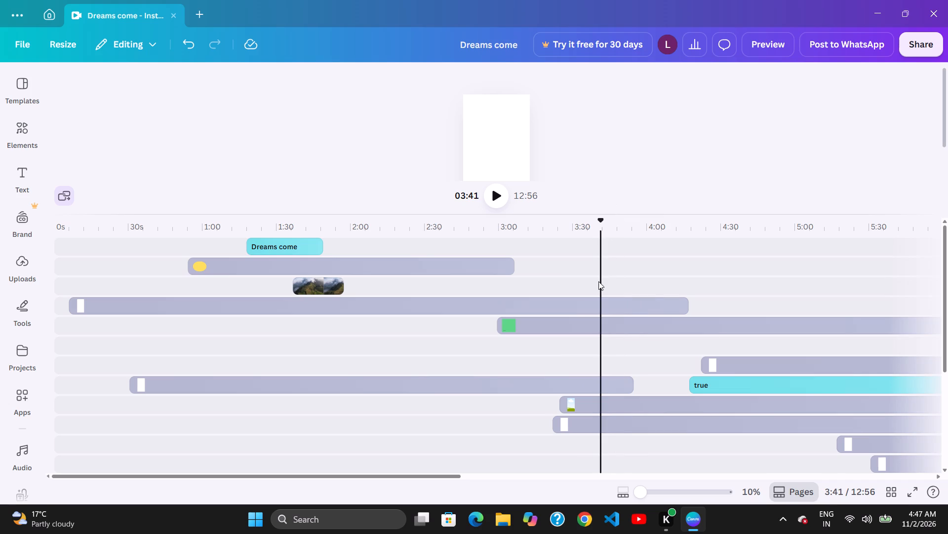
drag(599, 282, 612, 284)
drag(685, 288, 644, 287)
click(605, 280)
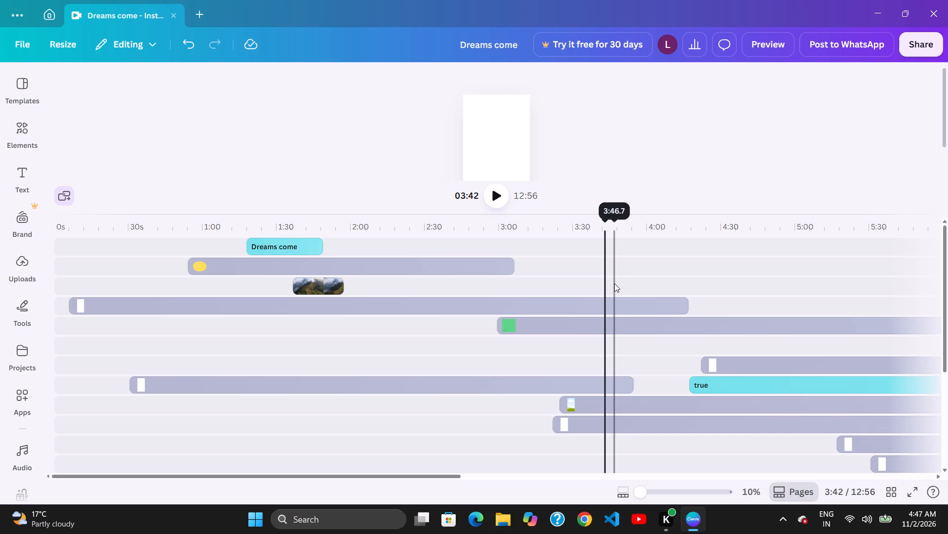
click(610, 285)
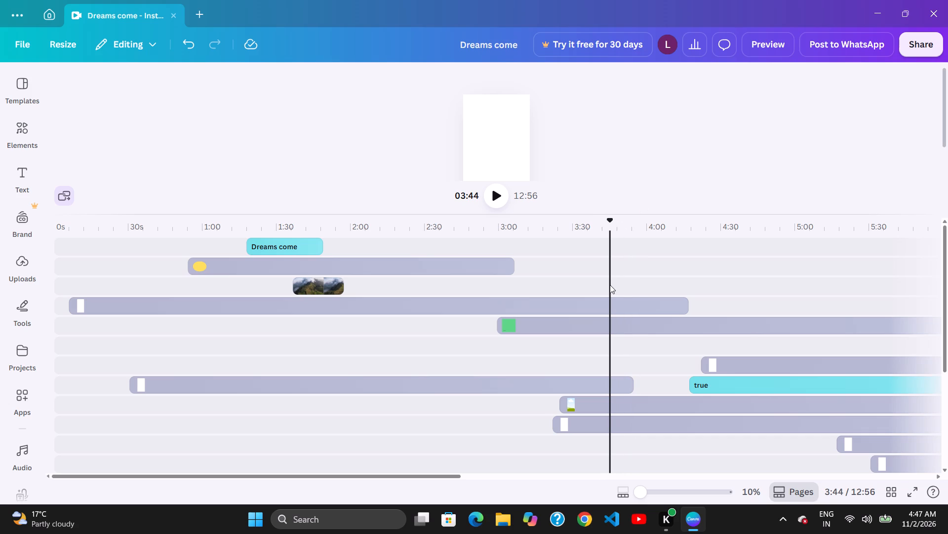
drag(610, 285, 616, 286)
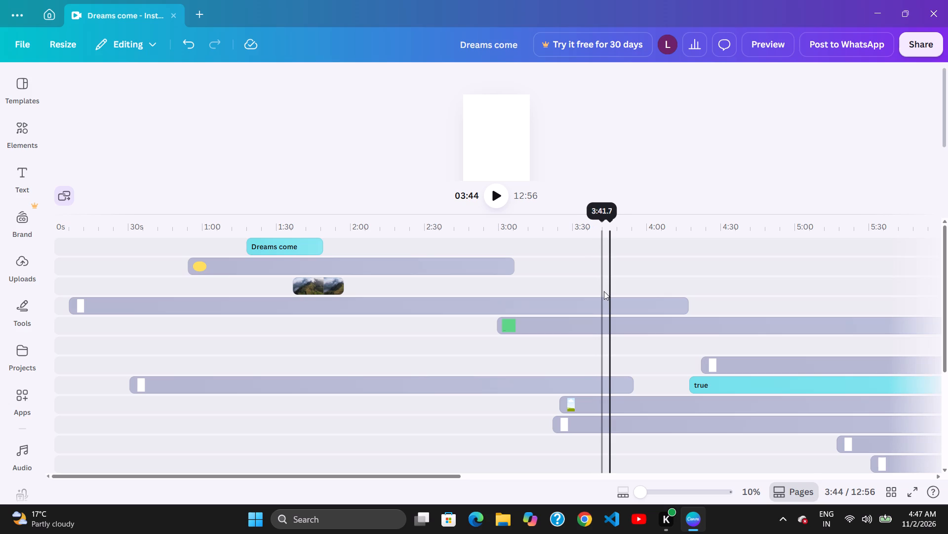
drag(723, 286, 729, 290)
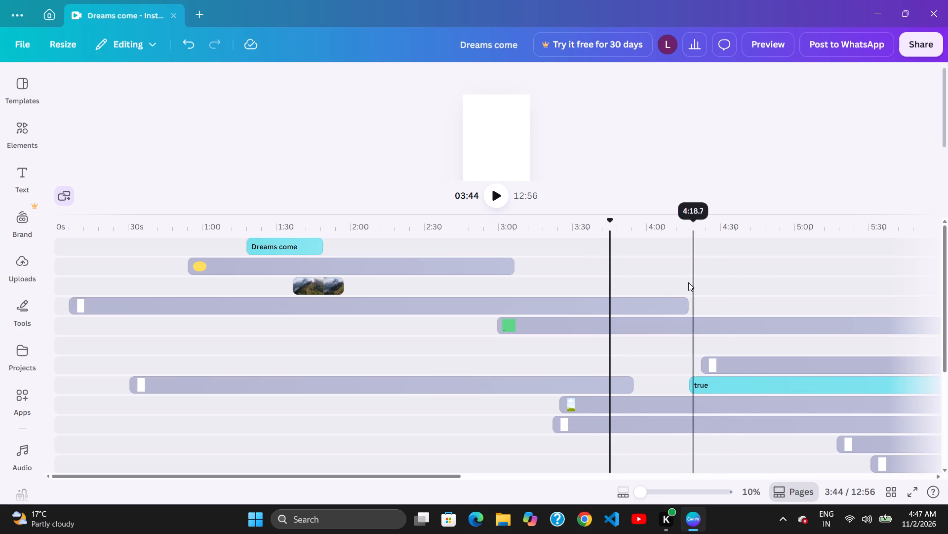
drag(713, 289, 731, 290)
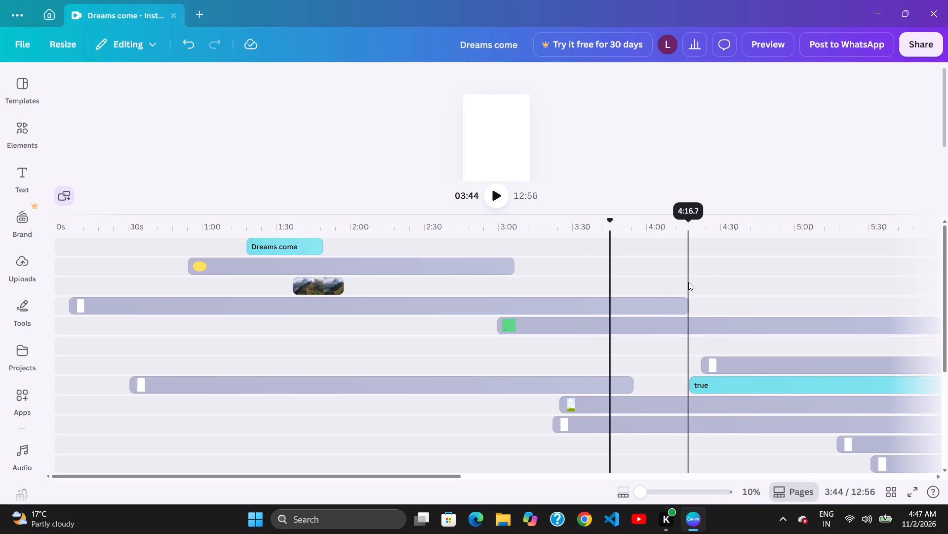
Shift the white 4:11 clip above the green shape clip later in small moves, starting at about 0:18.
drag(516, 308, 521, 308)
click(565, 308)
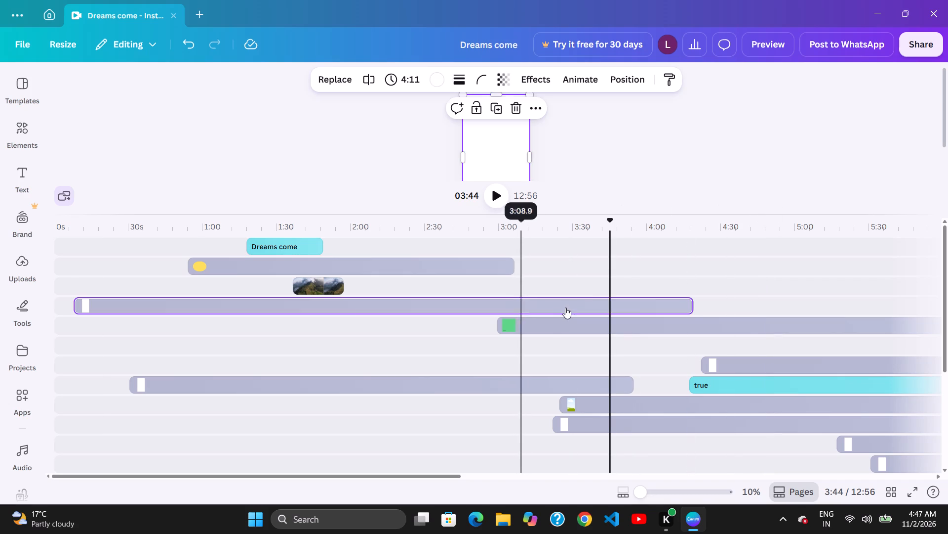
click(562, 307)
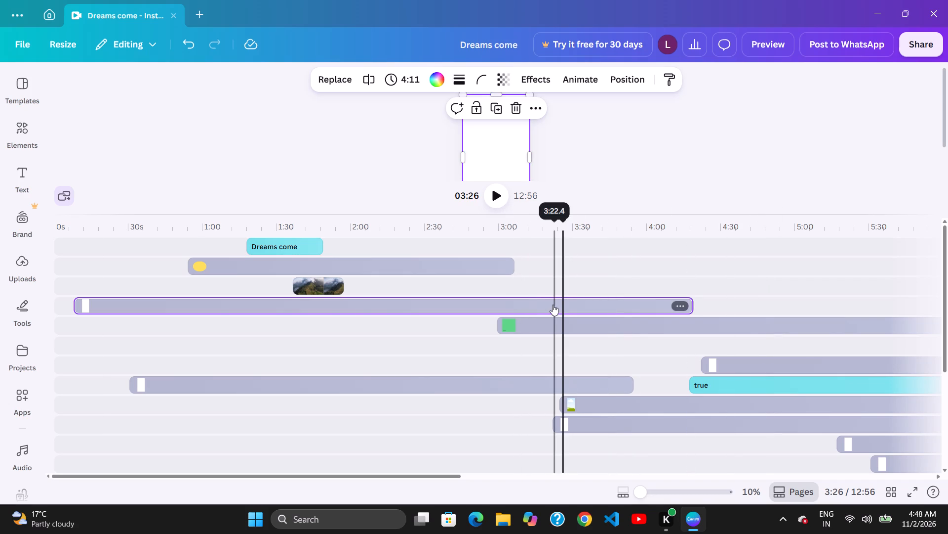
drag(560, 306, 569, 308)
drag(528, 294, 533, 296)
click(587, 307)
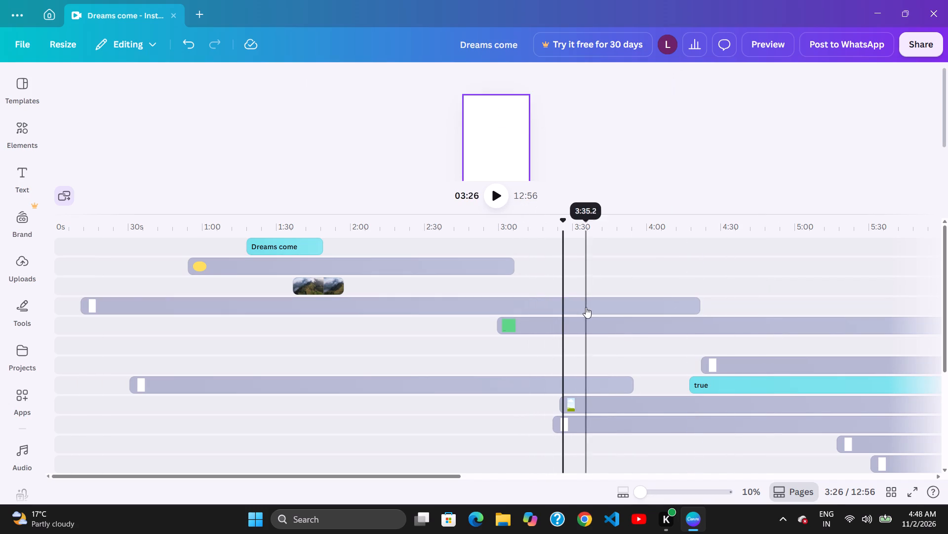
drag(584, 308, 592, 311)
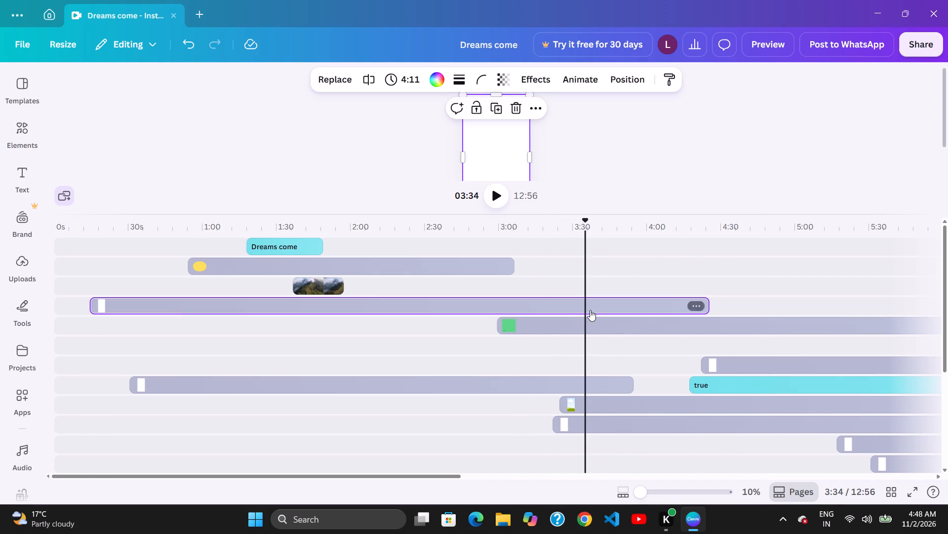
drag(591, 311, 599, 313)
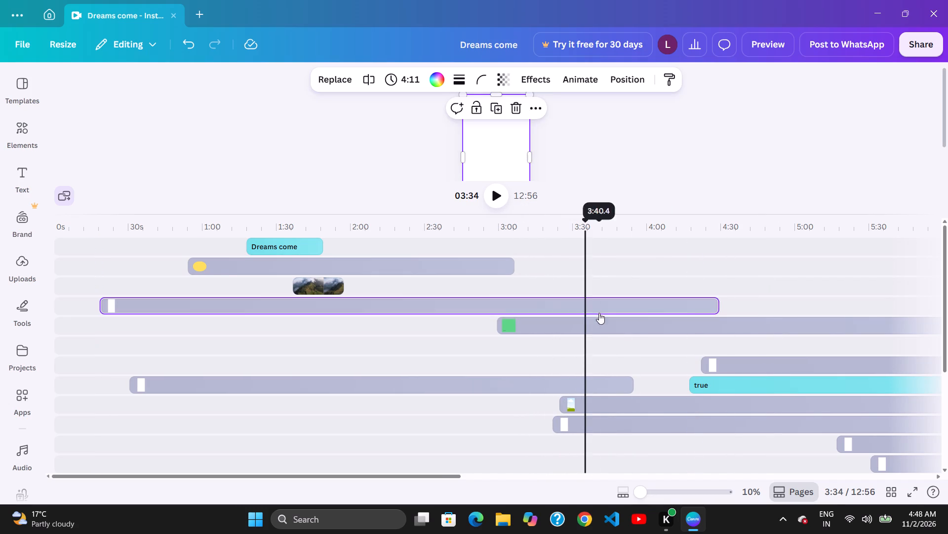
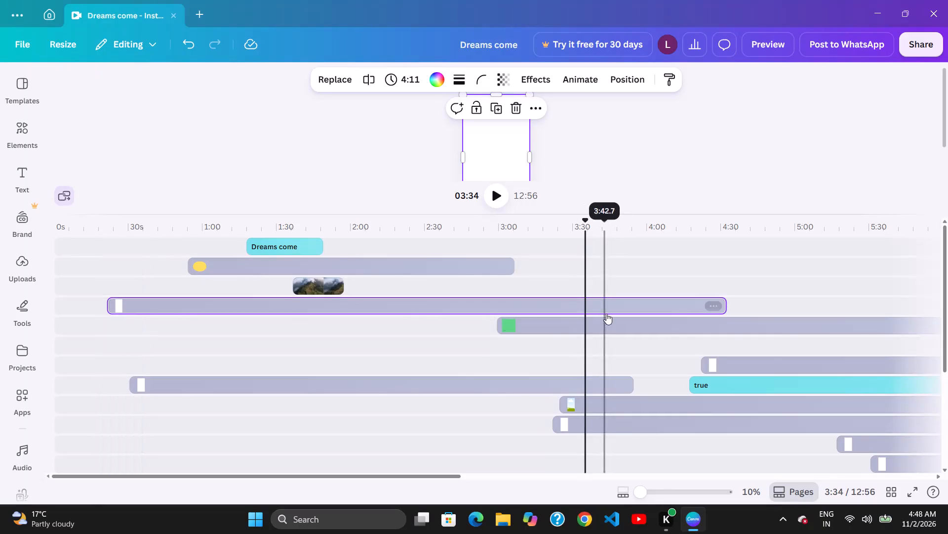
Reposition the long white frame clip that begins before the yellow shape clip so it starts at about 0:35 on the timeline.
click(609, 314)
click(610, 314)
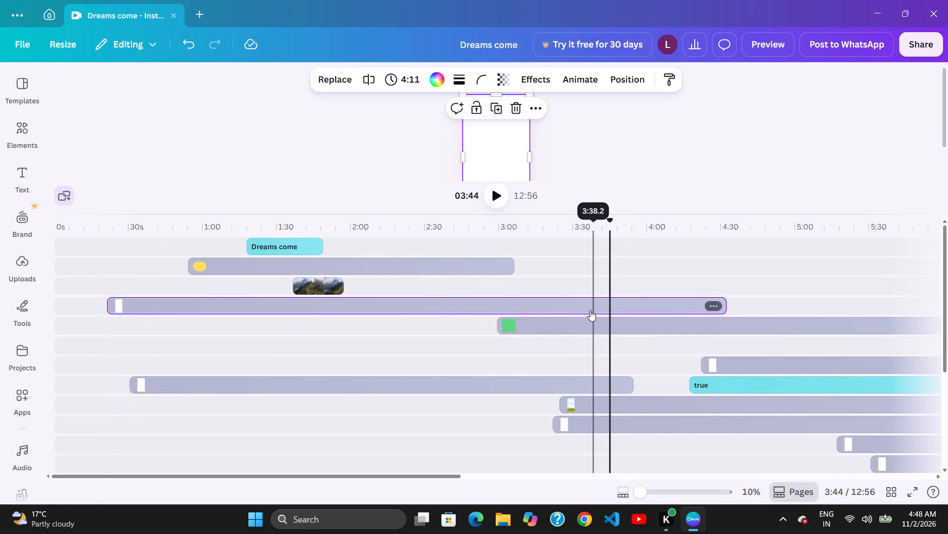
drag(557, 302, 563, 303)
click(606, 308)
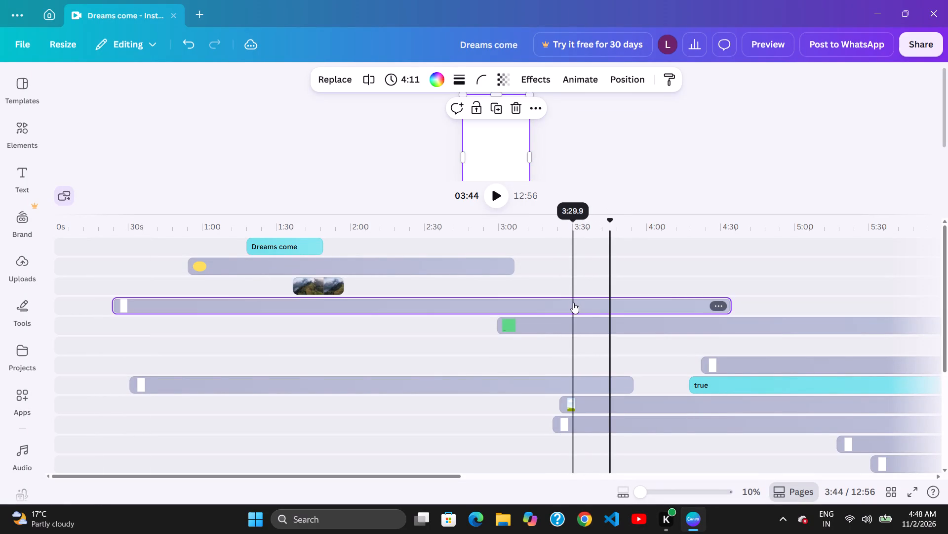
drag(581, 306, 590, 309)
drag(605, 311, 616, 311)
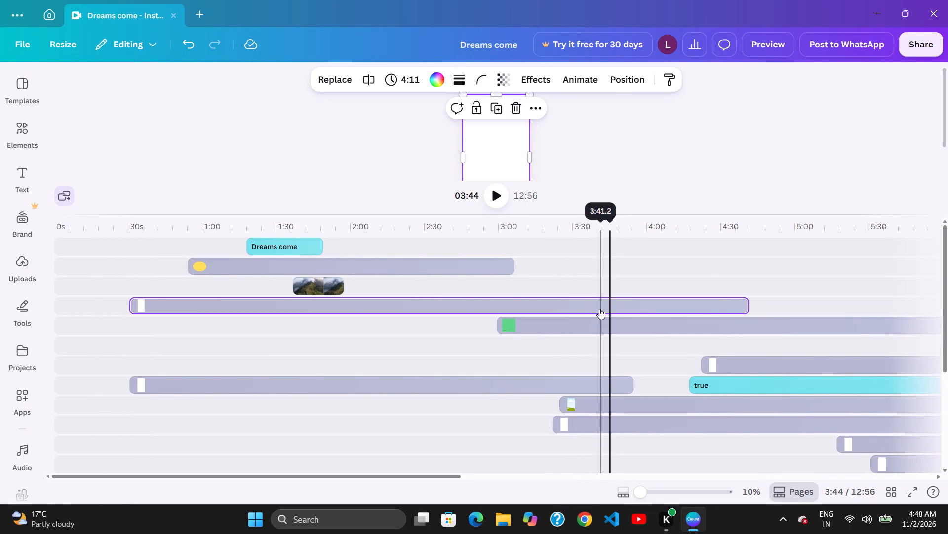
drag(555, 299, 579, 303)
click(612, 309)
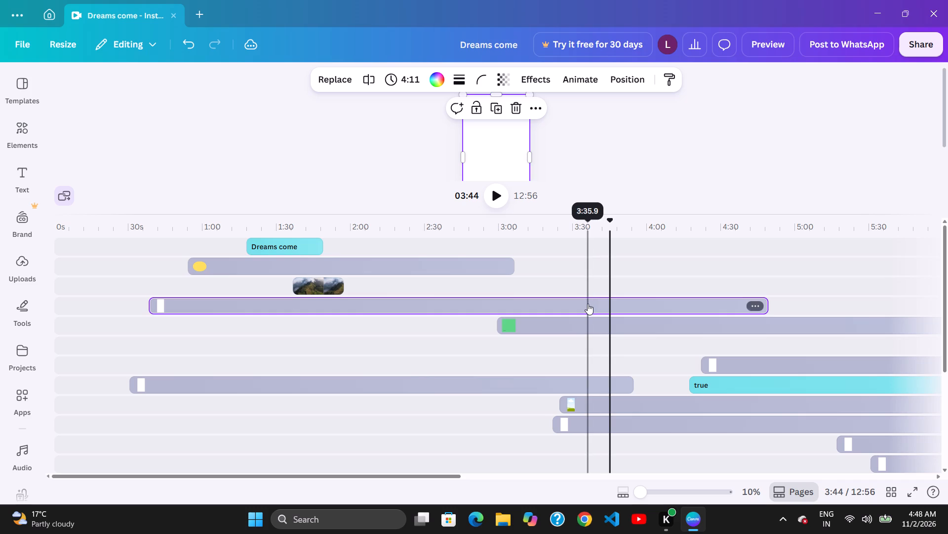
drag(610, 309, 621, 311)
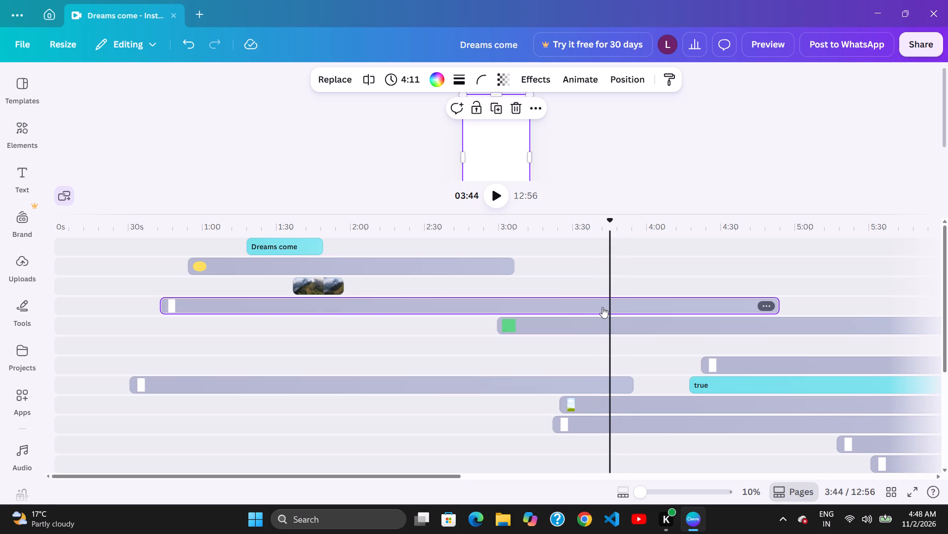
click(601, 309)
drag(622, 313, 617, 312)
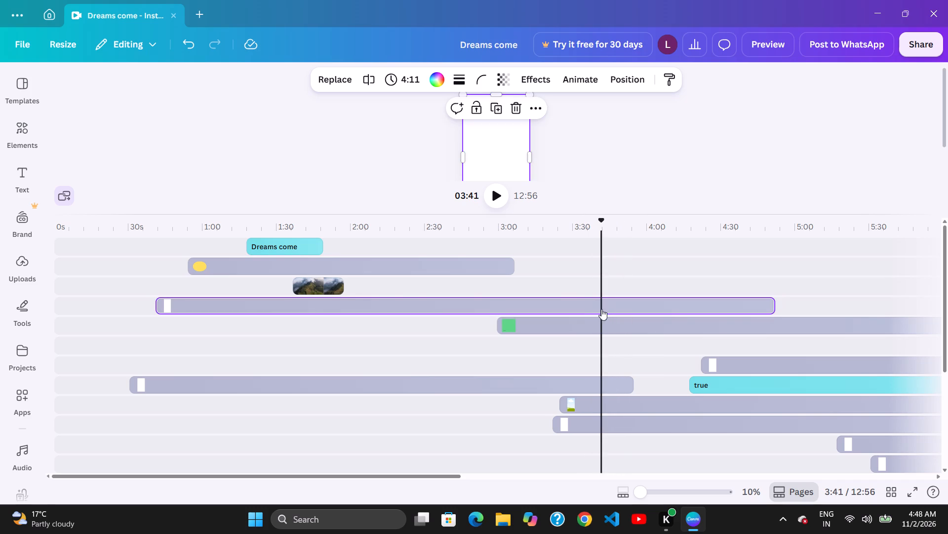
click(642, 313)
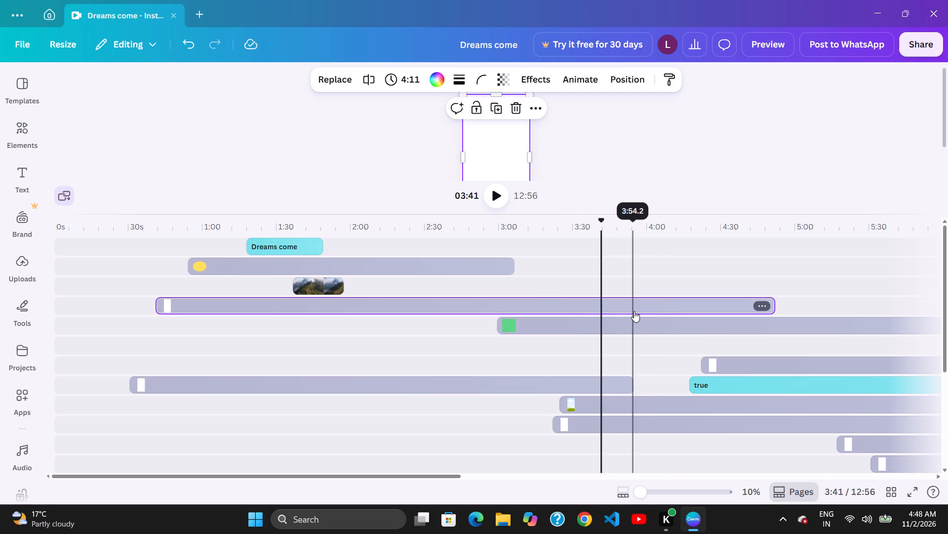
drag(645, 313, 639, 313)
drag(642, 313, 653, 316)
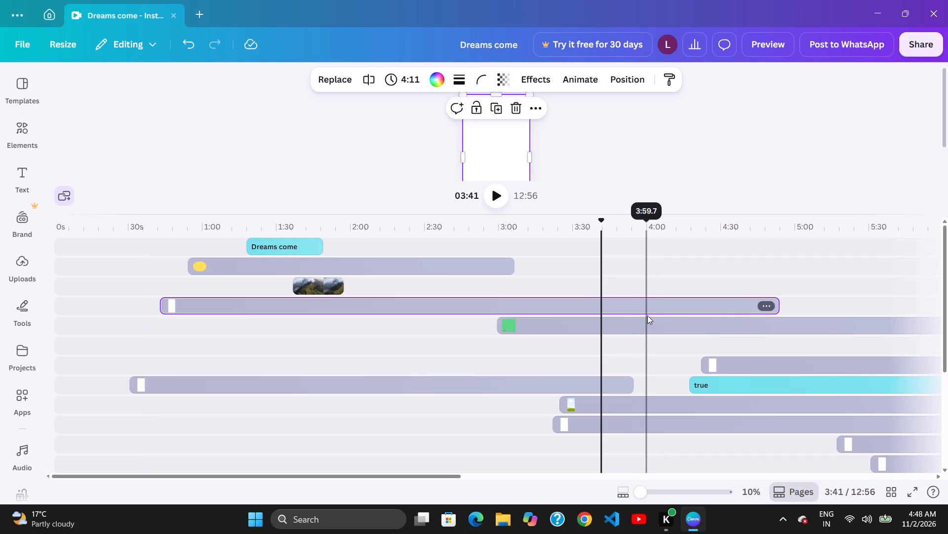
drag(656, 316, 660, 318)
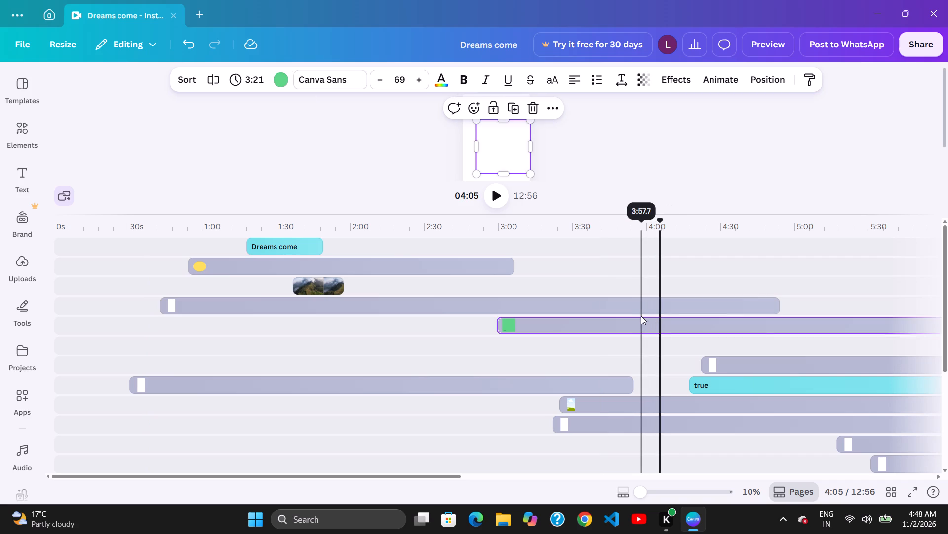
drag(558, 299, 566, 301)
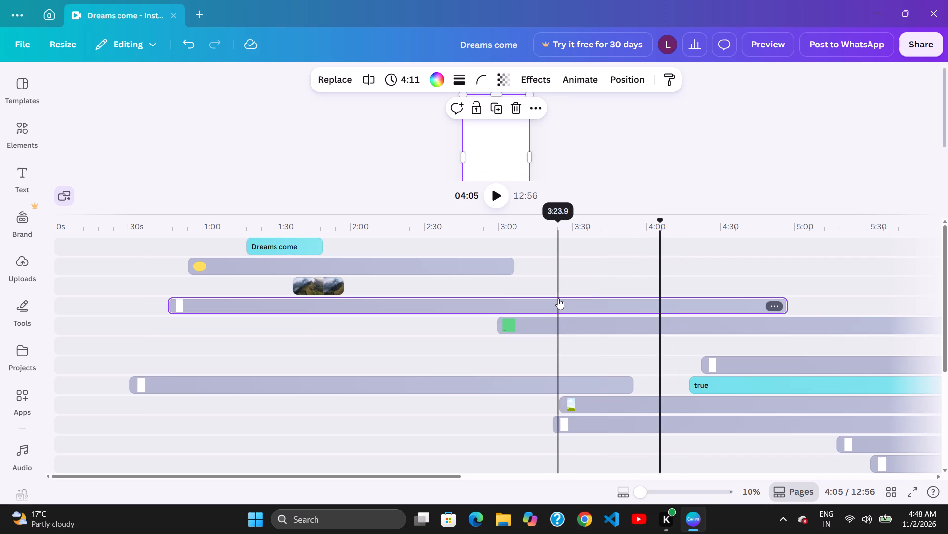
drag(678, 308, 671, 309)
drag(597, 309, 578, 304)
drag(733, 307, 702, 311)
drag(628, 308, 659, 308)
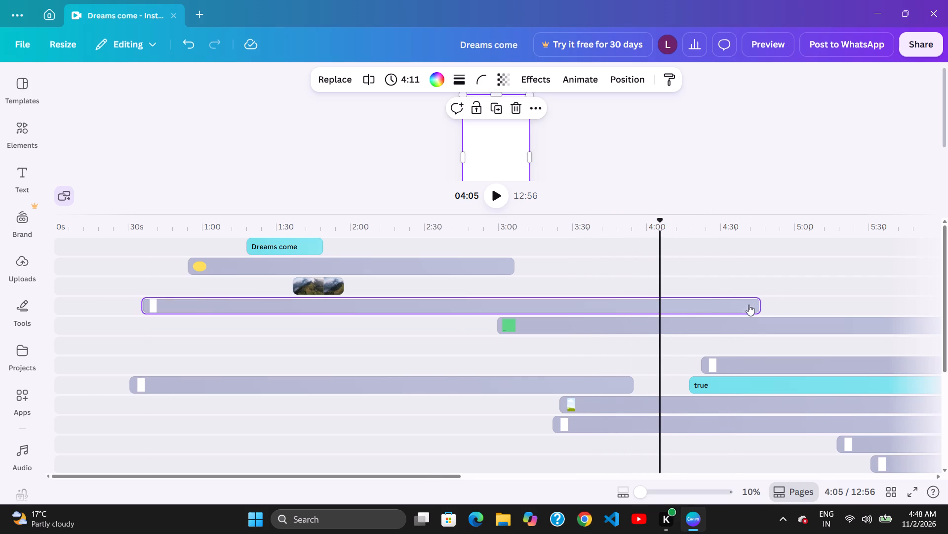
Move the green sticky-note clip along the timeline so it starts at about 3:01, keeping it on its own track.
scroll(676, 311, up, 1)
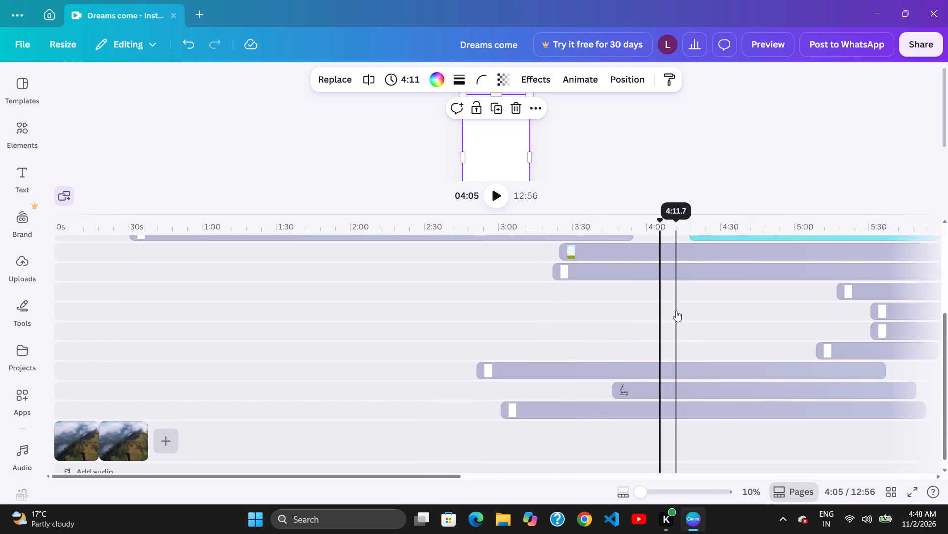
scroll(676, 311, up, 1)
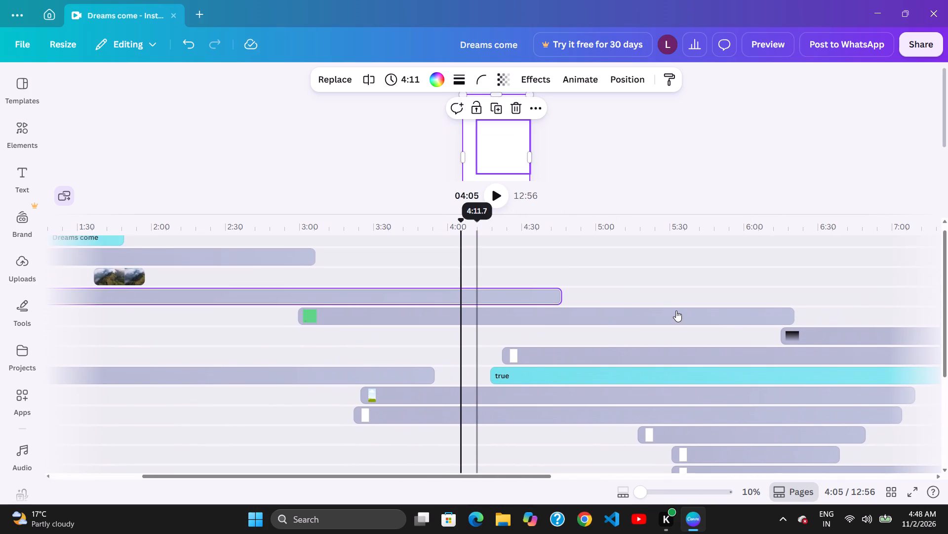
click(433, 324)
drag(567, 325, 583, 325)
click(458, 322)
drag(578, 325, 552, 327)
drag(418, 328, 431, 328)
drag(521, 323, 491, 327)
drag(436, 327, 458, 327)
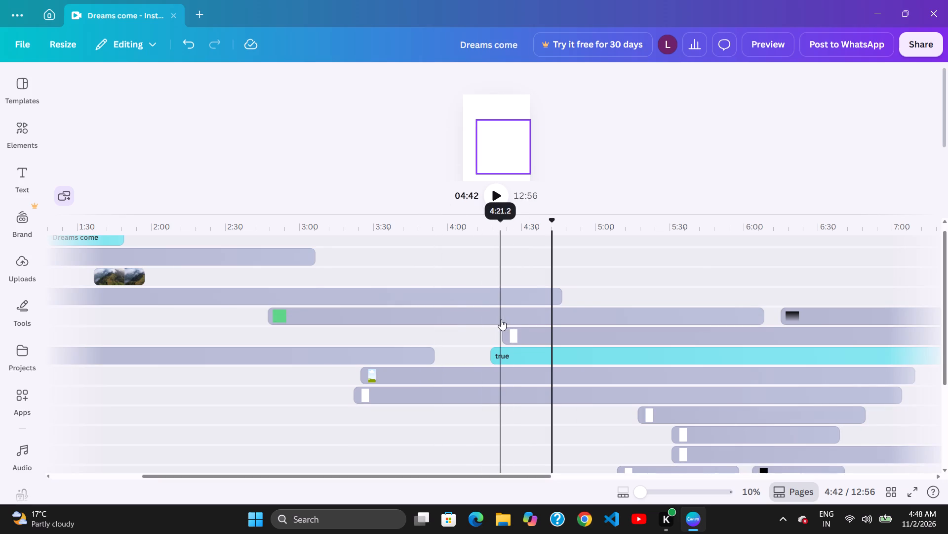
drag(510, 320, 519, 320)
drag(497, 320, 507, 320)
drag(522, 320, 546, 320)
click(528, 320)
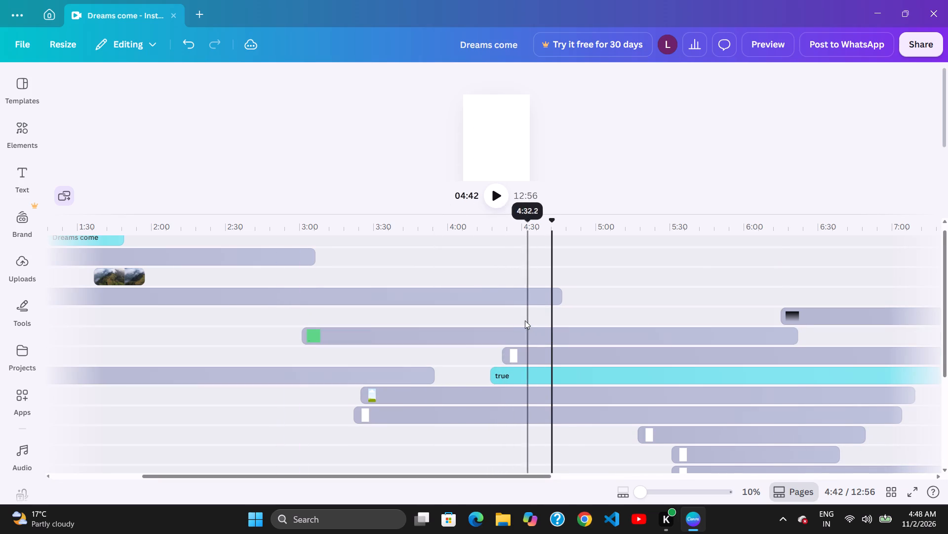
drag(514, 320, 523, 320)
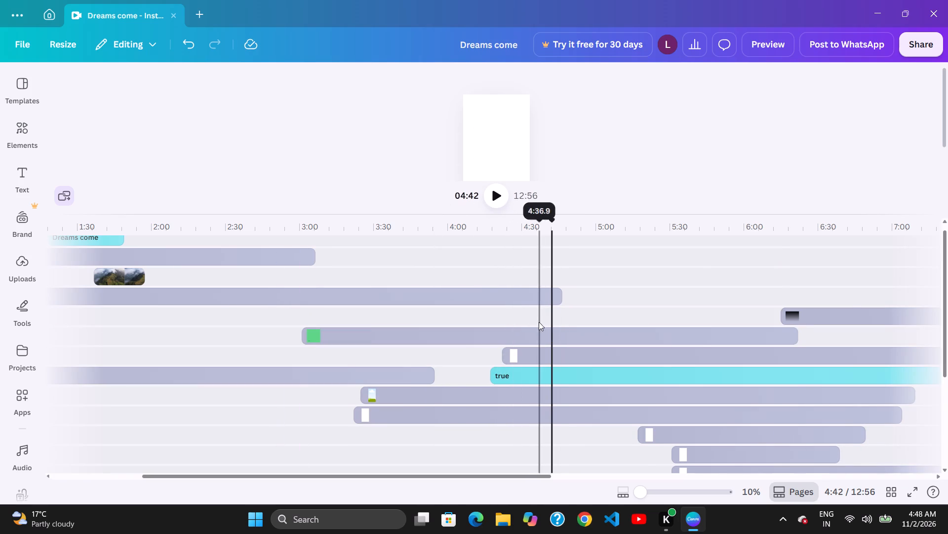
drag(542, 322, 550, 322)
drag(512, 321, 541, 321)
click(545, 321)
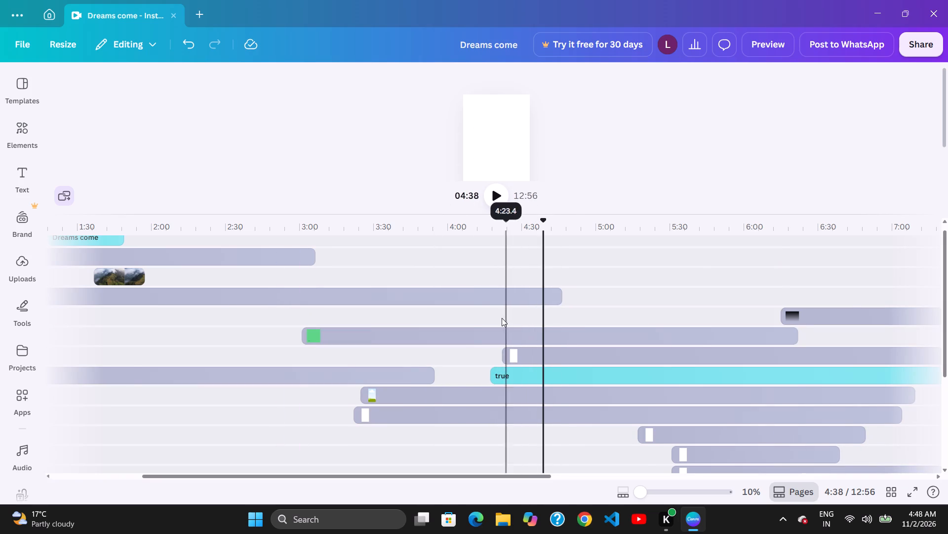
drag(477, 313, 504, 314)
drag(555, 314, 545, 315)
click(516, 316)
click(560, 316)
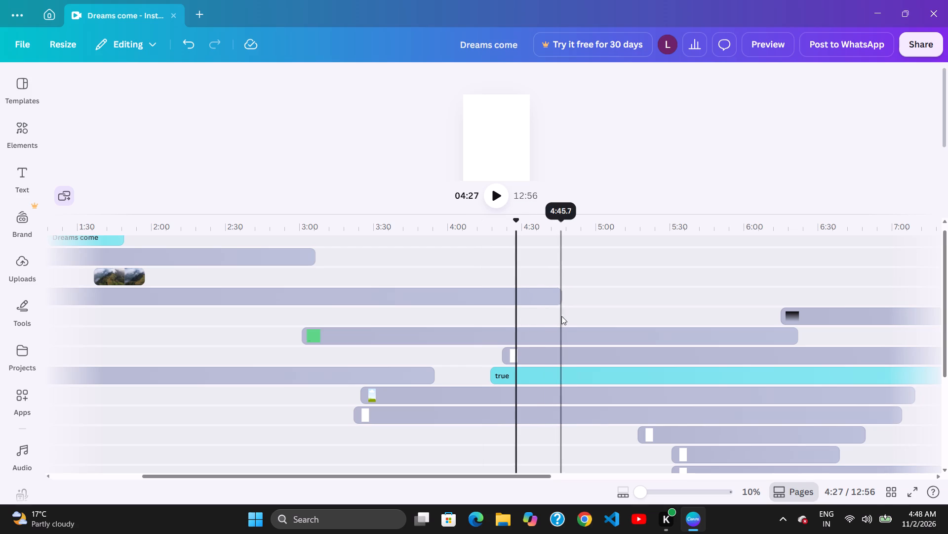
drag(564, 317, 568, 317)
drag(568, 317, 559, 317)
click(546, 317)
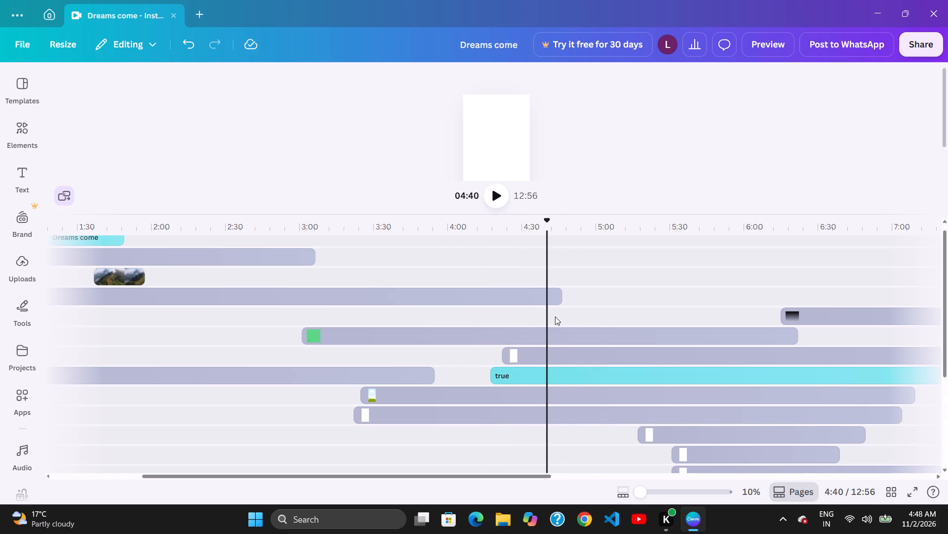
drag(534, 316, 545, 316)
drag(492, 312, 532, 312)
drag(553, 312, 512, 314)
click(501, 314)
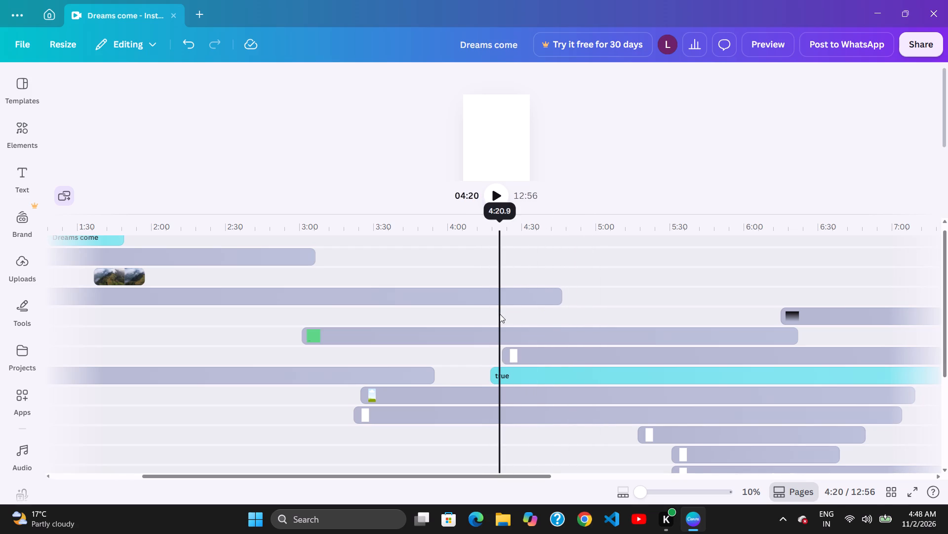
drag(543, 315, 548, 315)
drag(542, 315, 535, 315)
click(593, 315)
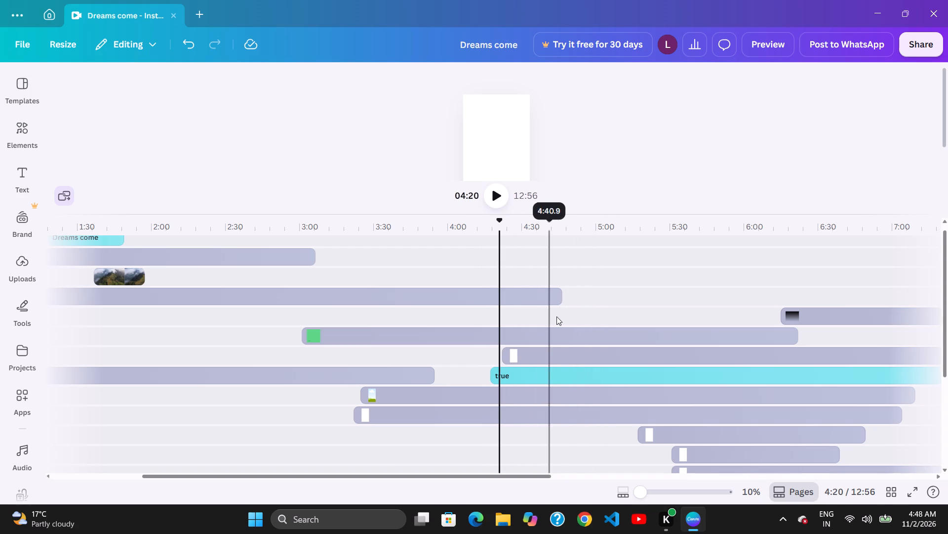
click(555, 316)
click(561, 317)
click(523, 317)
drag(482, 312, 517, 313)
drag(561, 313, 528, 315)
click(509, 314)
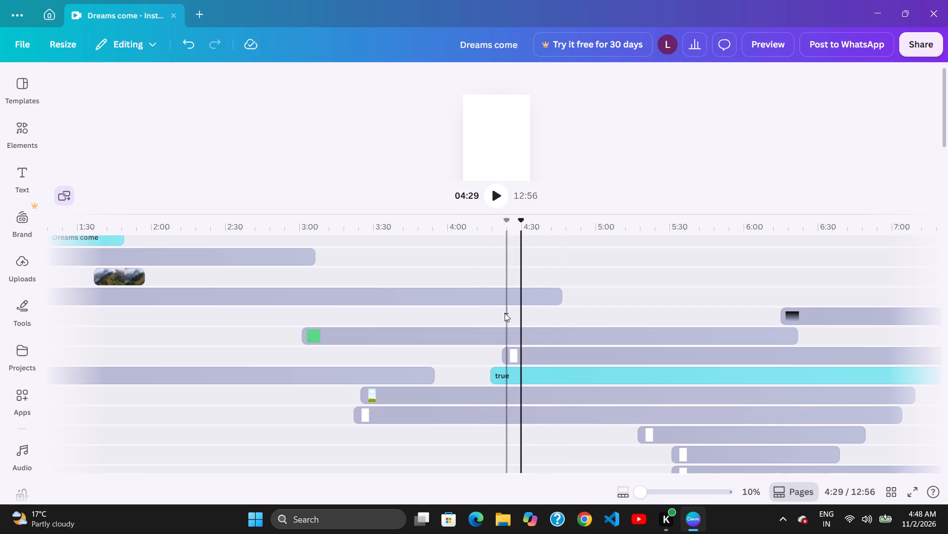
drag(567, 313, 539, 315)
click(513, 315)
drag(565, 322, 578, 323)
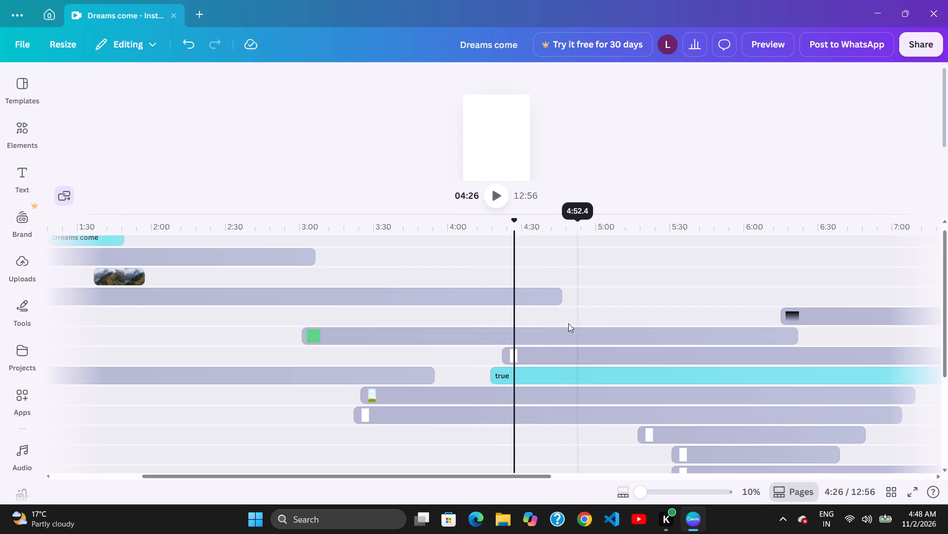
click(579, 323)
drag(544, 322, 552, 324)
Shift the green sticky-note clip later on its track so it starts at about 3:12.
drag(560, 327, 569, 328)
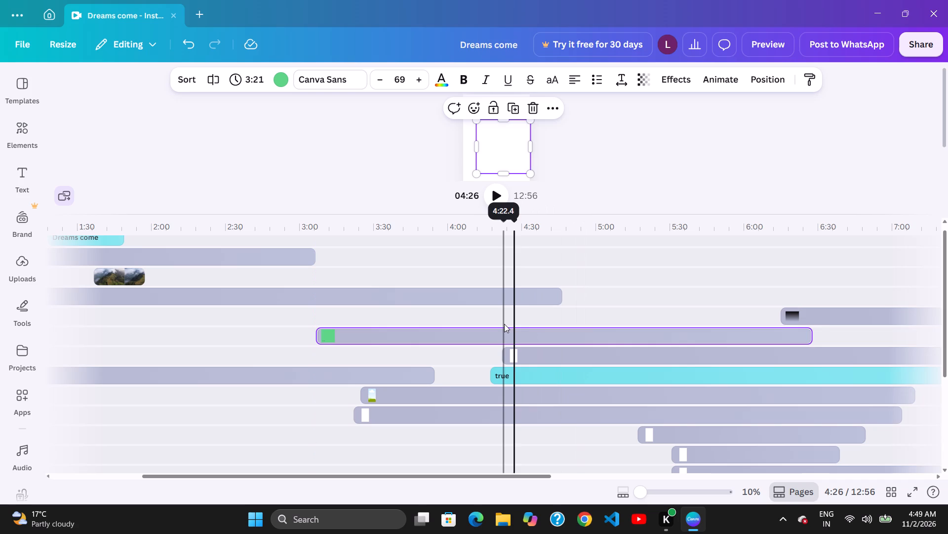
click(563, 326)
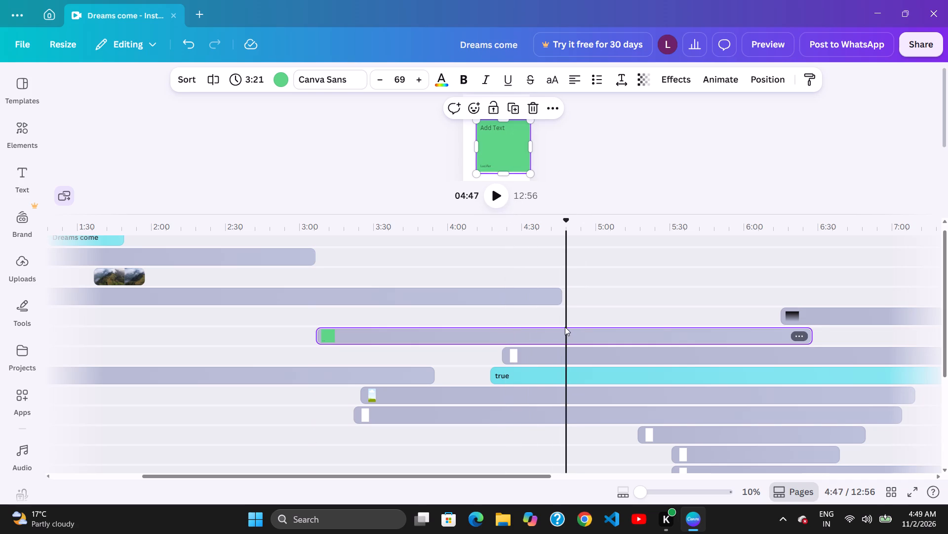
click(524, 321)
click(555, 320)
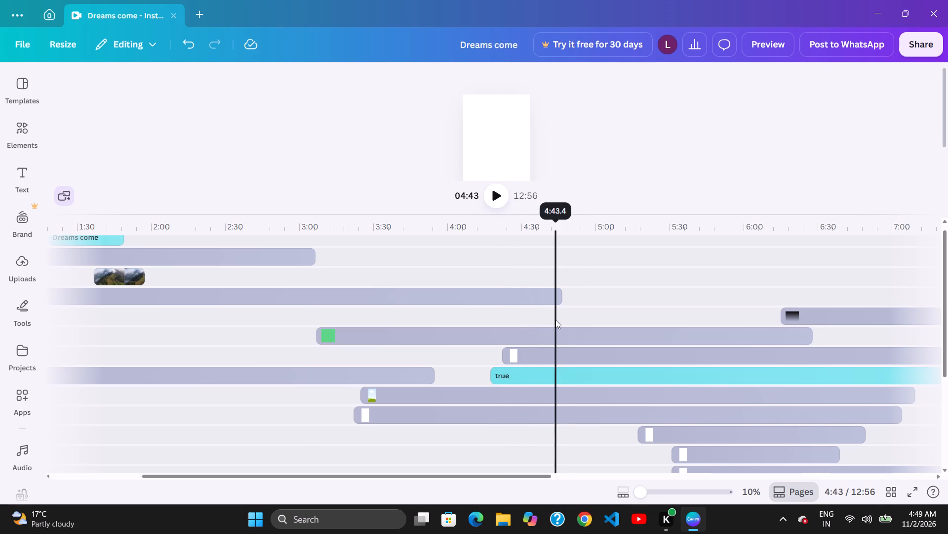
drag(573, 324, 591, 325)
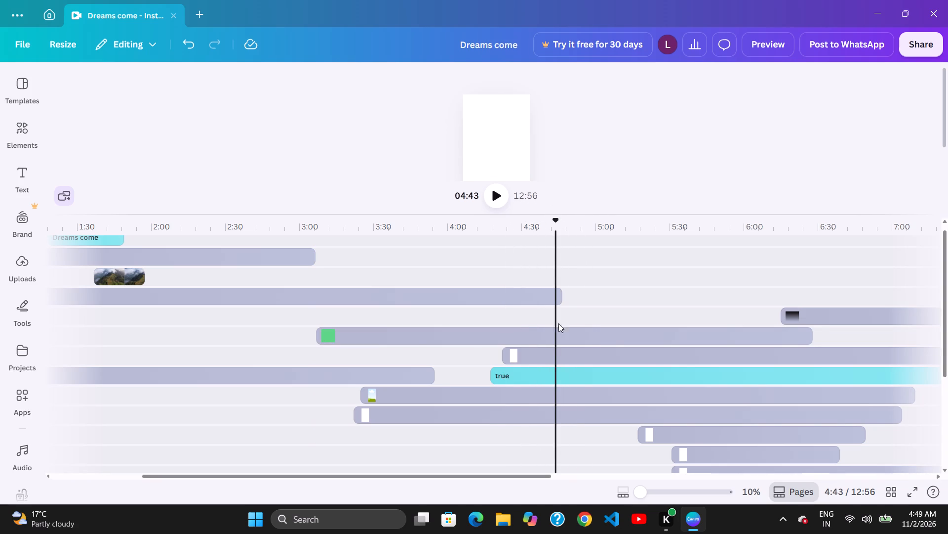
drag(537, 322, 547, 324)
click(582, 326)
click(584, 327)
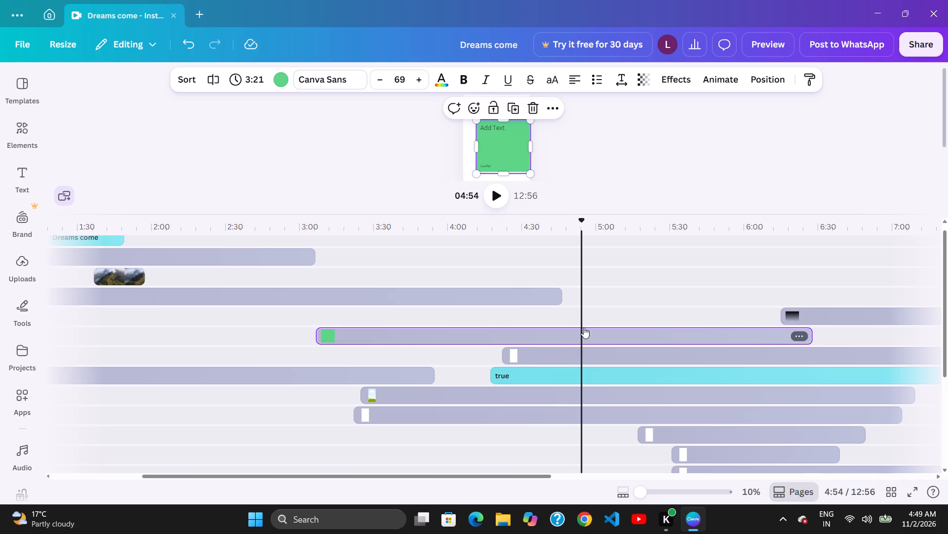
drag(603, 329, 617, 329)
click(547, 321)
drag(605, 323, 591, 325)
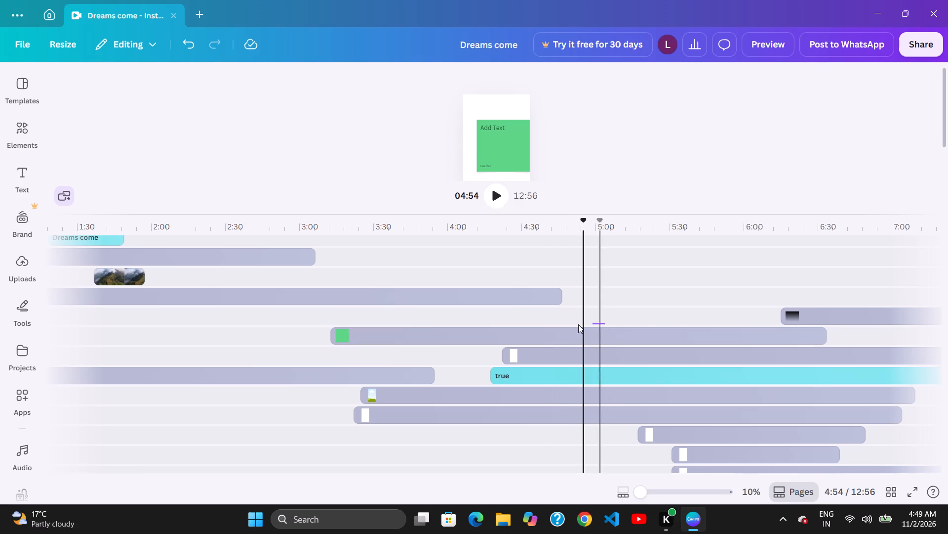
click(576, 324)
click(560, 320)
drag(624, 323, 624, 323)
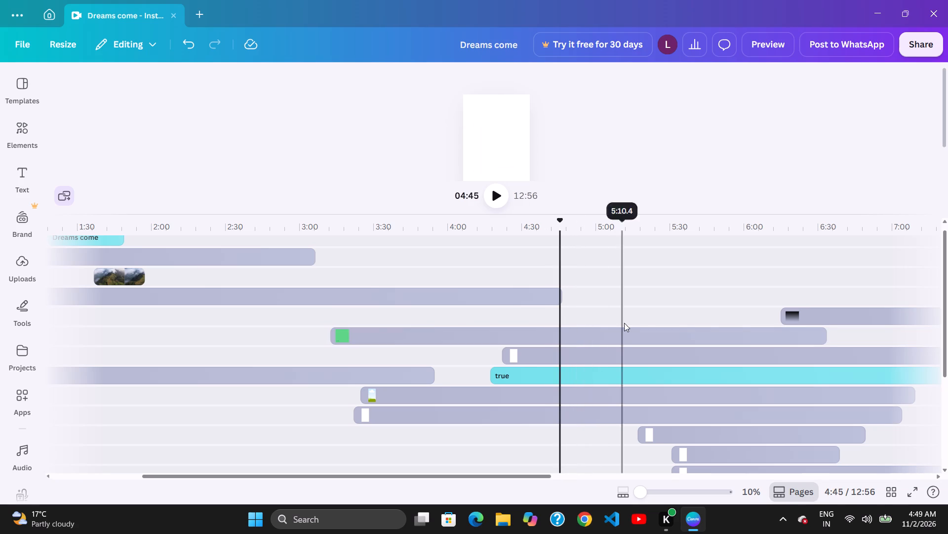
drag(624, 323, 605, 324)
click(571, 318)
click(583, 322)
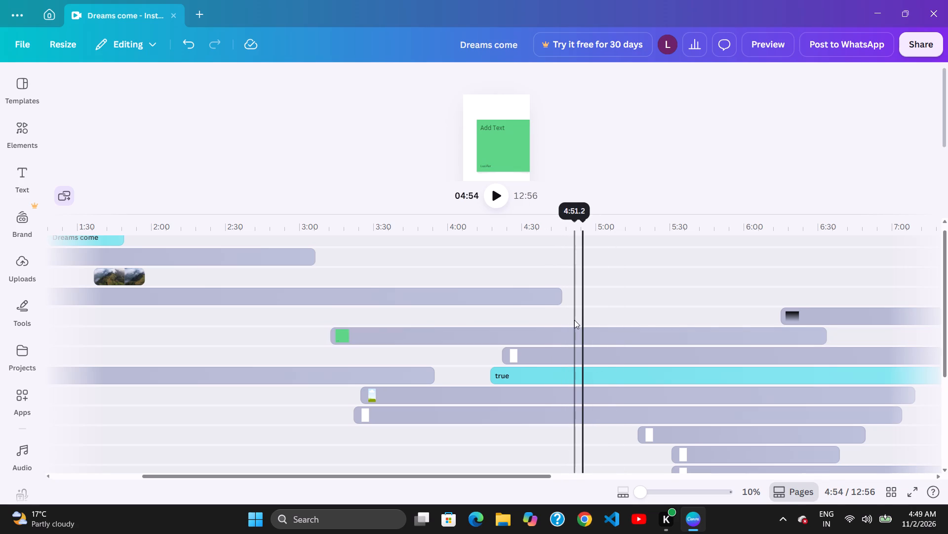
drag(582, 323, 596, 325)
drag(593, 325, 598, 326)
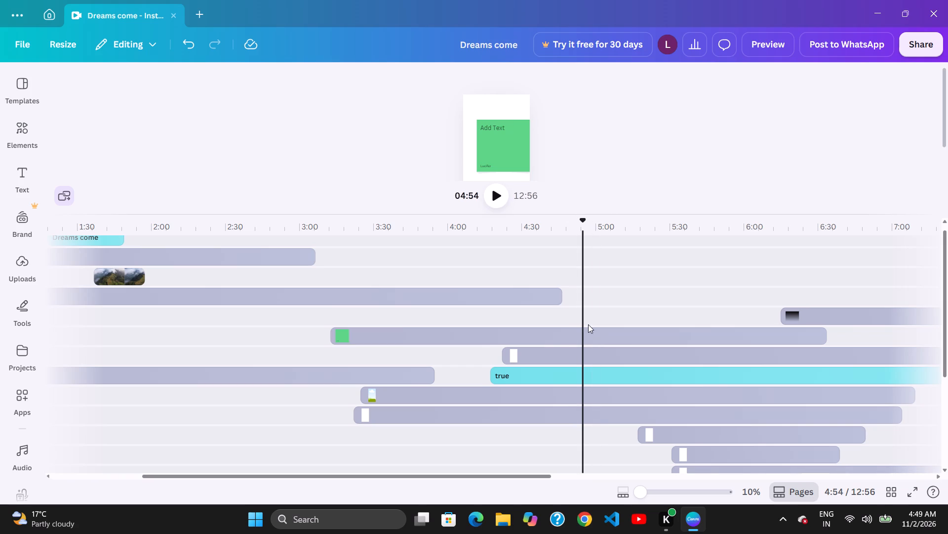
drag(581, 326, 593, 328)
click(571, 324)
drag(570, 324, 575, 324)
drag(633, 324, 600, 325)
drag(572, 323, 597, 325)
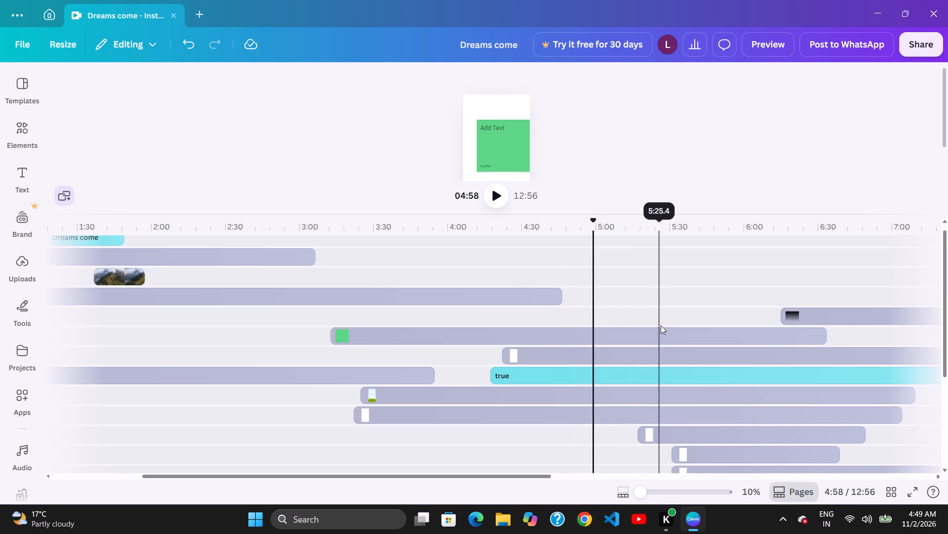
Nudge the green sticky-note clip slightly later so it starts at about 3:14.
click(661, 325)
click(660, 326)
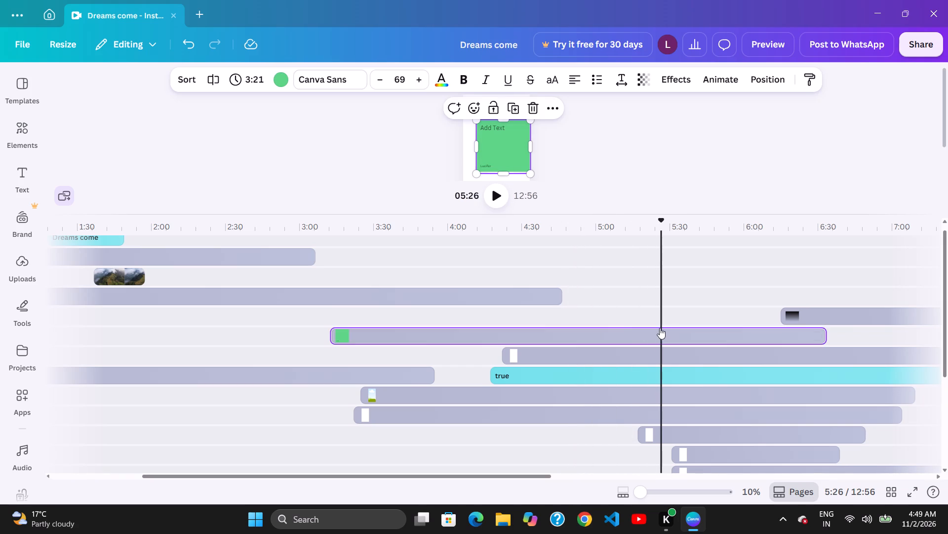
click(635, 327)
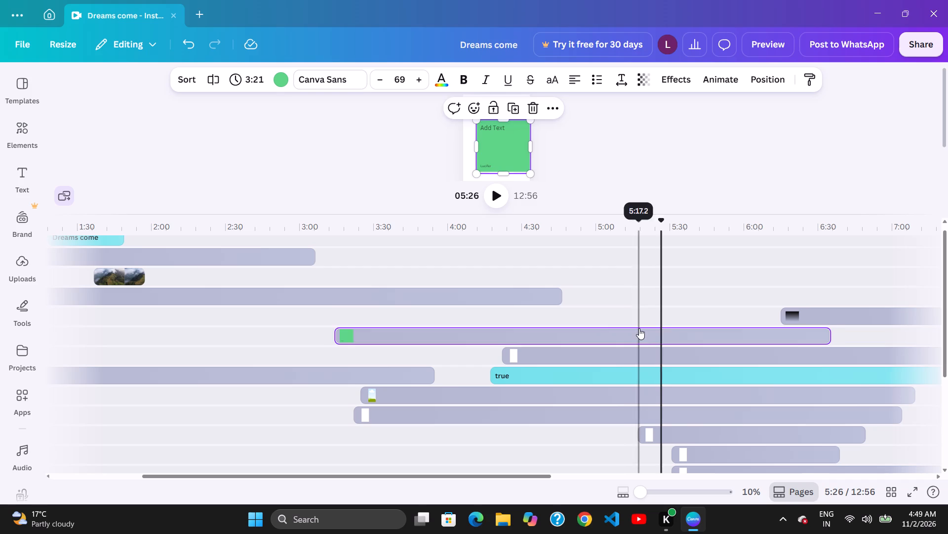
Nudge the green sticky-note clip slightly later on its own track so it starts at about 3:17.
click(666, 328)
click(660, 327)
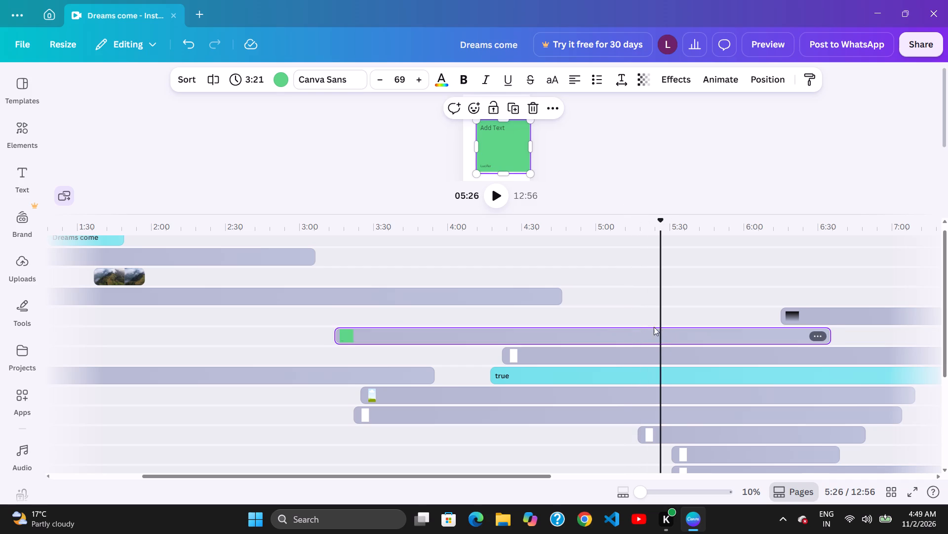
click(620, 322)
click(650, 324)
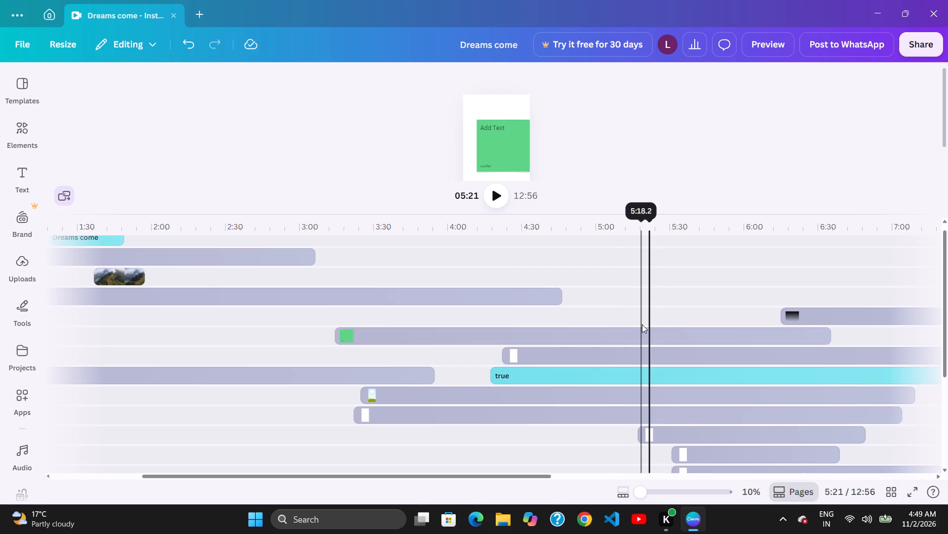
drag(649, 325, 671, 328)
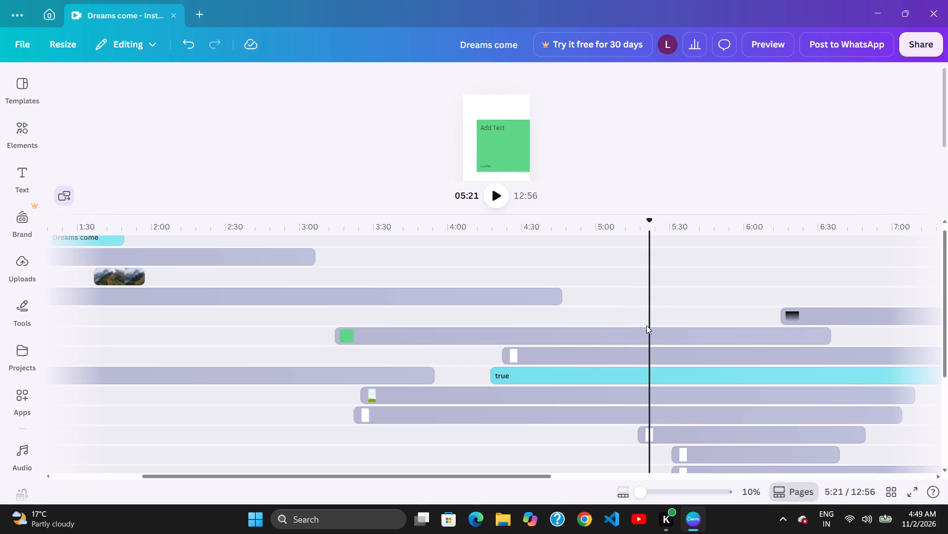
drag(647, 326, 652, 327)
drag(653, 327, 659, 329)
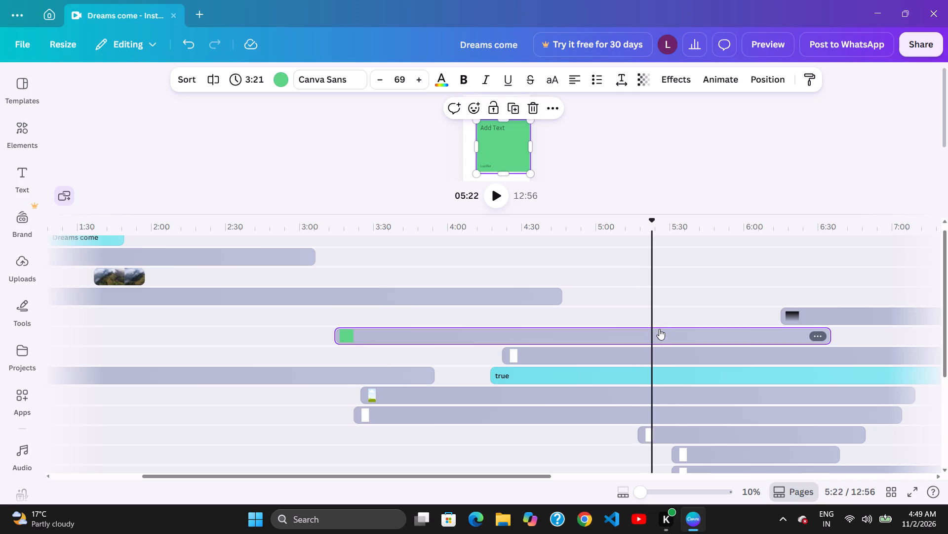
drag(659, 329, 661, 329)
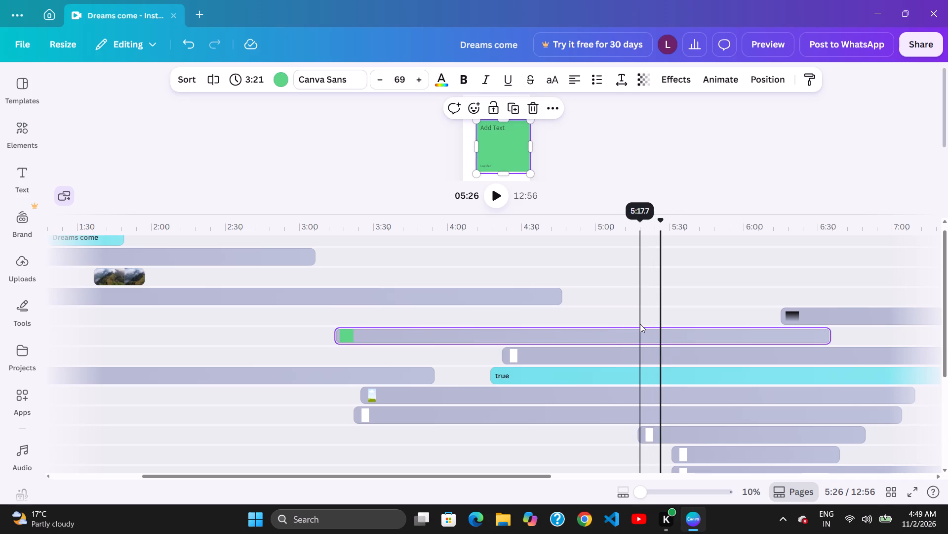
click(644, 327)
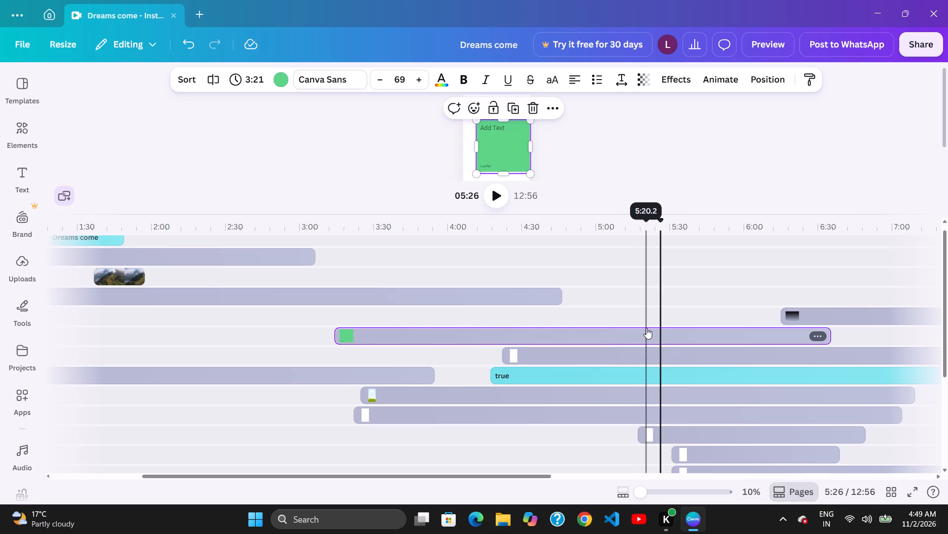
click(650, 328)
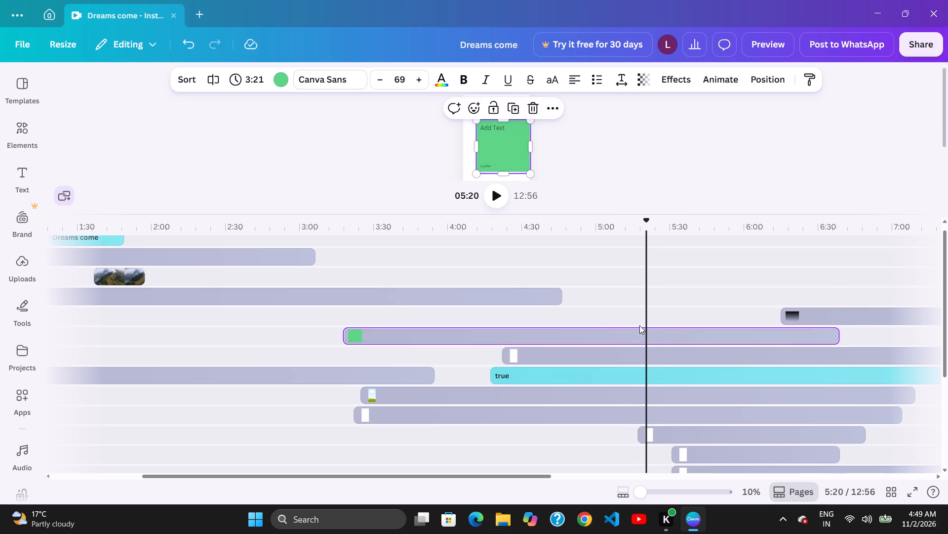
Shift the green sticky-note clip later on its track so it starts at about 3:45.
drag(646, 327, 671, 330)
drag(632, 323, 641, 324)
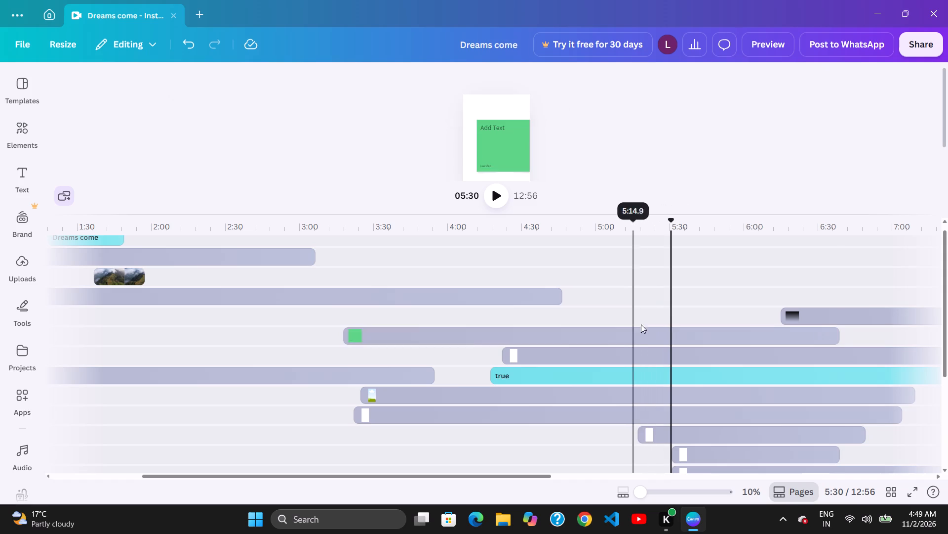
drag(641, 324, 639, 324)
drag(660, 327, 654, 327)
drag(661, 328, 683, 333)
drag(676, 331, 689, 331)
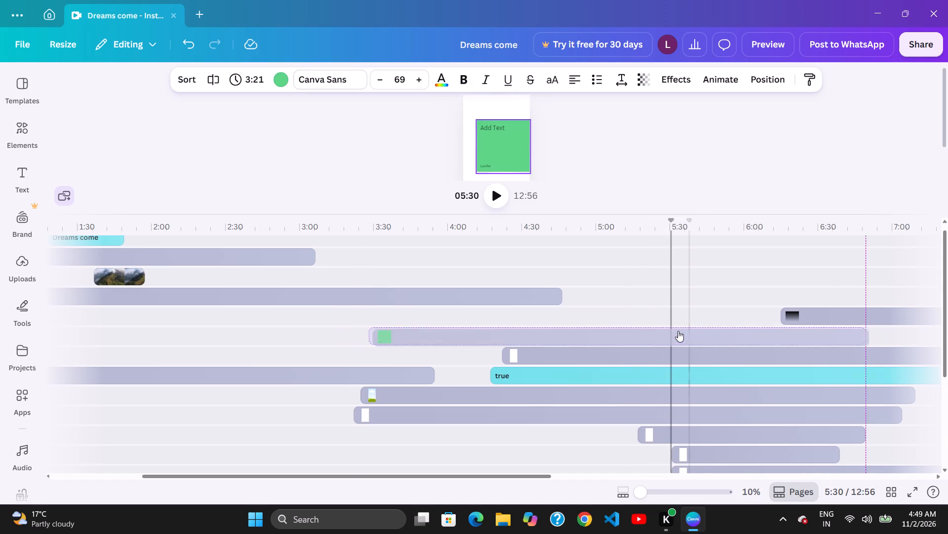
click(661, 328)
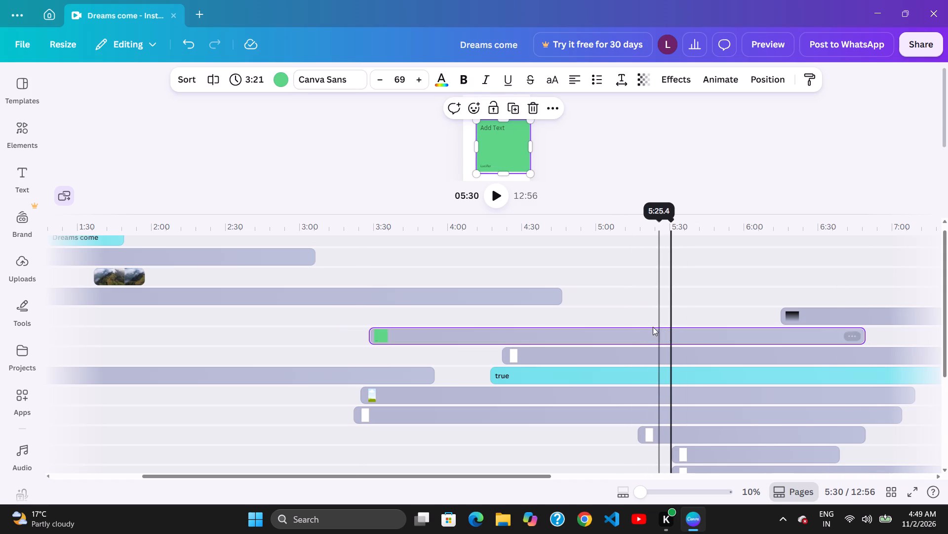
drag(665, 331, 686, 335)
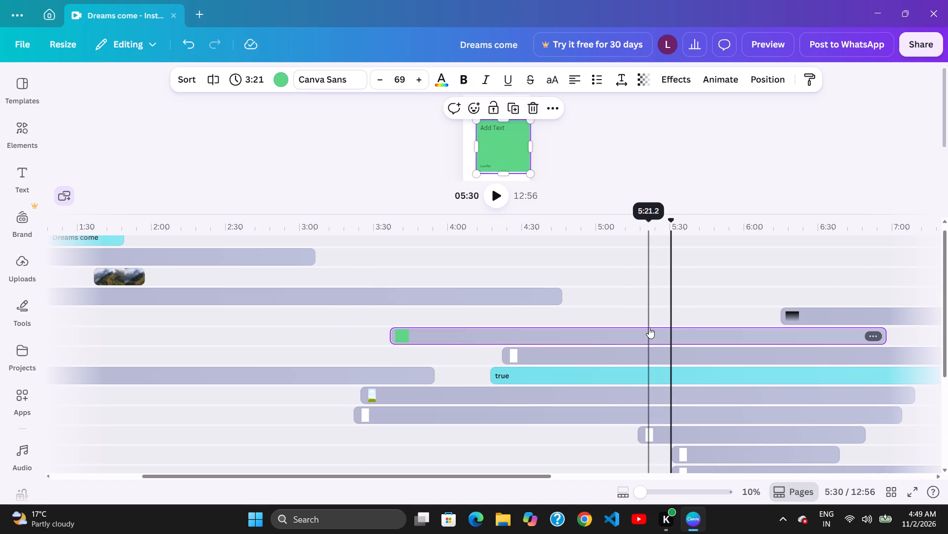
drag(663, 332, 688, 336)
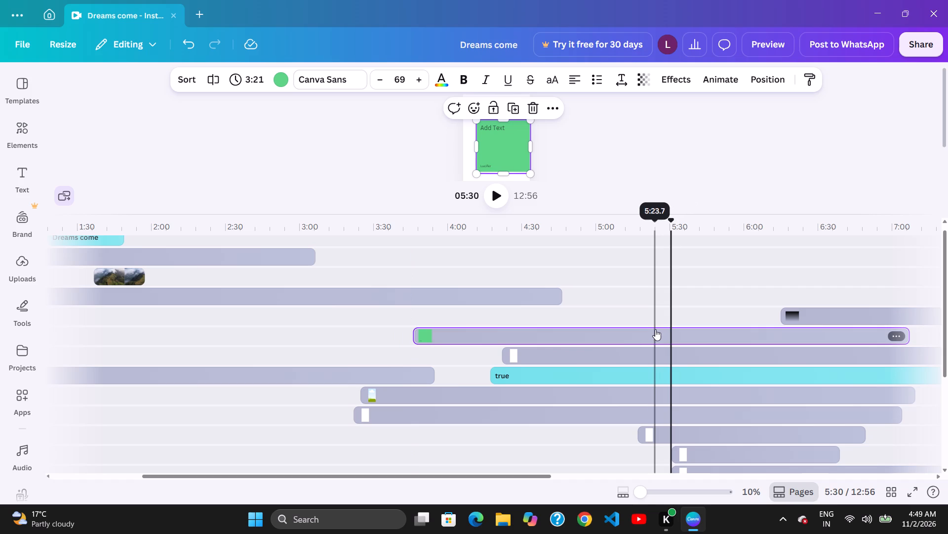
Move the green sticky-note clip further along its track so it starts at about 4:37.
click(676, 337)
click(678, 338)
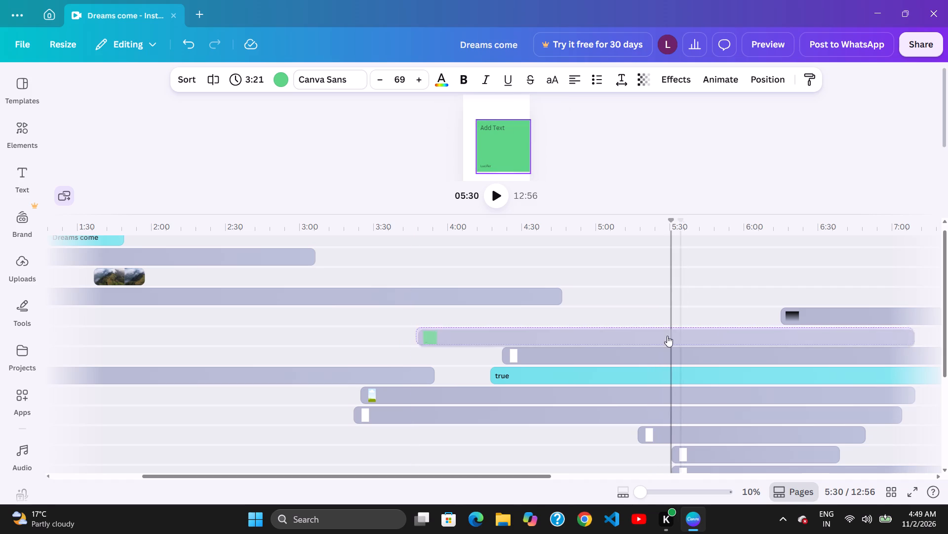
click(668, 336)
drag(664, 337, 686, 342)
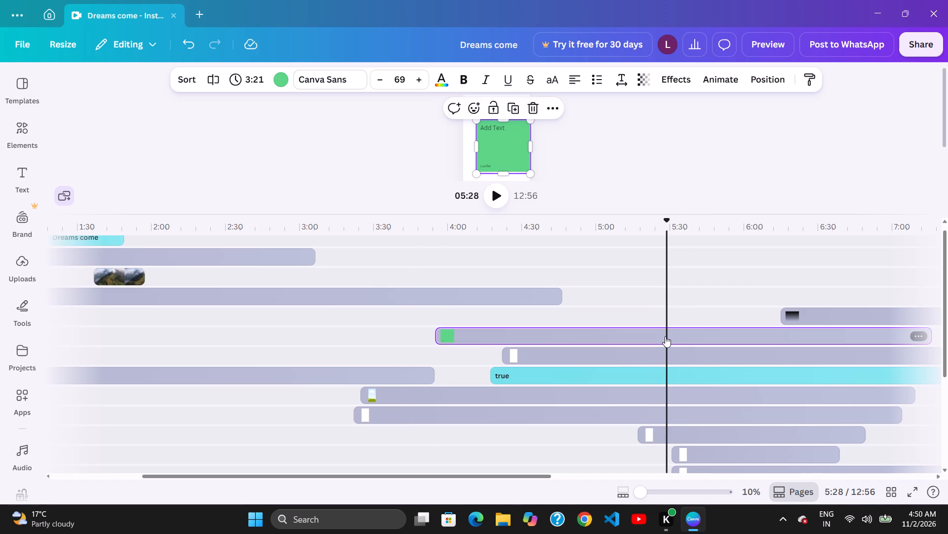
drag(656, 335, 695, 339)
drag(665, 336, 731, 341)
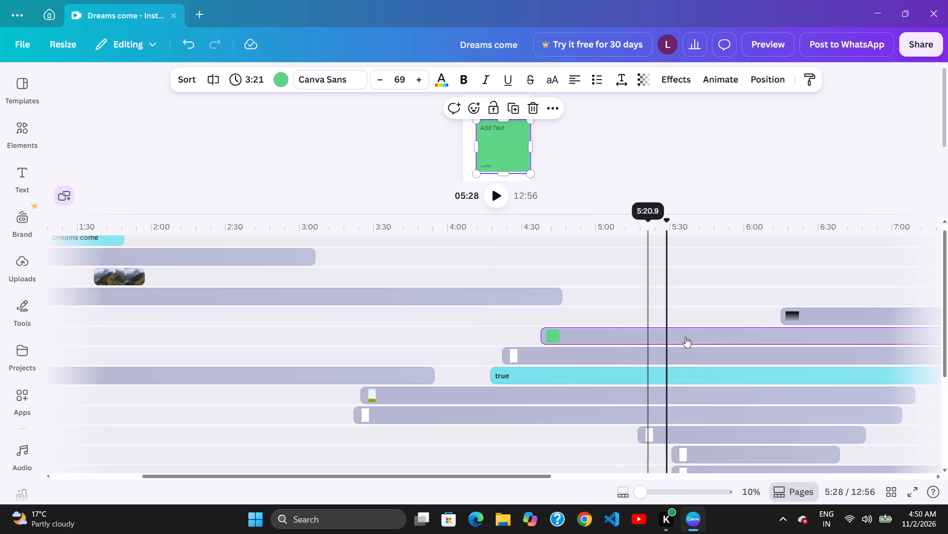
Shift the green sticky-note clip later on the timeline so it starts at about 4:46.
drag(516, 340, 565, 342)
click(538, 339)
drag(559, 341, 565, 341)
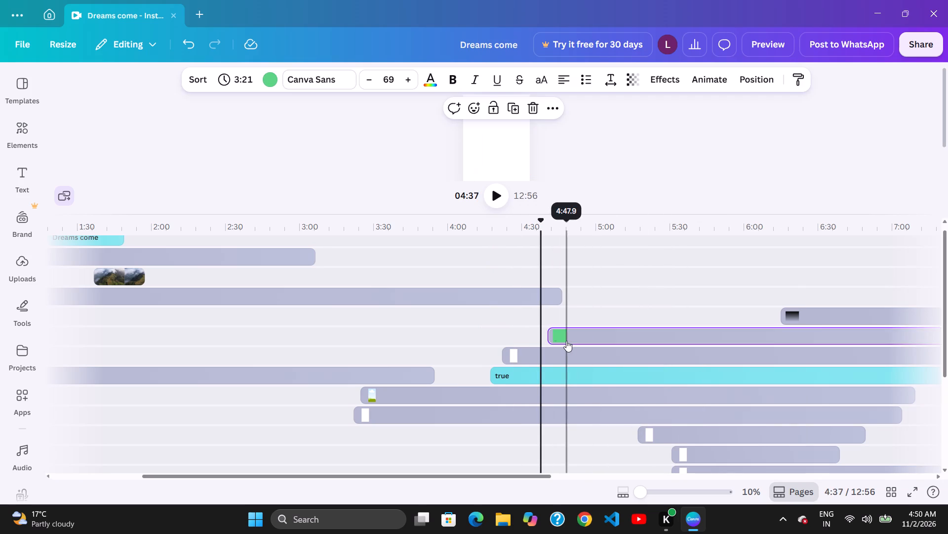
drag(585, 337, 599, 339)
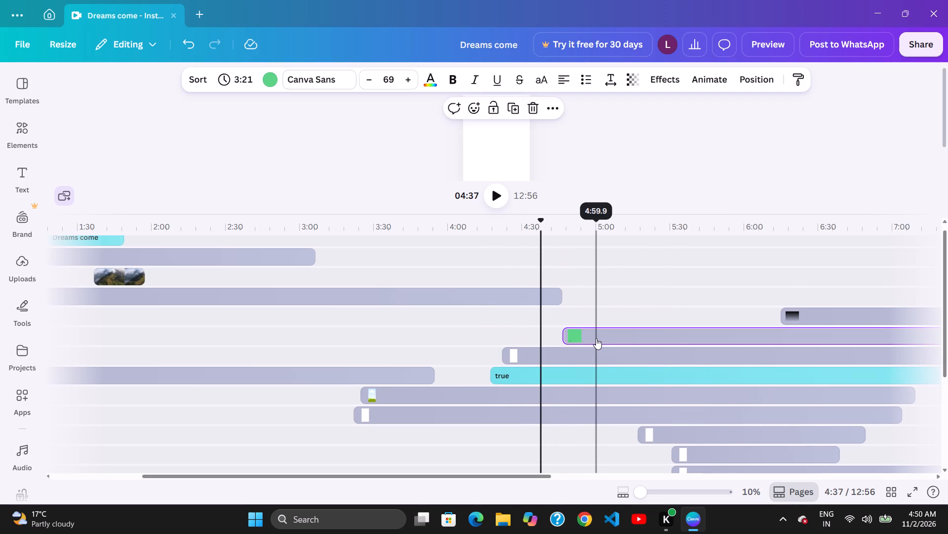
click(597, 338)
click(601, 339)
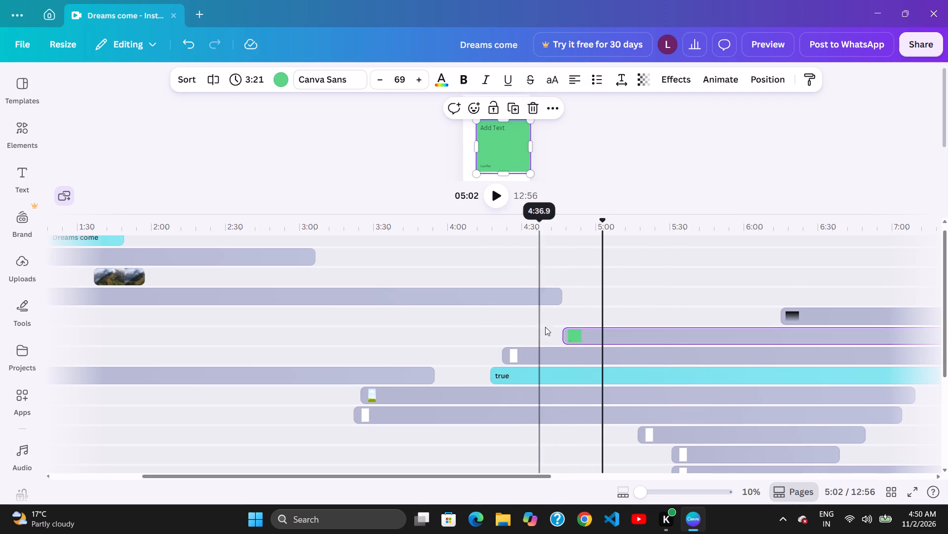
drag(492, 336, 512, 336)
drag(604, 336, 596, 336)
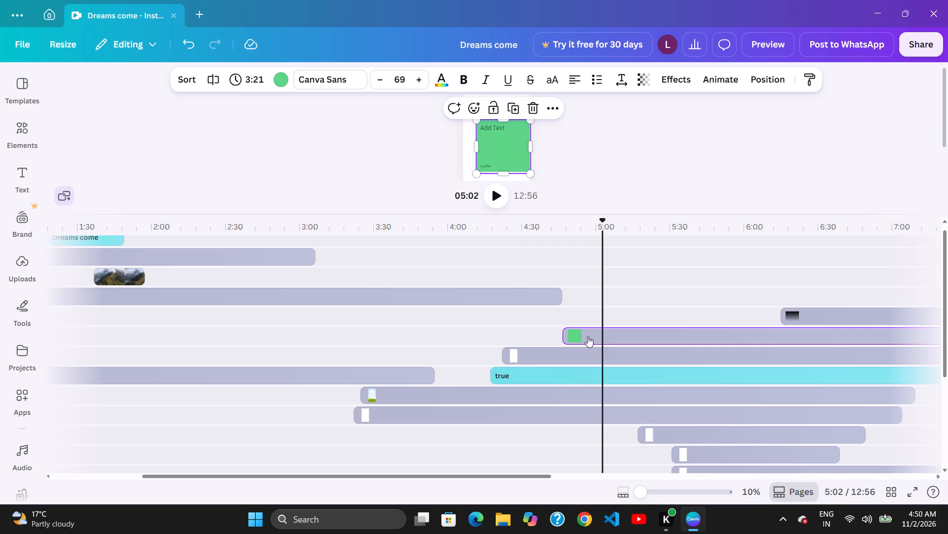
Move the green sticky-note clip back earlier on its track so it starts at about 4:11.
click(565, 343)
drag(640, 331, 547, 338)
drag(532, 344, 541, 343)
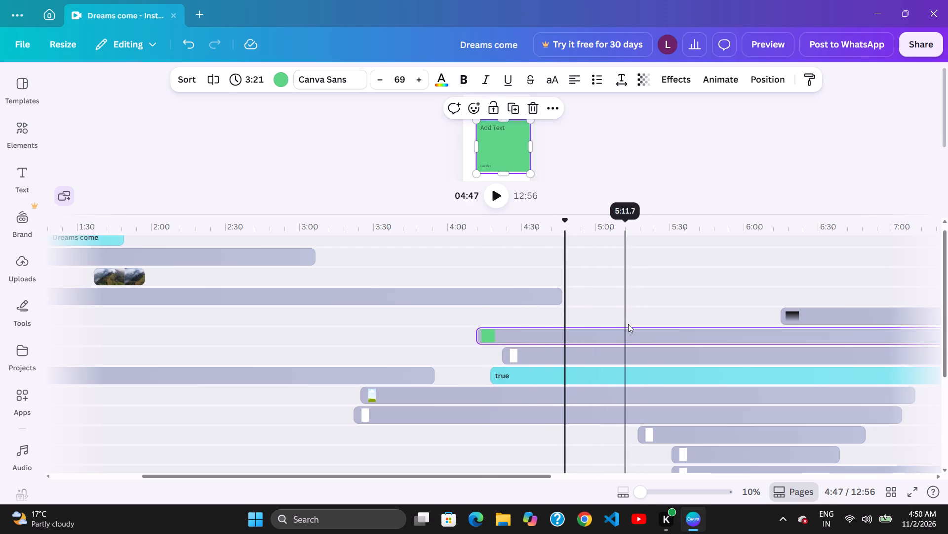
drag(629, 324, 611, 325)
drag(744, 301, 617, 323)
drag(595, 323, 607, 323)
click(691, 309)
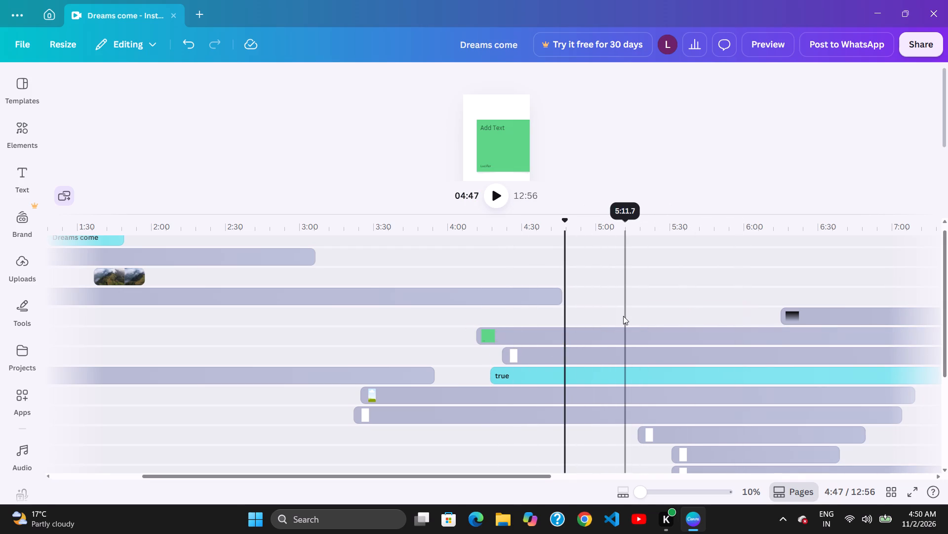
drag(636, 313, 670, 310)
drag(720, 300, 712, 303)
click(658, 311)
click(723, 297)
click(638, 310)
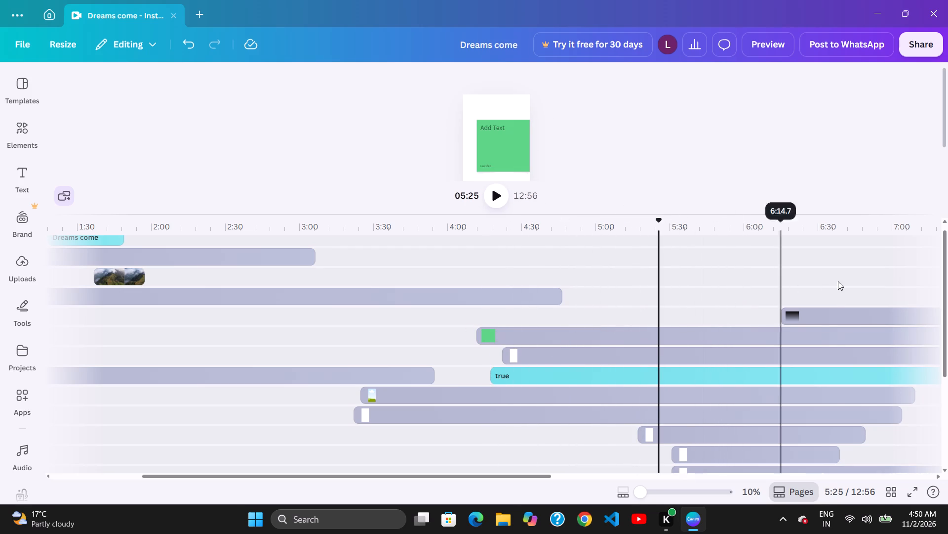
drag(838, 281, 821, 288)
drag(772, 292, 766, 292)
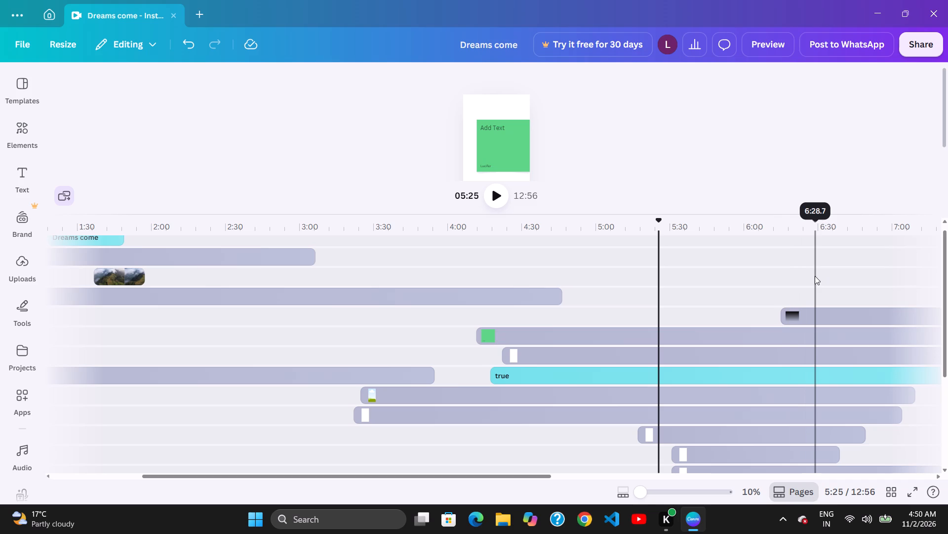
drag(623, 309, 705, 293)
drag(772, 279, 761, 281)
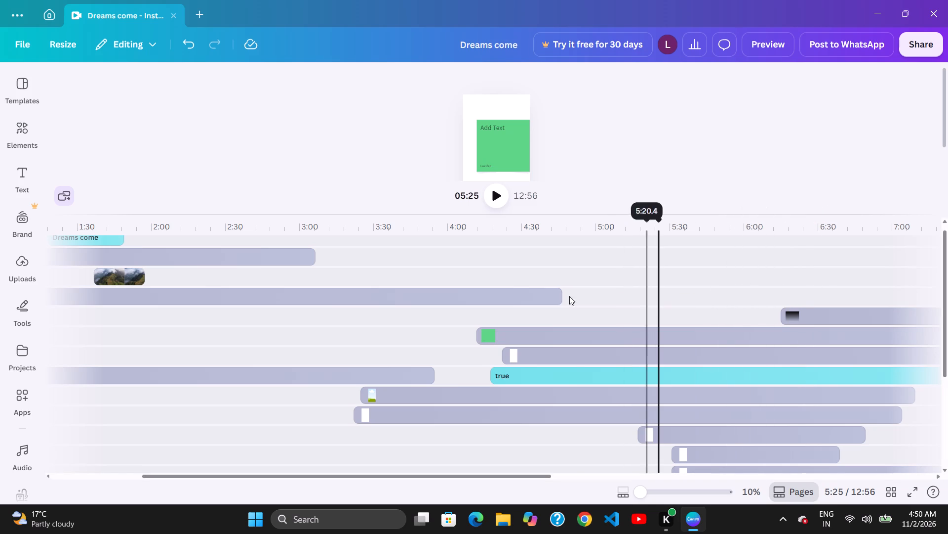
Trim the end of the long white frame clip two tracks above the green sticky-note clip to a 4:04 duration.
drag(559, 296, 543, 297)
click(458, 296)
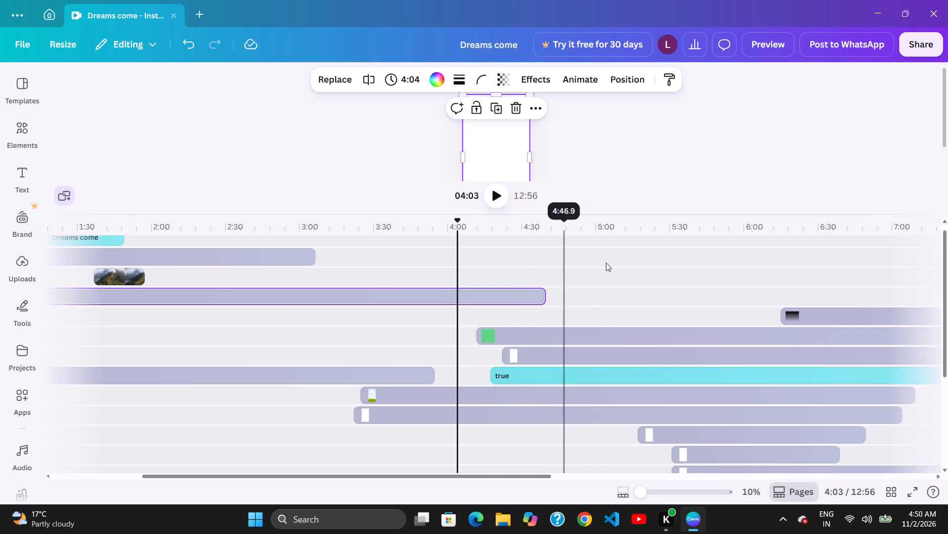
Shift the trimmed 4:04 white frame clip later on its track so it ends at about 4:55.
drag(479, 296, 519, 287)
drag(606, 269, 595, 273)
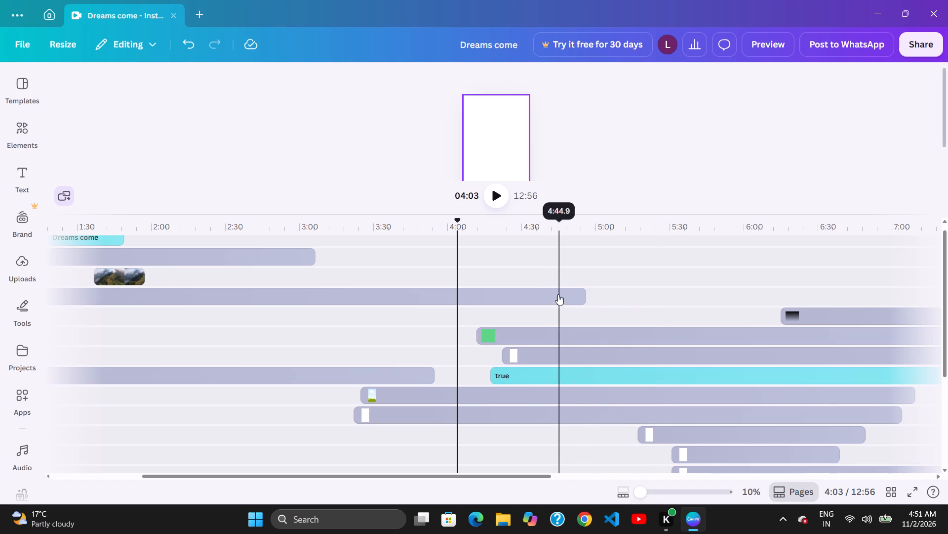
Nudge the green sticky-note clip slightly later on its track so it starts at about 4:12.
drag(555, 342, 560, 342)
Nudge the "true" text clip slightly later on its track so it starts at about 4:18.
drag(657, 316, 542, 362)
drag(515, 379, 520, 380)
Move the white frame clip directly below the green sticky-note clip earlier so it starts at about 3:41.
drag(575, 361, 554, 364)
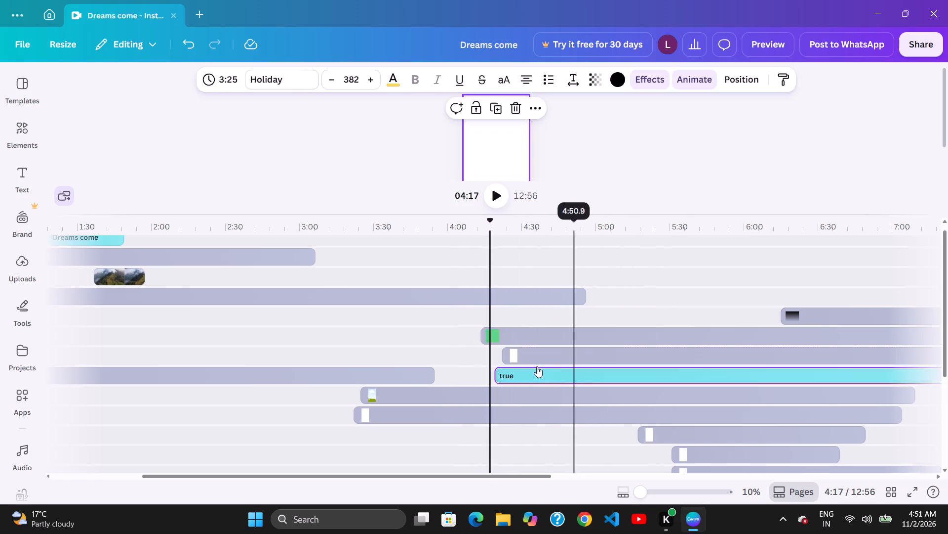
drag(522, 366, 530, 368)
click(563, 356)
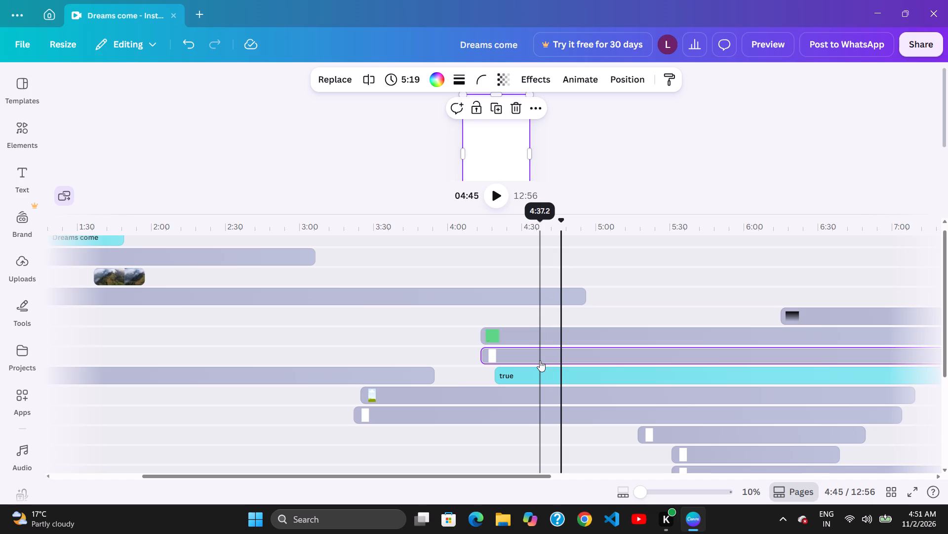
drag(539, 363, 554, 364)
drag(616, 354, 583, 358)
drag(537, 366, 542, 368)
drag(578, 365, 562, 366)
drag(545, 366, 556, 367)
drag(606, 360, 576, 361)
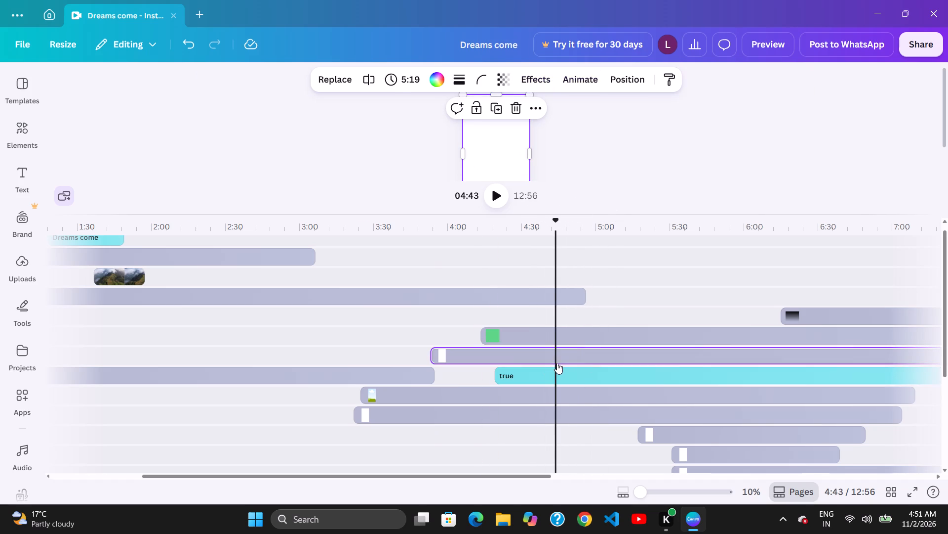
drag(558, 362, 567, 363)
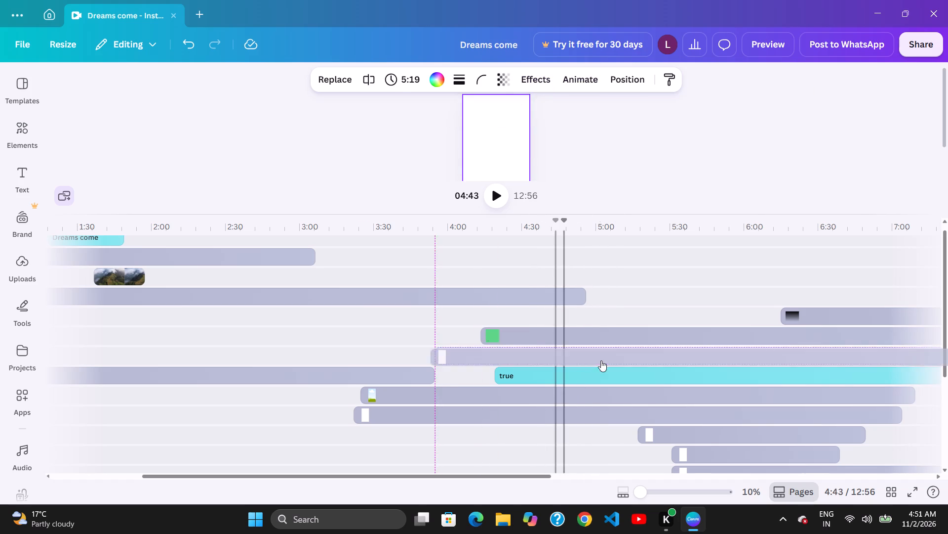
drag(601, 360, 565, 363)
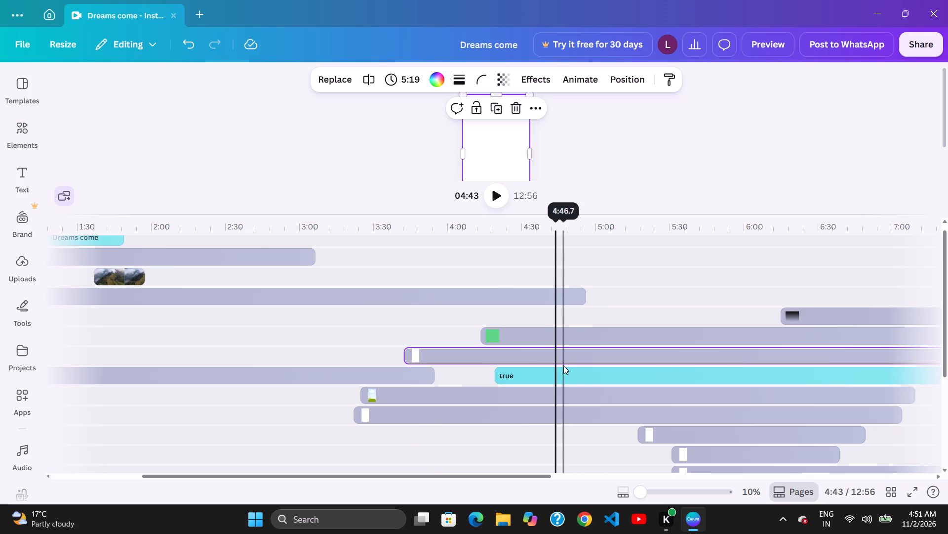
Shift the "true" text clip later on its track so it starts at about 4:26.
click(582, 366)
drag(580, 368, 588, 368)
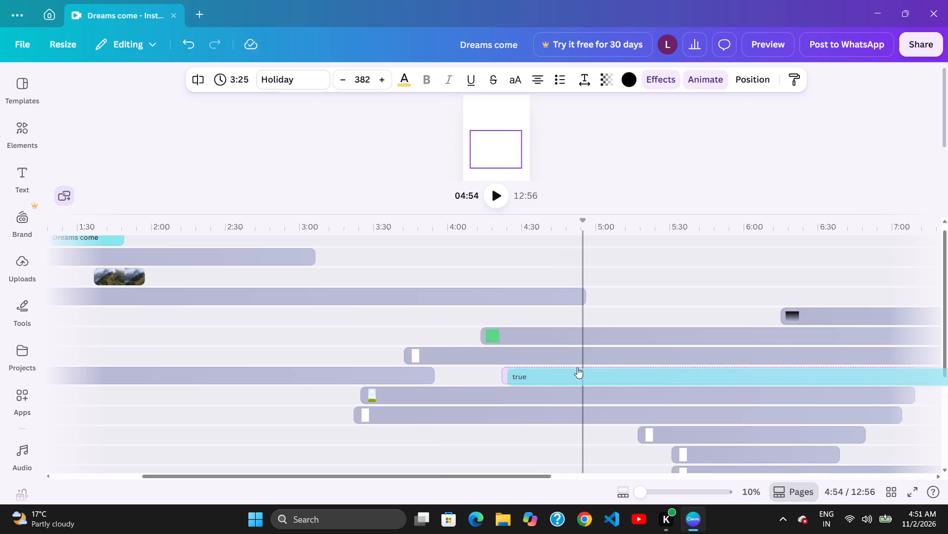
drag(570, 367, 583, 369)
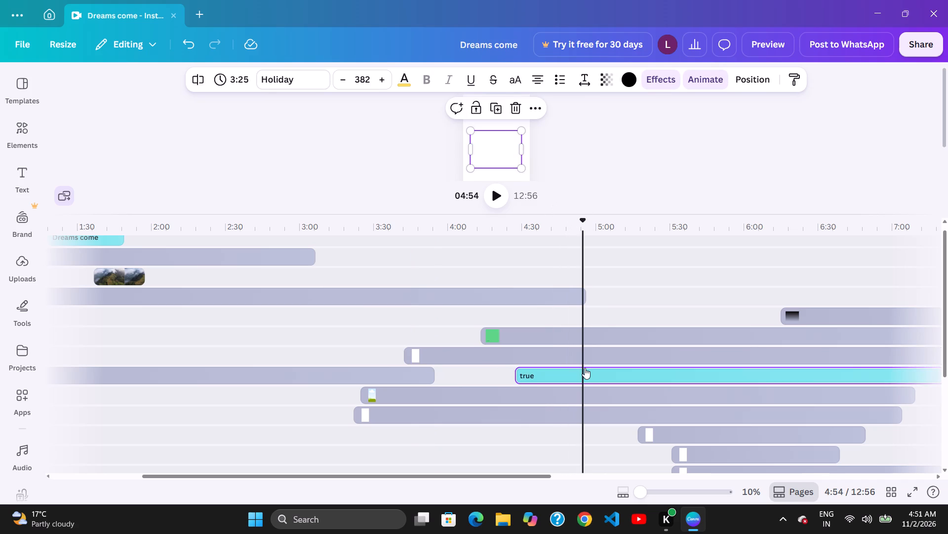
click(601, 368)
drag(592, 367, 588, 367)
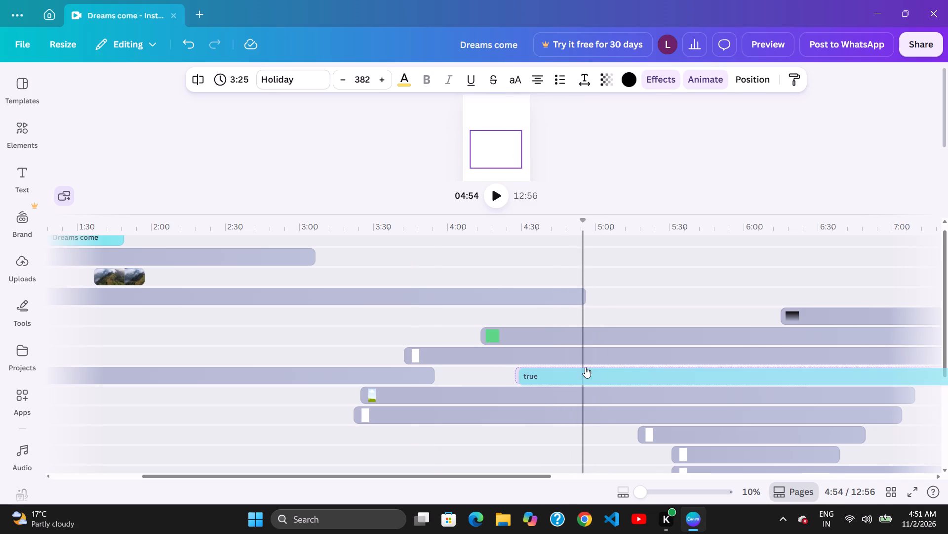
click(559, 366)
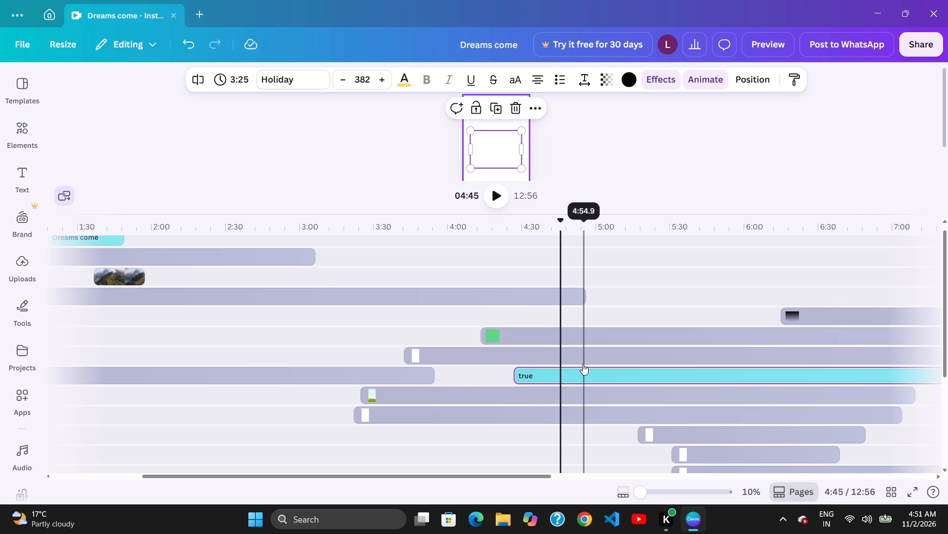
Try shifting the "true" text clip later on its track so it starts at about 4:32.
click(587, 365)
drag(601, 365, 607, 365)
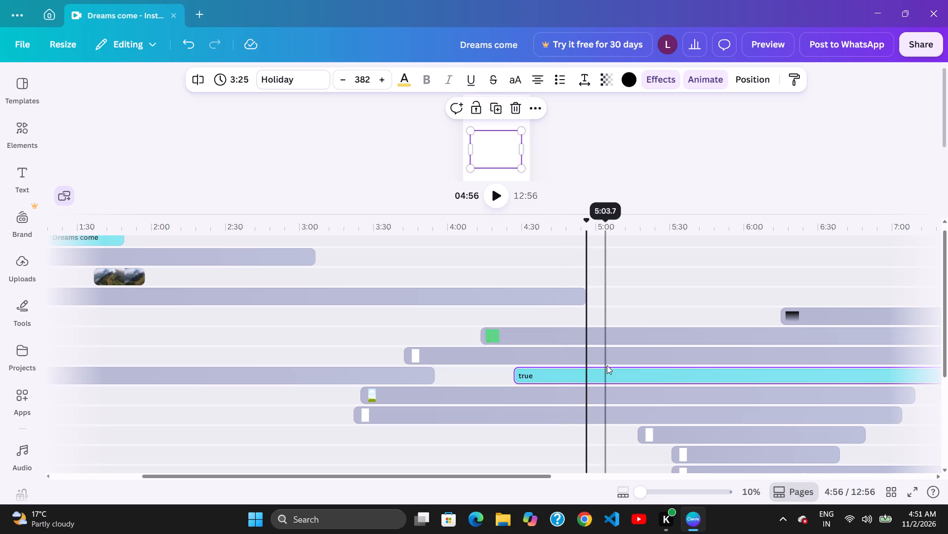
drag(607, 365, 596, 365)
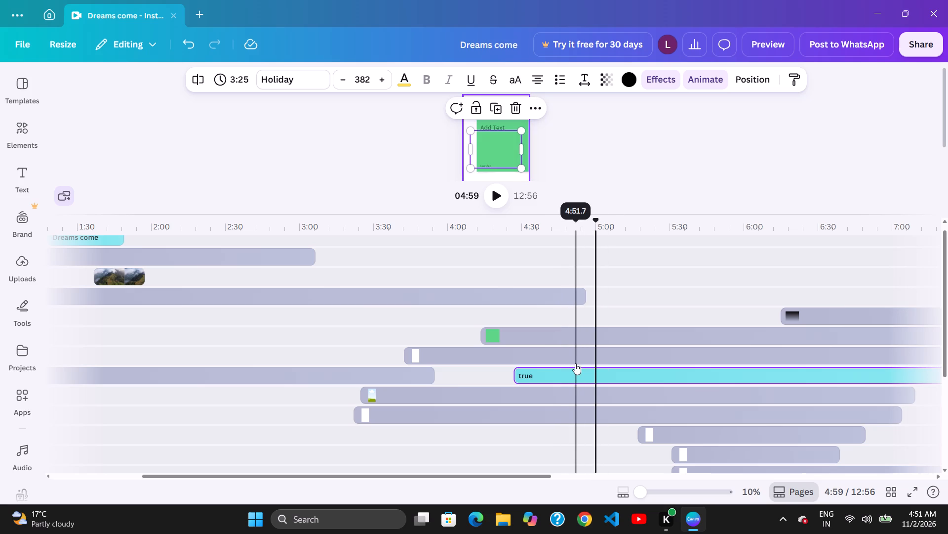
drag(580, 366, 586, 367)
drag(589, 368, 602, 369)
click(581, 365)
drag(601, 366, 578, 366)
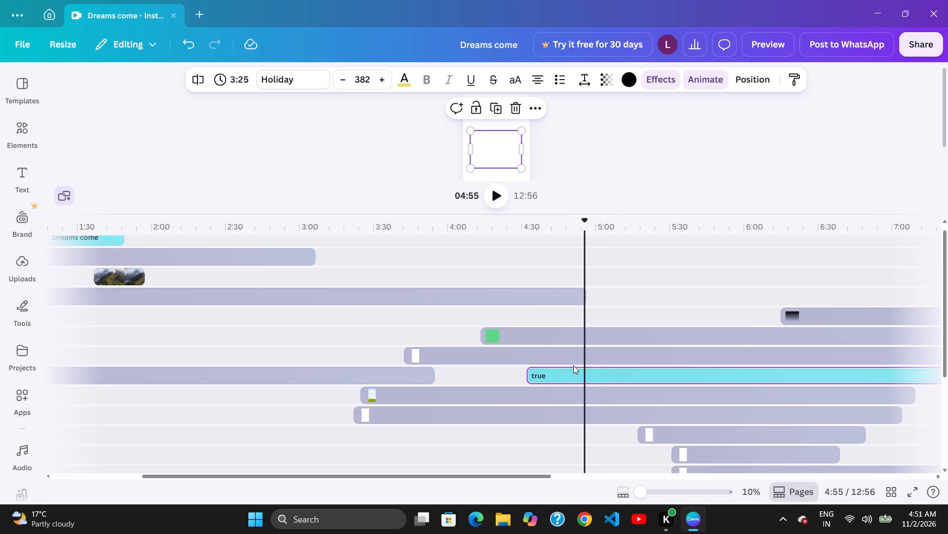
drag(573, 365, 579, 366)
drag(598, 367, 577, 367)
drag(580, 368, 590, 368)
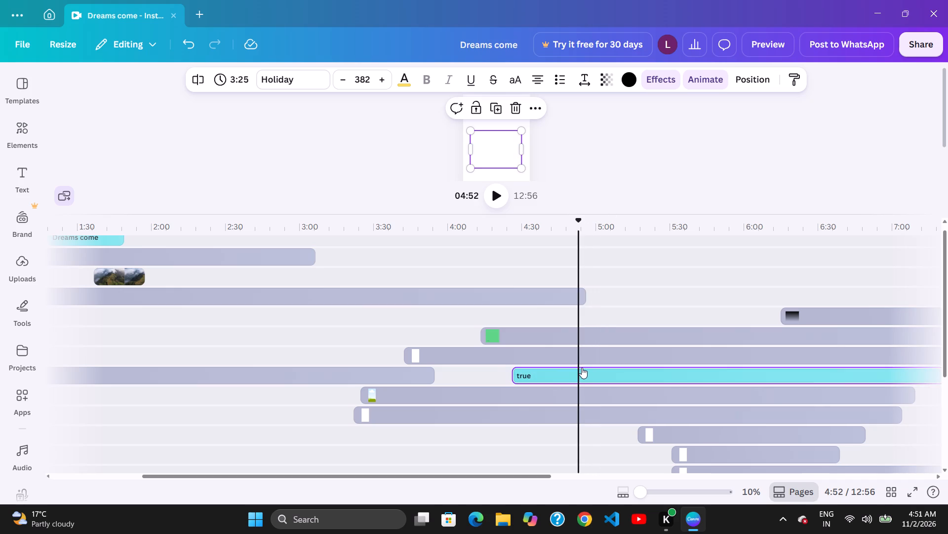
Shift the "true" text clip later on its track so it starts at about 4:43.
drag(584, 369, 597, 370)
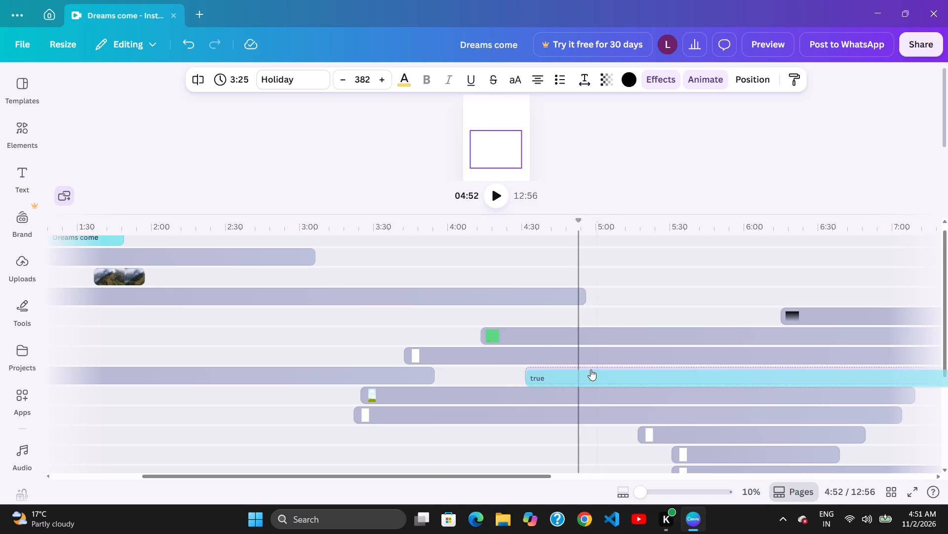
drag(590, 370, 598, 370)
drag(590, 369, 603, 370)
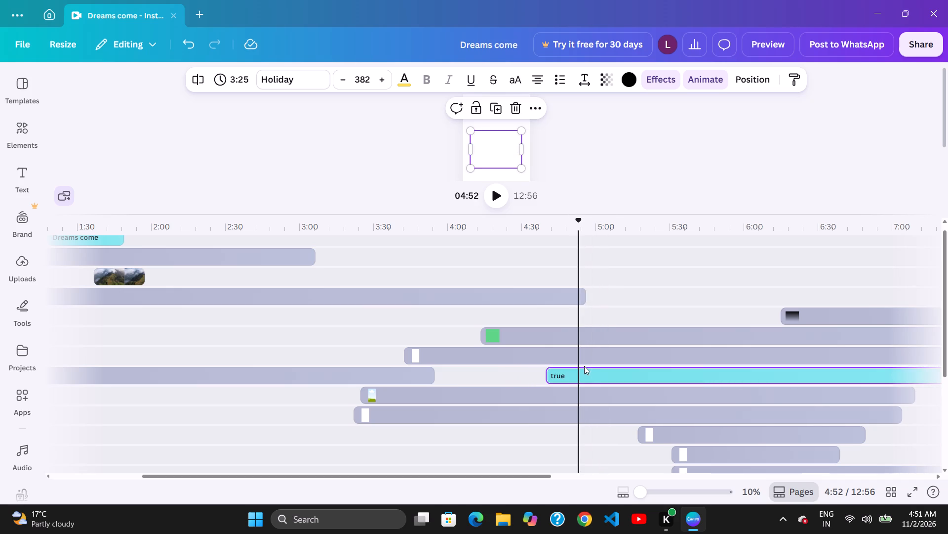
drag(600, 369, 621, 369)
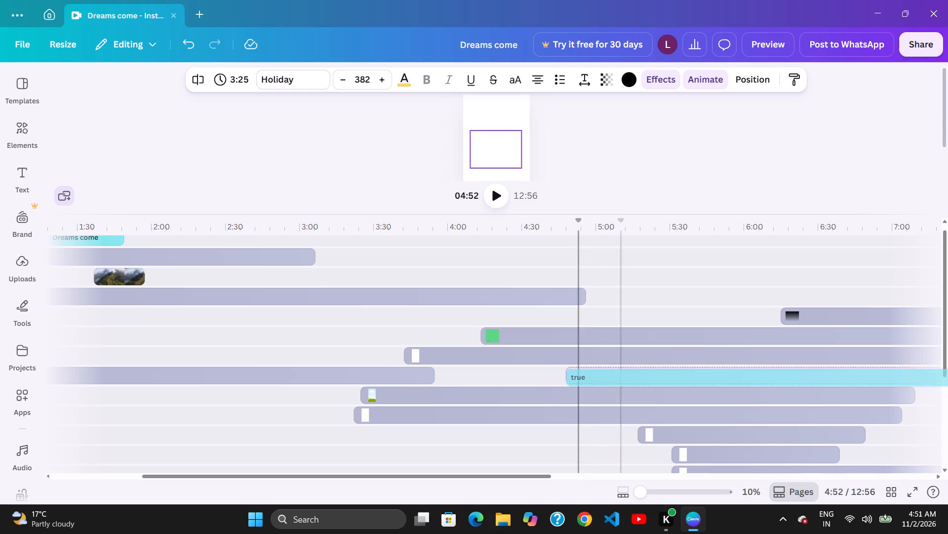
drag(621, 369, 619, 369)
drag(627, 371, 618, 371)
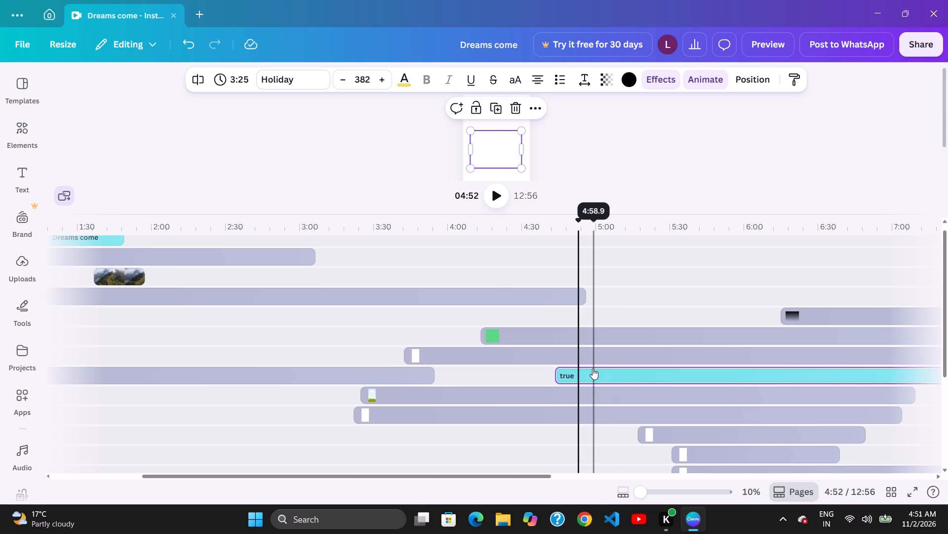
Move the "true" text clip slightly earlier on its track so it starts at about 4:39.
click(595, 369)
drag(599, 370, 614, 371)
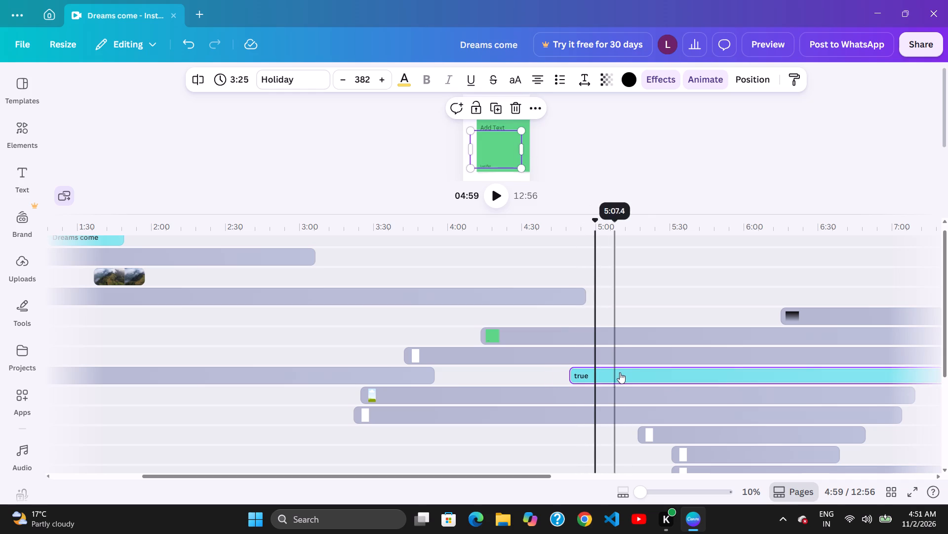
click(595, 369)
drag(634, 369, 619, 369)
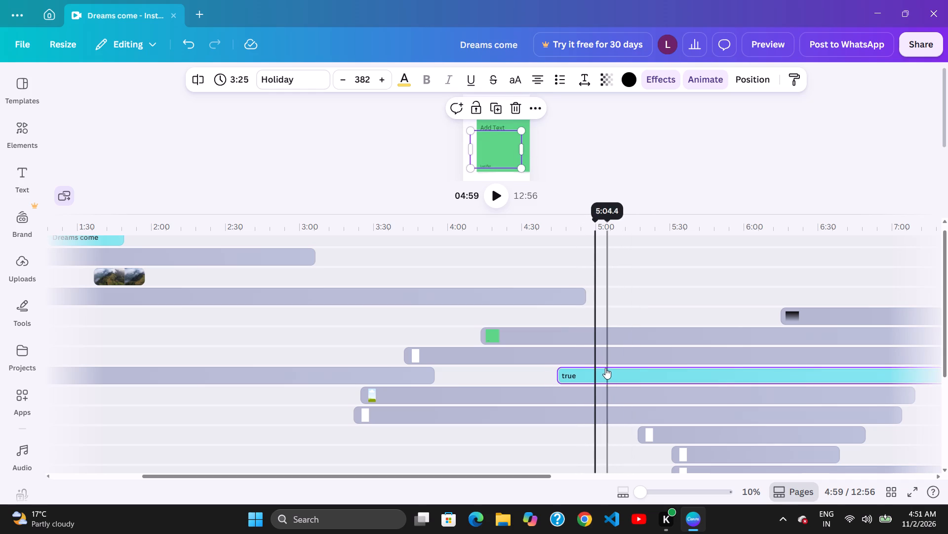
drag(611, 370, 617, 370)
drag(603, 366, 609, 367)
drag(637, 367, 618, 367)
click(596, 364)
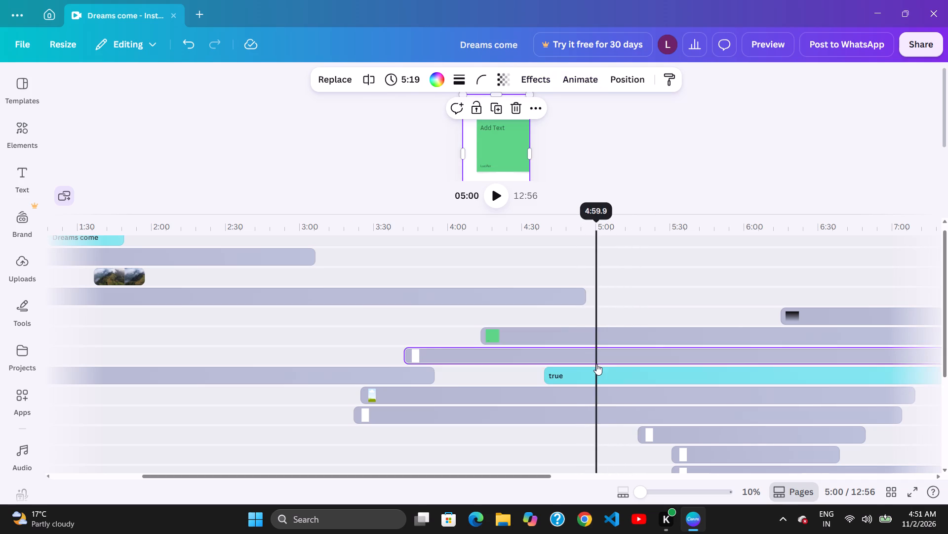
Shift the "true" text clip later on its track so it starts at about 5:23.
drag(609, 367, 630, 369)
drag(626, 369, 636, 369)
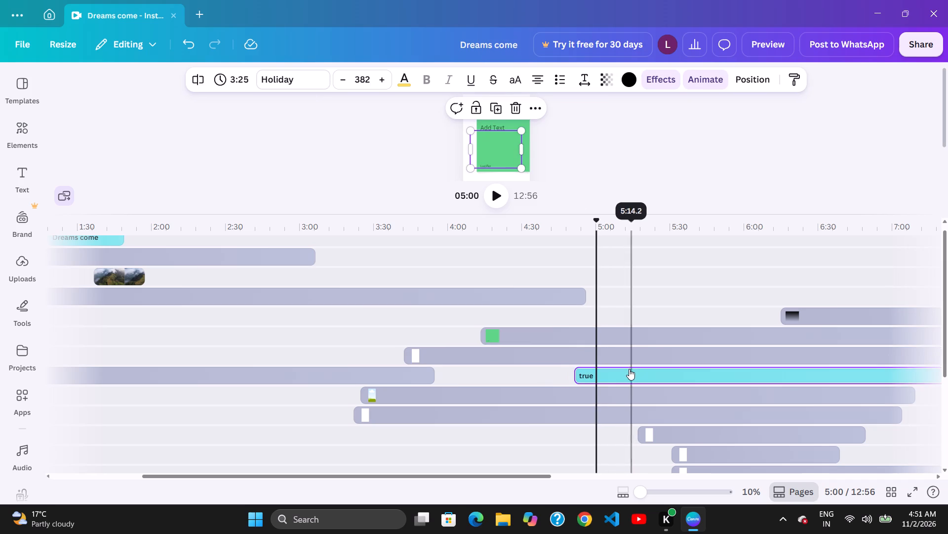
click(642, 370)
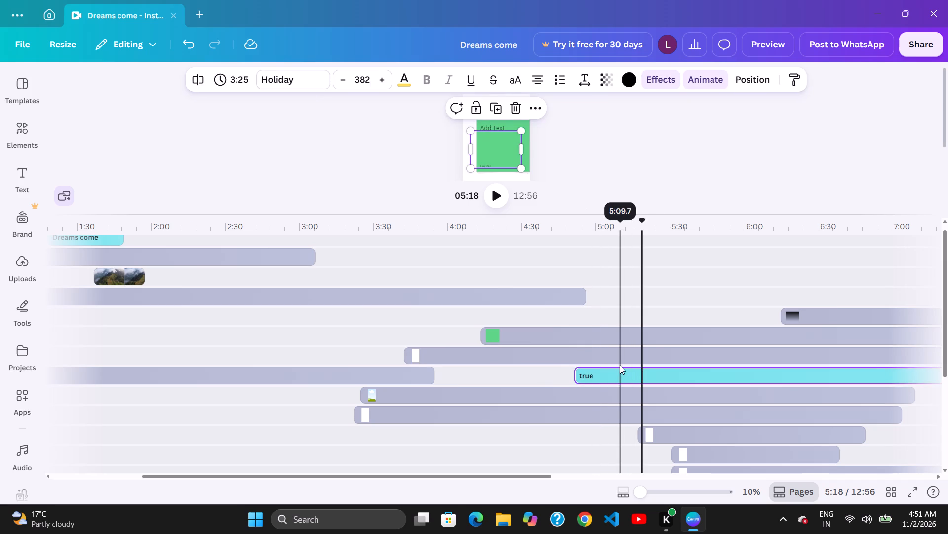
drag(634, 369, 644, 370)
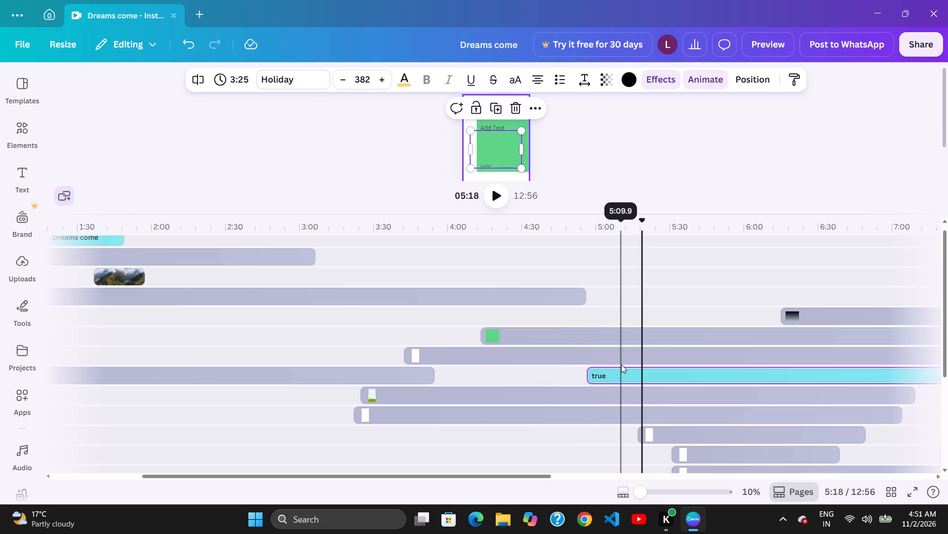
drag(636, 368, 645, 371)
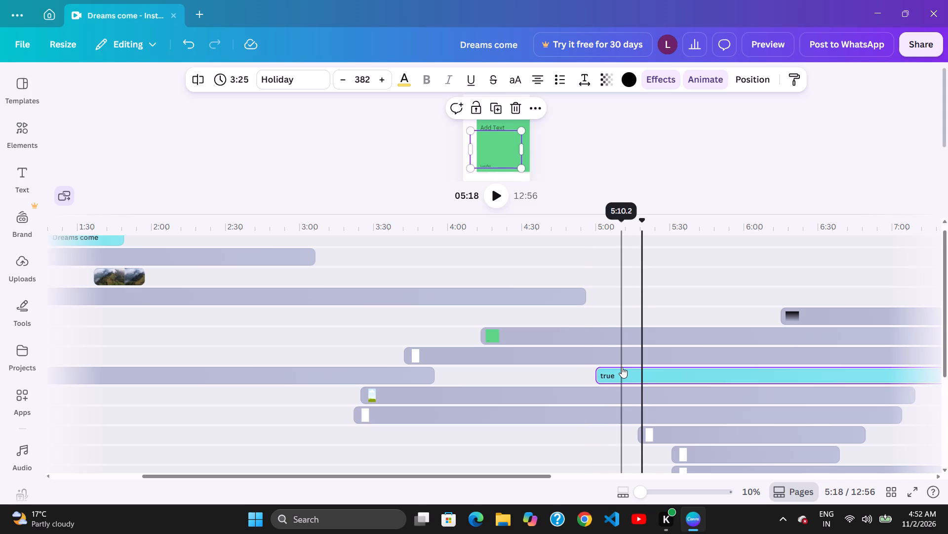
drag(625, 369, 636, 371)
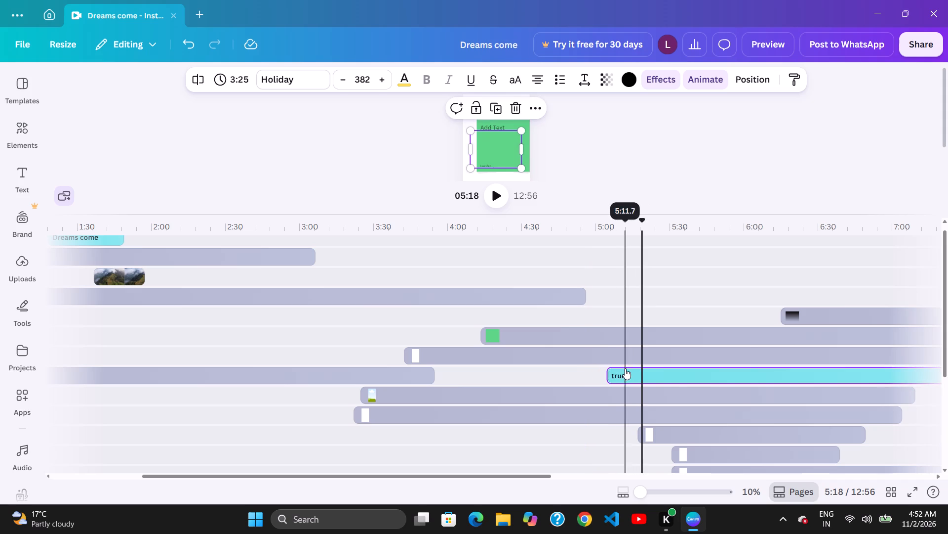
drag(635, 371, 675, 379)
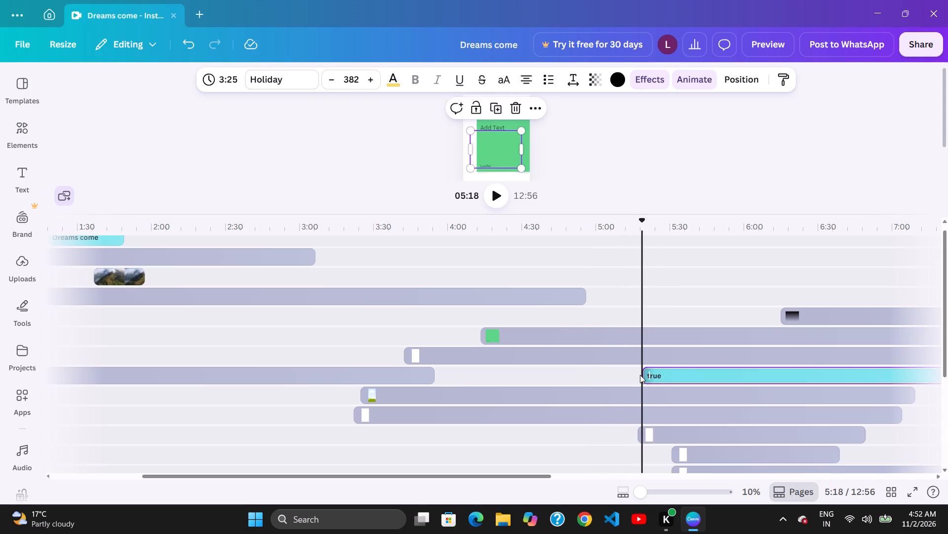
click(644, 376)
click(690, 376)
drag(690, 372, 698, 372)
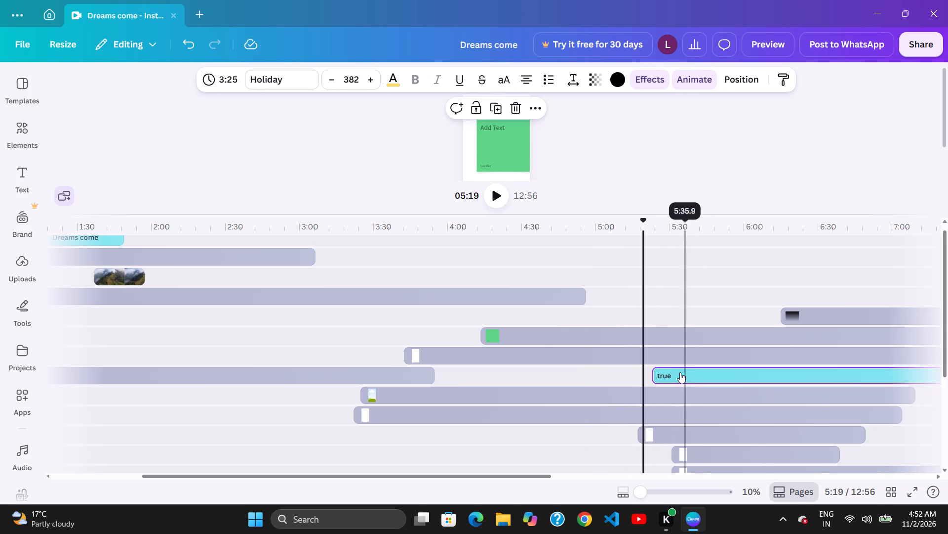
Trim the start of the "true" text clip to a 3:23 duration and move it to start at about 5:17.
drag(663, 370, 669, 370)
drag(713, 368, 693, 367)
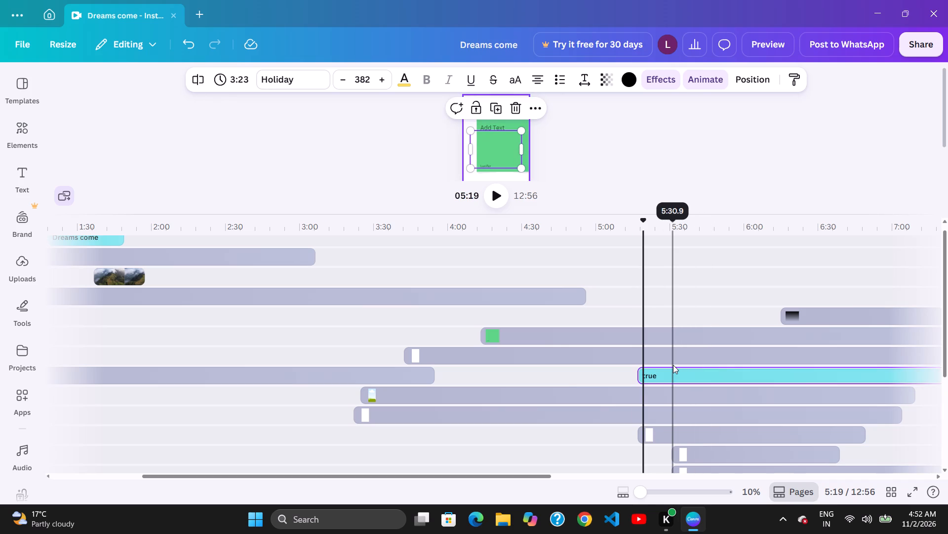
drag(673, 365, 681, 366)
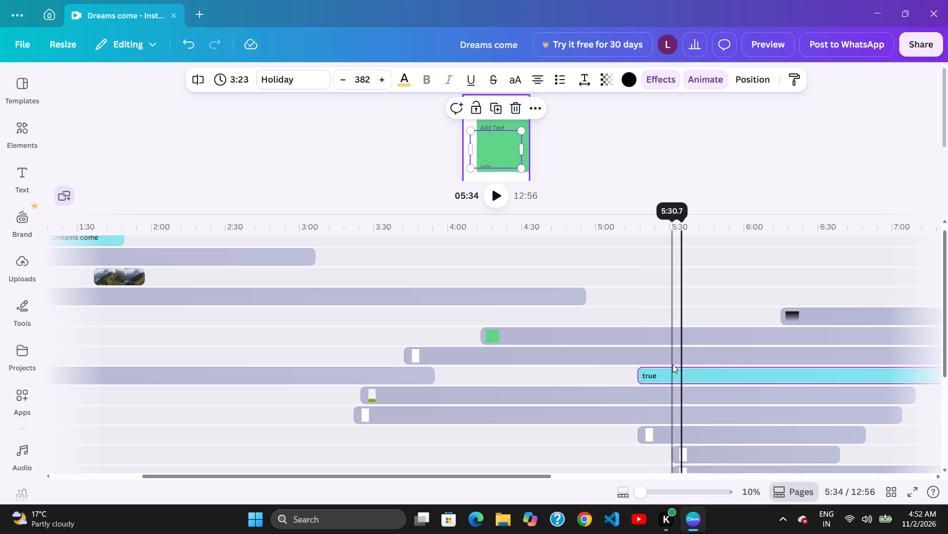
click(677, 367)
click(673, 367)
Nudge the "true" text clip slightly later on its track so it starts at about 5:19.
drag(716, 359, 717, 359)
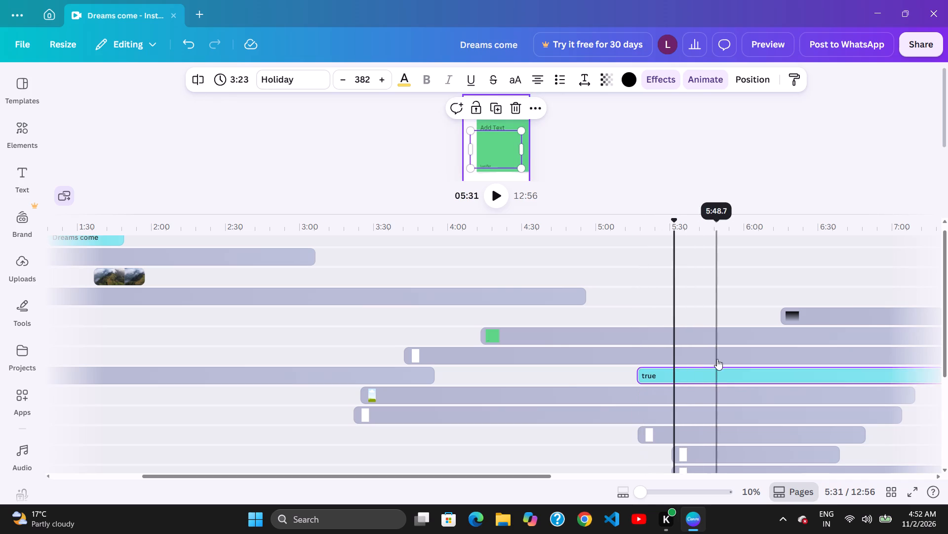
drag(717, 359, 704, 360)
drag(685, 361, 696, 367)
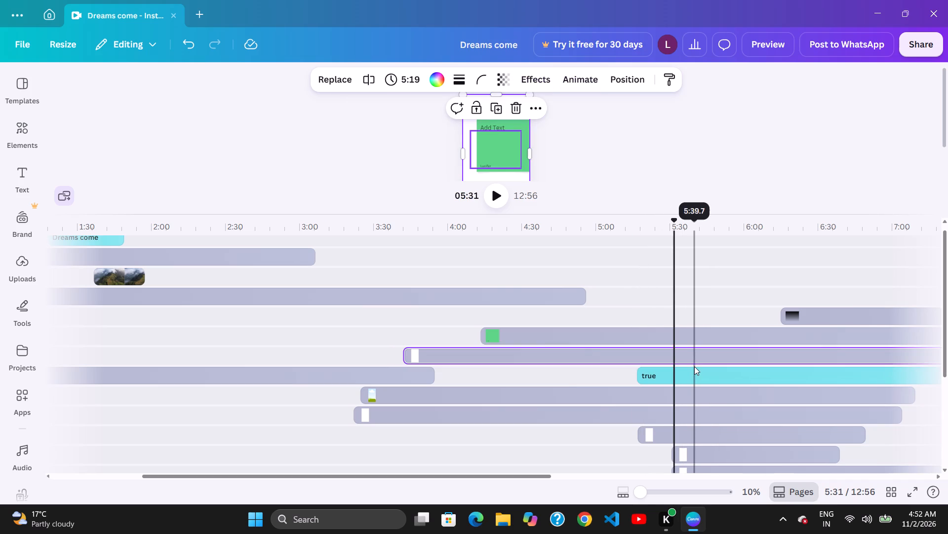
drag(697, 368, 705, 369)
drag(681, 366, 685, 366)
drag(753, 364, 717, 367)
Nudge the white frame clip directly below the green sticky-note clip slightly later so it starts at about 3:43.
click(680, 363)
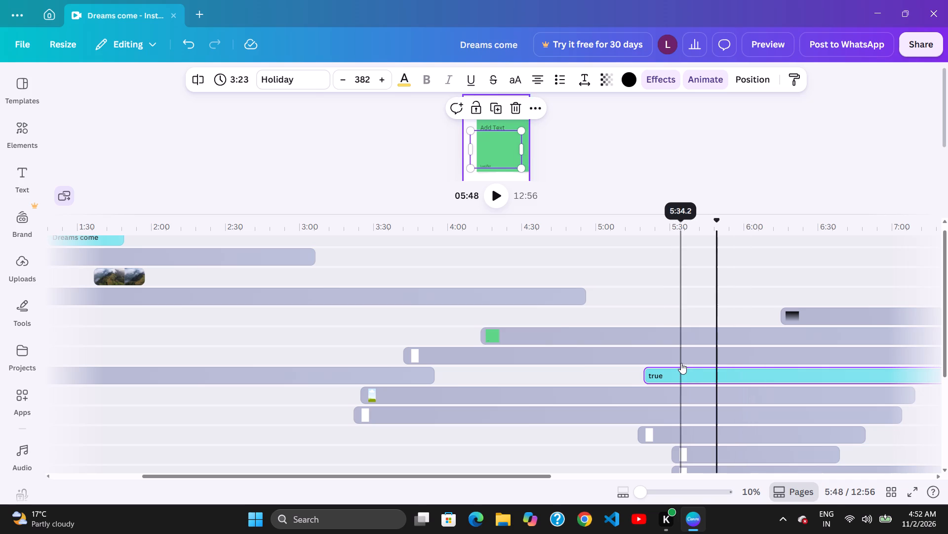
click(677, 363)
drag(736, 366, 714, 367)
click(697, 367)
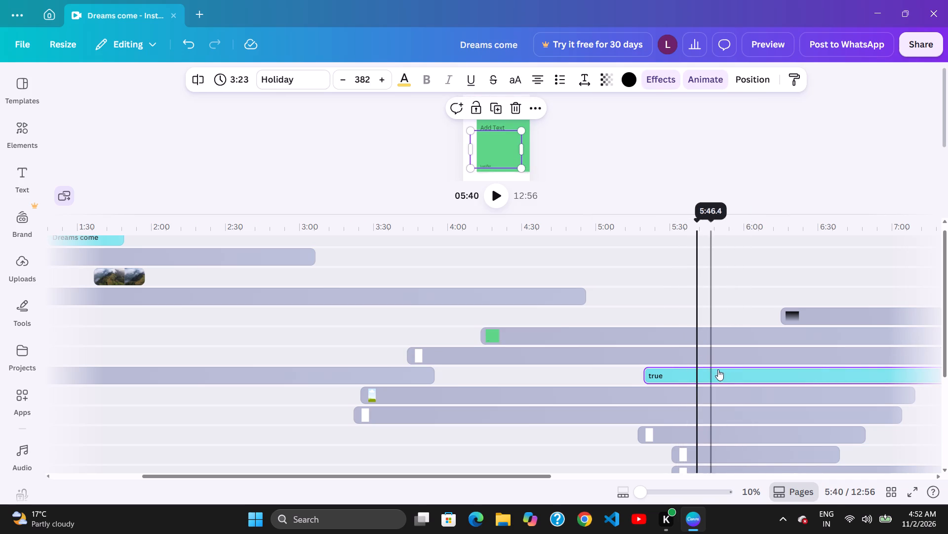
Shift the "true" text clip later on its track so it starts at about 5:26.
drag(723, 371, 708, 370)
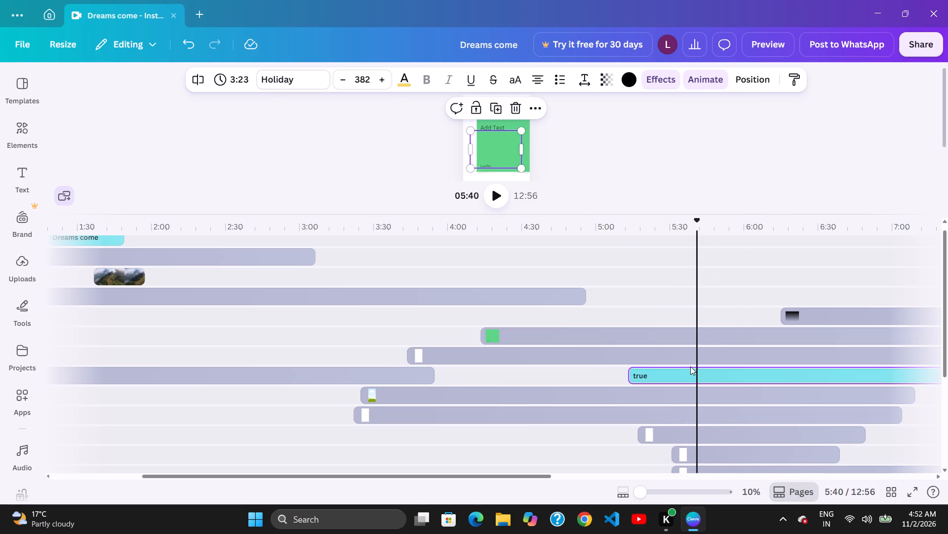
drag(698, 370, 703, 371)
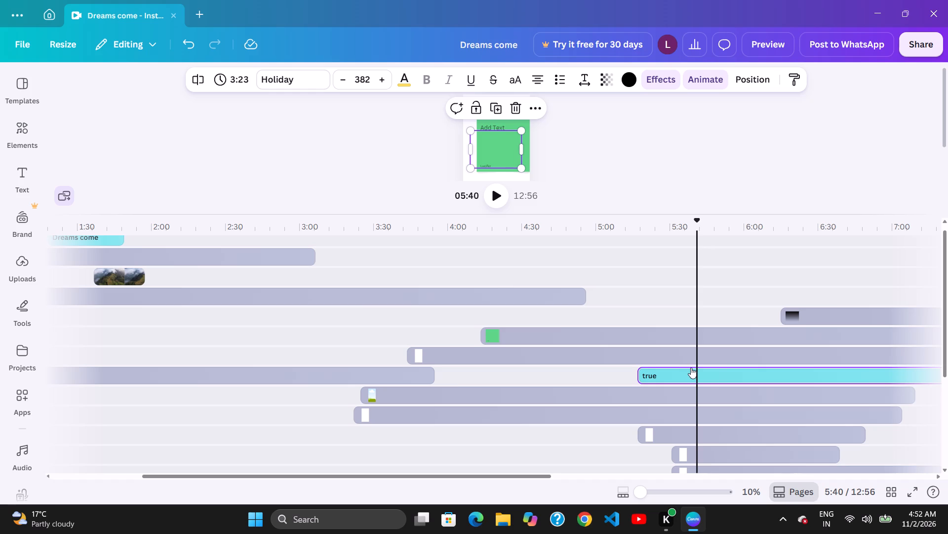
click(707, 371)
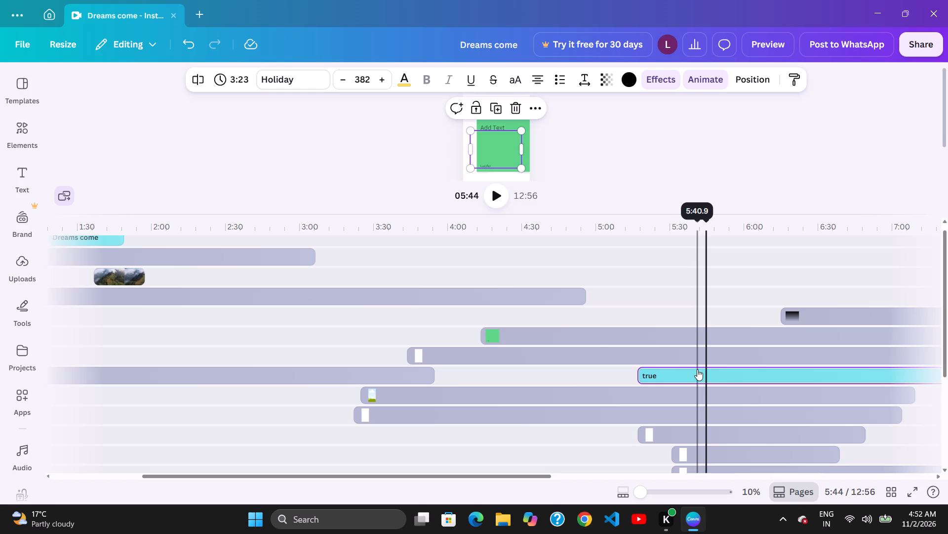
drag(716, 373, 724, 374)
drag(717, 375, 721, 377)
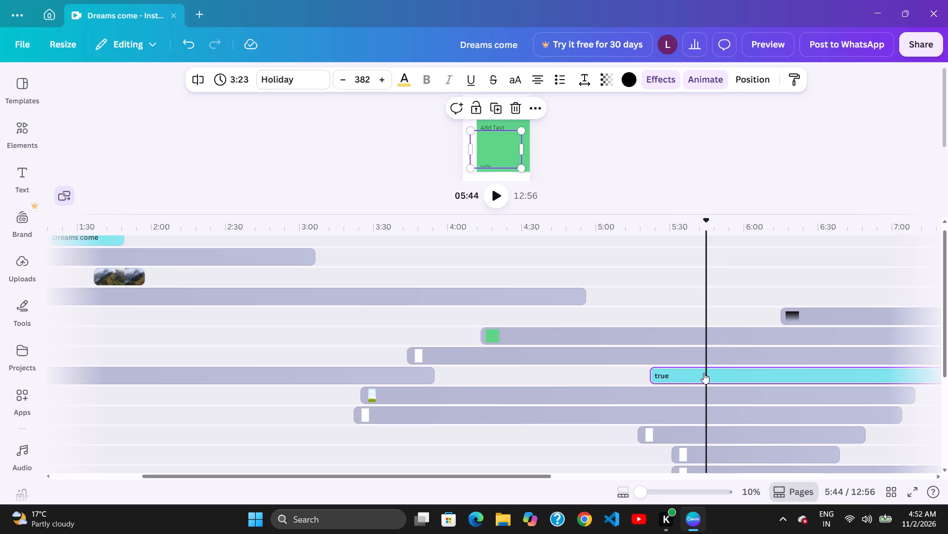
click(730, 383)
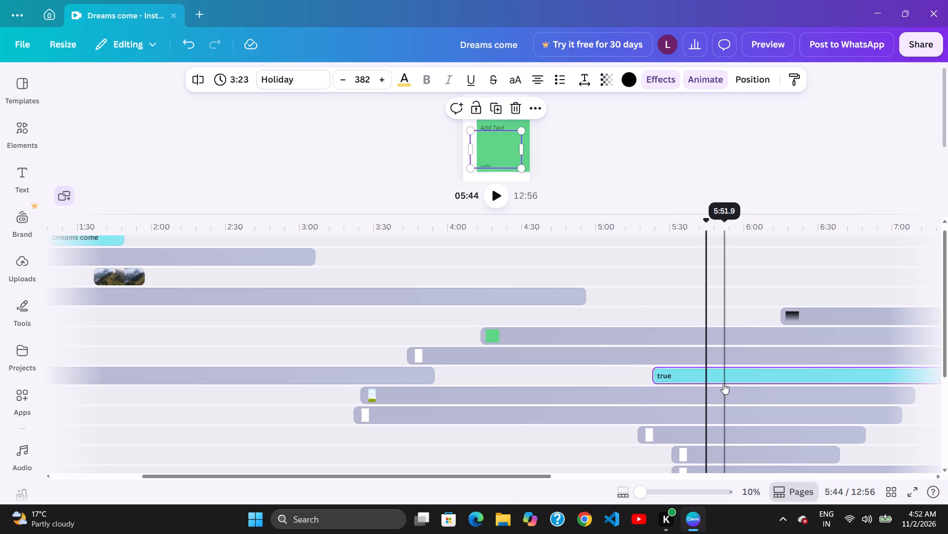
drag(706, 382, 713, 384)
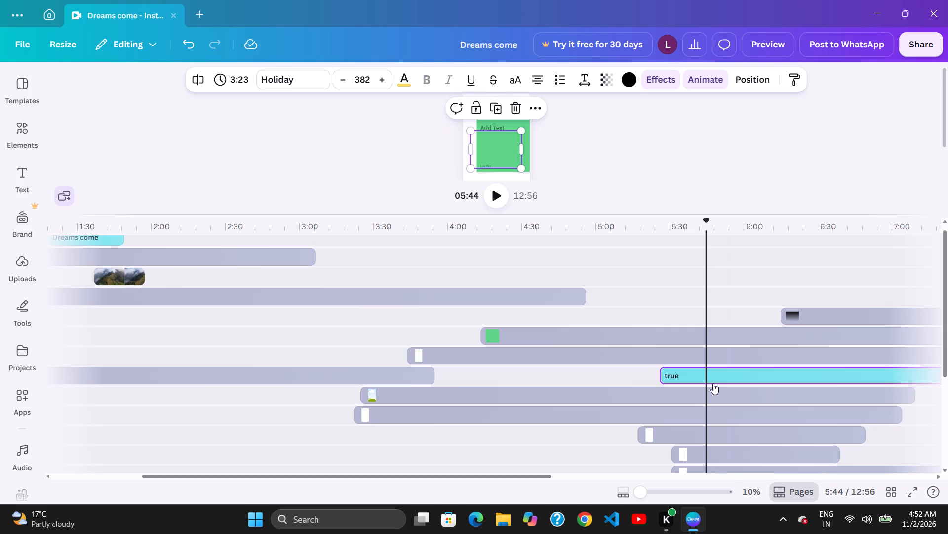
Move the landscape frame clip directly below the "true" text track so it starts at about 3:22.
drag(747, 388, 757, 388)
drag(744, 389, 754, 389)
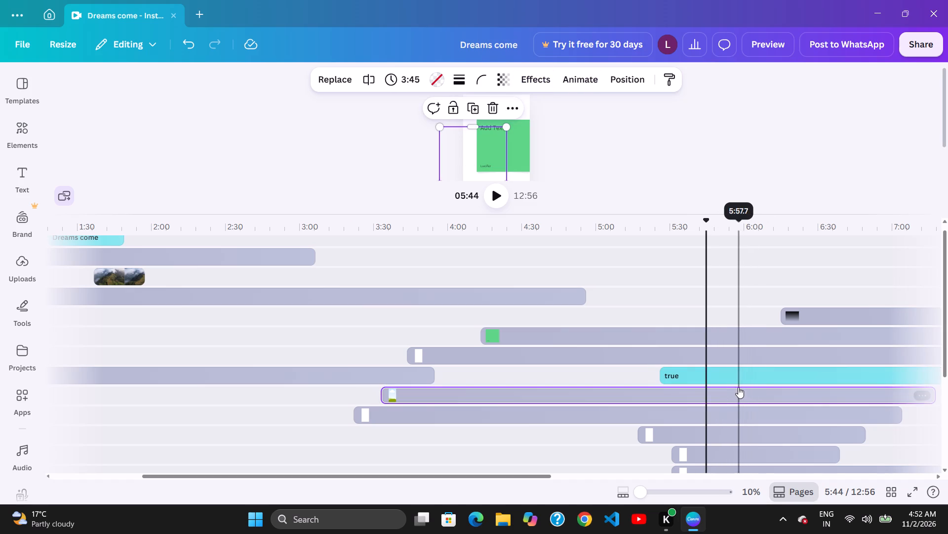
click(720, 384)
drag(769, 389, 750, 389)
click(725, 384)
drag(753, 387, 748, 387)
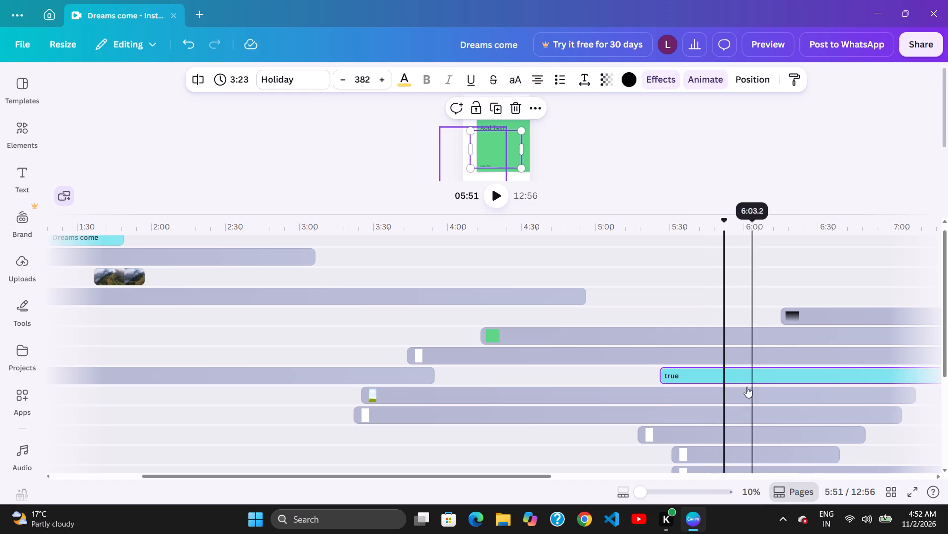
drag(729, 385, 758, 391)
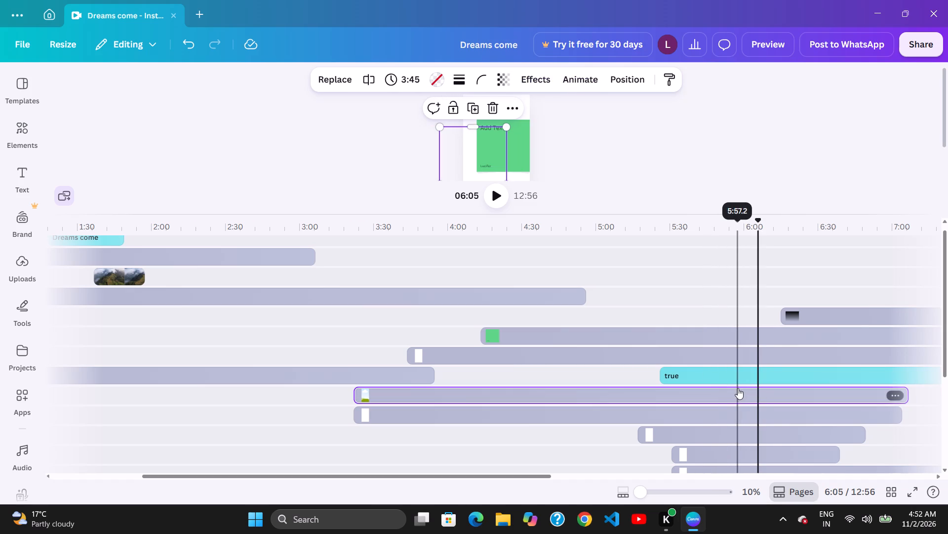
click(678, 390)
drag(707, 386, 698, 386)
Shift the "true" text clip later on its track so it starts at about 5:33.
drag(686, 386, 728, 381)
drag(810, 363, 759, 369)
drag(724, 372, 732, 376)
click(781, 367)
drag(735, 377, 740, 377)
Move the white frame clip directly below the green sticky-note clip earlier so it starts at about 3:13.
drag(807, 359, 762, 361)
drag(743, 362, 754, 365)
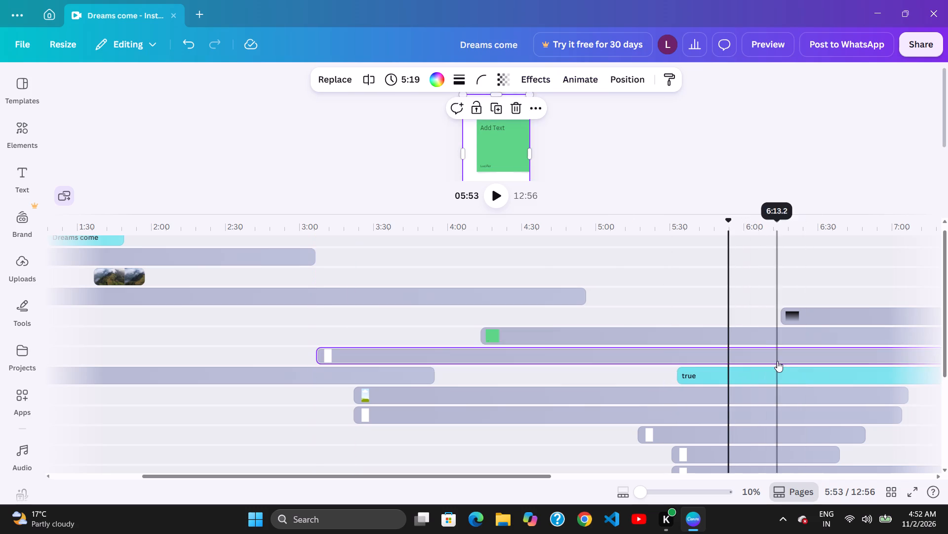
drag(746, 360, 755, 362)
drag(742, 360, 748, 361)
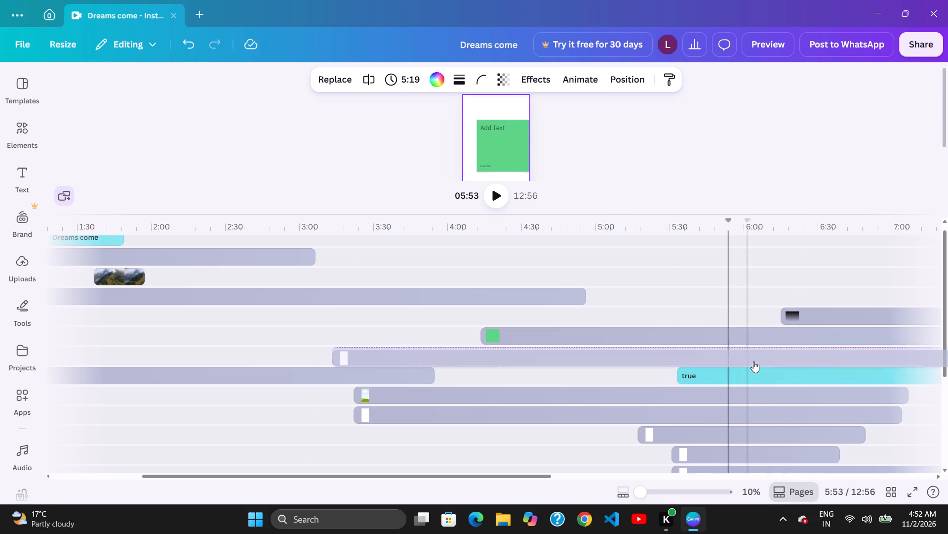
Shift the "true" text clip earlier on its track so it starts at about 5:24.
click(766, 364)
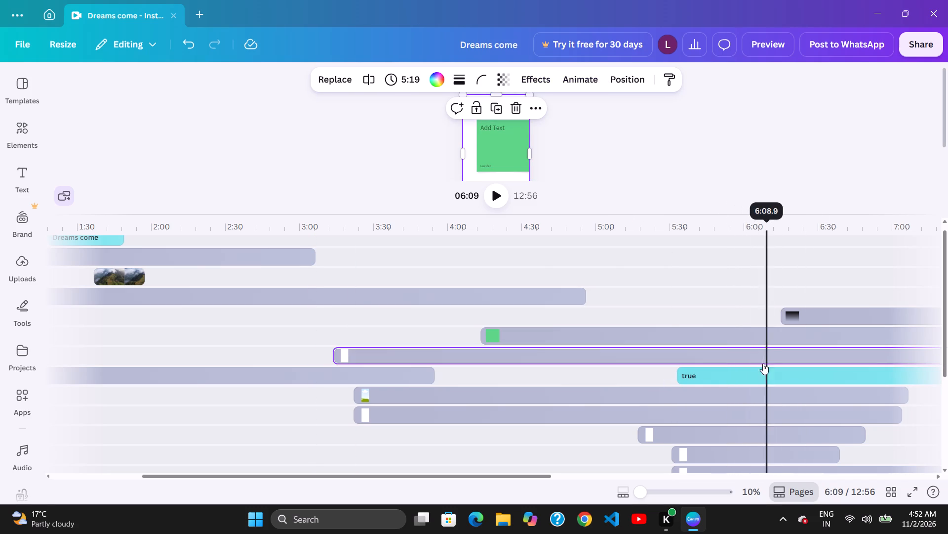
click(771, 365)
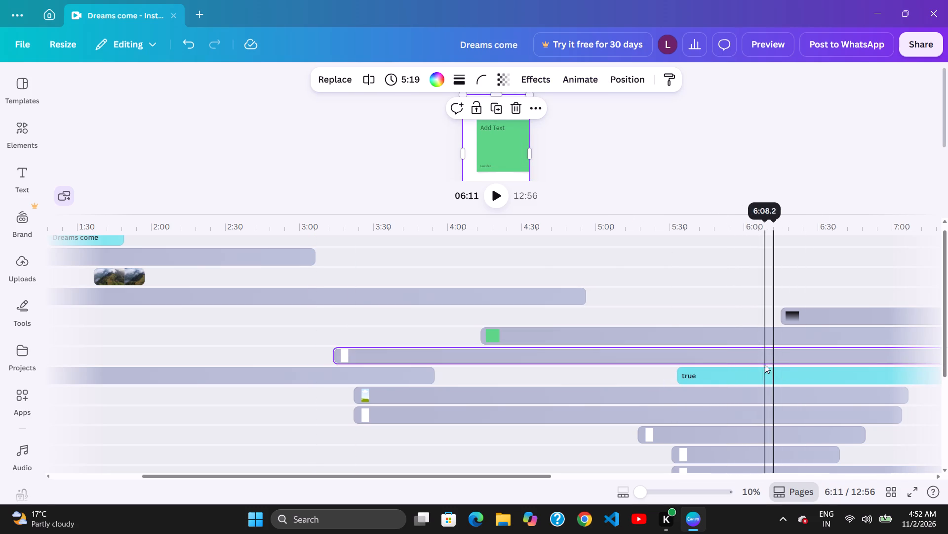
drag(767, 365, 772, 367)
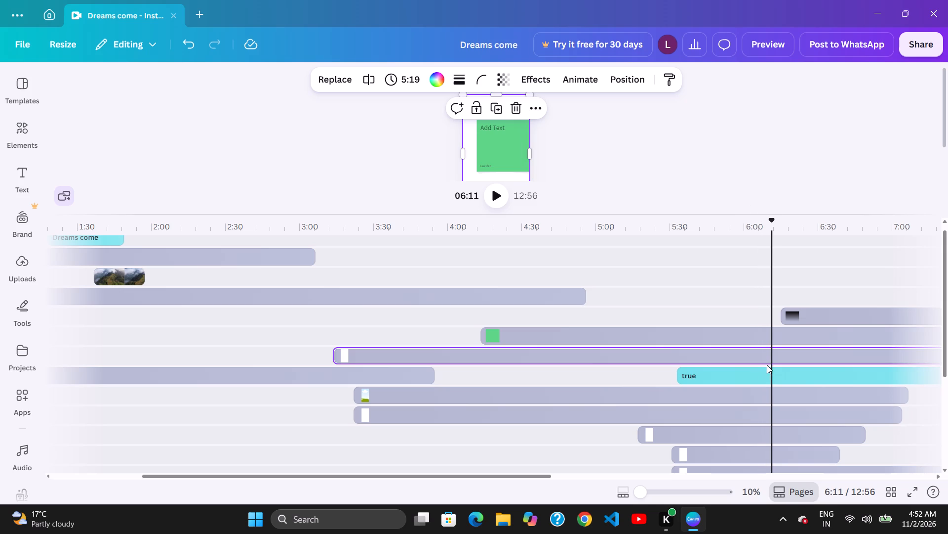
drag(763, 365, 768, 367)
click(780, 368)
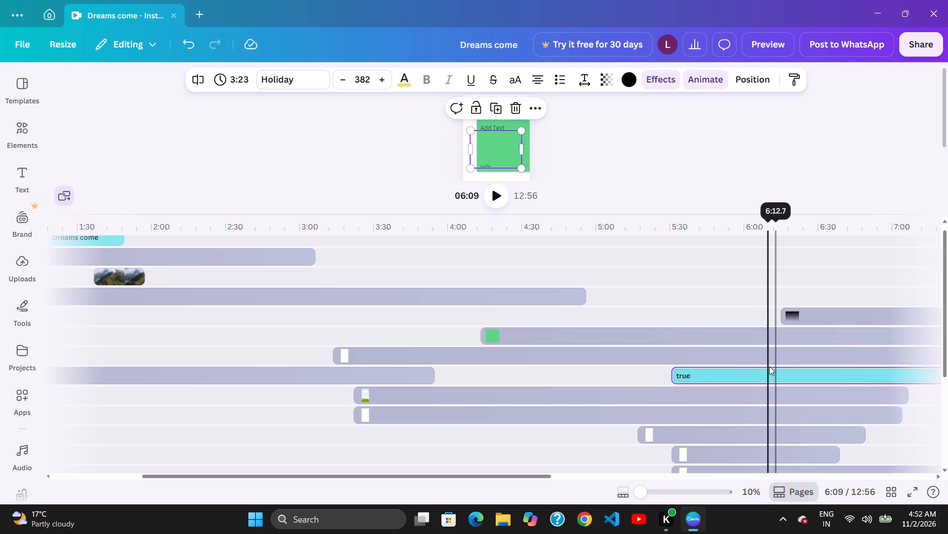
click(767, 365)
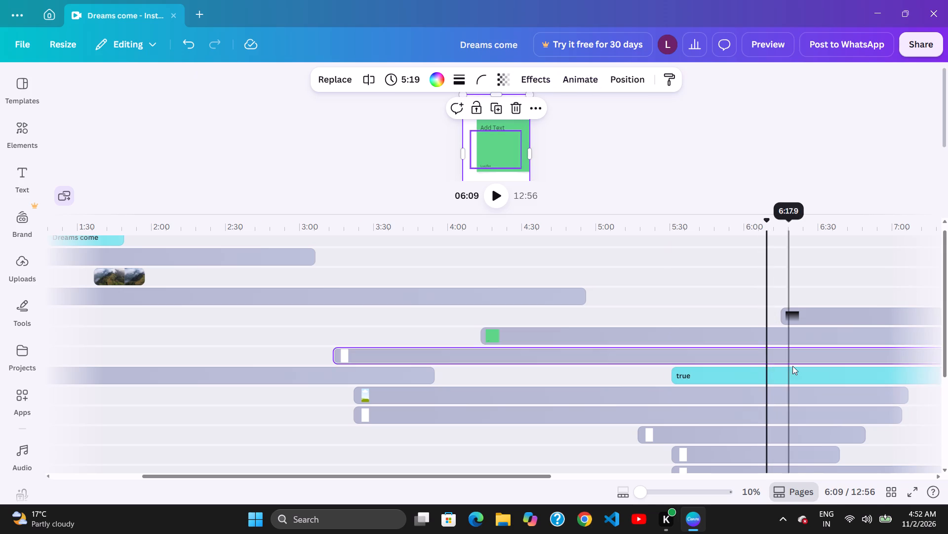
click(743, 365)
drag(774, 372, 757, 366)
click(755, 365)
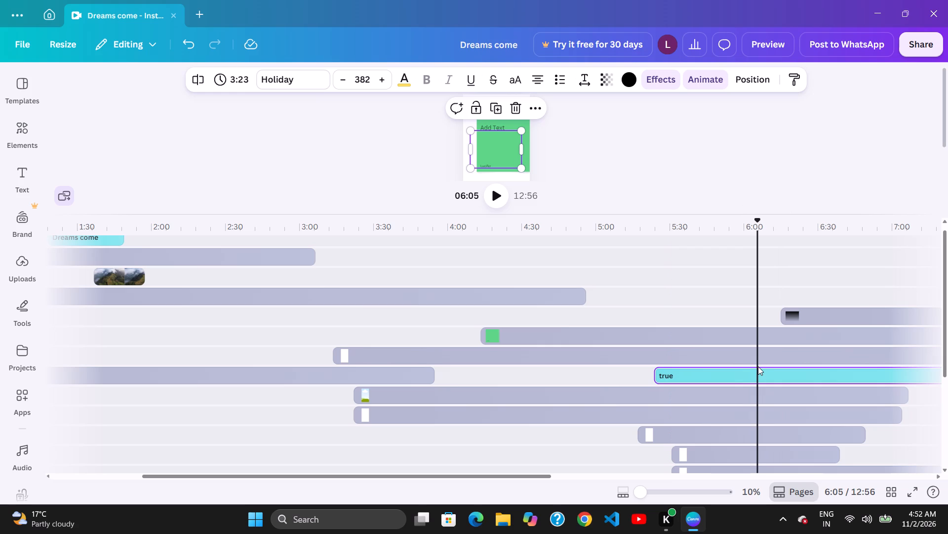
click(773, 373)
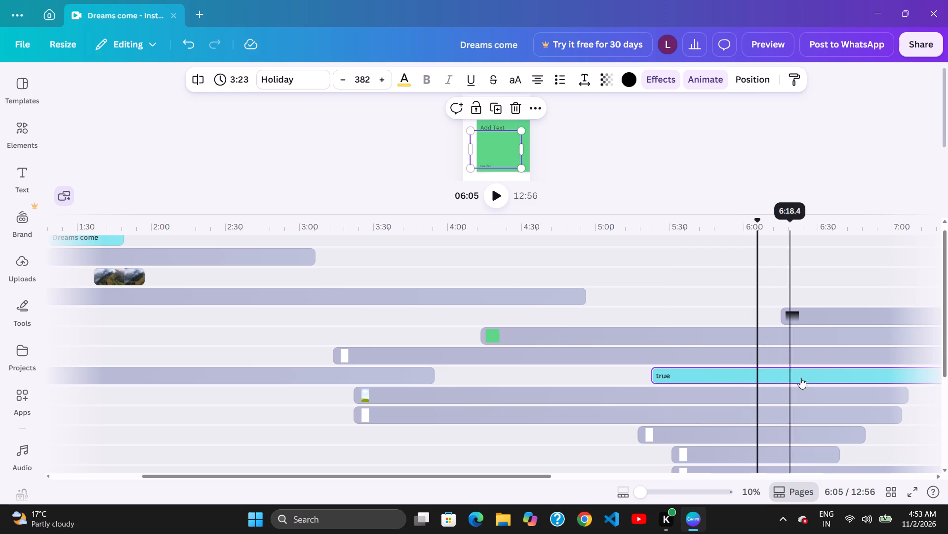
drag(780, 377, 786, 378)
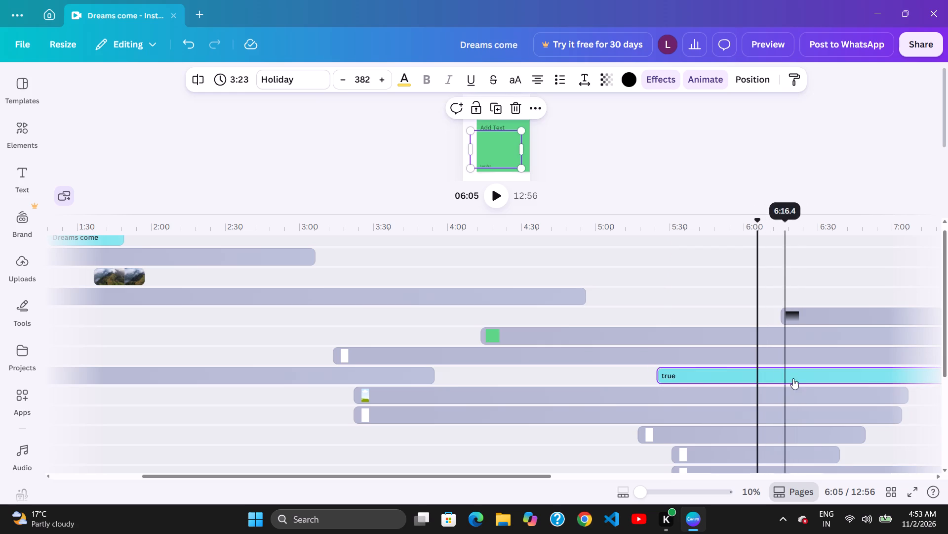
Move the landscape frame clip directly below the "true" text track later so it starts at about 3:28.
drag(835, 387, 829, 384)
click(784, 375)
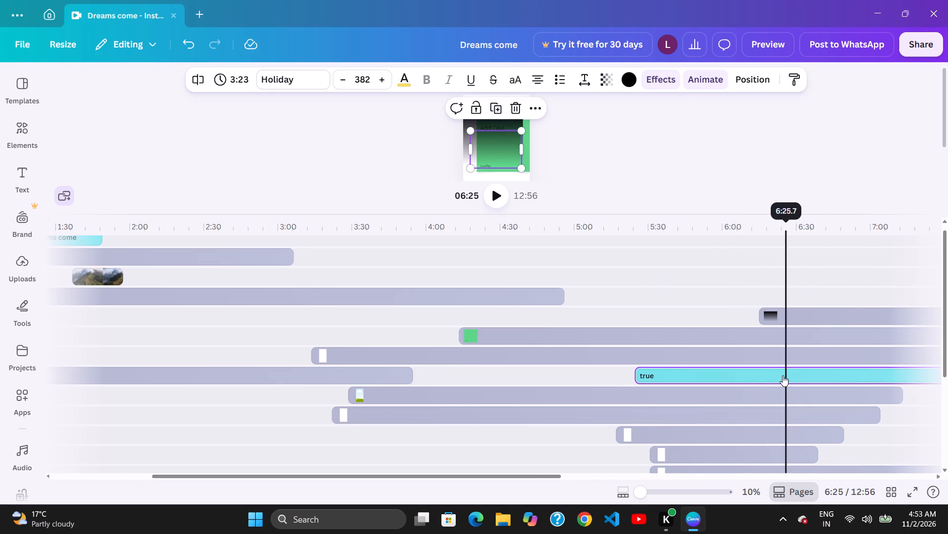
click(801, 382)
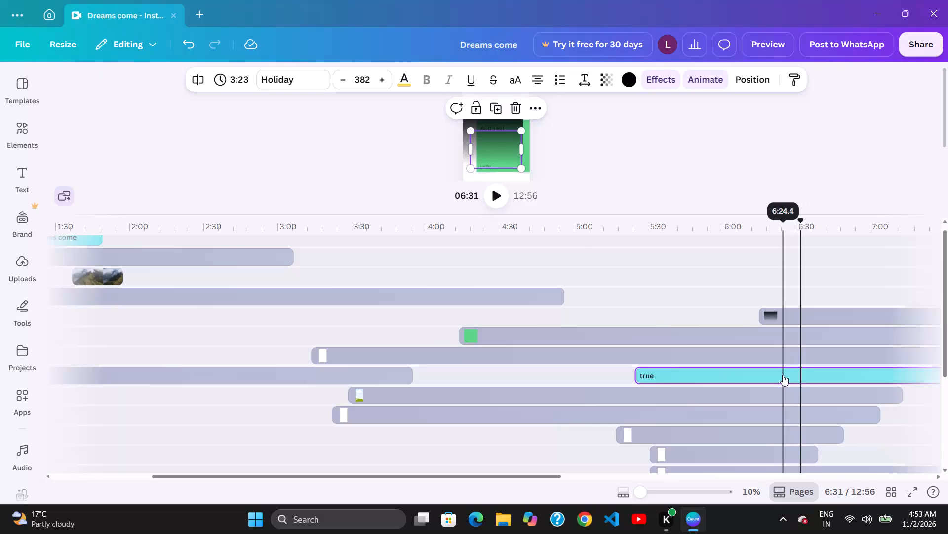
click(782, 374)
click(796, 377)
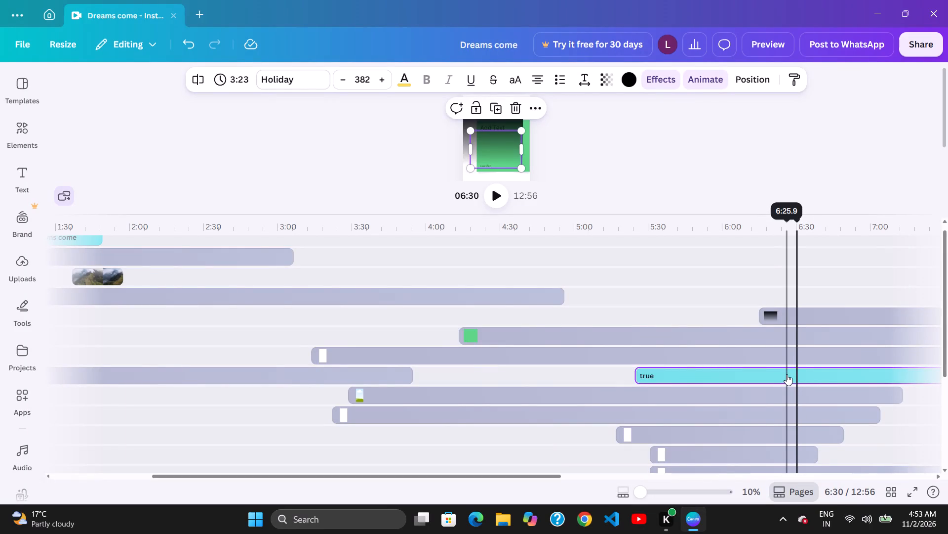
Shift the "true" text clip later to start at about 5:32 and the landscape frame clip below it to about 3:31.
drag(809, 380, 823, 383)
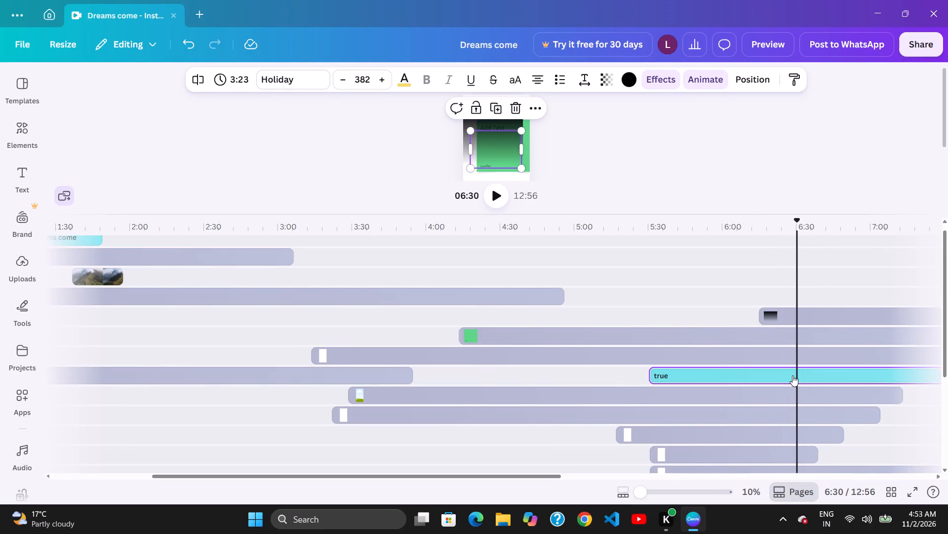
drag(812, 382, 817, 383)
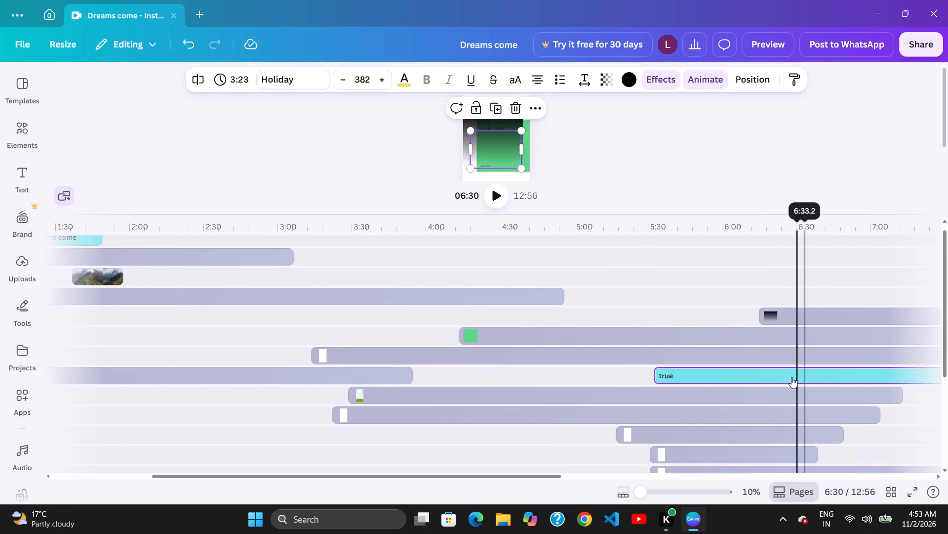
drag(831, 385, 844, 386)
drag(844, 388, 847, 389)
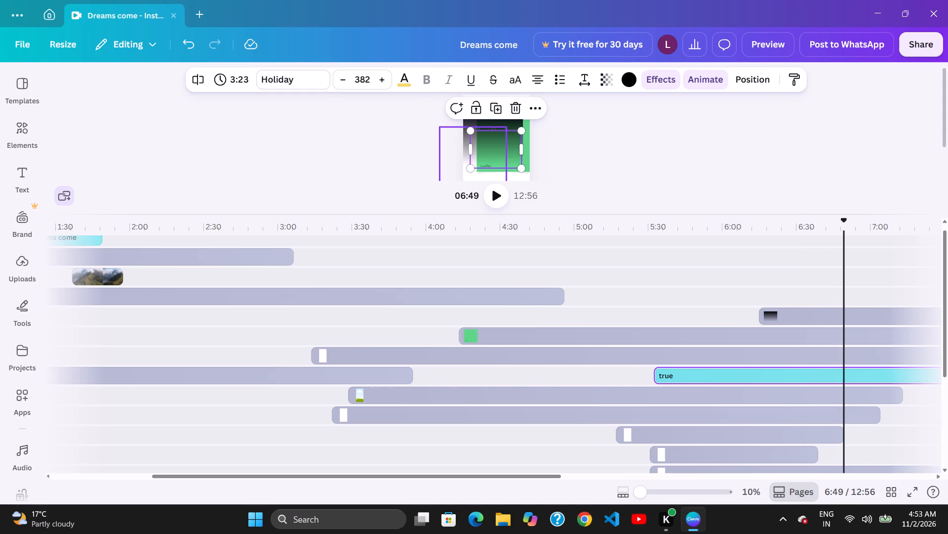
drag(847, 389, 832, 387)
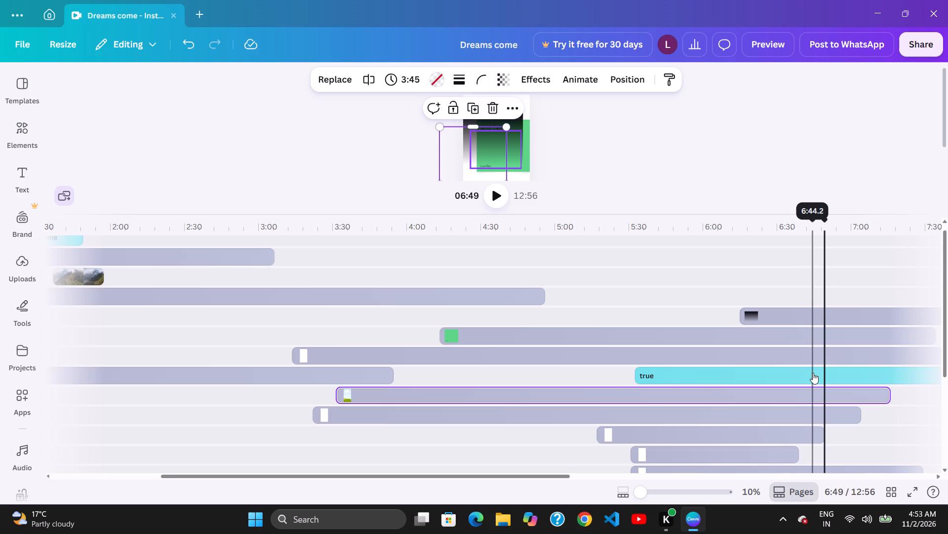
Shift the "true" text clip later on its track so it starts at about 6:09.
drag(830, 379, 854, 385)
click(849, 383)
drag(823, 378, 840, 380)
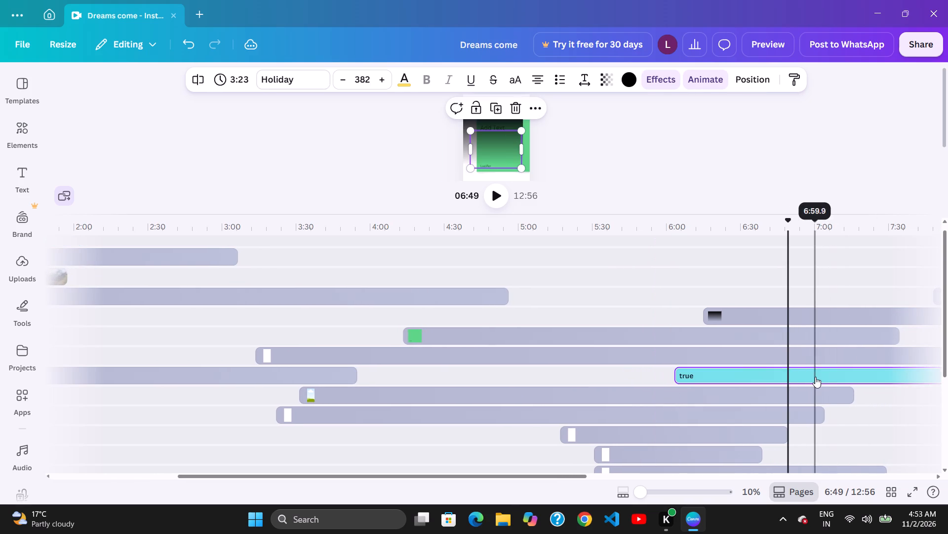
click(672, 385)
drag(704, 383, 719, 383)
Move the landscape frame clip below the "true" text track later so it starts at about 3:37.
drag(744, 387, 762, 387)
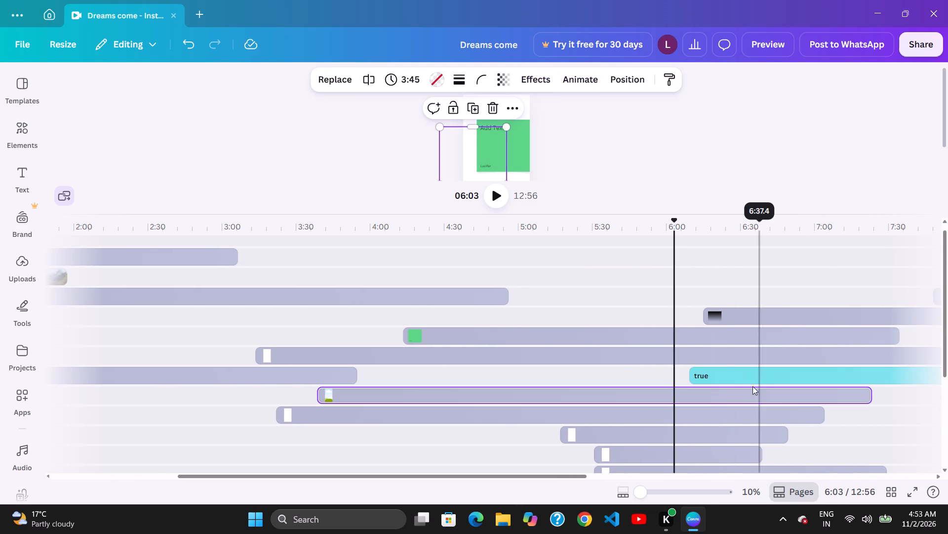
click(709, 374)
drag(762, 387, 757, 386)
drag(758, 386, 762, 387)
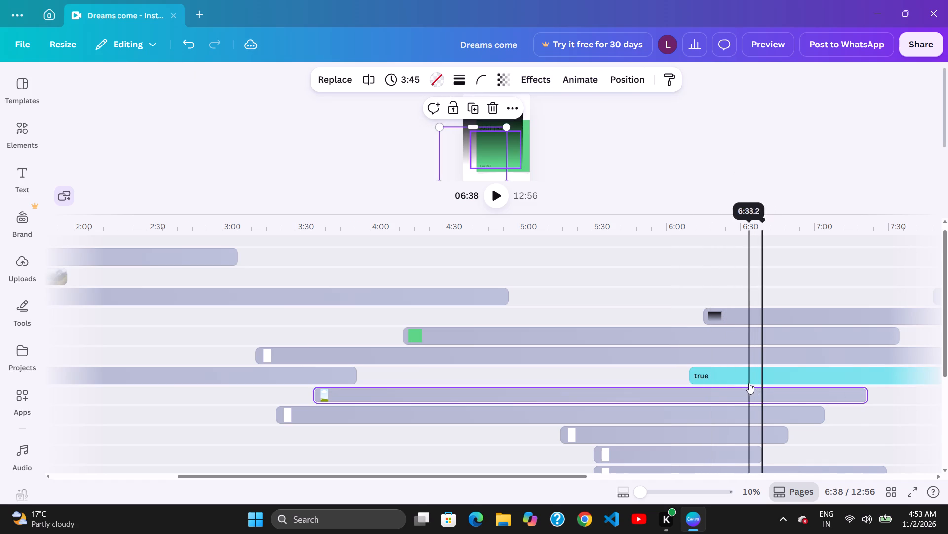
Shift the "true" text clip later to start at about 6:19 and the landscape frame clip earlier to about 3:22.
drag(754, 386, 764, 388)
drag(742, 380, 765, 387)
drag(798, 388, 761, 382)
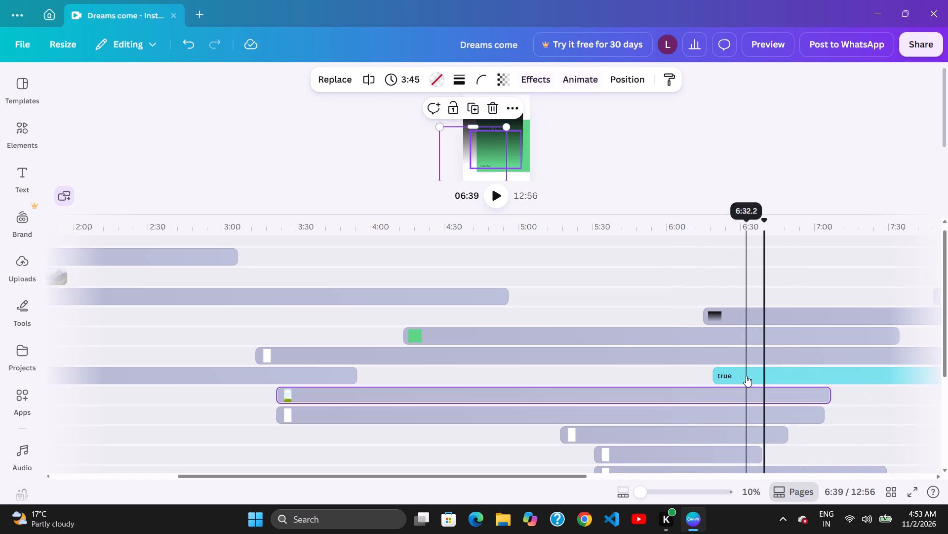
drag(765, 384, 788, 390)
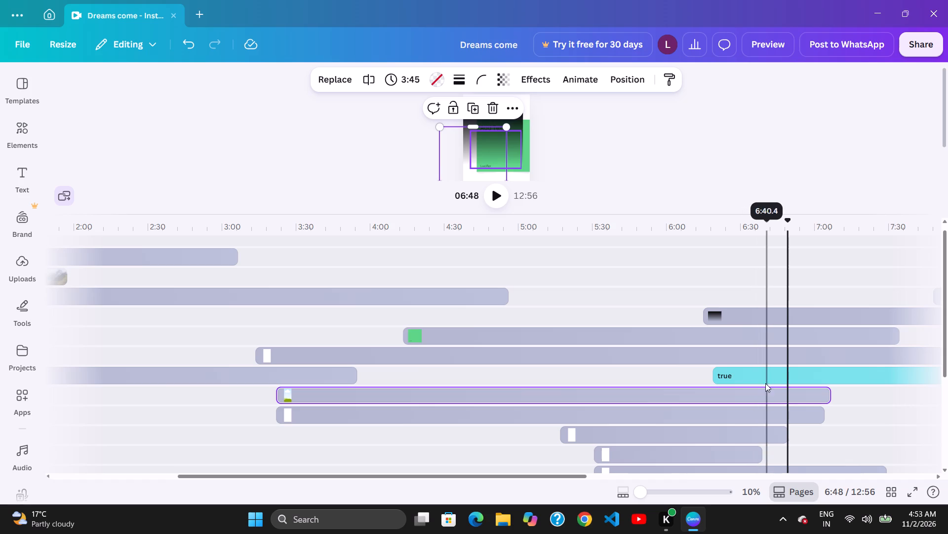
click(775, 389)
Shift the "true" text clip later to start at about 6:31 and the landscape frame clip earlier to about 3:13.
drag(749, 375, 772, 387)
drag(785, 390, 767, 384)
drag(755, 378, 760, 381)
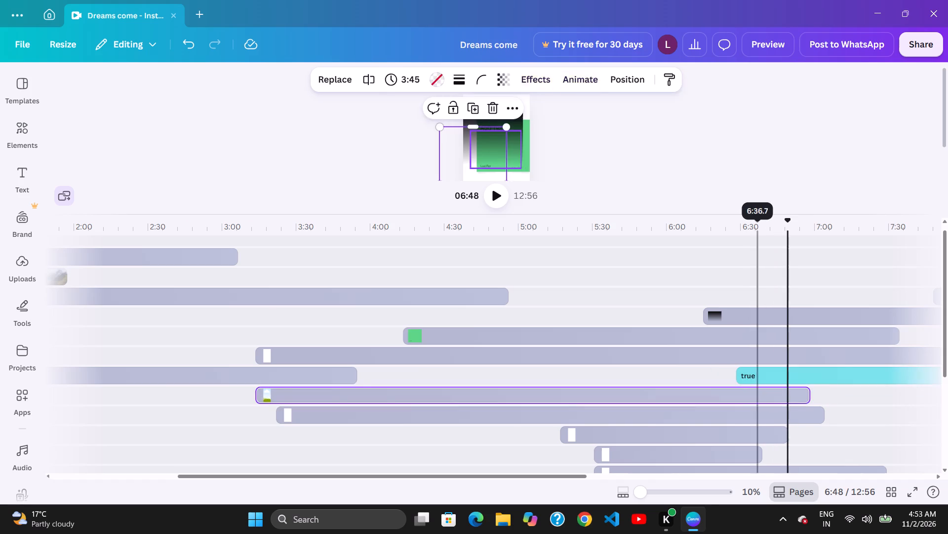
drag(760, 381, 762, 381)
drag(815, 395, 805, 392)
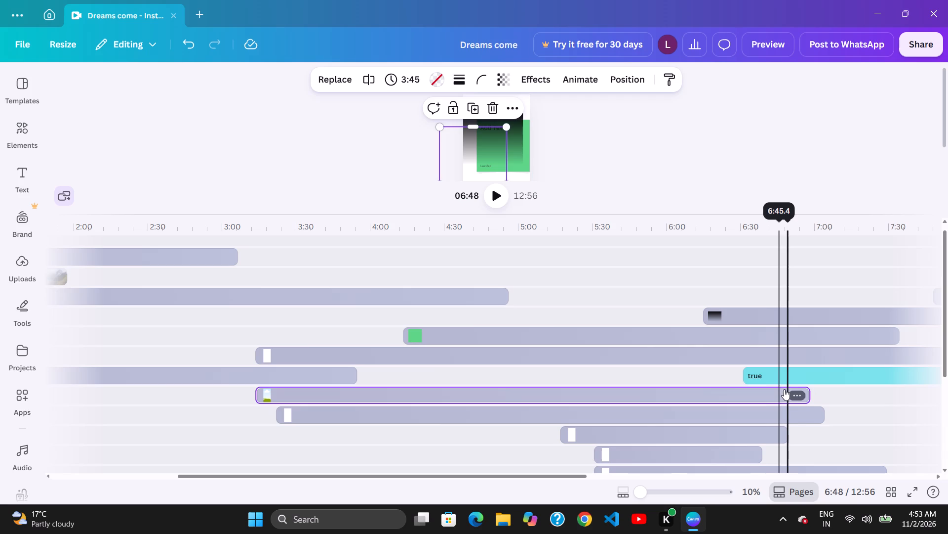
Lengthen the landscape frame clip to 3:46 and move it later so it starts at about 3:22.
click(790, 393)
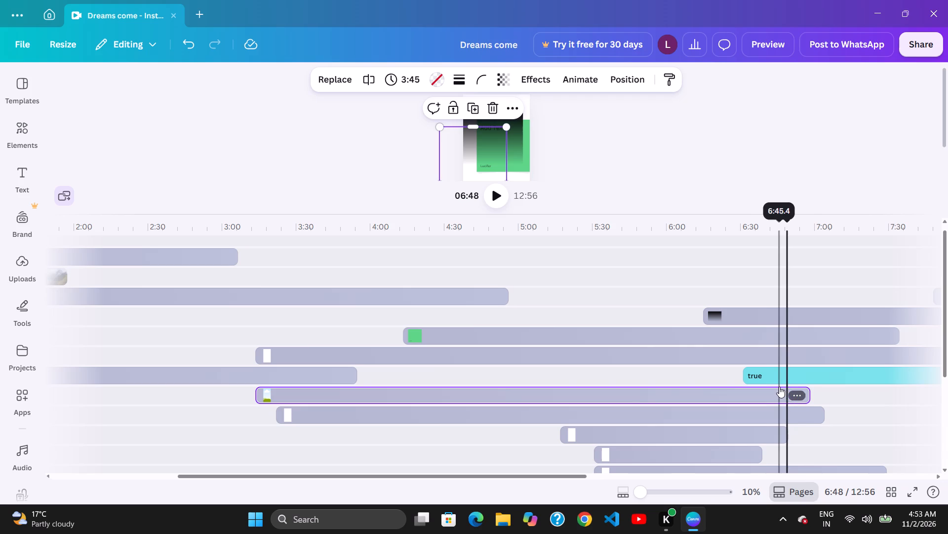
drag(787, 392, 791, 395)
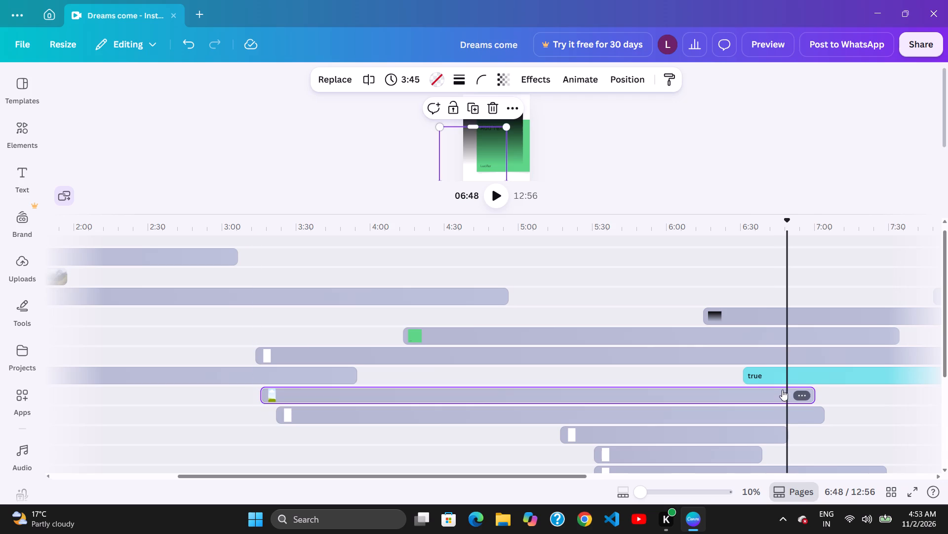
click(785, 392)
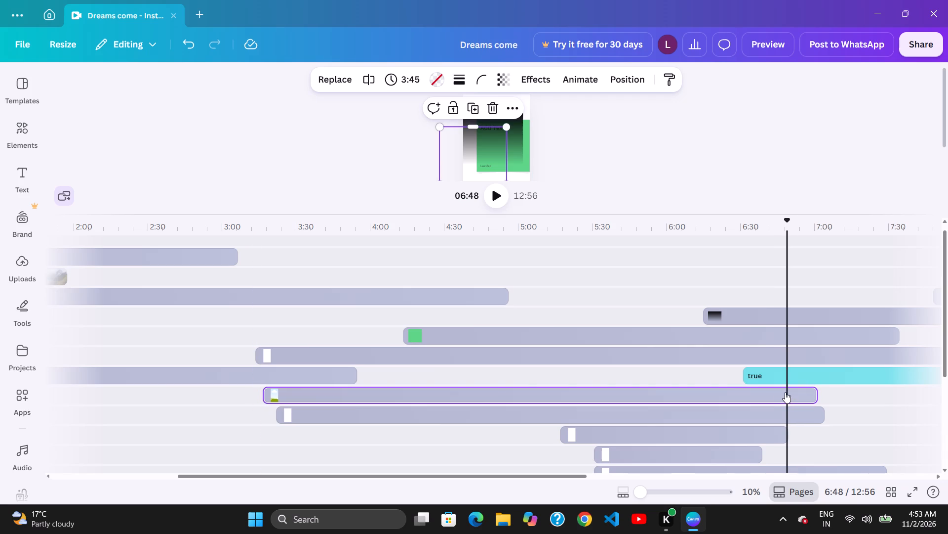
click(791, 395)
click(810, 401)
drag(808, 402, 816, 404)
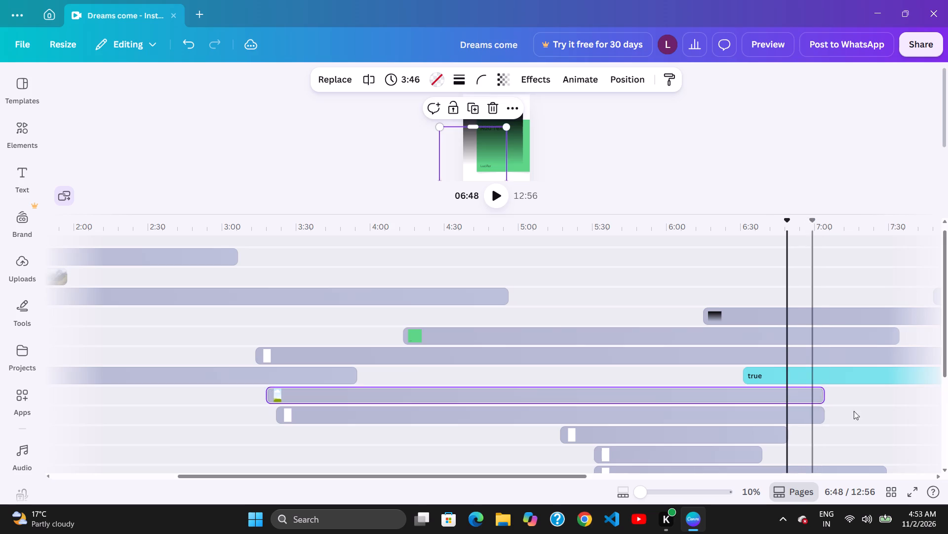
click(838, 407)
drag(803, 402, 812, 405)
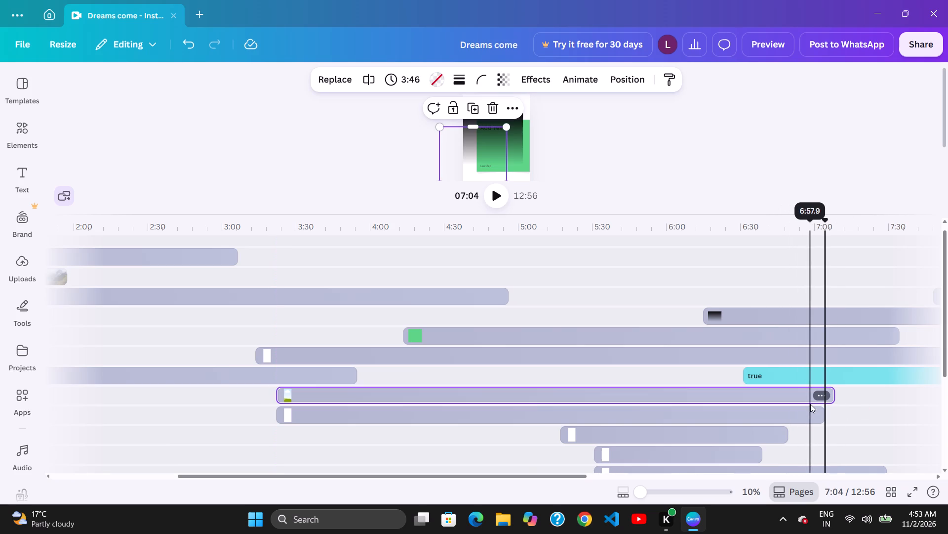
Extend the end of the white frame clip directly below the landscape frame clip to a duration of 3:45.
drag(821, 406, 827, 407)
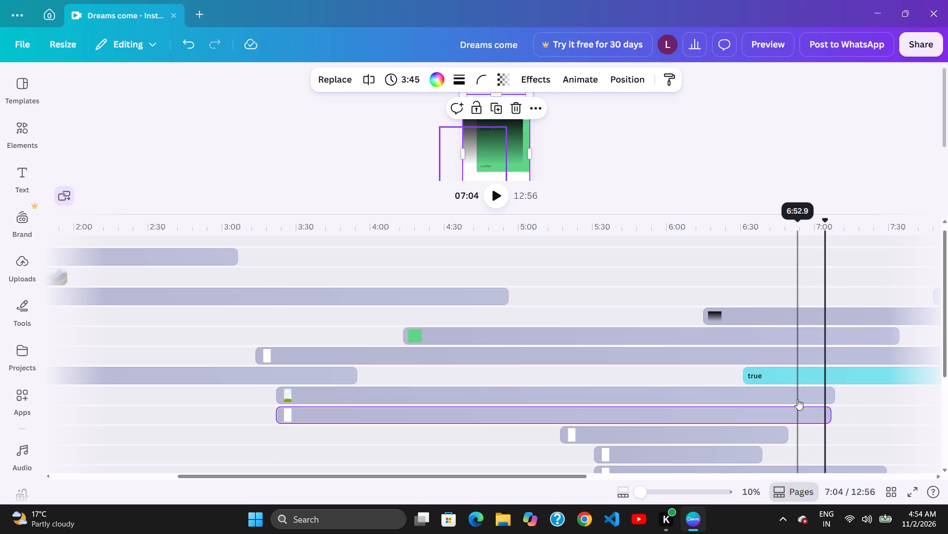
click(851, 415)
drag(844, 417, 864, 421)
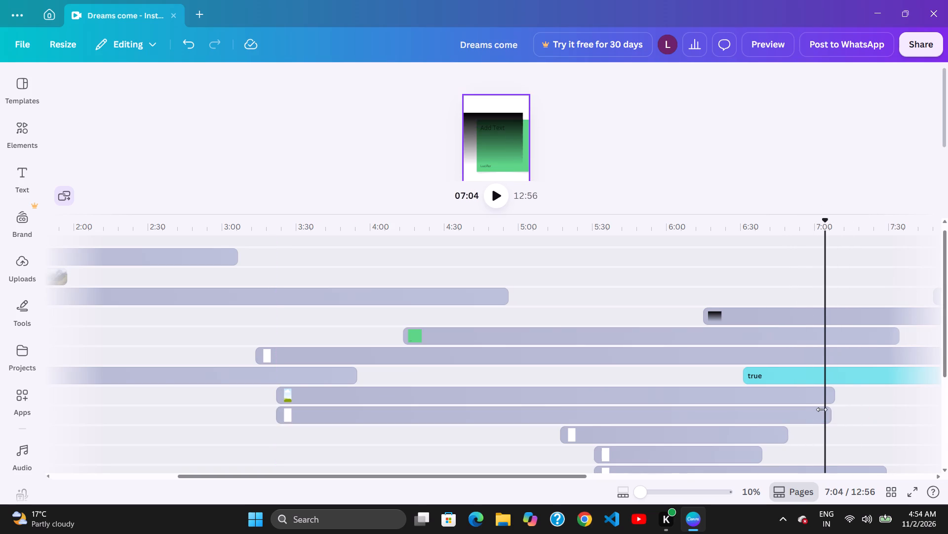
click(821, 410)
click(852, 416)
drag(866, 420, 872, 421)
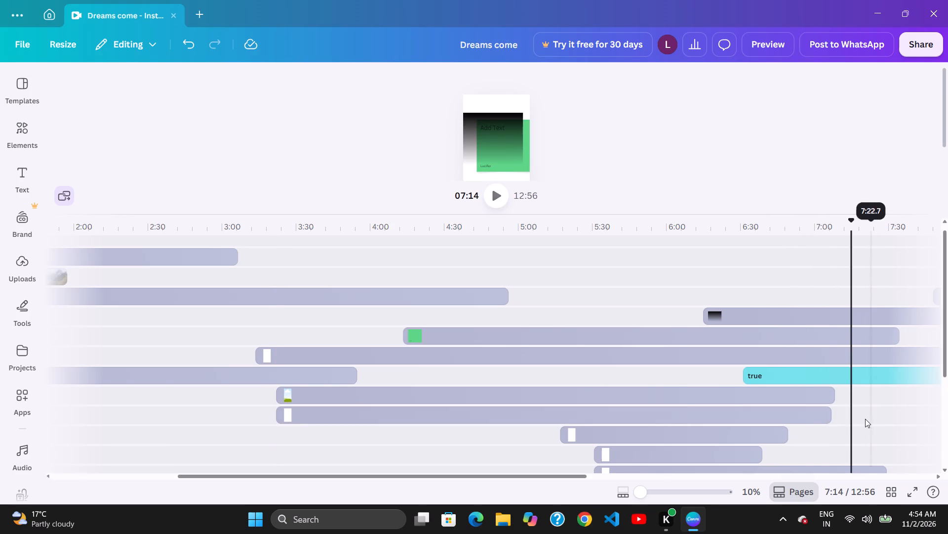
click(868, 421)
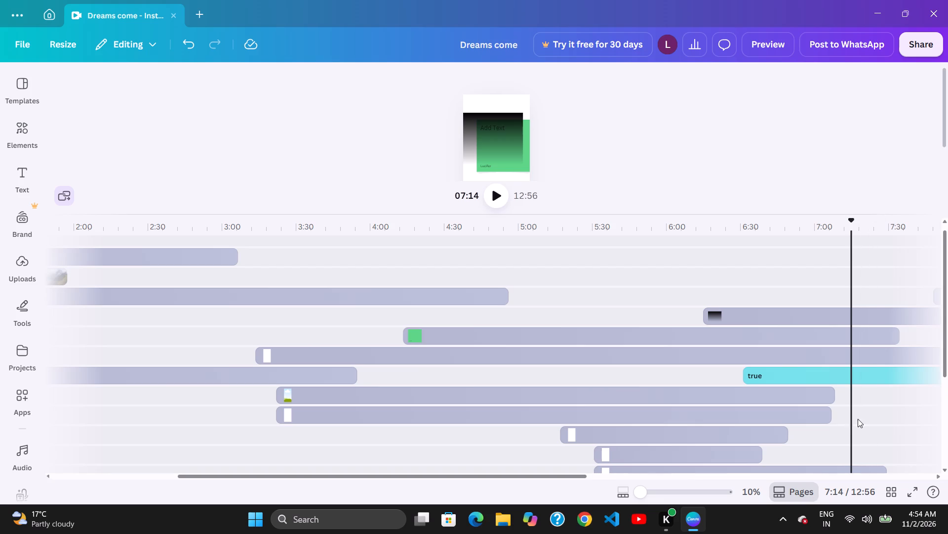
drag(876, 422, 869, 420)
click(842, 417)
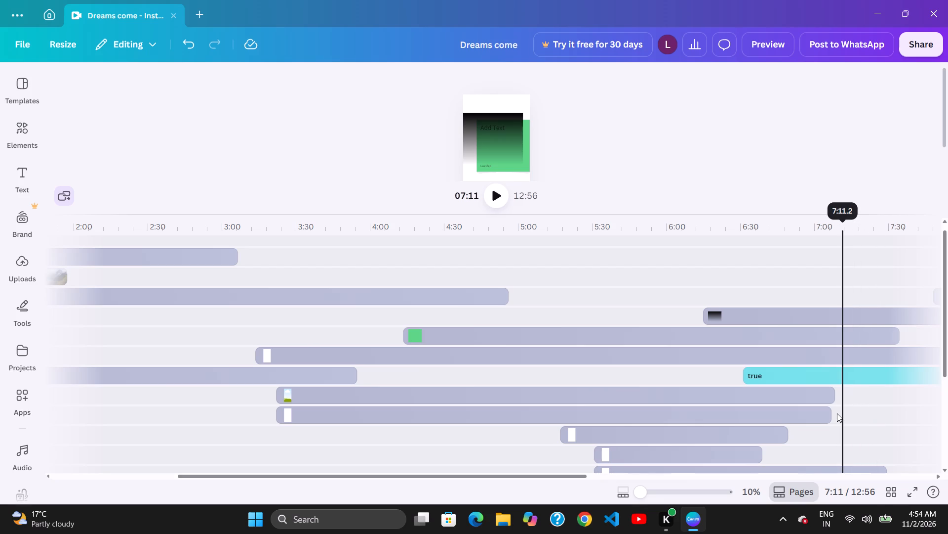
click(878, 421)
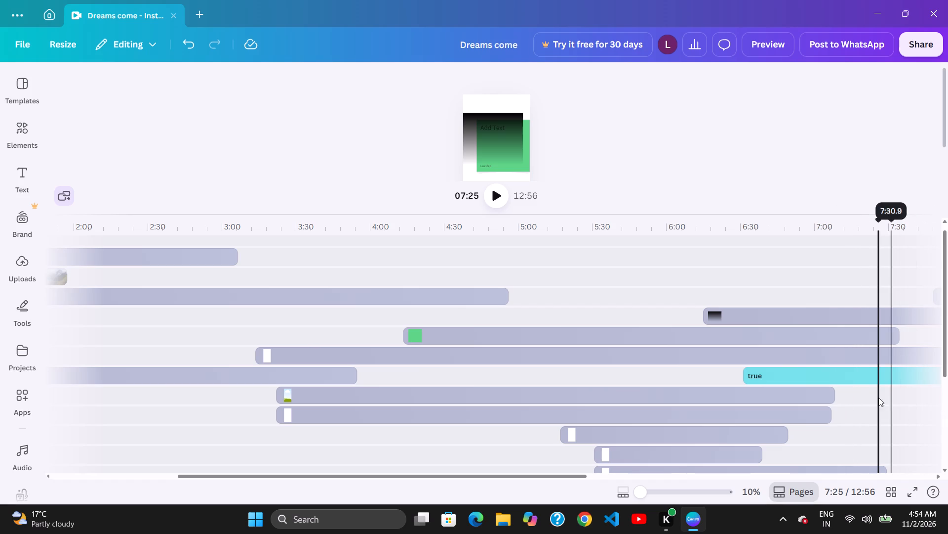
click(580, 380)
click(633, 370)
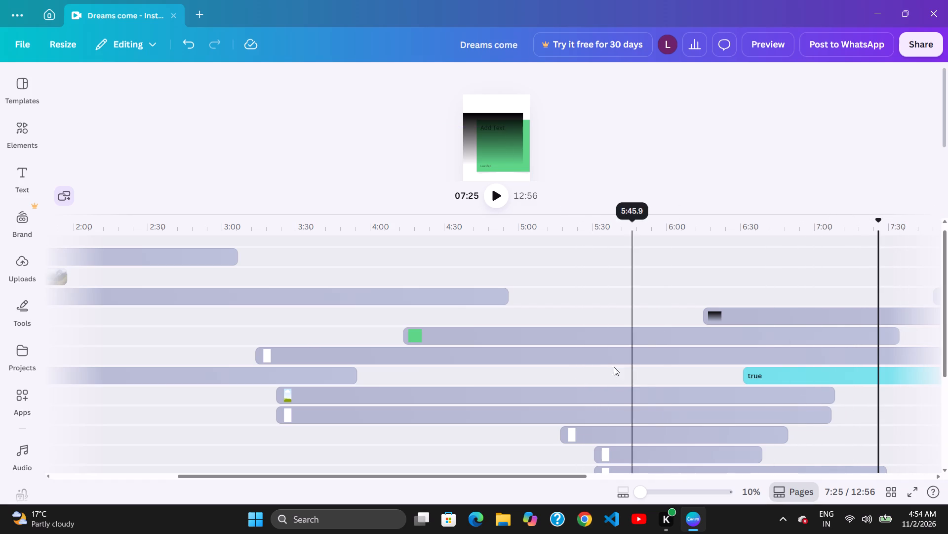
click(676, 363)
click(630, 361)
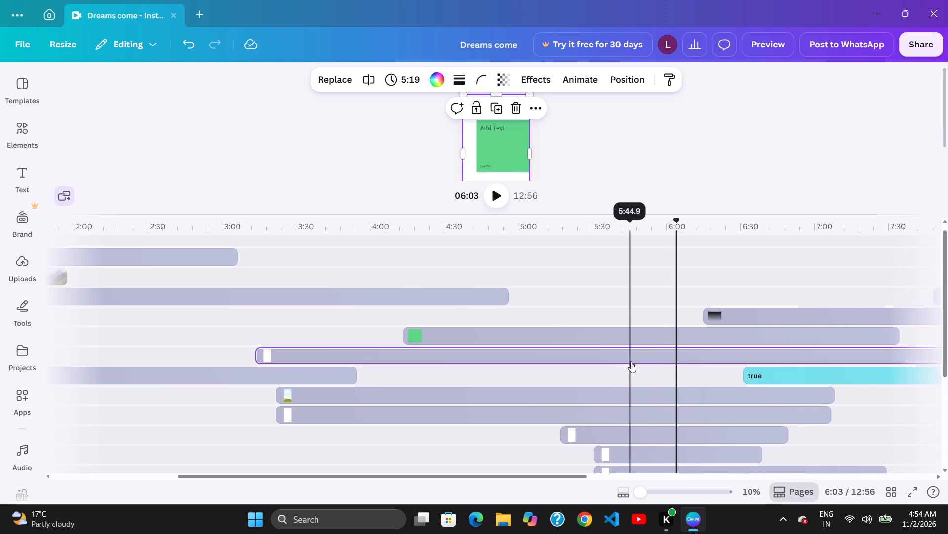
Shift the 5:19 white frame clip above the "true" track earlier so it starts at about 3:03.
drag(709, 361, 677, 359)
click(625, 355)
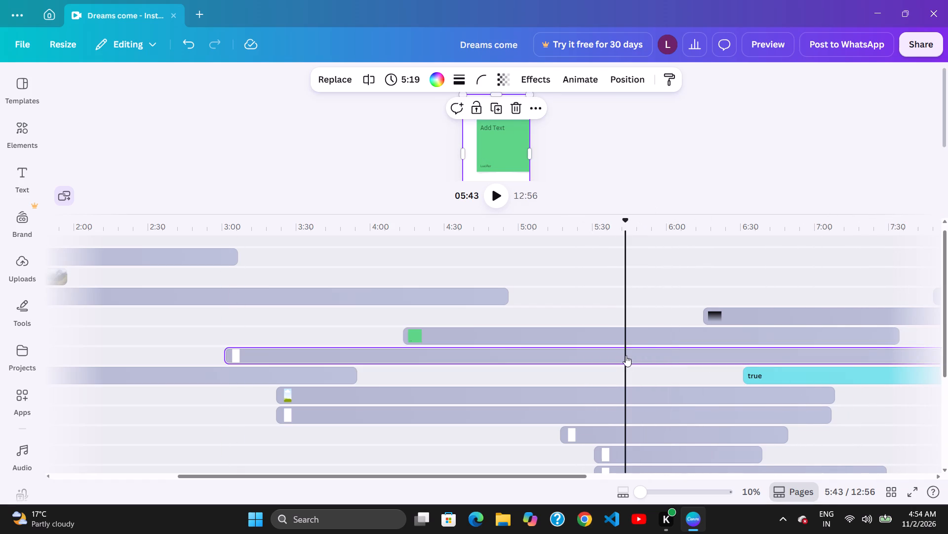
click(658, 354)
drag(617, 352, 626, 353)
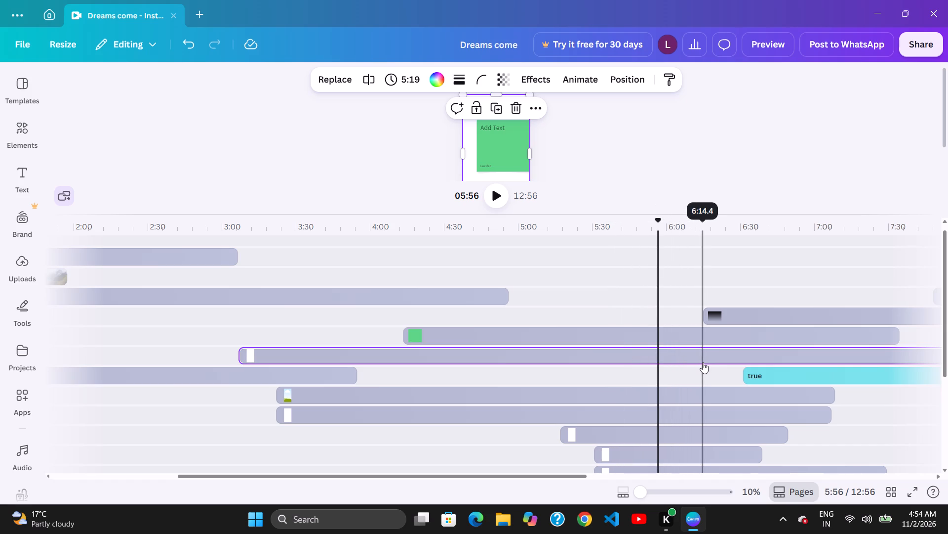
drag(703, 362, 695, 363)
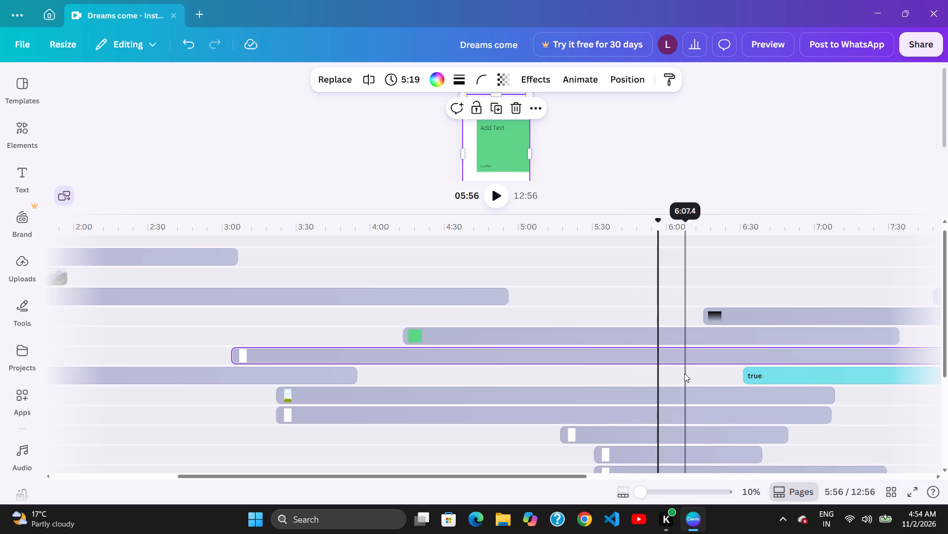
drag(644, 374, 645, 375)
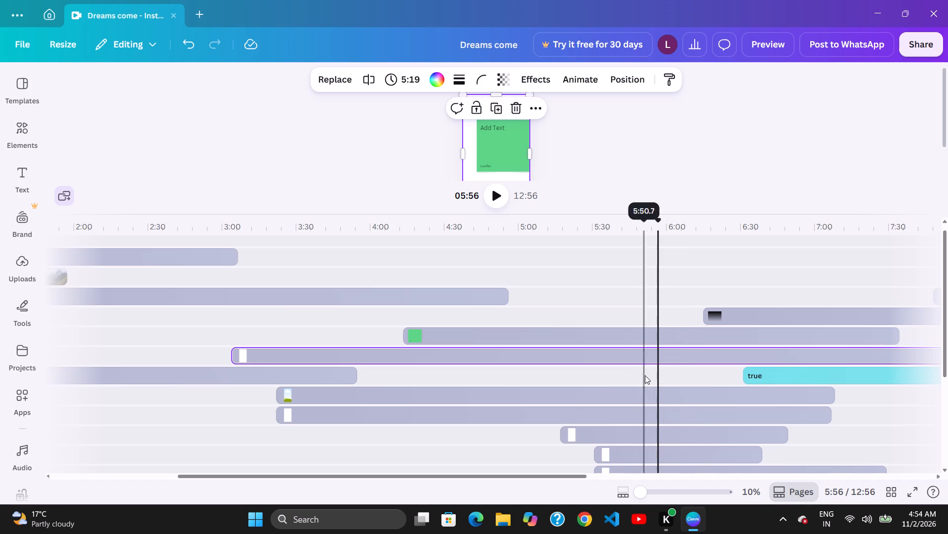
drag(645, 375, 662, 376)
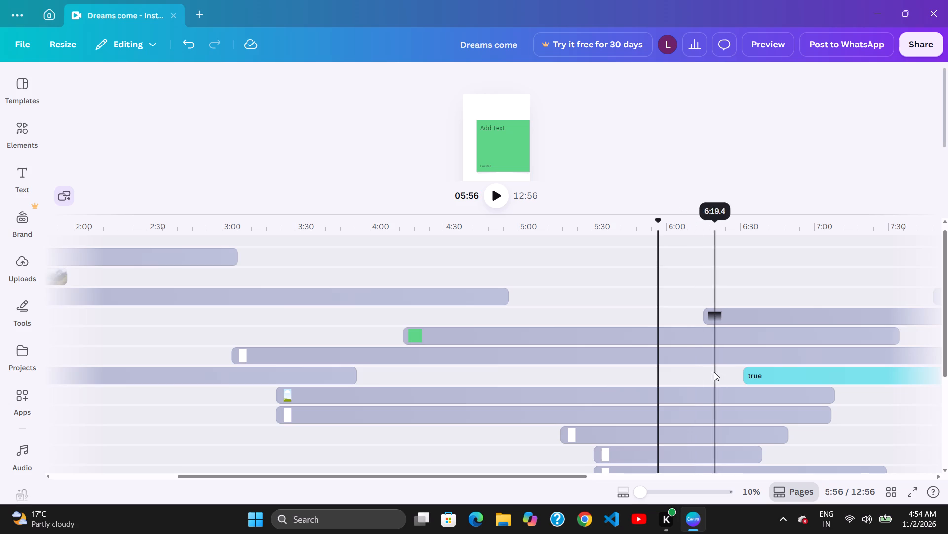
Shift the "true" text clip slightly earlier to start at about 6:29 and the landscape frame clip later to about 3:27.
click(763, 380)
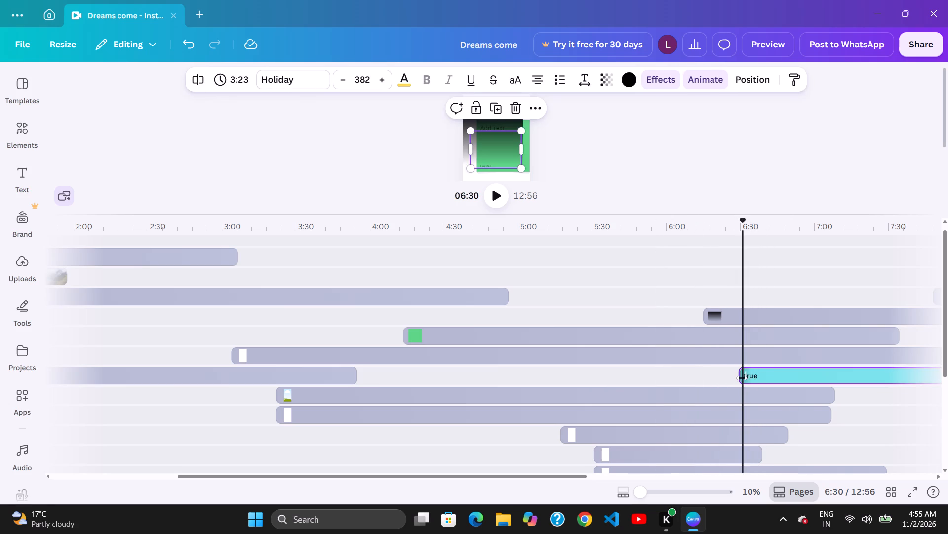
drag(727, 376, 823, 382)
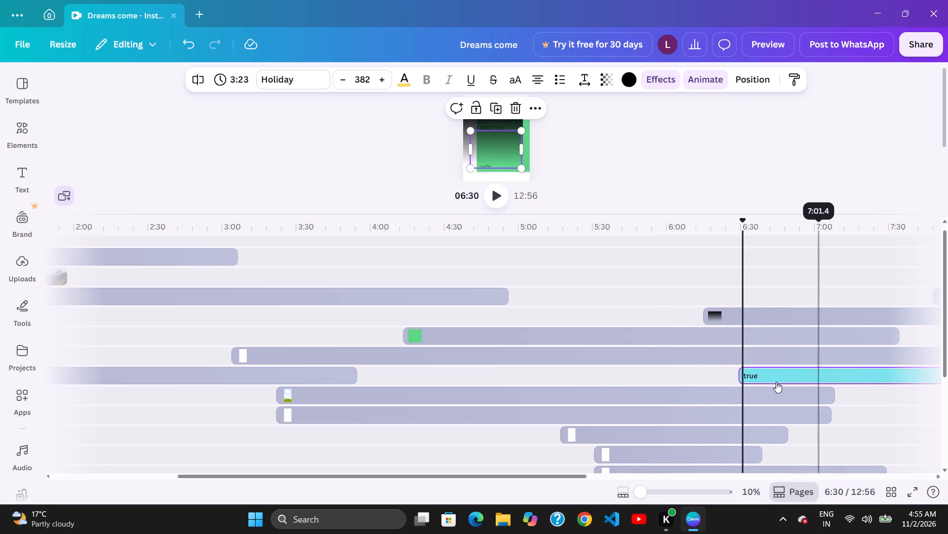
drag(793, 387, 806, 389)
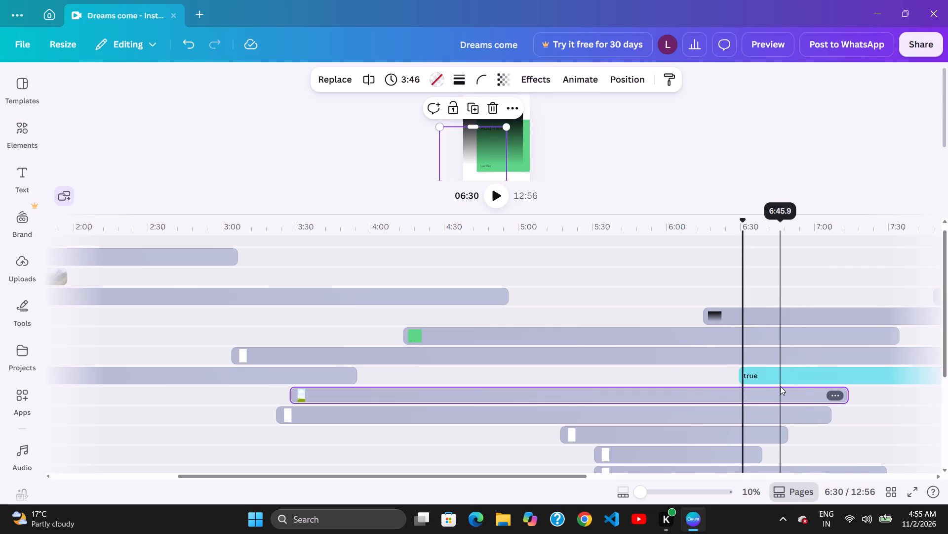
Move the "true" text clip later and trim its beginning so it starts at about 6:52 with a duration of 3:20.
click(739, 380)
drag(808, 376, 801, 376)
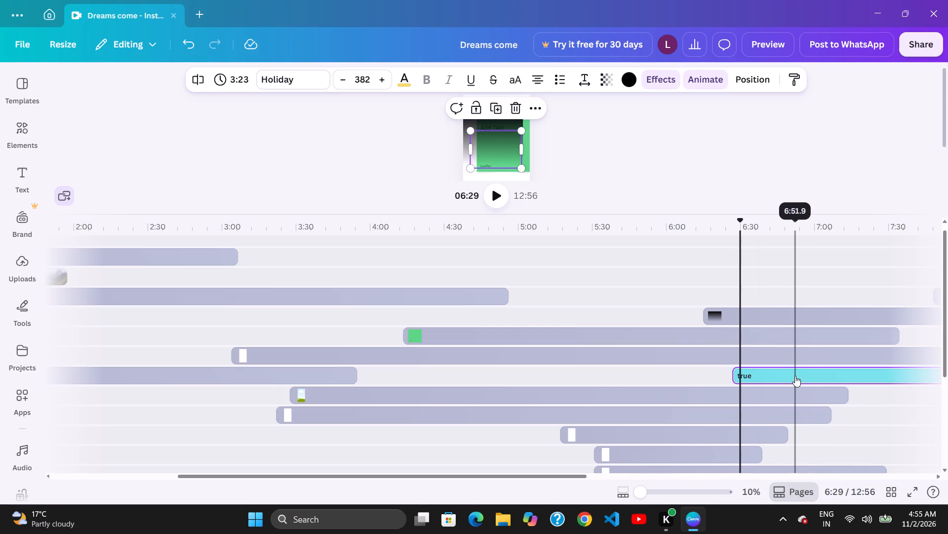
click(808, 379)
drag(826, 382, 838, 383)
click(836, 378)
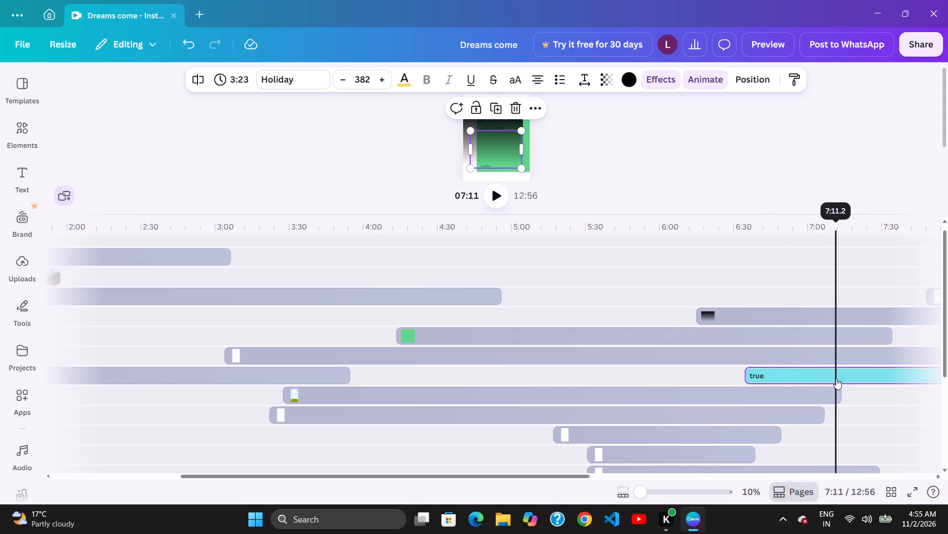
click(841, 379)
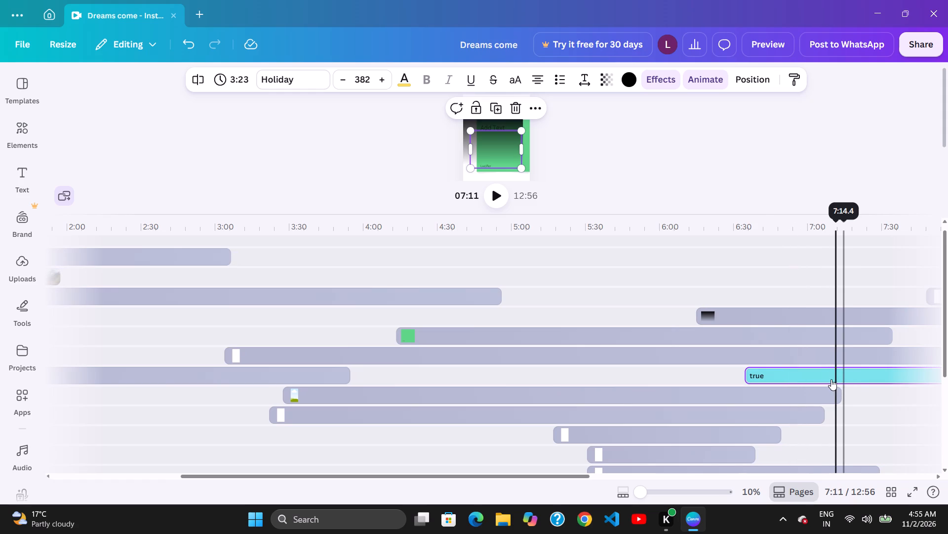
drag(803, 376, 826, 380)
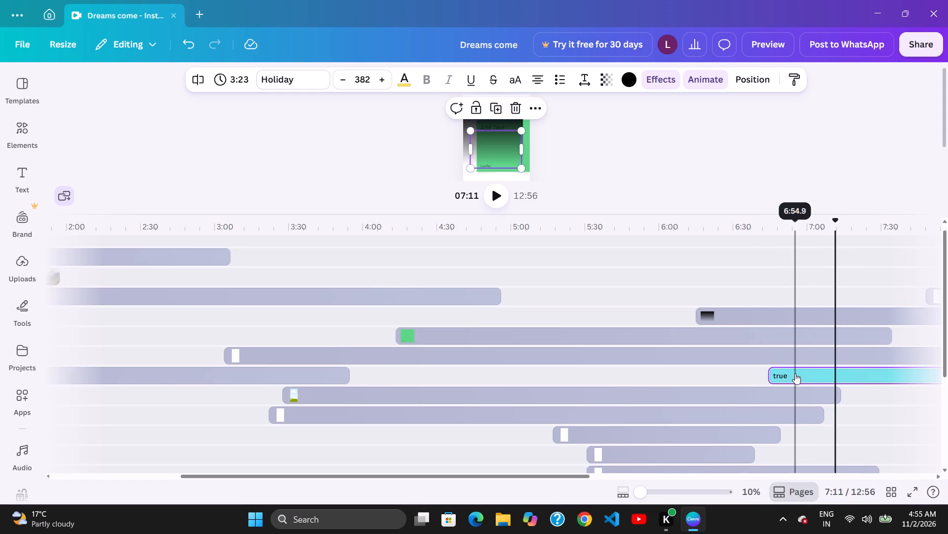
drag(822, 378, 832, 381)
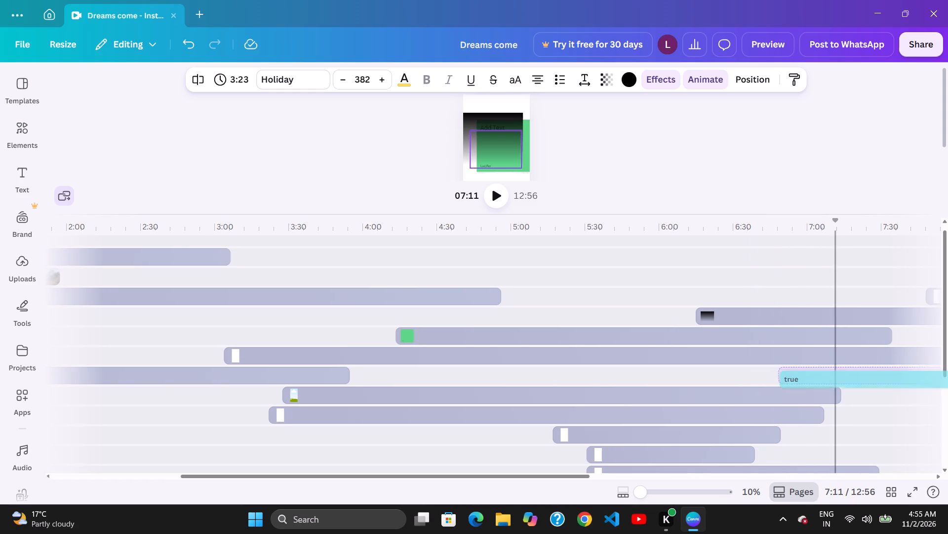
drag(832, 381, 829, 380)
click(821, 379)
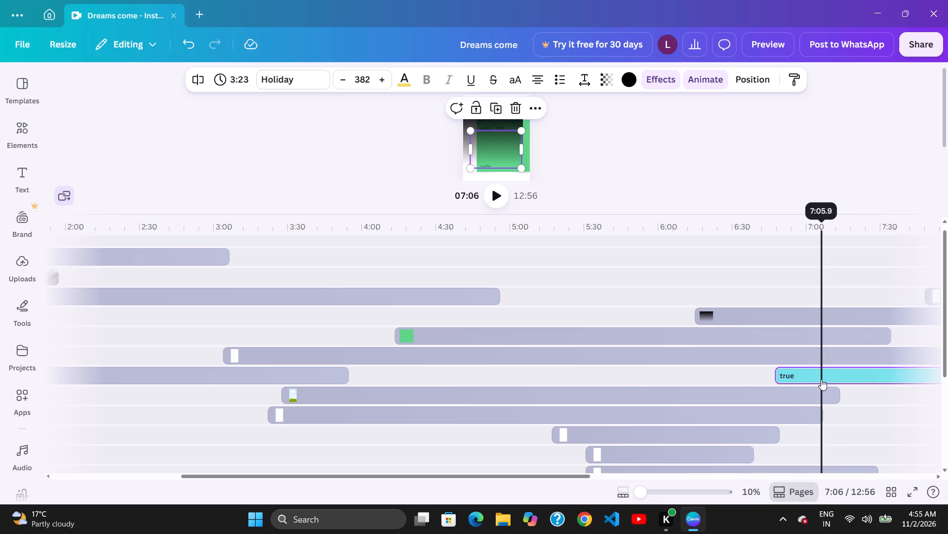
drag(823, 379, 829, 381)
drag(785, 378, 790, 381)
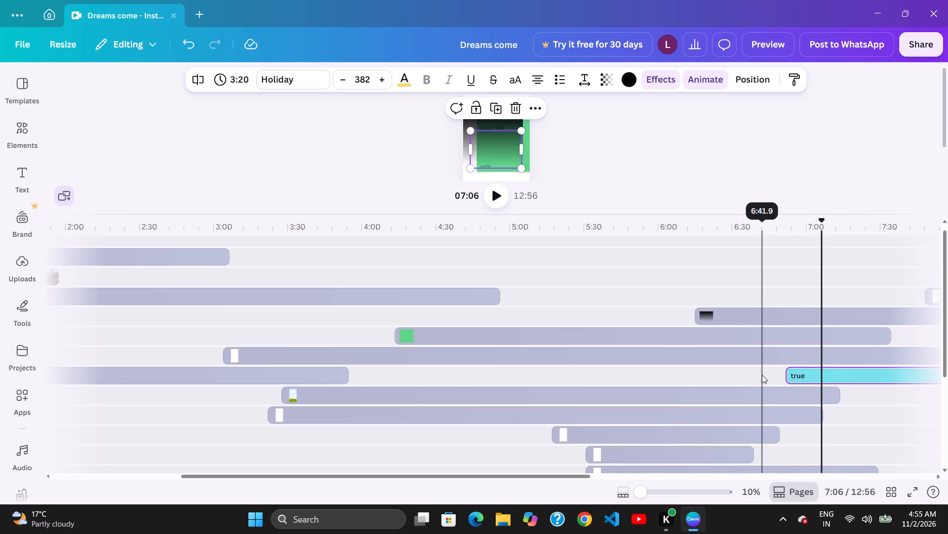
click(784, 381)
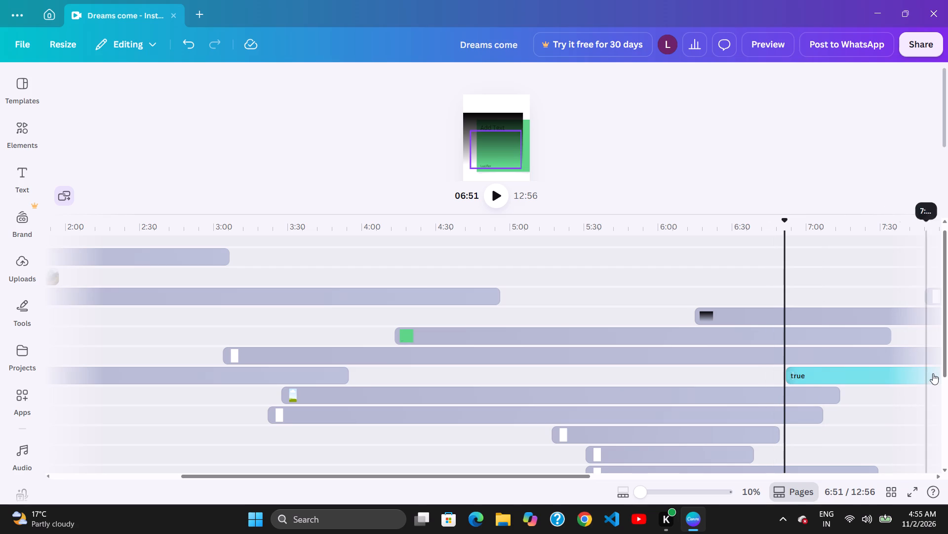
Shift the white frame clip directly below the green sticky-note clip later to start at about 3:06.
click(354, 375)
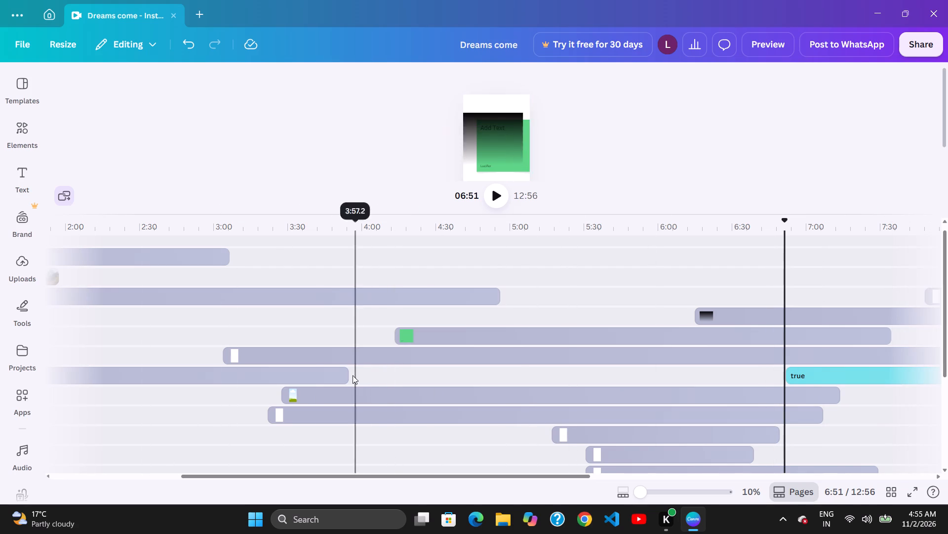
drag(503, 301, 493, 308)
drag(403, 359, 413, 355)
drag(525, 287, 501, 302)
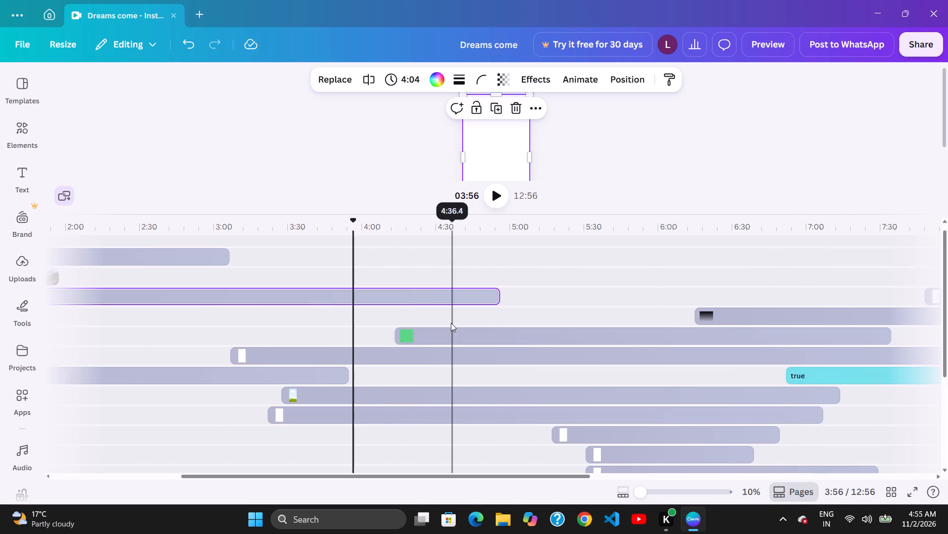
Nudge the green sticky-note clip earlier to about 4:12 and the white frame clip directly below it later to about 3:11.
click(486, 311)
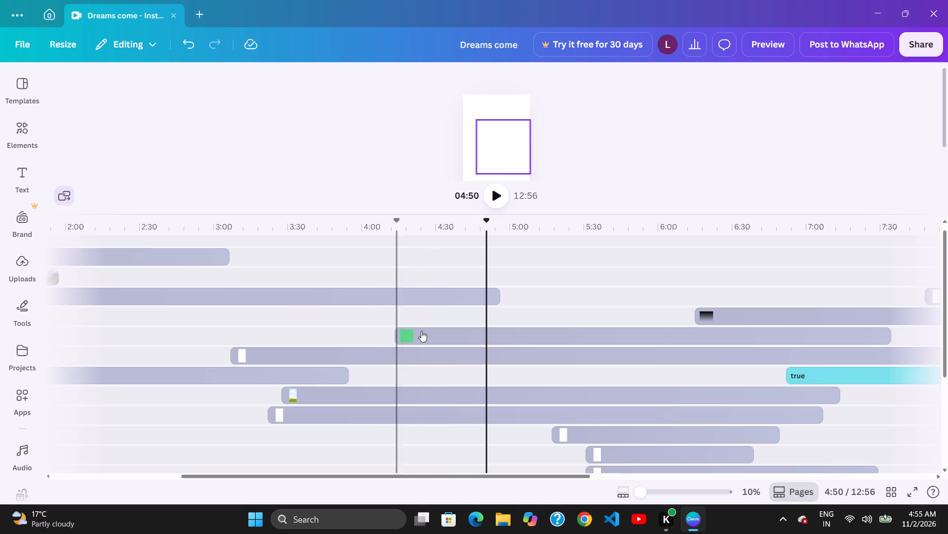
click(421, 331)
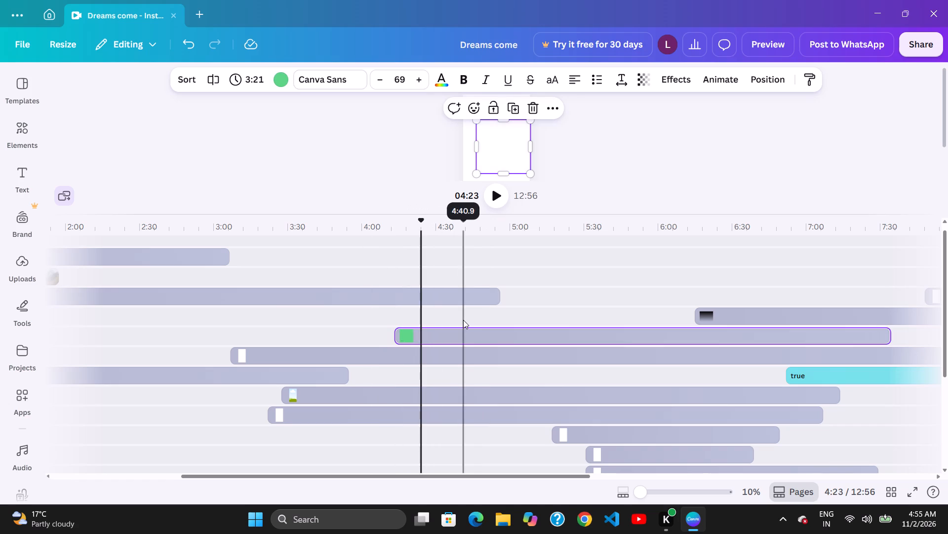
click(468, 320)
click(470, 322)
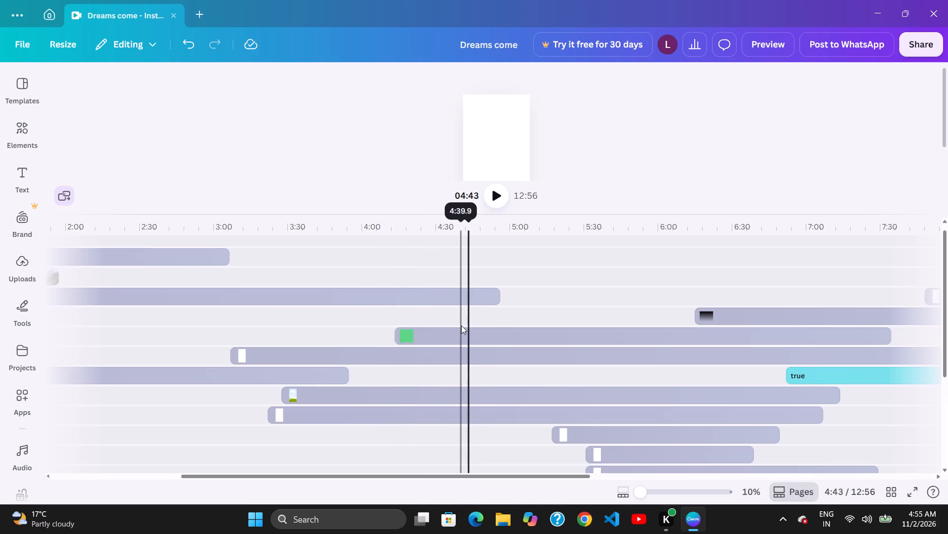
click(444, 334)
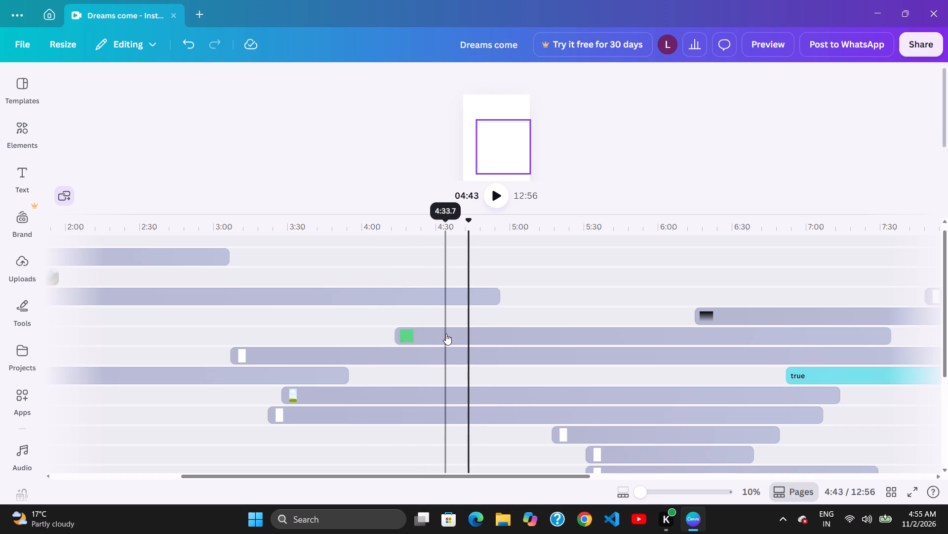
click(448, 337)
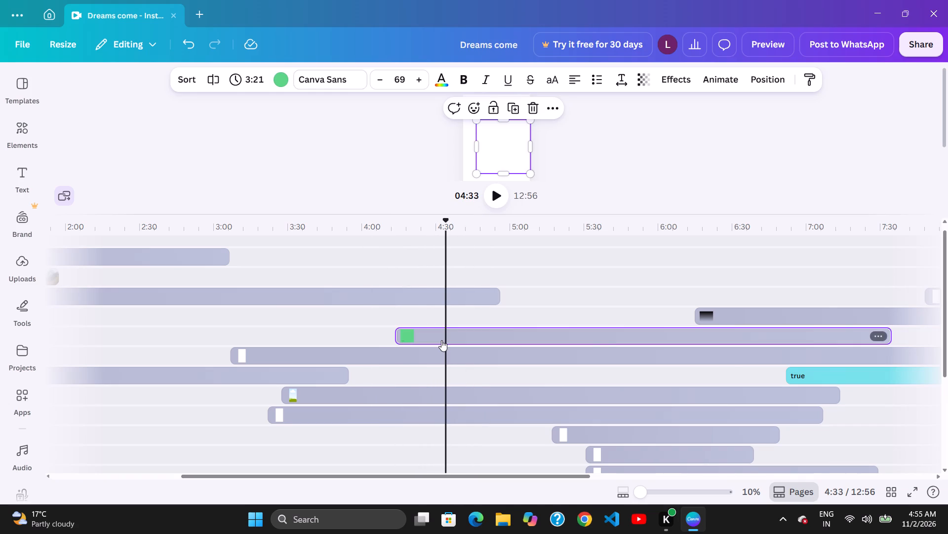
click(394, 350)
click(427, 341)
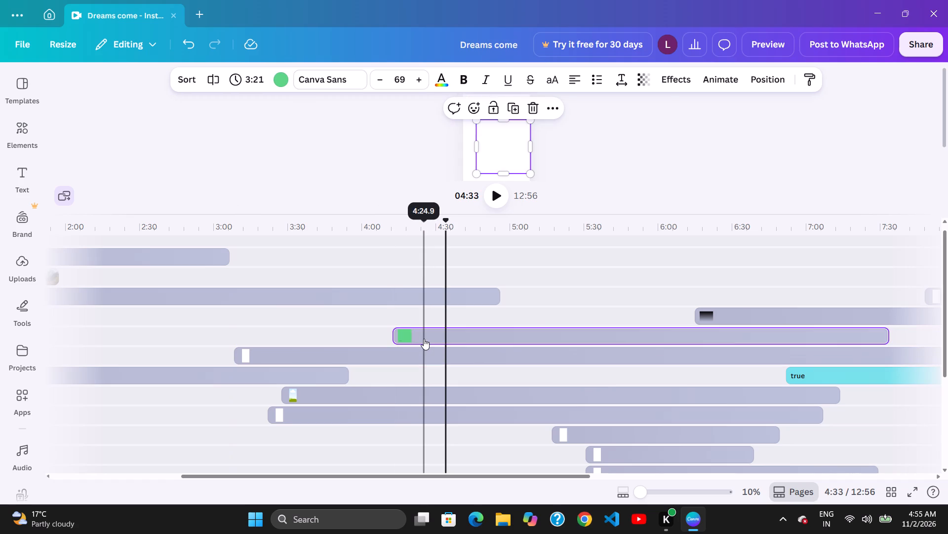
click(424, 339)
click(422, 342)
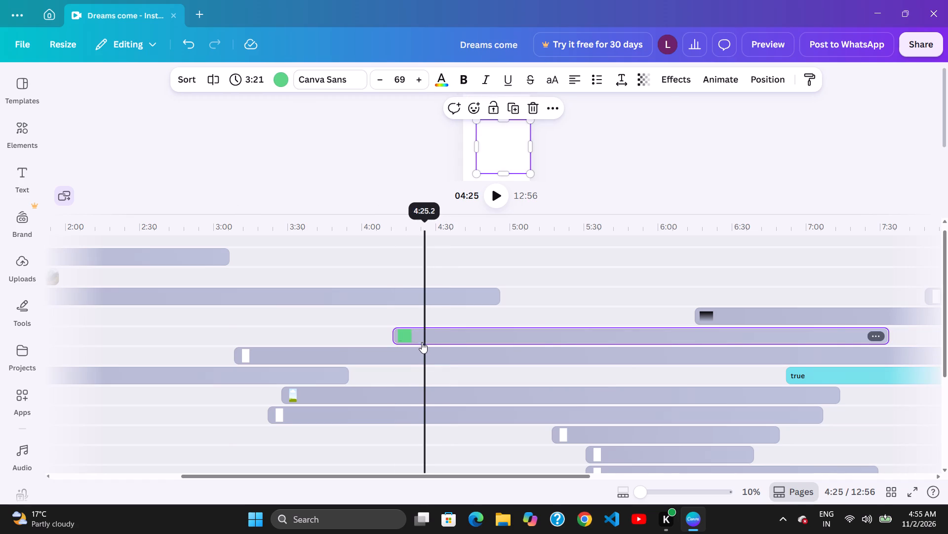
click(418, 344)
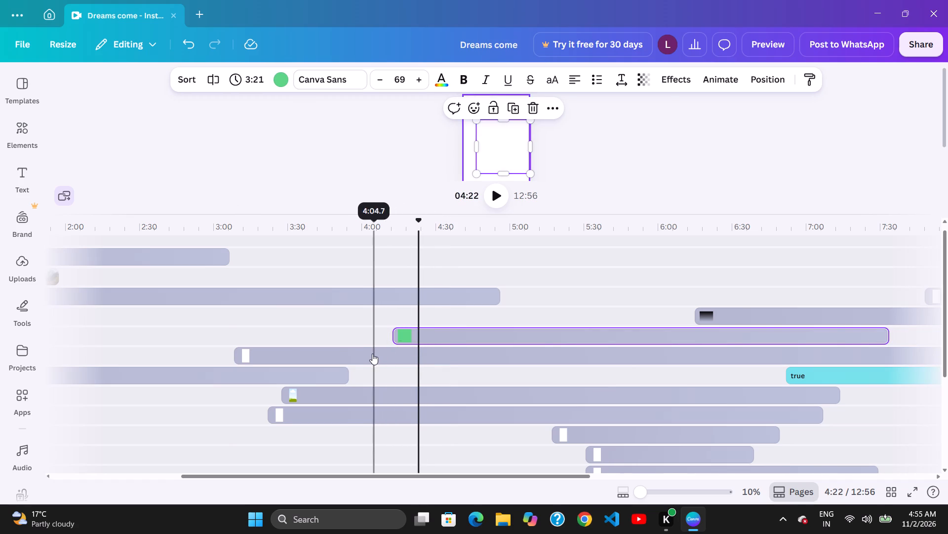
drag(367, 354, 375, 354)
click(395, 351)
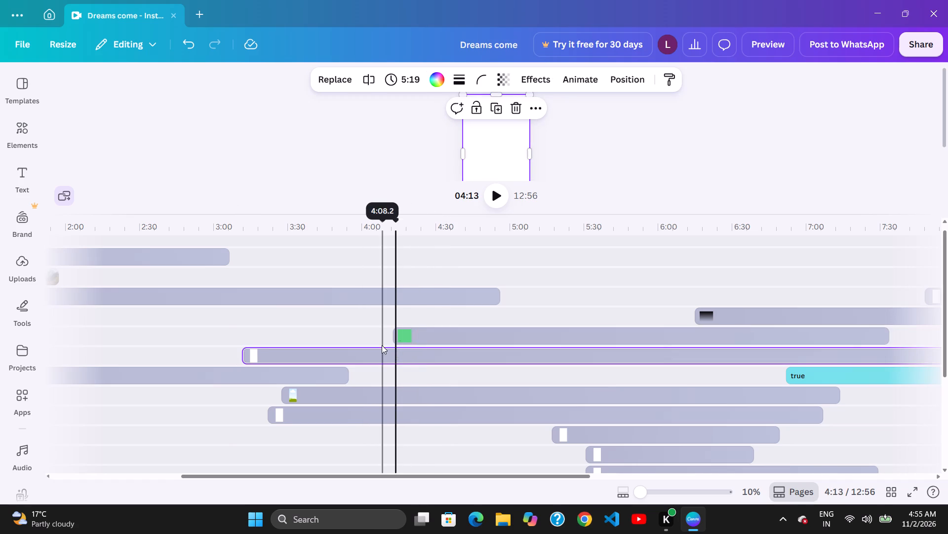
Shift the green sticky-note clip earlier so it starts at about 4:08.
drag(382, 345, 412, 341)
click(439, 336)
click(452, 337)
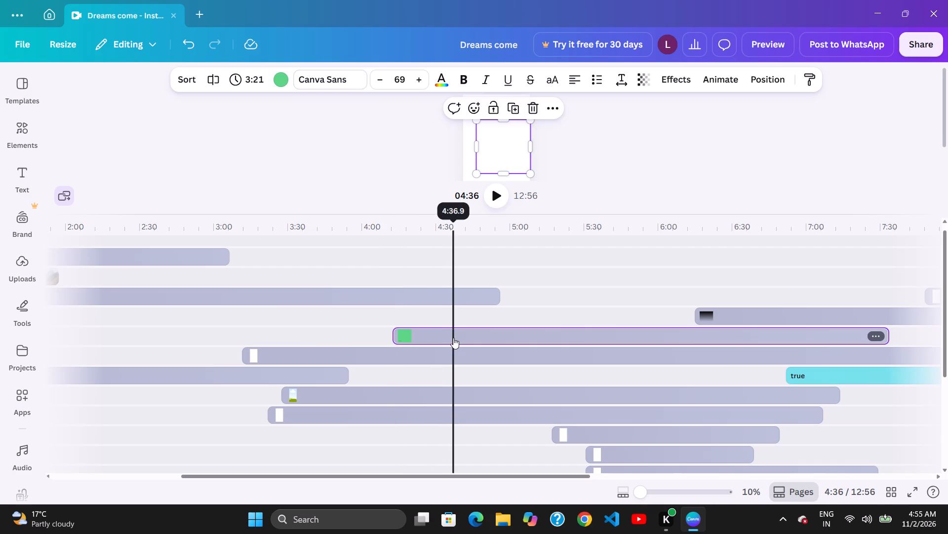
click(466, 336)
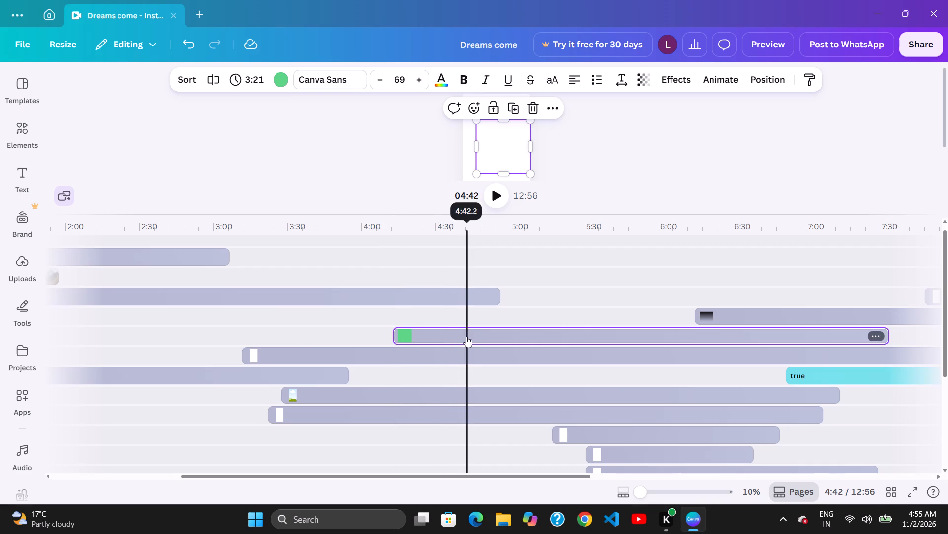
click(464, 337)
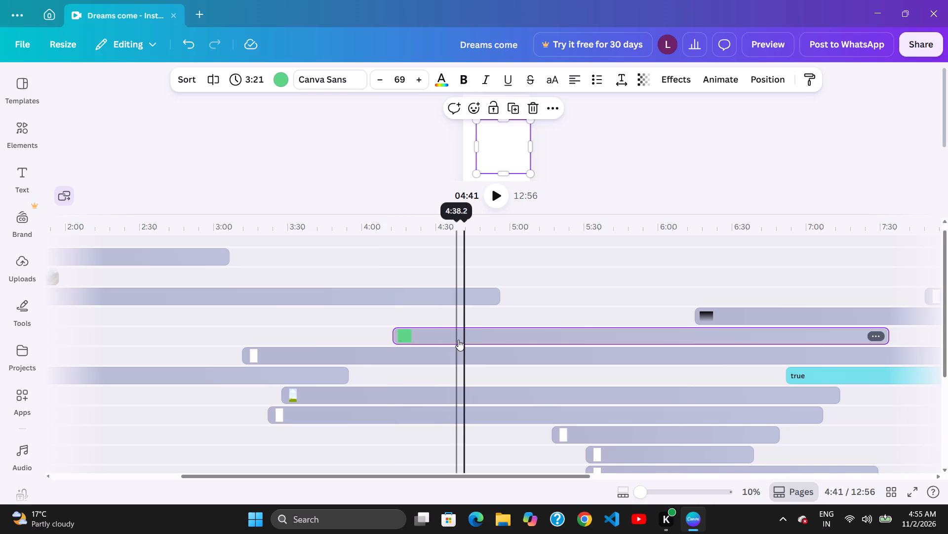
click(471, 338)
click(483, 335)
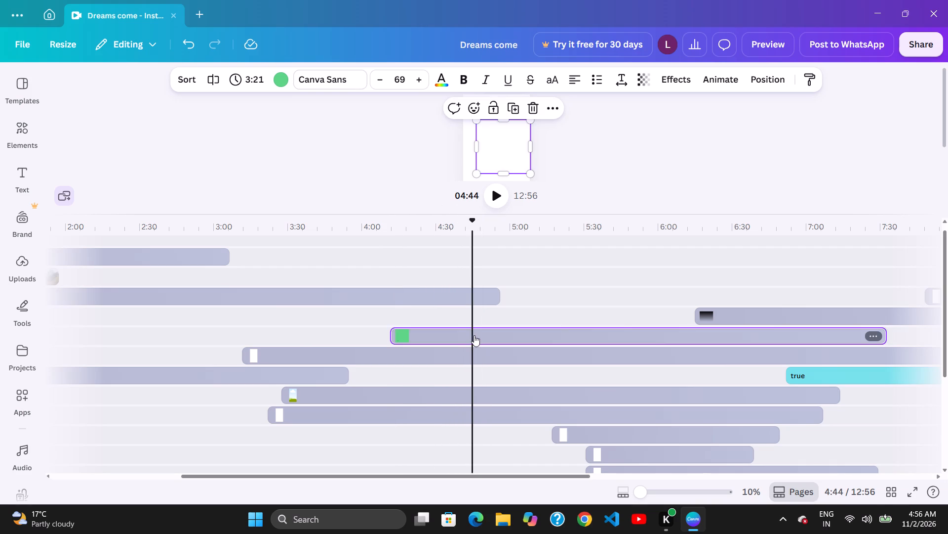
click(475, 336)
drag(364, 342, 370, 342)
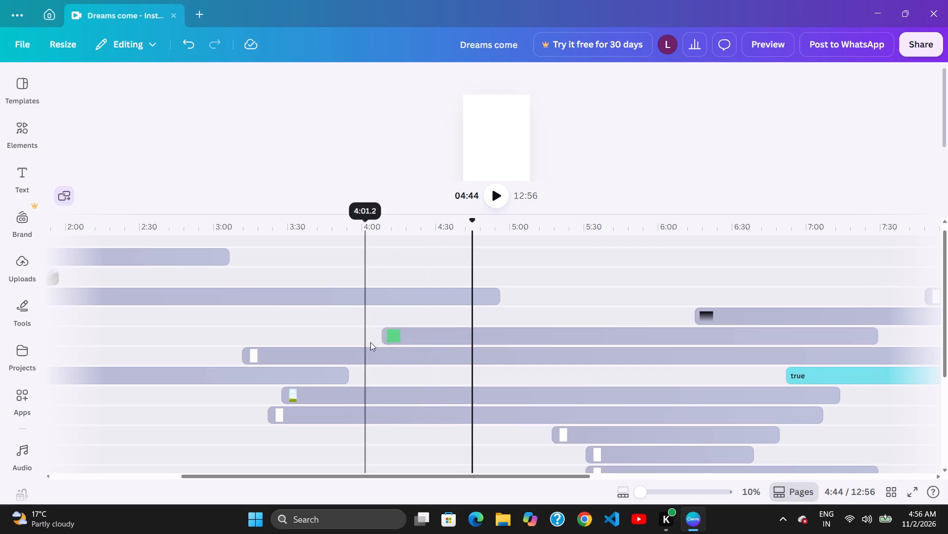
Move the green sticky-note clip later so it starts at about 4:26.
drag(370, 342, 461, 325)
drag(471, 322, 463, 323)
click(415, 329)
drag(456, 325, 462, 326)
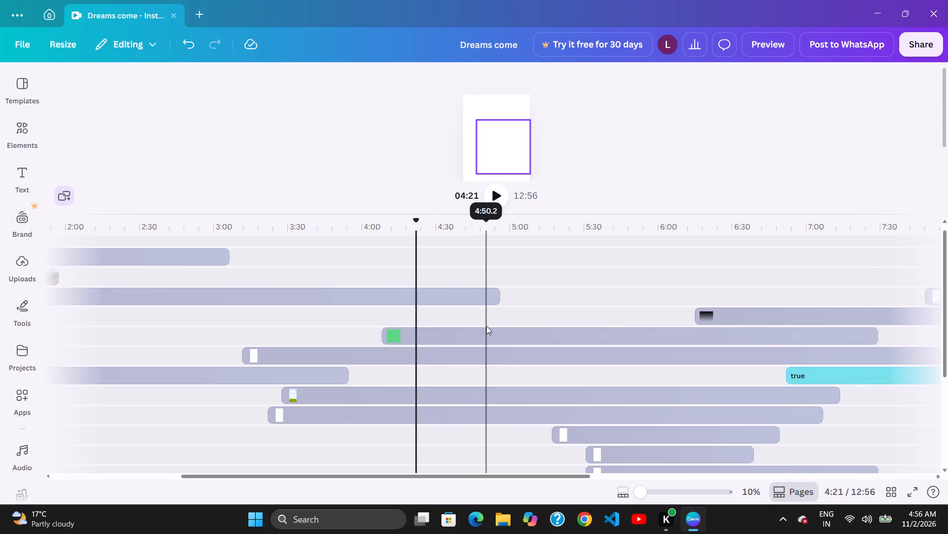
drag(412, 330, 465, 320)
click(475, 318)
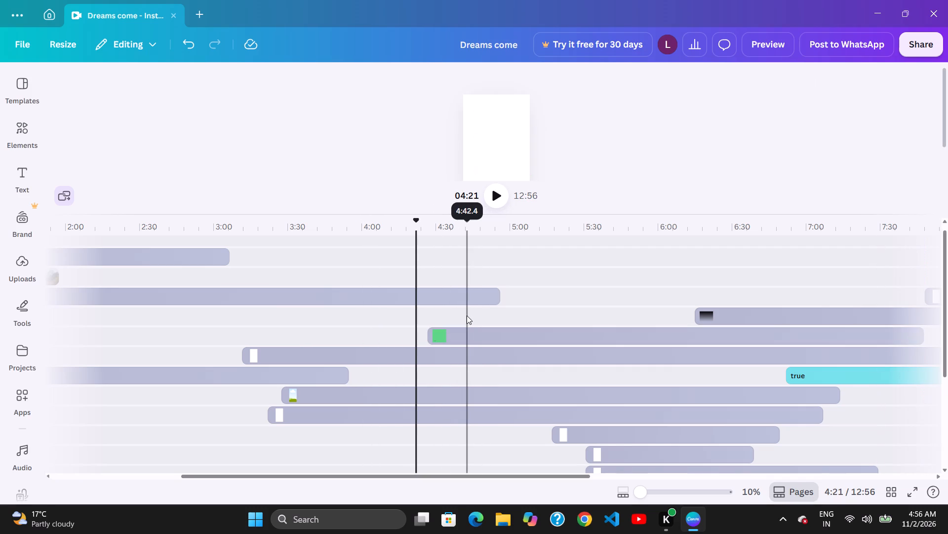
click(487, 315)
drag(468, 322, 499, 318)
click(504, 316)
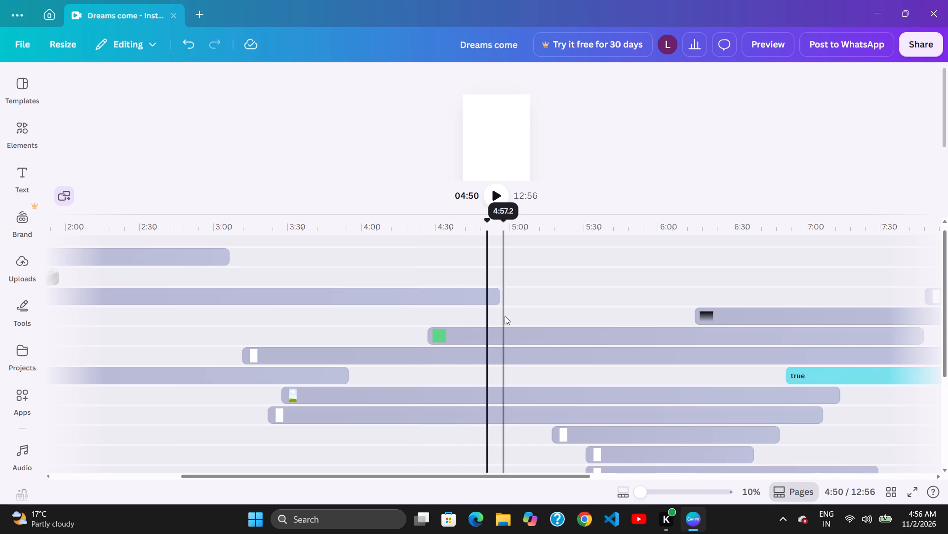
Shift the long clip two rows above the green sticky-note clip earlier so it ends at about 4:50.
drag(513, 314, 505, 317)
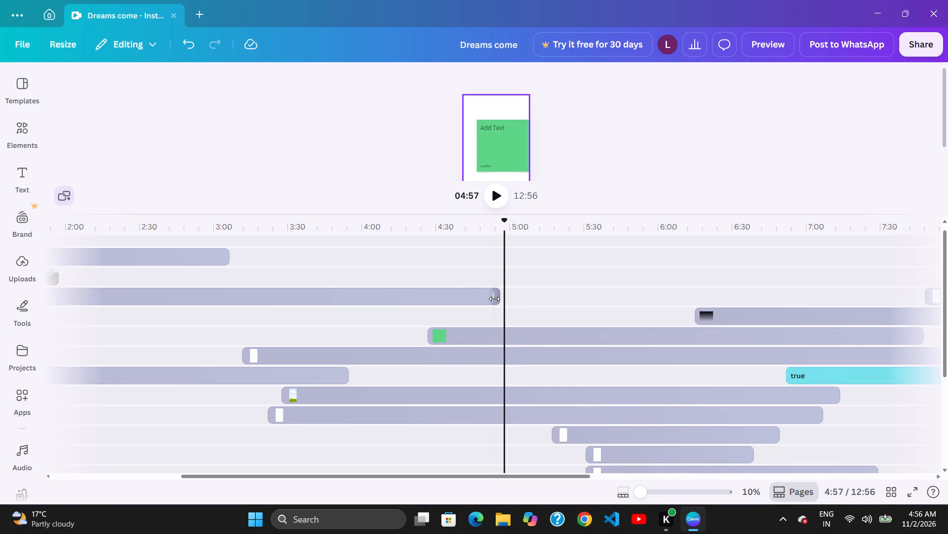
drag(513, 301, 509, 303)
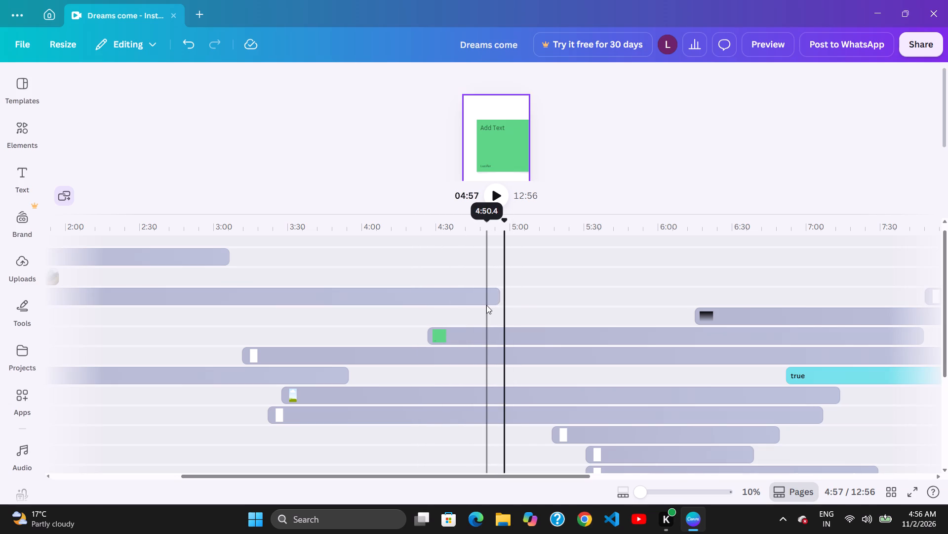
click(489, 306)
click(484, 309)
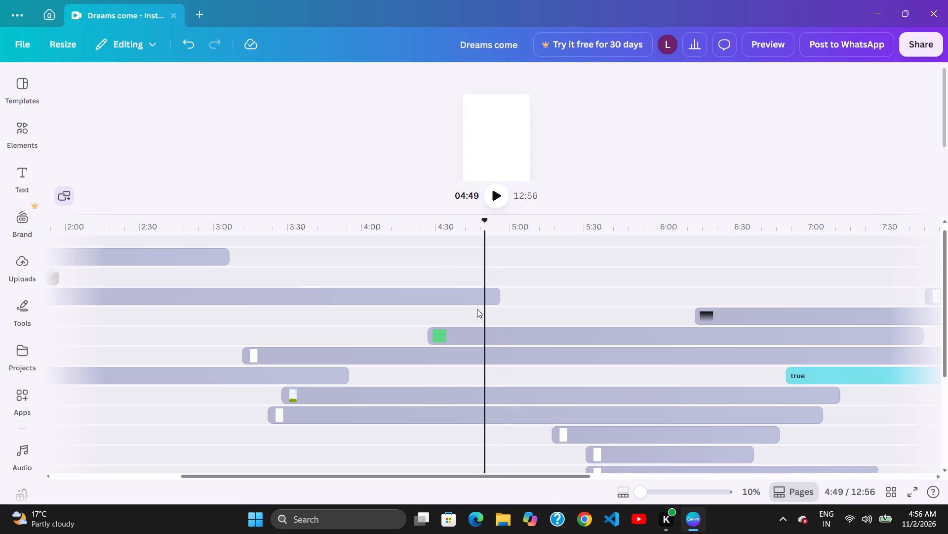
click(438, 315)
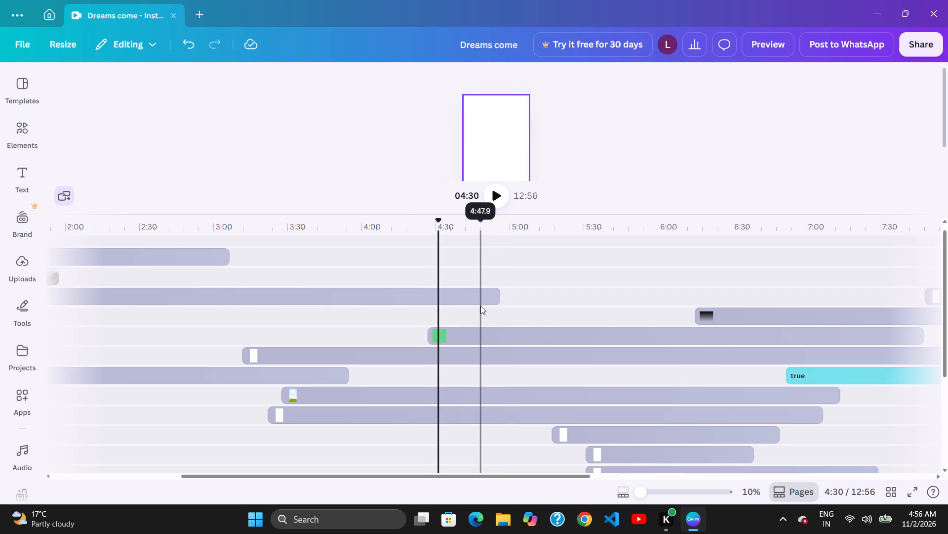
click(456, 309)
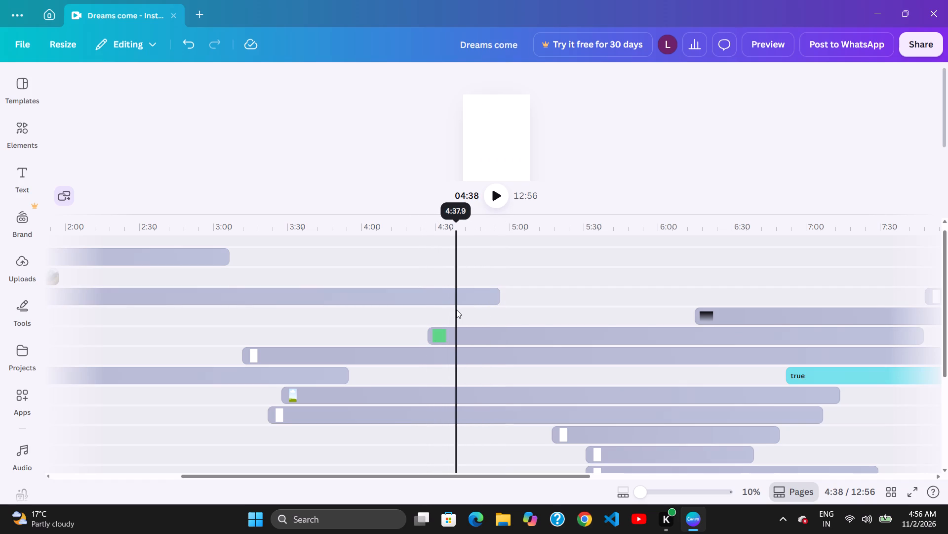
drag(460, 311, 474, 319)
click(449, 319)
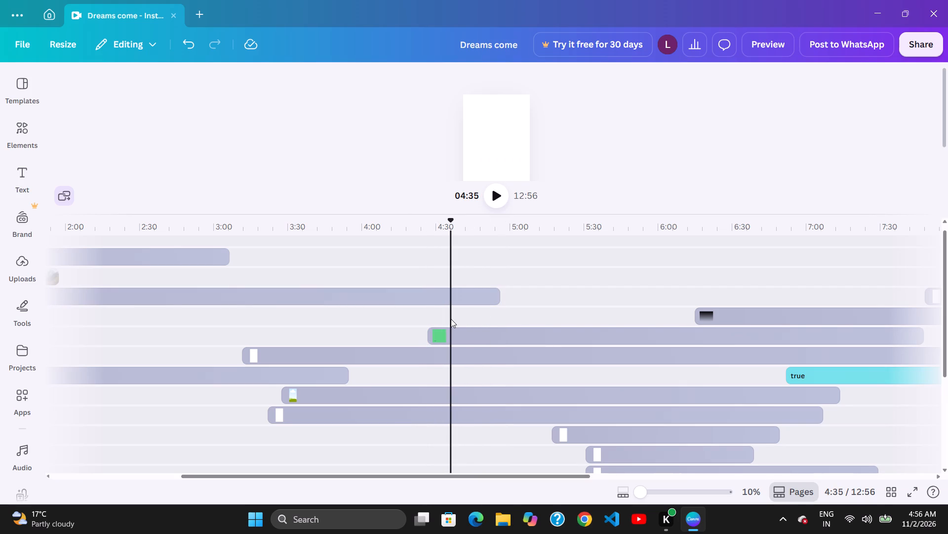
drag(392, 317, 434, 314)
drag(485, 304, 473, 306)
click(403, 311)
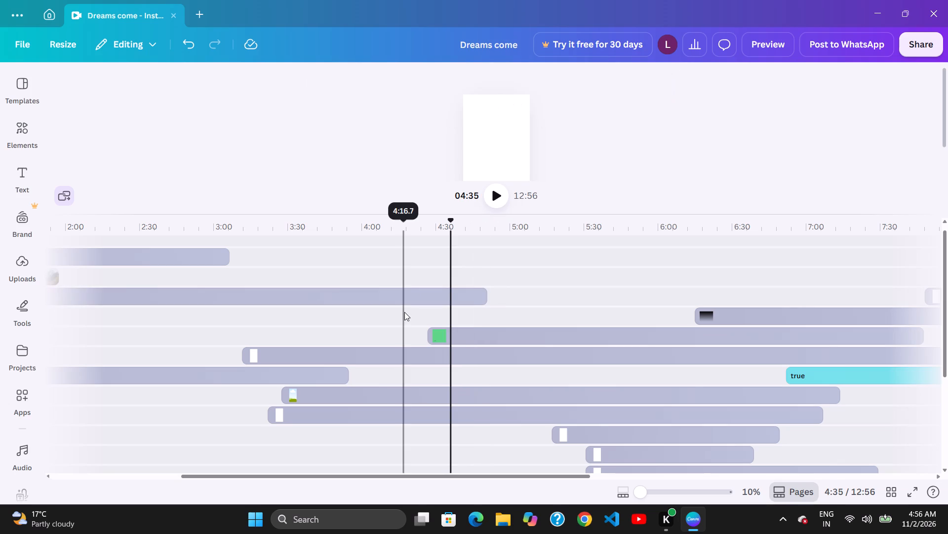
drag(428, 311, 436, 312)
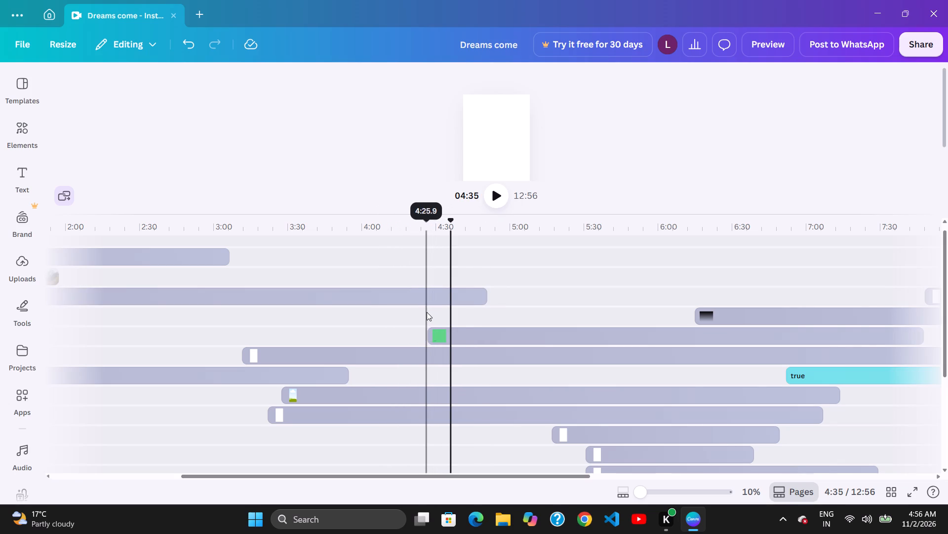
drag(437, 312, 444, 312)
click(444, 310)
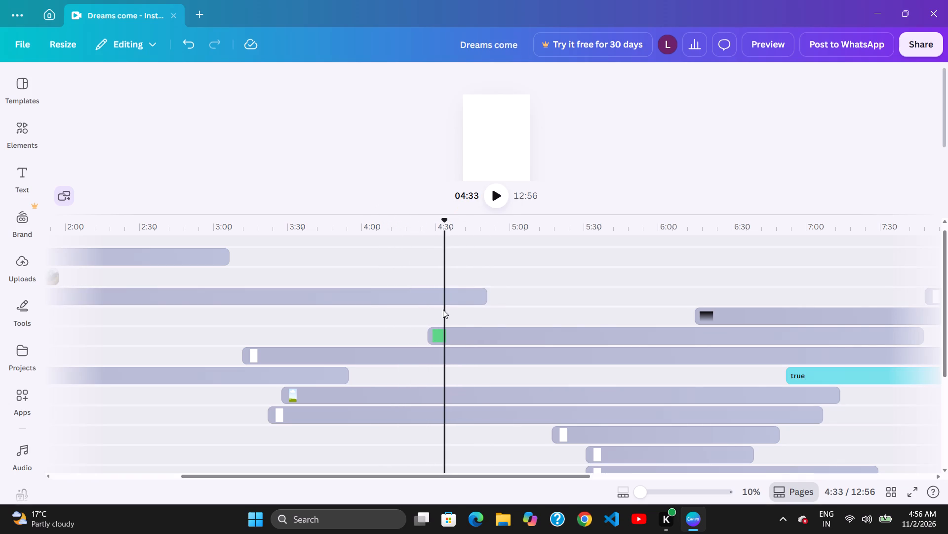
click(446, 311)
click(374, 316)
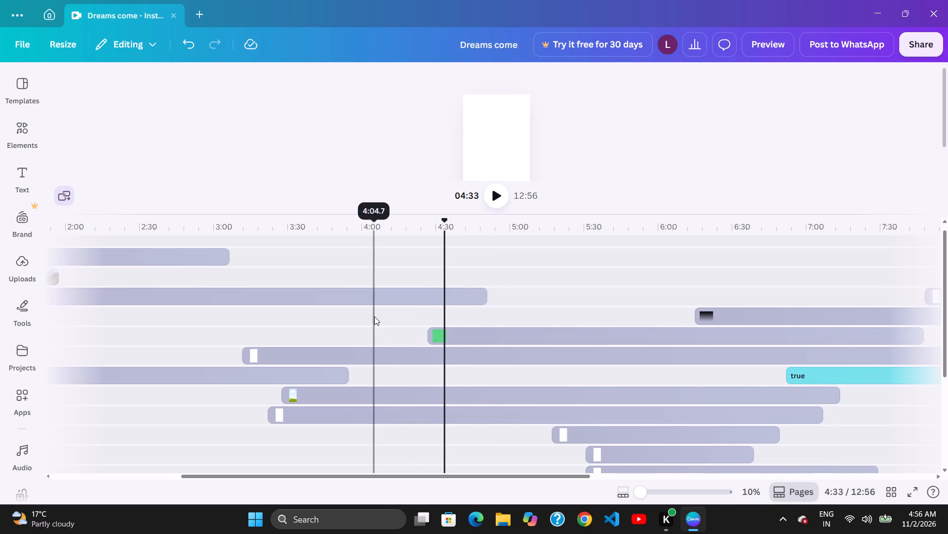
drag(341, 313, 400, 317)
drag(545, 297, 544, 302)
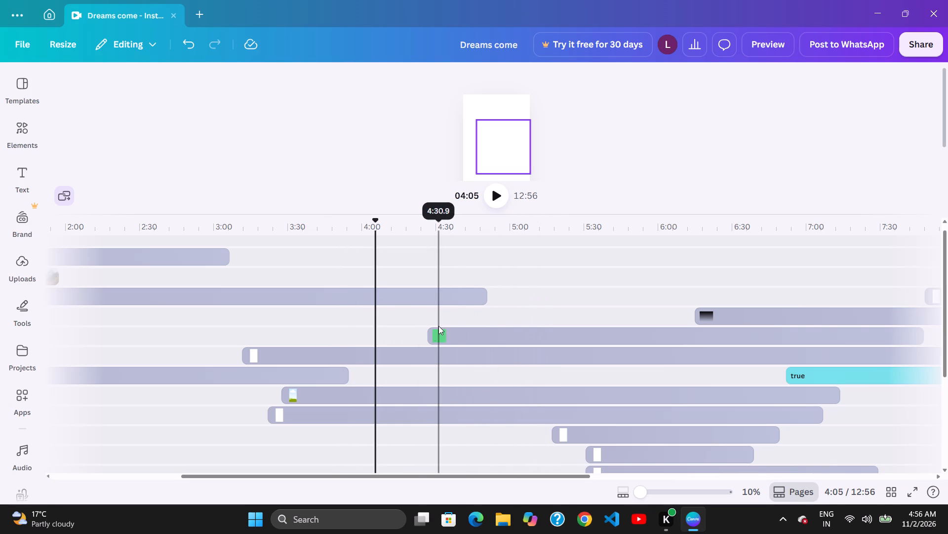
Move the green sticky-note clip earlier to about 3:21 and the white frame clip below it earlier to about 2:41.
drag(576, 346, 458, 374)
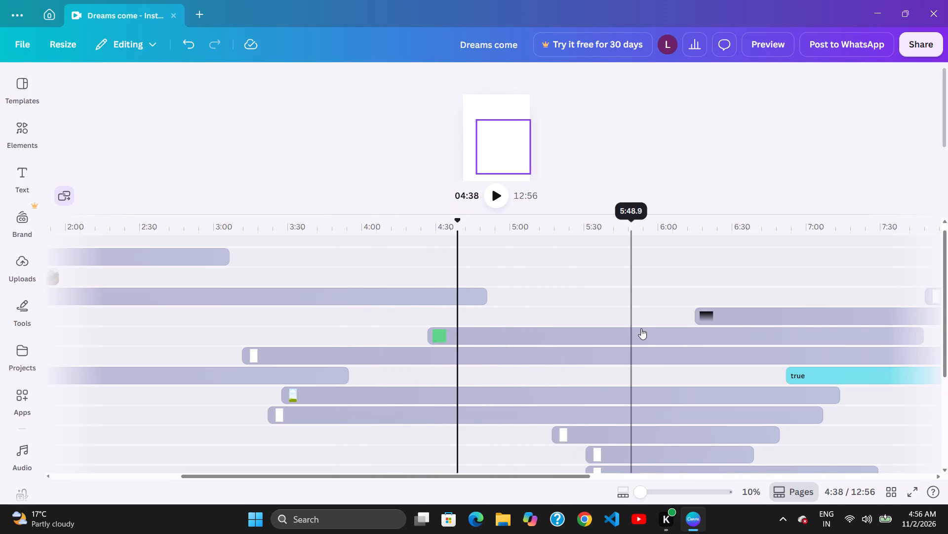
drag(641, 328, 444, 378)
drag(439, 378, 490, 370)
drag(586, 341, 511, 355)
drag(437, 369, 421, 369)
drag(550, 346, 489, 359)
click(473, 361)
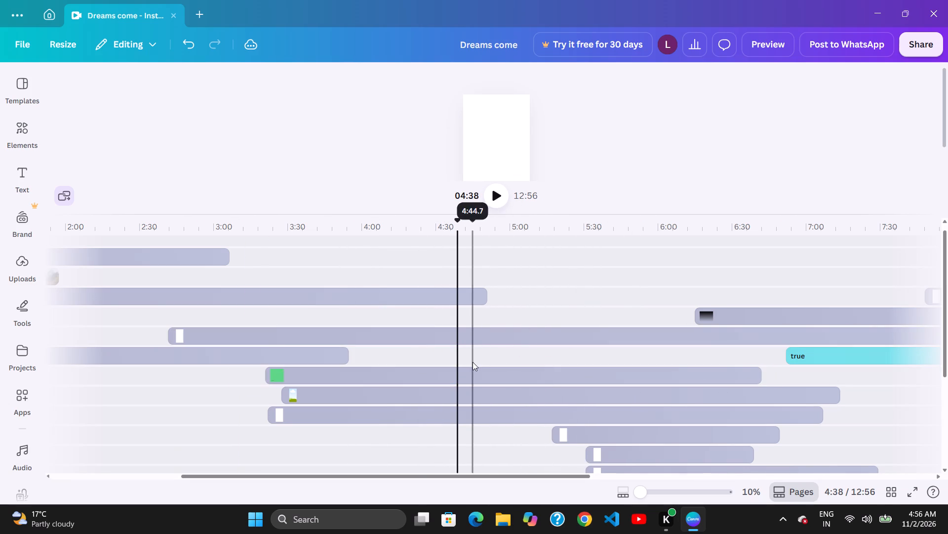
Move the green sticky-note clip later so it starts at about 4:18.
drag(530, 361, 541, 359)
drag(482, 365, 563, 351)
drag(584, 347, 530, 362)
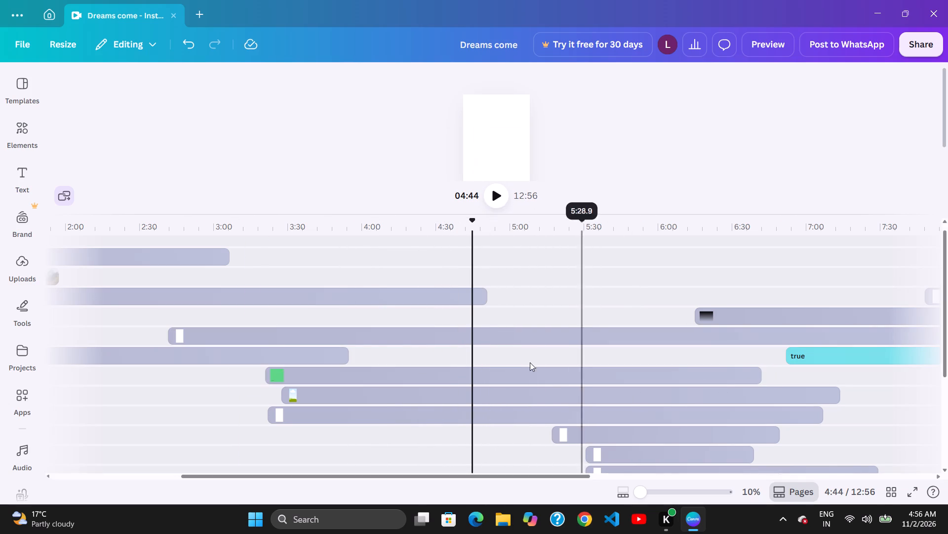
drag(530, 362, 502, 367)
drag(501, 367, 514, 365)
click(535, 363)
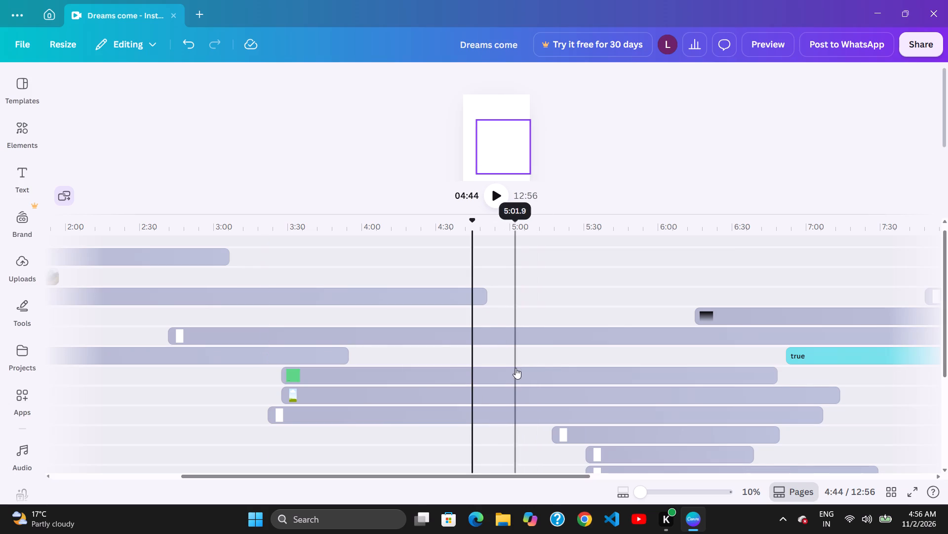
drag(463, 376, 517, 371)
click(576, 360)
drag(575, 358, 590, 362)
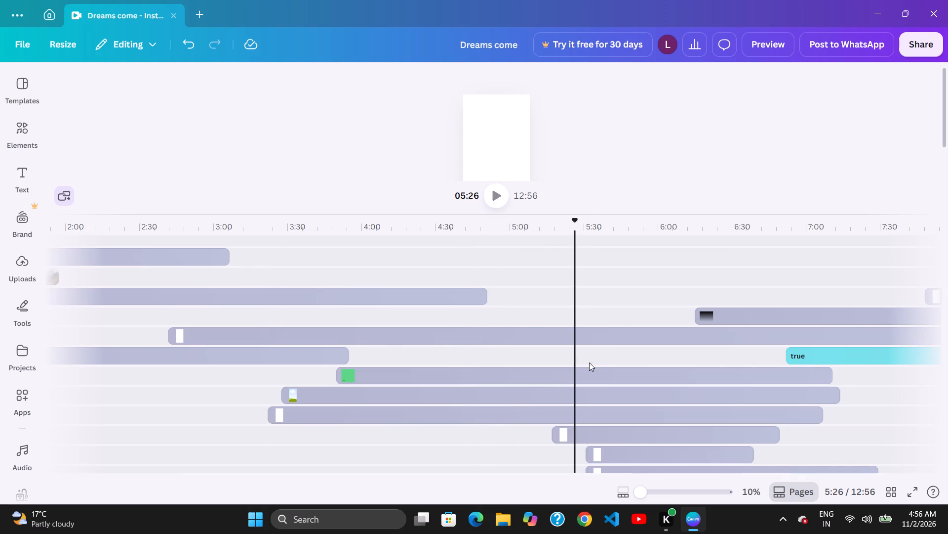
drag(518, 372, 588, 361)
drag(623, 353, 618, 353)
click(600, 366)
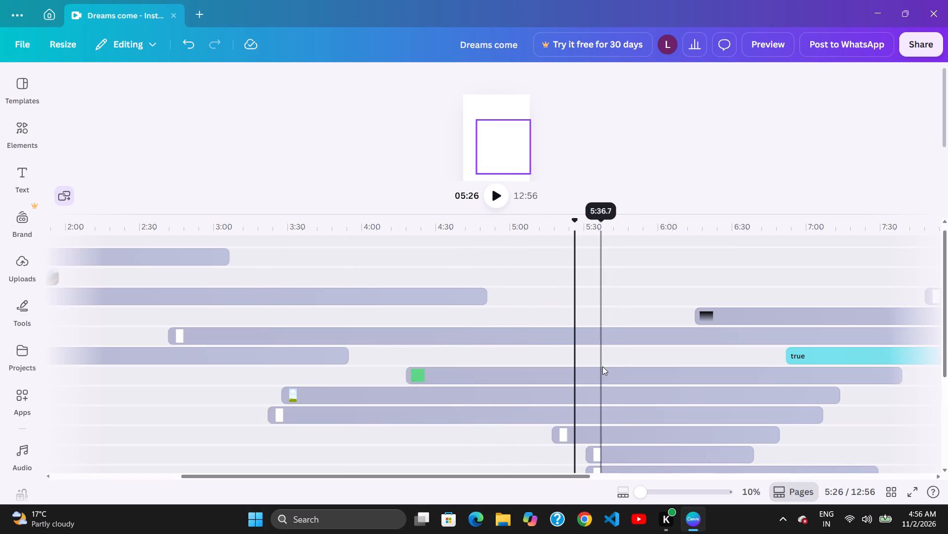
click(595, 369)
drag(600, 369, 611, 369)
drag(614, 368, 625, 364)
Shift the green sticky-note clip much later so it starts at about 5:28.
drag(552, 375, 717, 348)
drag(734, 345, 653, 364)
drag(632, 368, 622, 368)
drag(674, 359, 699, 353)
drag(699, 353, 658, 368)
drag(637, 369, 664, 367)
drag(665, 366, 703, 357)
drag(591, 370, 590, 371)
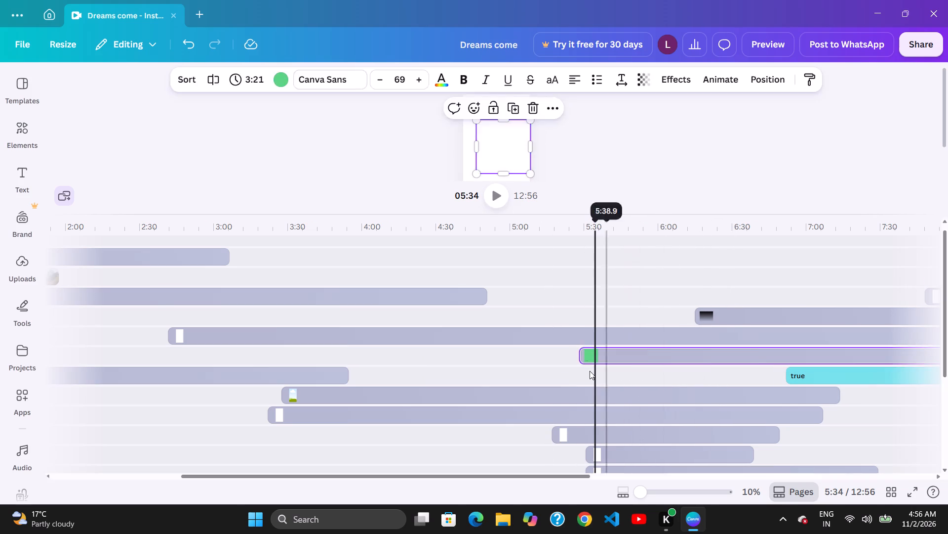
drag(590, 371, 580, 372)
drag(597, 370, 625, 370)
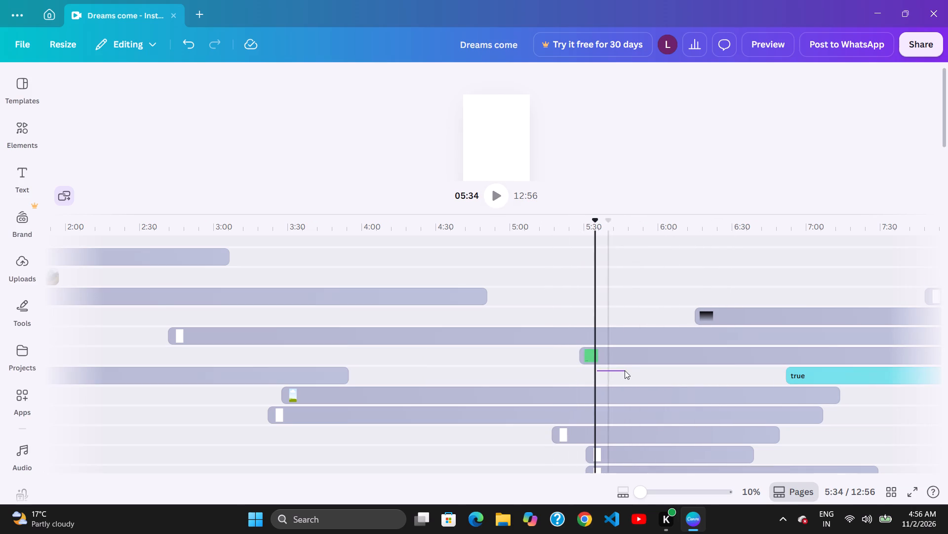
drag(625, 370, 624, 370)
drag(595, 371, 609, 371)
drag(611, 371, 585, 371)
drag(580, 371, 600, 371)
Adjust the green sticky-note clip to start at about 5:32.
drag(693, 355, 671, 357)
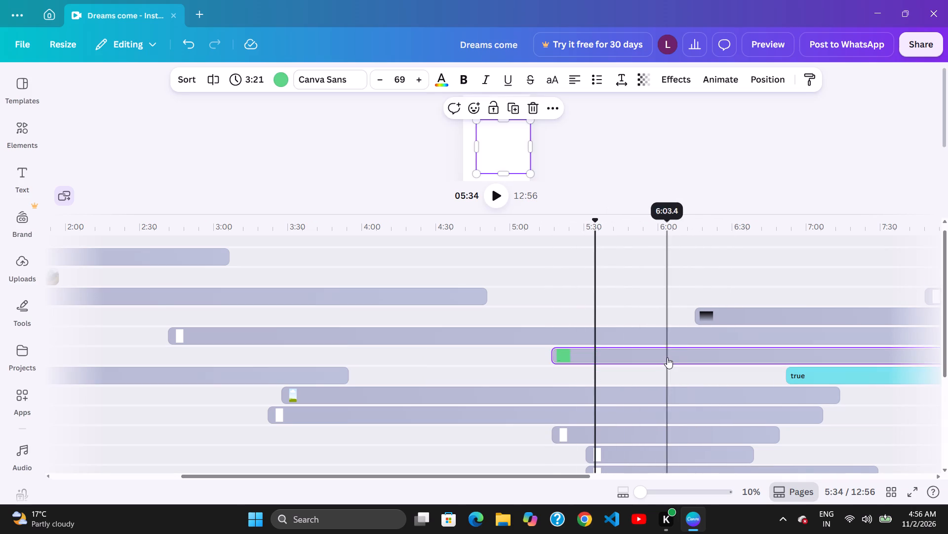
drag(670, 357, 686, 357)
drag(678, 358, 700, 358)
drag(627, 365, 639, 366)
drag(722, 351, 722, 351)
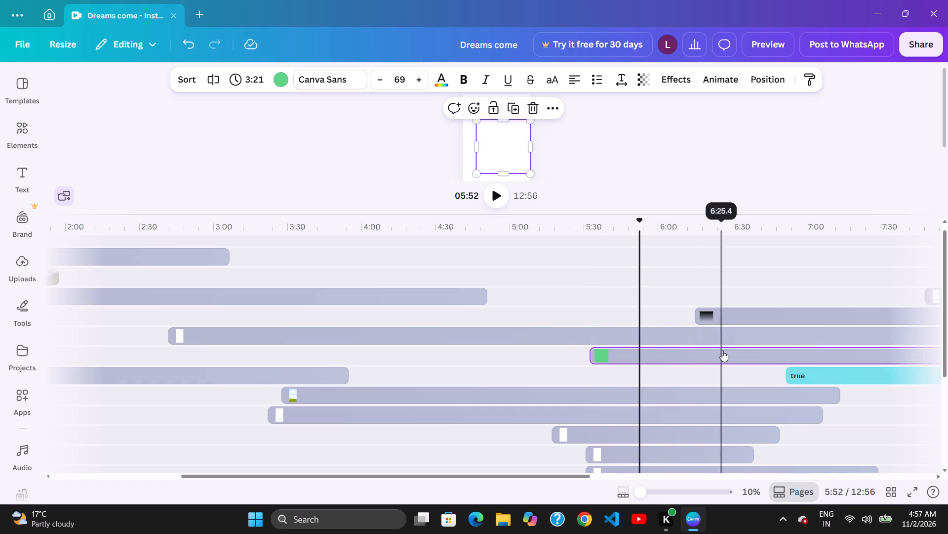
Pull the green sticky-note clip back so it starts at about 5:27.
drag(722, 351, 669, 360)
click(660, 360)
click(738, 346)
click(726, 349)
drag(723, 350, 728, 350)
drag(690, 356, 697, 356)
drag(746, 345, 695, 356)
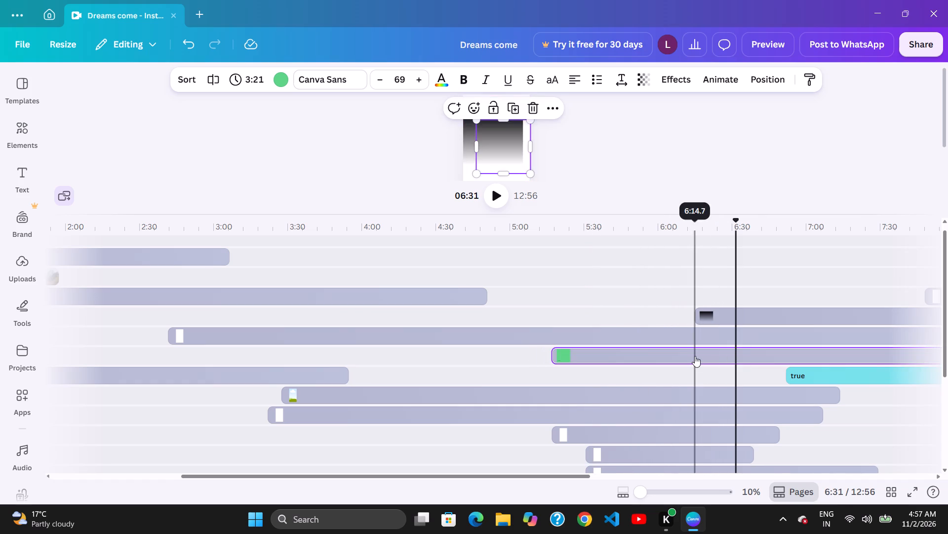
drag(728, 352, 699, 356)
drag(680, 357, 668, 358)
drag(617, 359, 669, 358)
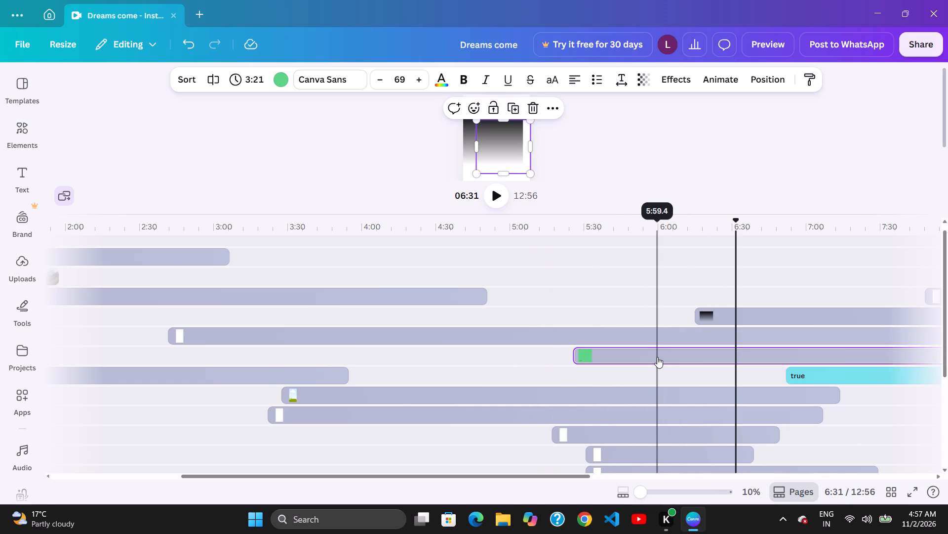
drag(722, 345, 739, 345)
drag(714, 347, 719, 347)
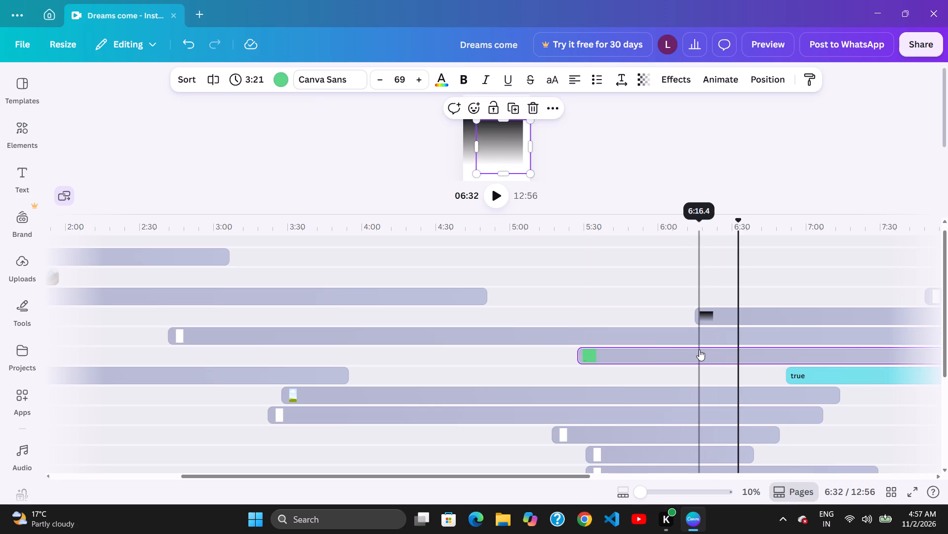
Move the green sticky-note clip later in stages so it starts at about 6:03.
drag(704, 350, 715, 350)
drag(724, 350, 730, 350)
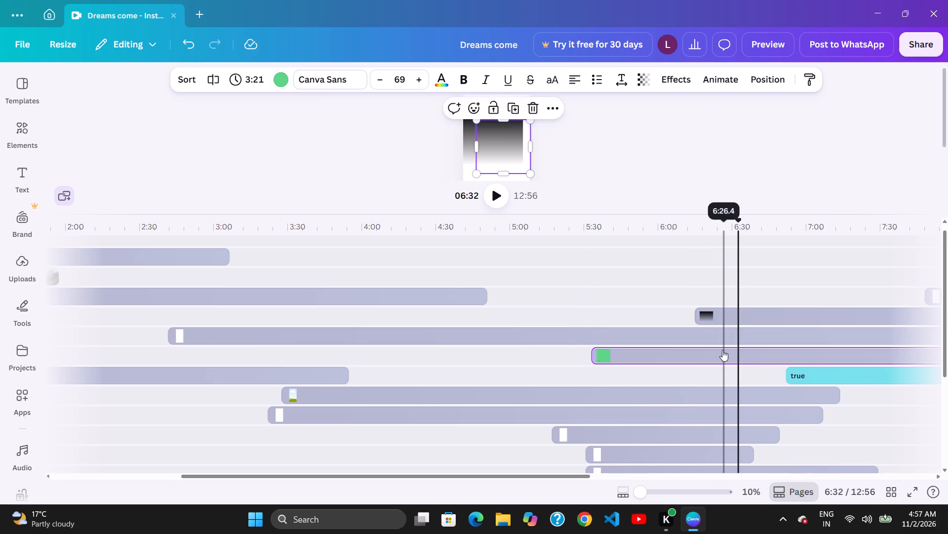
drag(728, 350, 742, 351)
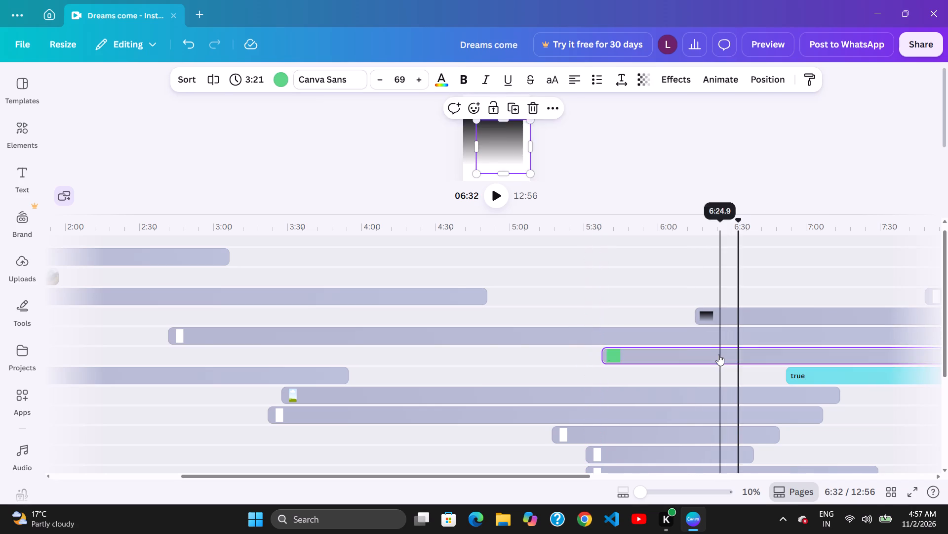
drag(733, 355, 724, 356)
drag(670, 358, 717, 352)
drag(725, 351, 744, 349)
click(739, 348)
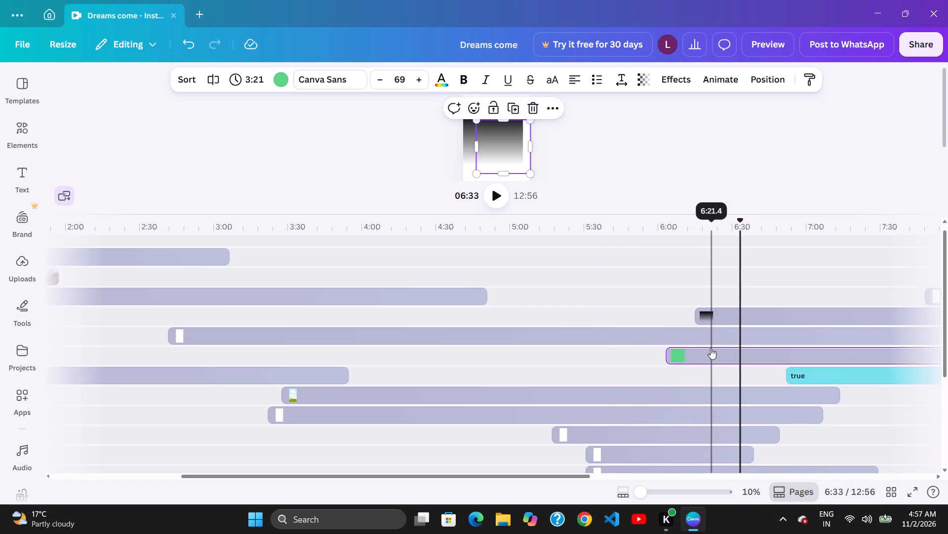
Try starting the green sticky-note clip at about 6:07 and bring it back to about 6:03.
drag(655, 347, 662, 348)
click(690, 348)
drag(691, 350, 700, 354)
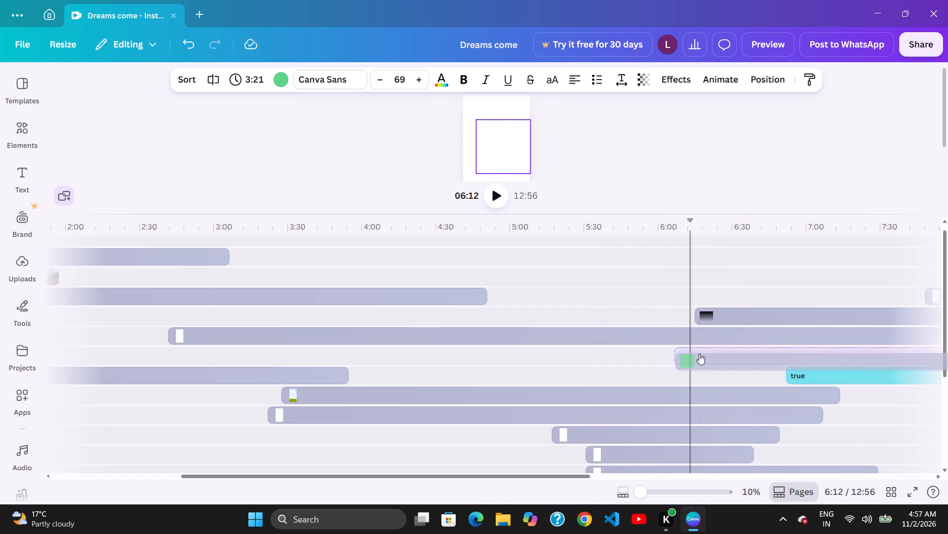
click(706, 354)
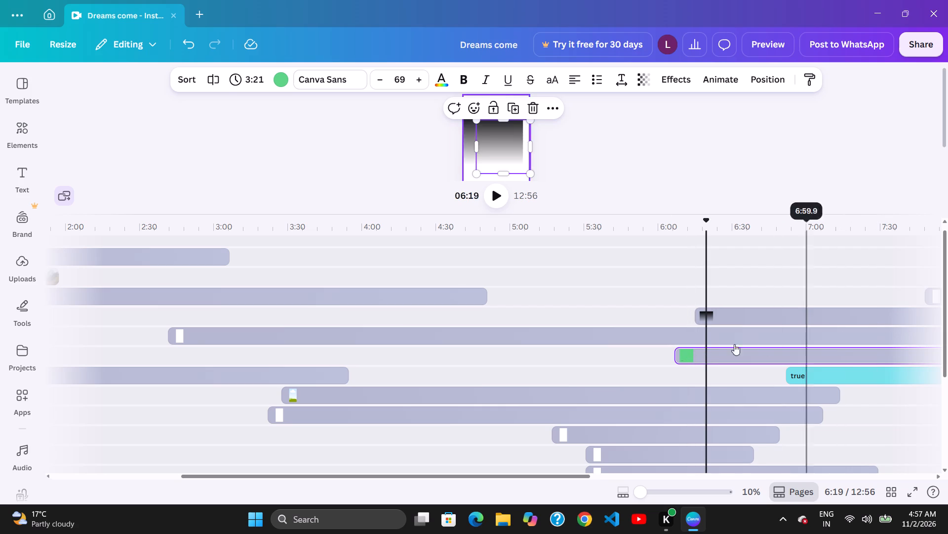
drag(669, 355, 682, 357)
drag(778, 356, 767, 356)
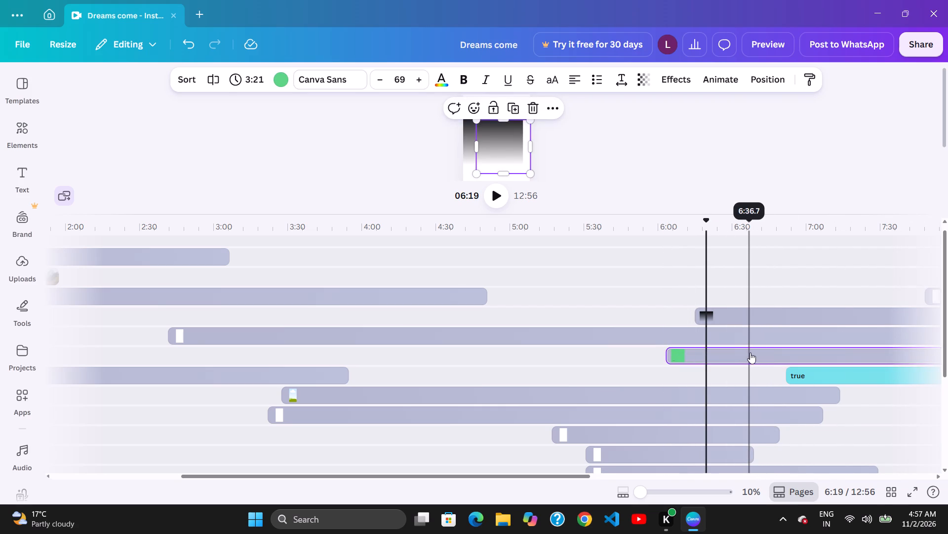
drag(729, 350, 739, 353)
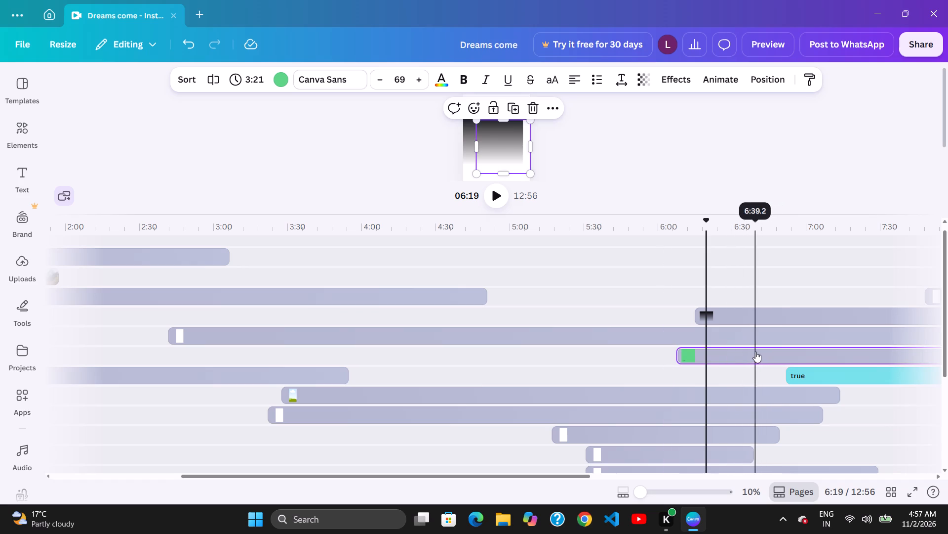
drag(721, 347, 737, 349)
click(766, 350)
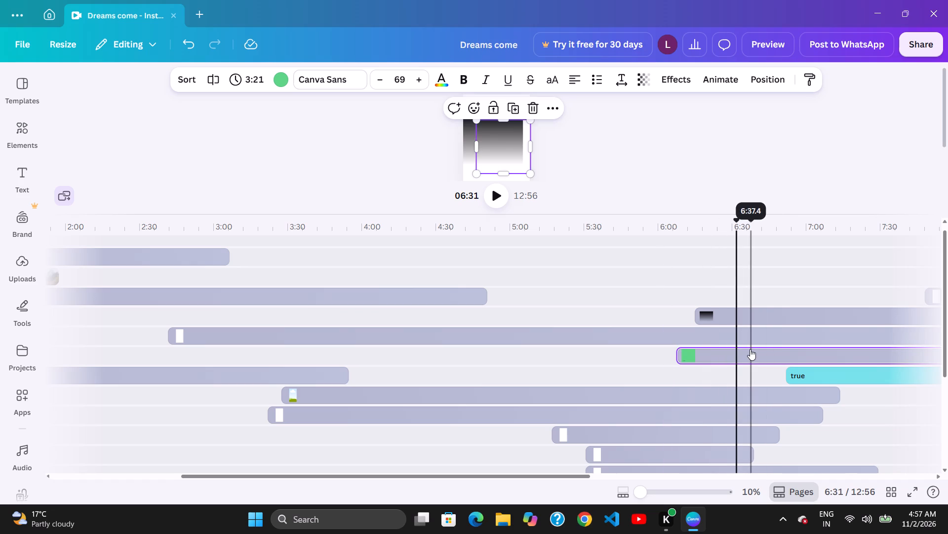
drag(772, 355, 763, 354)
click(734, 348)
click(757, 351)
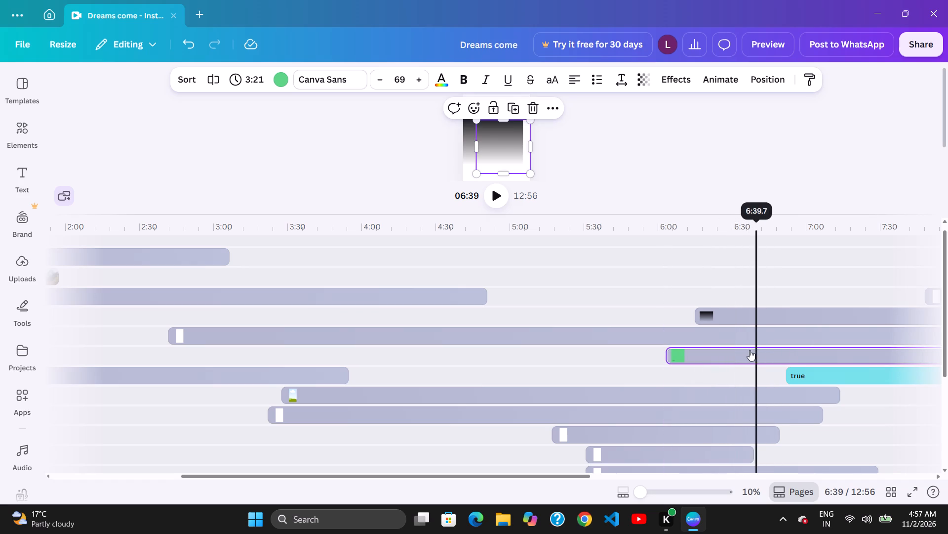
Nudge the green sticky-note clip later so it starts at about 6:06.
drag(745, 351, 752, 353)
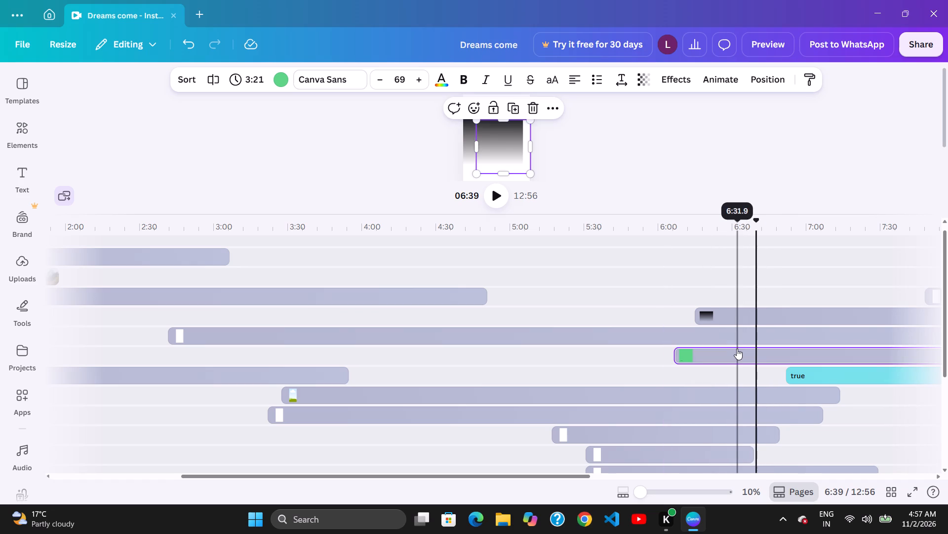
drag(734, 348, 752, 351)
drag(769, 352, 748, 349)
click(730, 345)
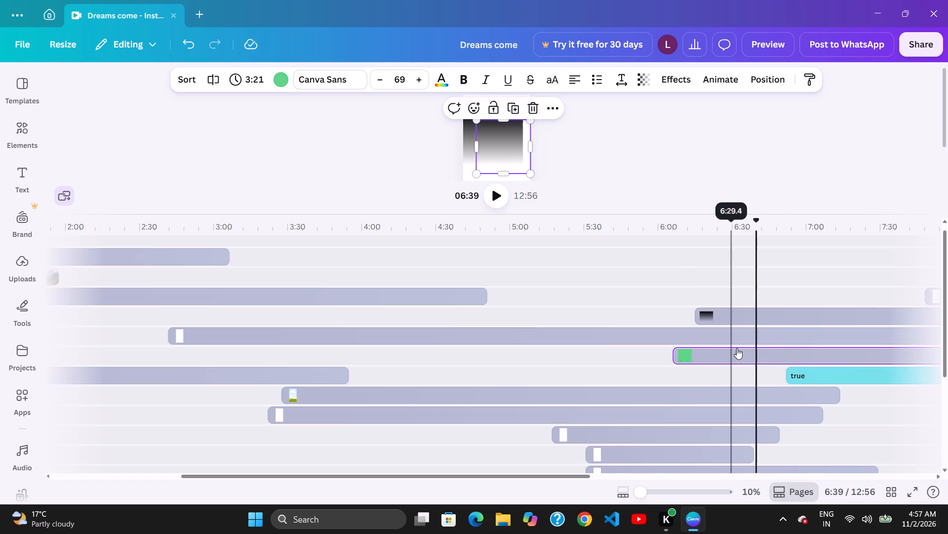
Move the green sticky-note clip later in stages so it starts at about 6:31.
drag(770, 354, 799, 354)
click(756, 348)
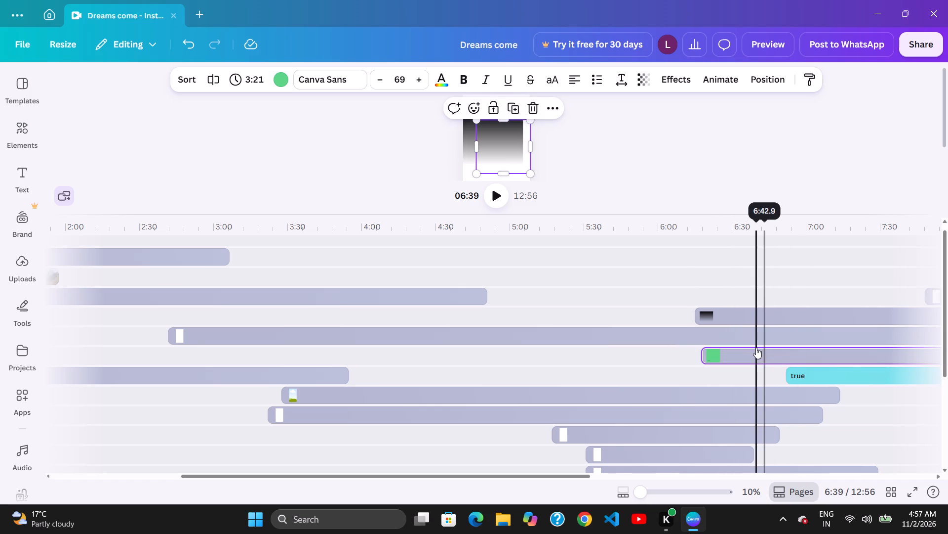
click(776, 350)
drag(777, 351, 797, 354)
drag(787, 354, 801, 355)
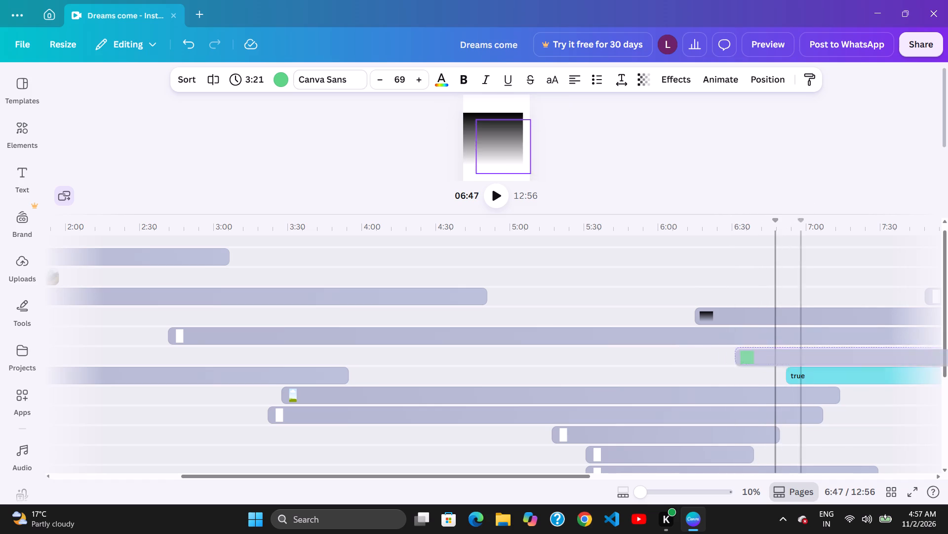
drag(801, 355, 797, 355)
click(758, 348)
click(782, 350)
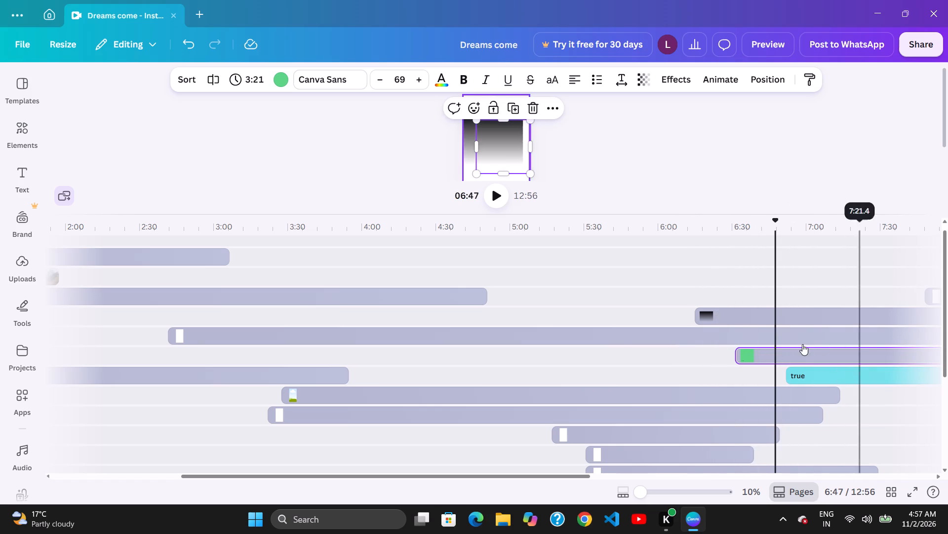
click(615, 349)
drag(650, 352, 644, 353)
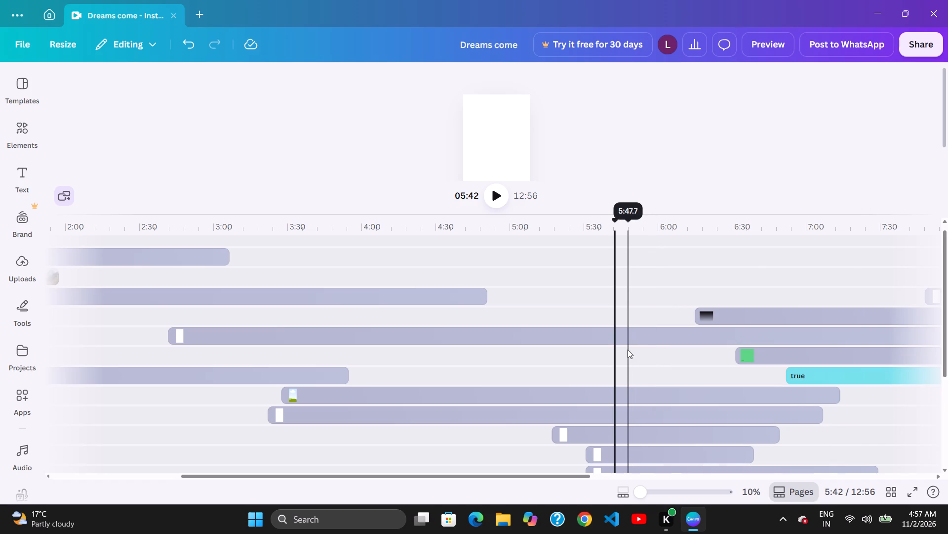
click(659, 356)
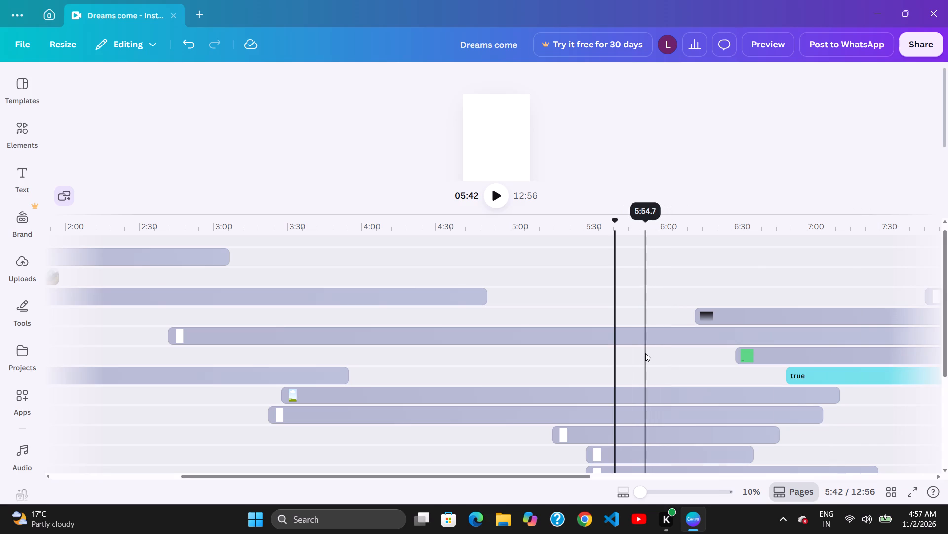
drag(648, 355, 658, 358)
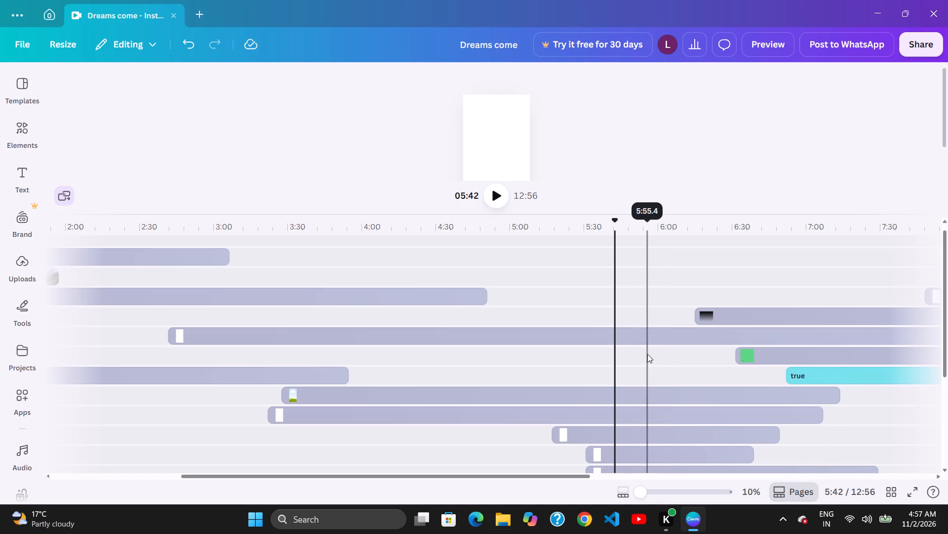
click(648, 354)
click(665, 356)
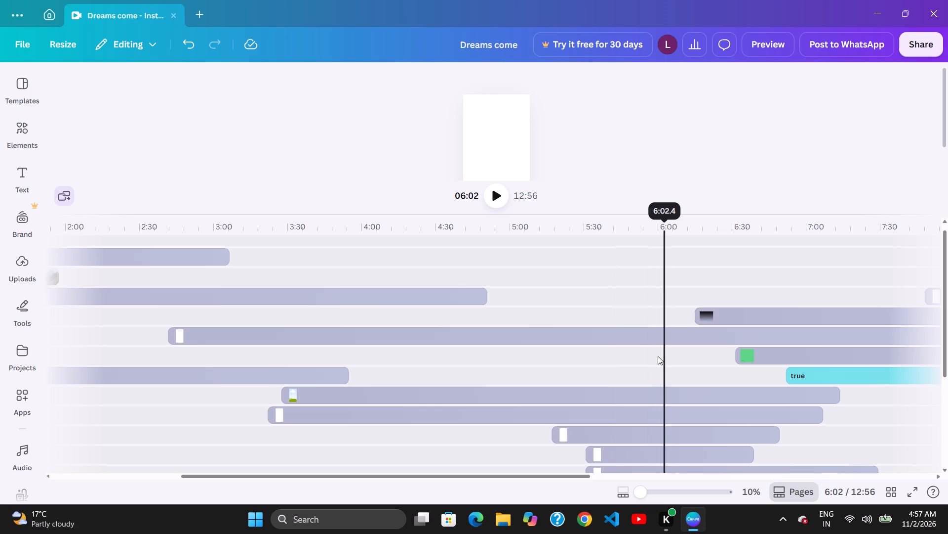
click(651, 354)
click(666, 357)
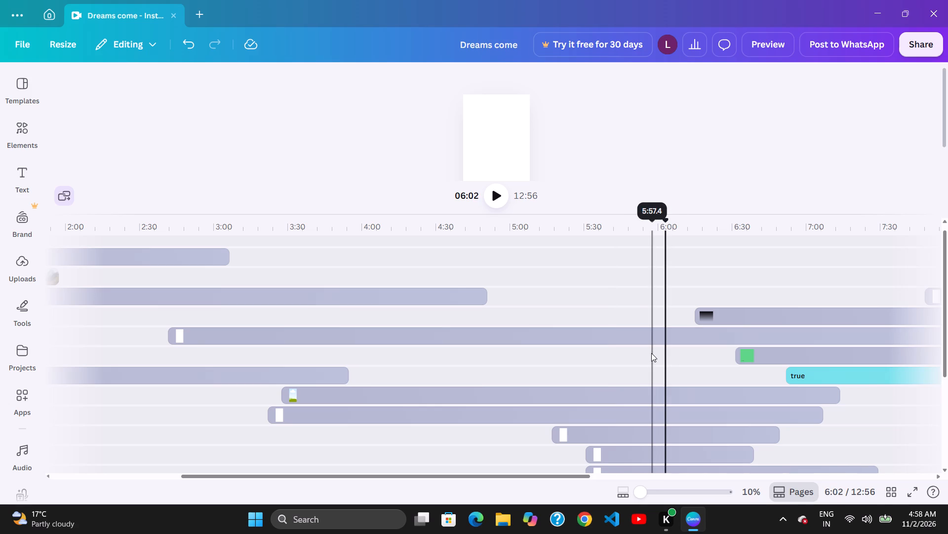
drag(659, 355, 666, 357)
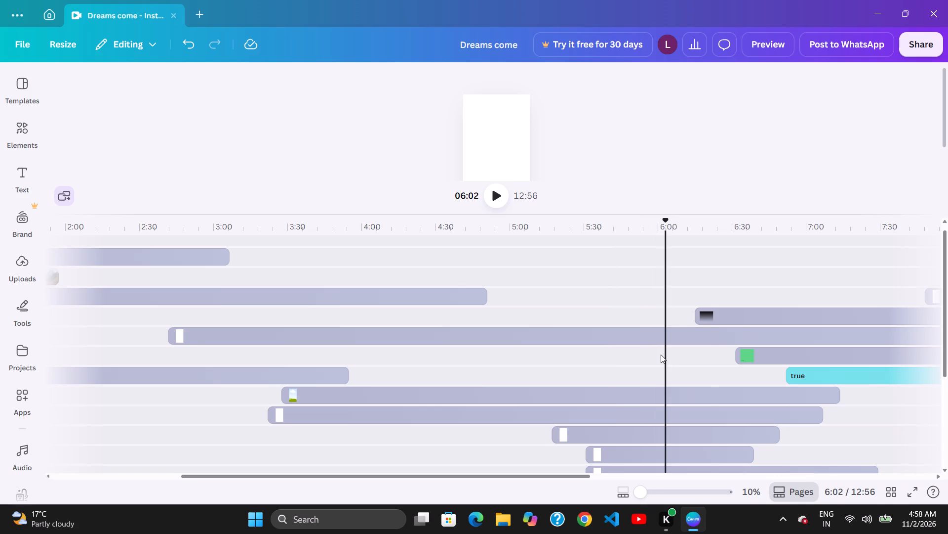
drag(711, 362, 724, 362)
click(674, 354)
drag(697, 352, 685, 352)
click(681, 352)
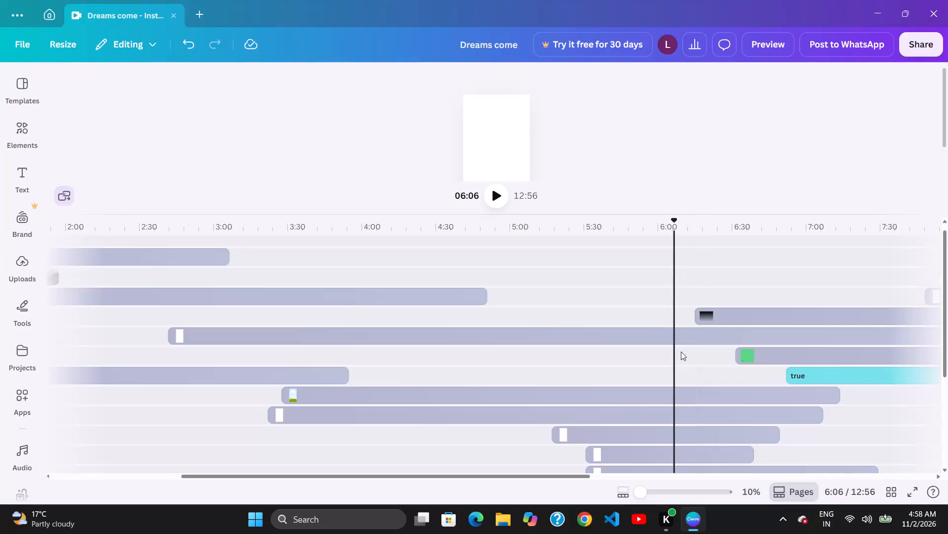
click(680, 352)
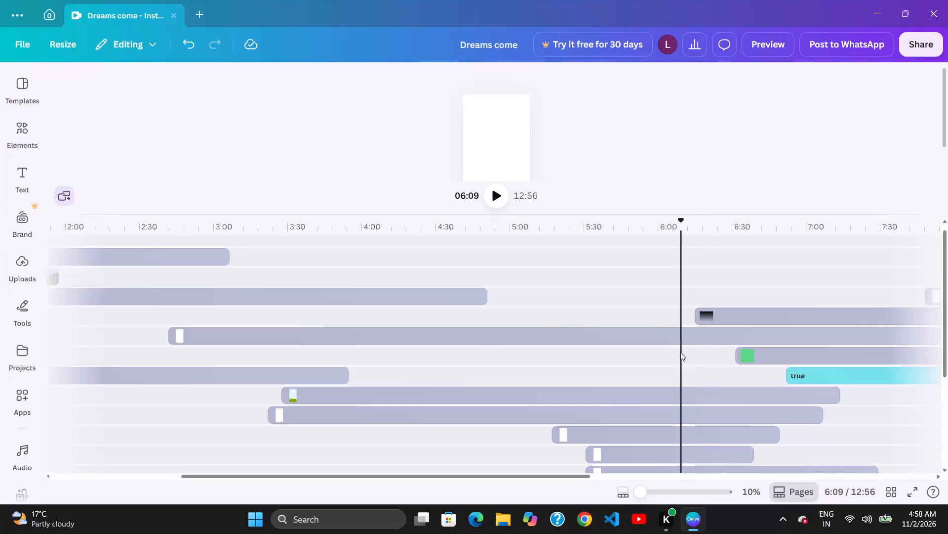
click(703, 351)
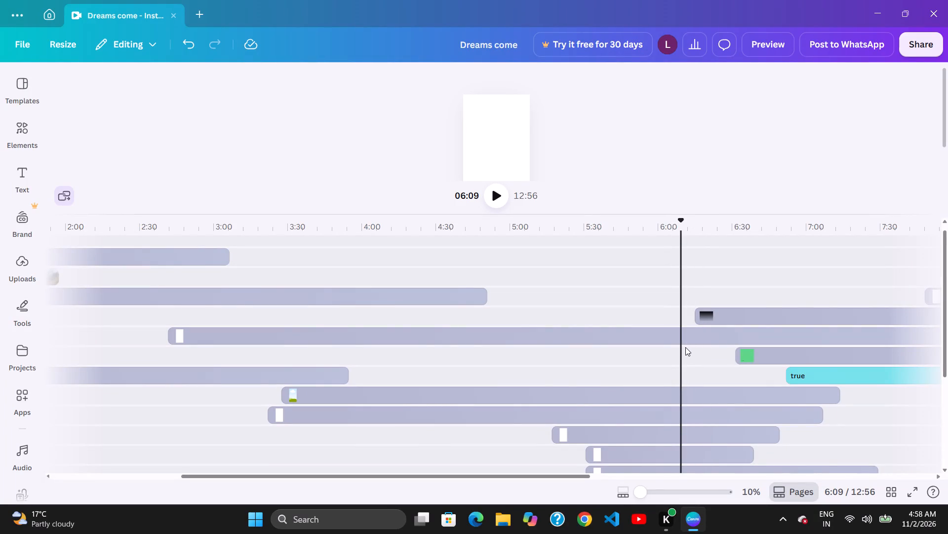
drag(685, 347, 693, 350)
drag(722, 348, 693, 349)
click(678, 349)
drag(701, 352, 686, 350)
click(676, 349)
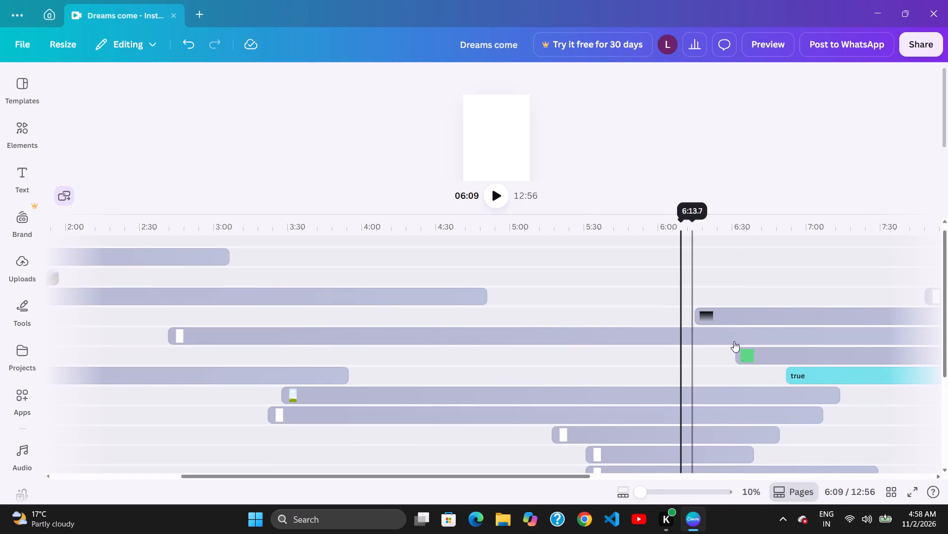
Move the long frame clip above the sticky note earlier to about 2:32 and the green sticky-note clip to about 6:26.
drag(741, 341, 717, 341)
drag(810, 359, 731, 361)
drag(717, 363, 785, 367)
Move the "true" text clip earlier in stages so it starts at about 5:37.
drag(819, 370, 752, 372)
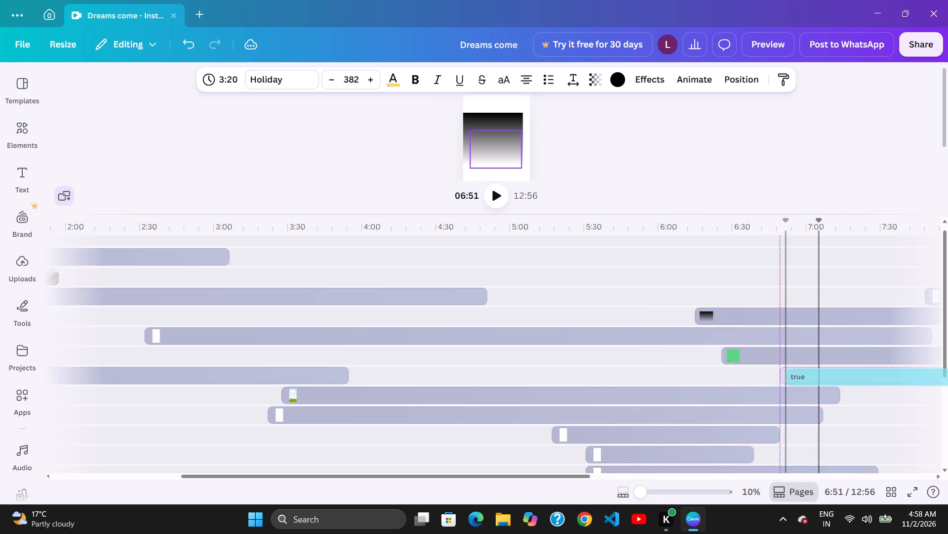
drag(752, 372, 725, 371)
drag(719, 370, 769, 375)
drag(832, 375, 695, 373)
drag(695, 374, 764, 382)
drag(778, 379, 681, 375)
drag(679, 375, 710, 380)
Move the green sticky-note clip earlier to about 4:58 and the long frame clip above it to about 2:17.
drag(762, 359, 684, 358)
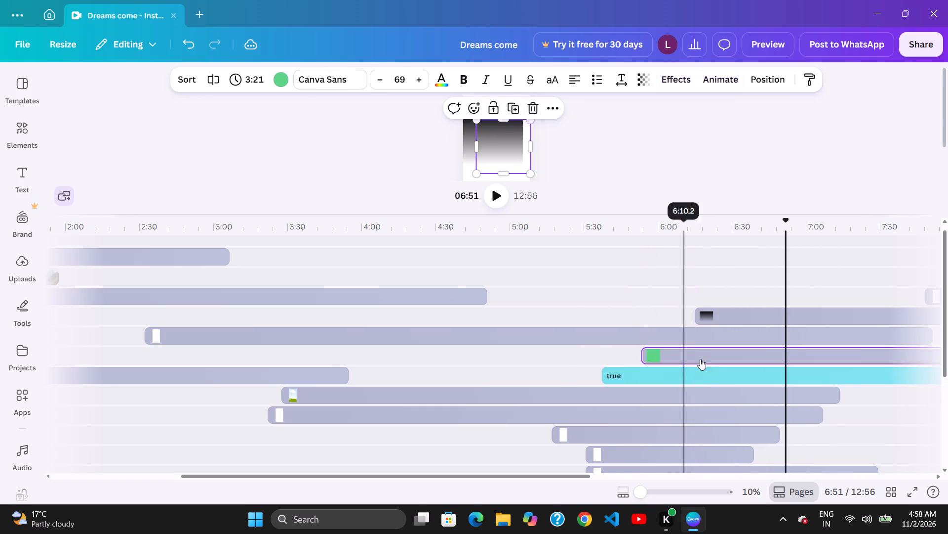
drag(730, 344, 693, 350)
drag(753, 351, 670, 353)
drag(669, 353, 707, 356)
drag(750, 356, 656, 359)
drag(662, 364, 680, 366)
Try starting the "true" text clip at about 5:08 and bring it back to about 5:35.
drag(707, 367, 638, 368)
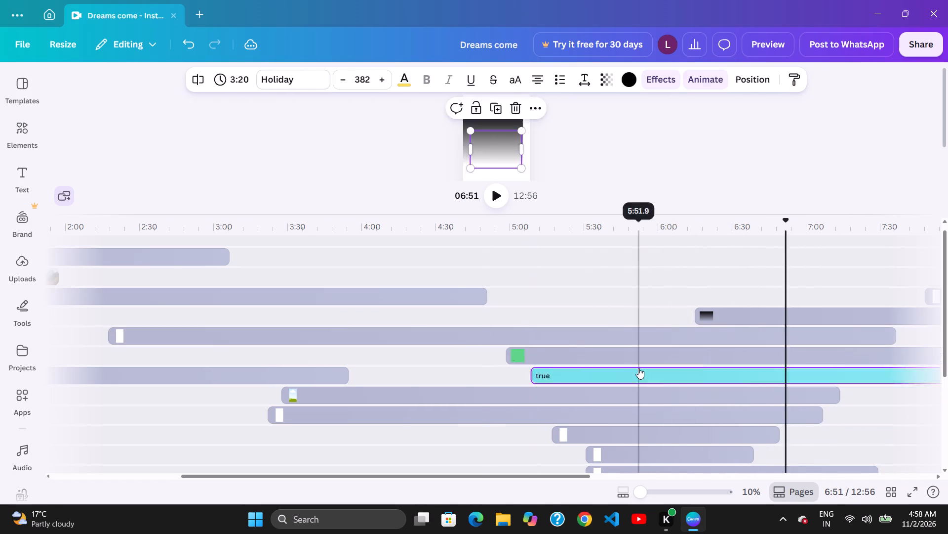
drag(645, 371, 712, 377)
drag(611, 364, 622, 369)
Move the green sticky-note clip earlier to about 4:30 and shift the frame clip above it to start at about 2:14.
drag(763, 352, 648, 352)
drag(645, 353, 671, 359)
drag(629, 348, 657, 351)
drag(722, 344, 644, 346)
drag(647, 347, 663, 351)
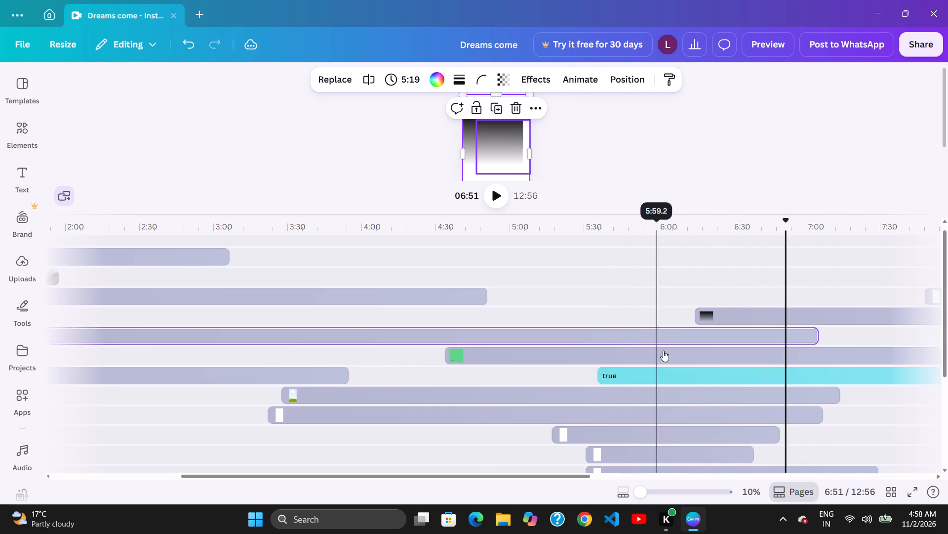
drag(663, 351, 652, 348)
drag(634, 344, 680, 350)
drag(660, 349, 642, 345)
drag(671, 350, 644, 347)
drag(645, 347, 679, 351)
drag(633, 342, 650, 346)
drag(632, 343, 641, 345)
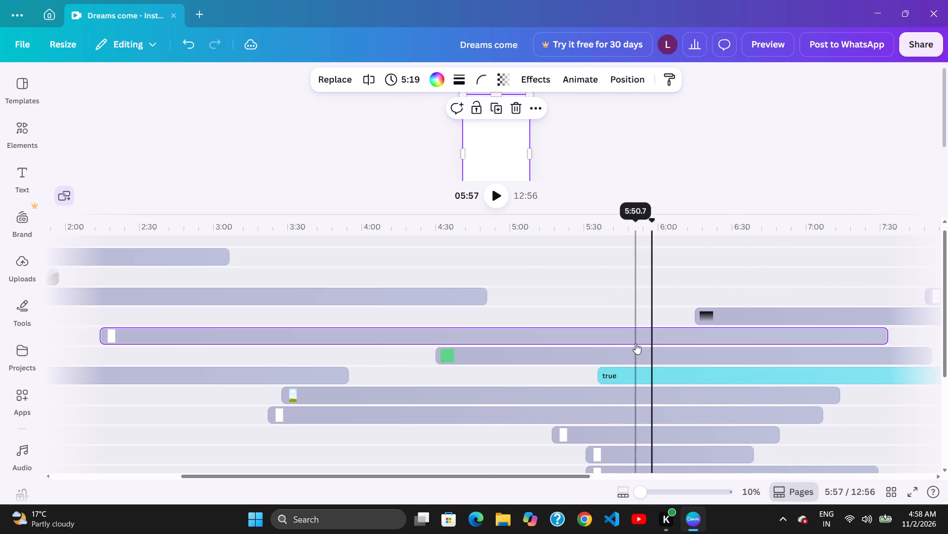
Move the green sticky-note clip later so it starts at about 4:45.
double_click(654, 347)
drag(658, 349, 647, 347)
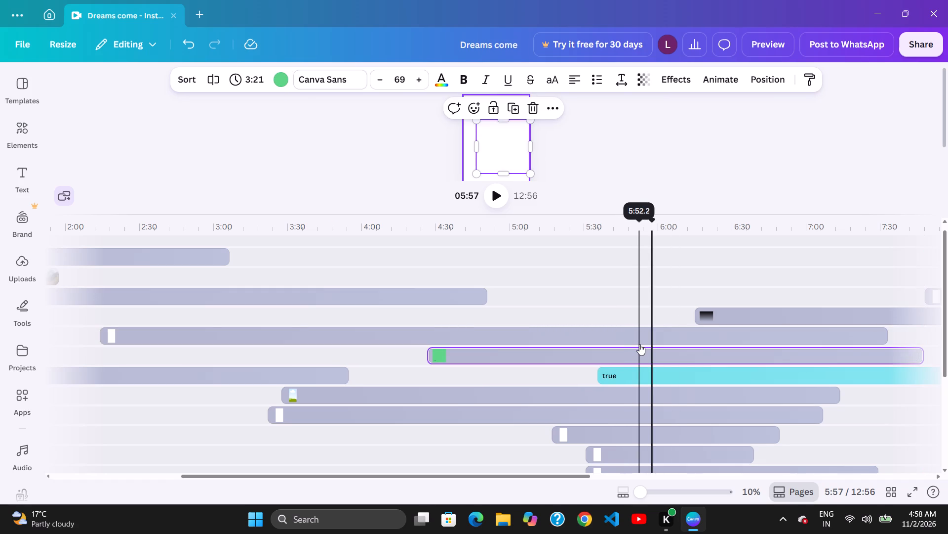
drag(658, 349, 665, 350)
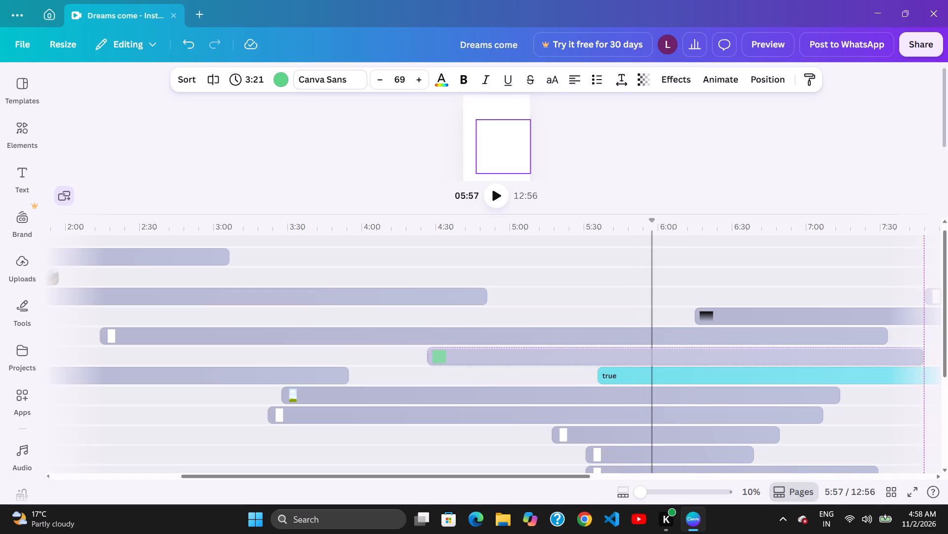
drag(665, 350, 665, 350)
drag(671, 349, 700, 355)
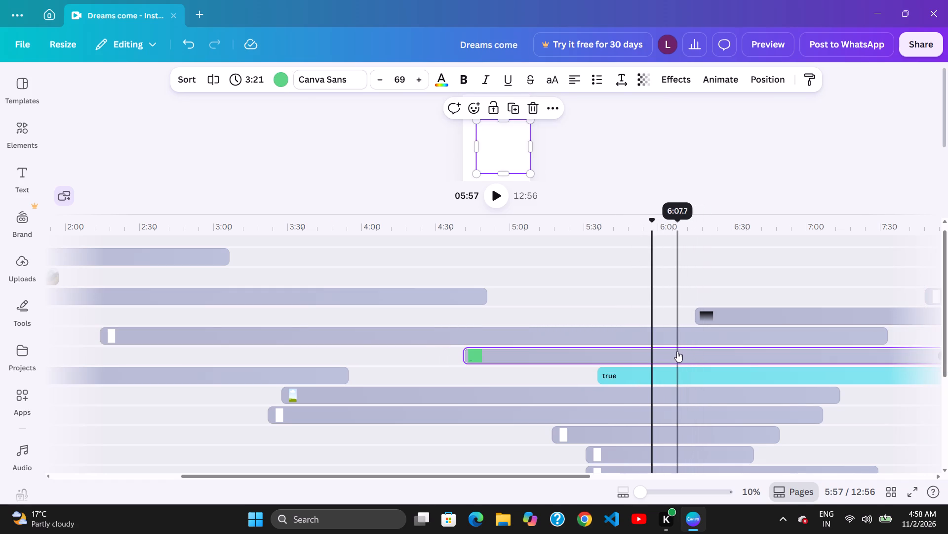
drag(665, 349, 674, 350)
Move the long frame clip above the sticky note later in stages so it starts at about 2:28.
click(689, 349)
drag(659, 345, 666, 347)
click(682, 347)
drag(668, 344, 687, 348)
drag(710, 345, 688, 345)
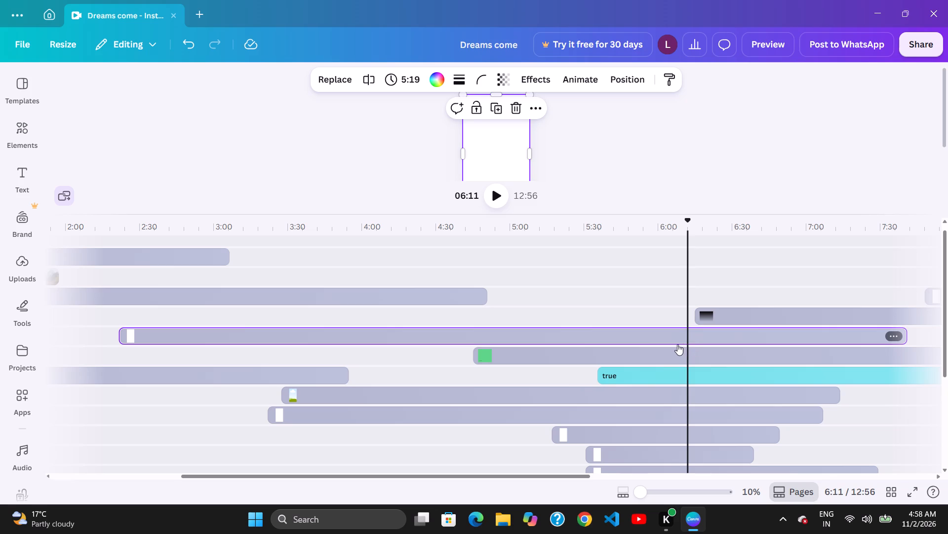
click(371, 350)
drag(601, 301, 535, 318)
drag(435, 339, 455, 335)
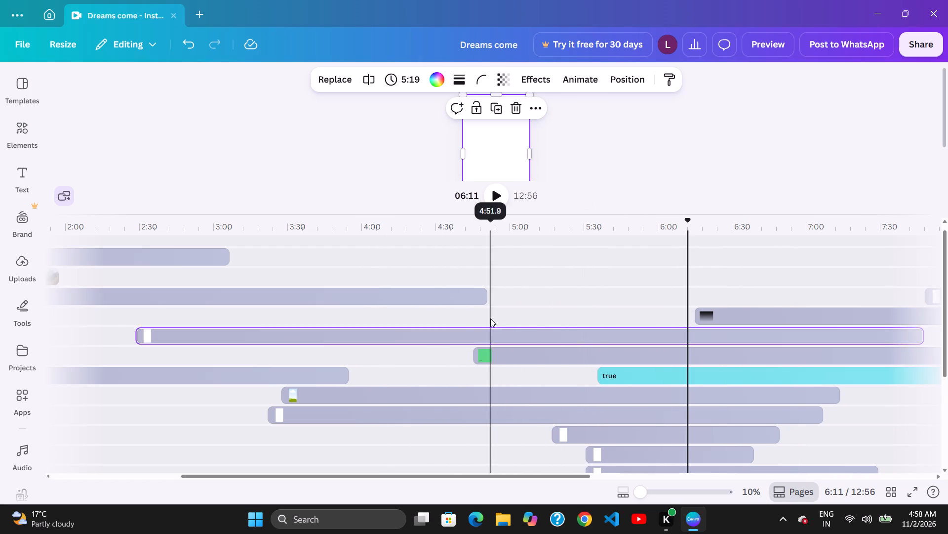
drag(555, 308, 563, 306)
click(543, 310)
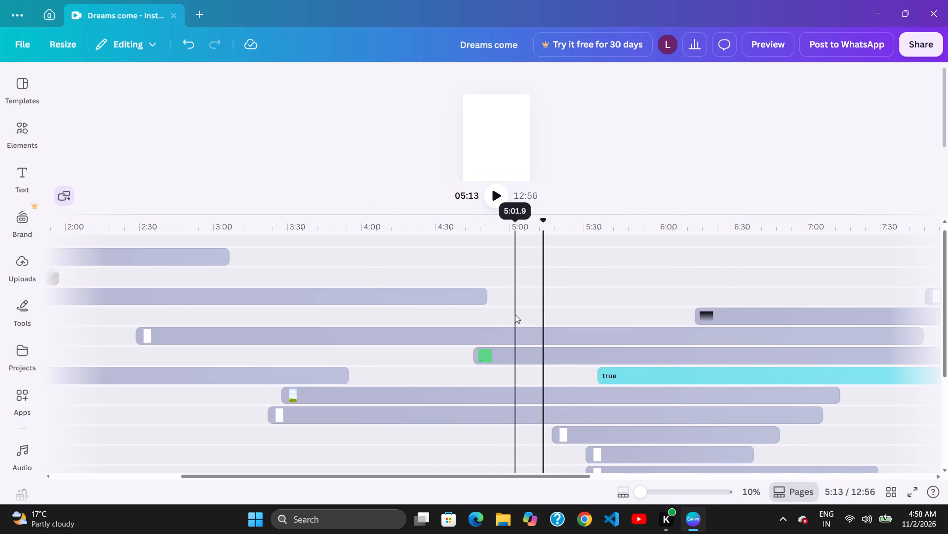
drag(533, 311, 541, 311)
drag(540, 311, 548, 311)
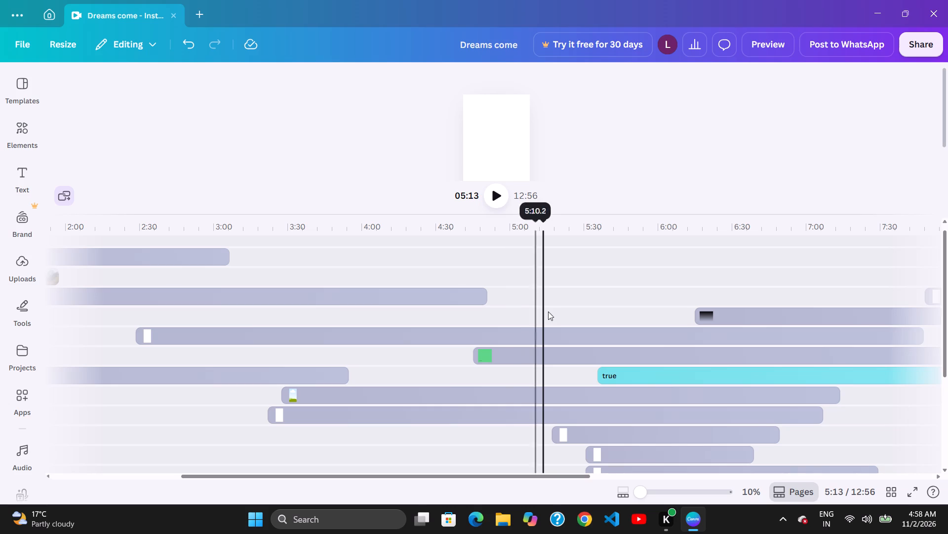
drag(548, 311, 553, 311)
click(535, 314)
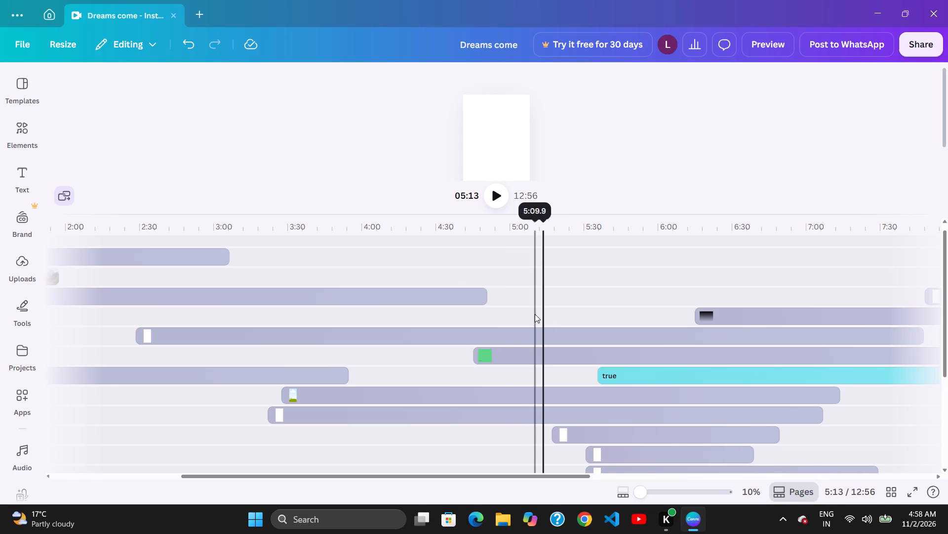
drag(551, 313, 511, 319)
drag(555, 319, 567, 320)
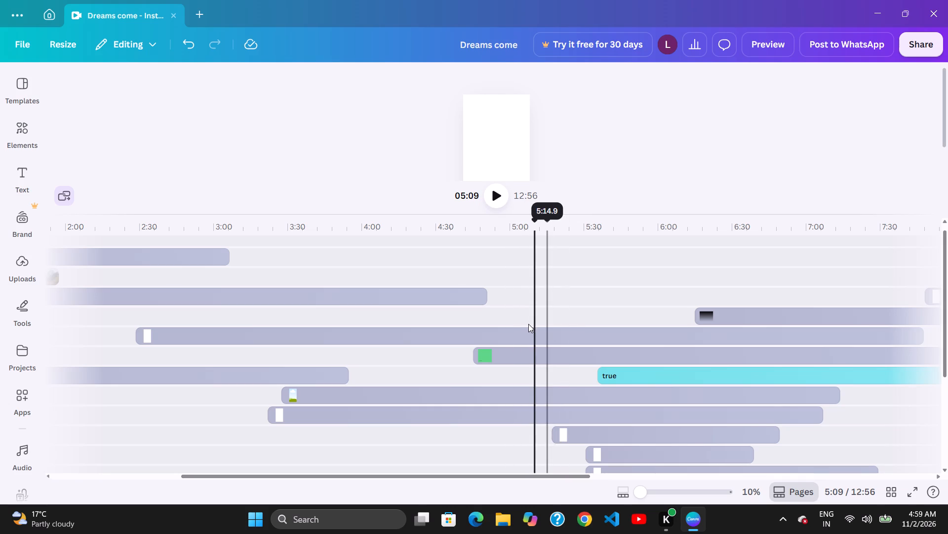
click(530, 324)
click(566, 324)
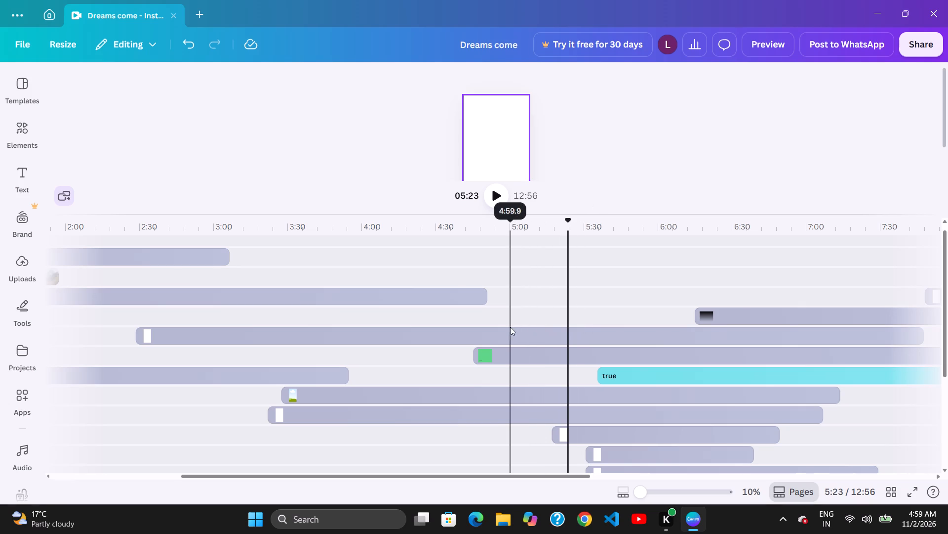
Move the long frame clip above the sticky note later in stages so it starts at about 3:07.
drag(515, 328, 546, 329)
drag(565, 329, 575, 329)
click(539, 329)
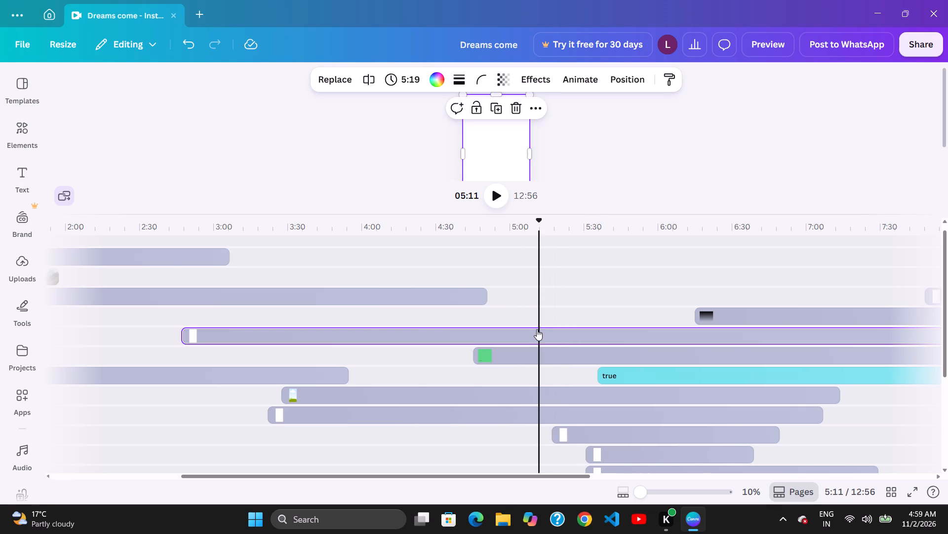
click(553, 329)
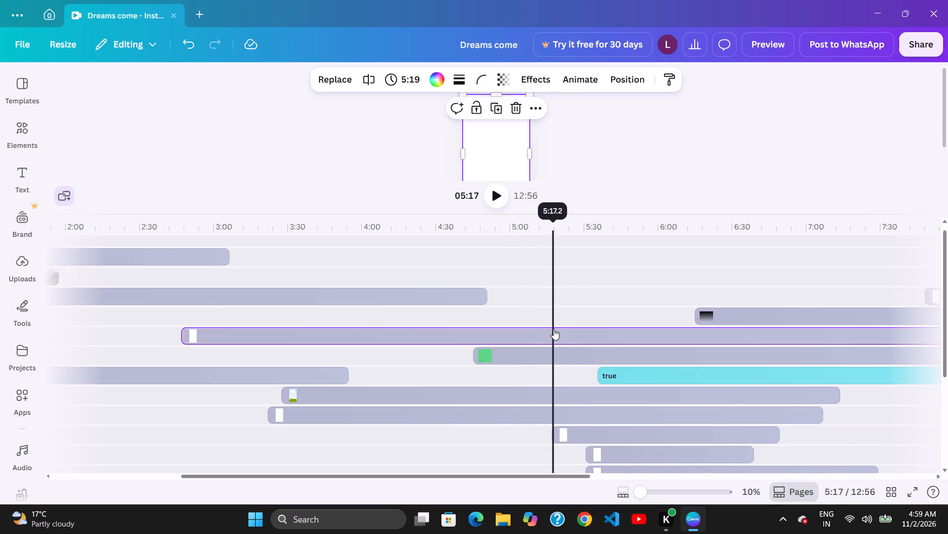
drag(566, 329, 599, 327)
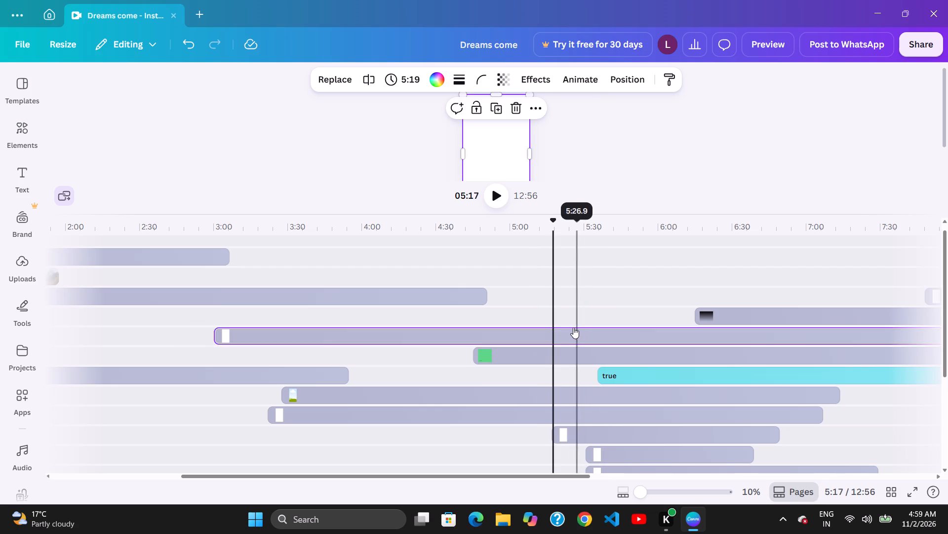
drag(585, 326, 603, 325)
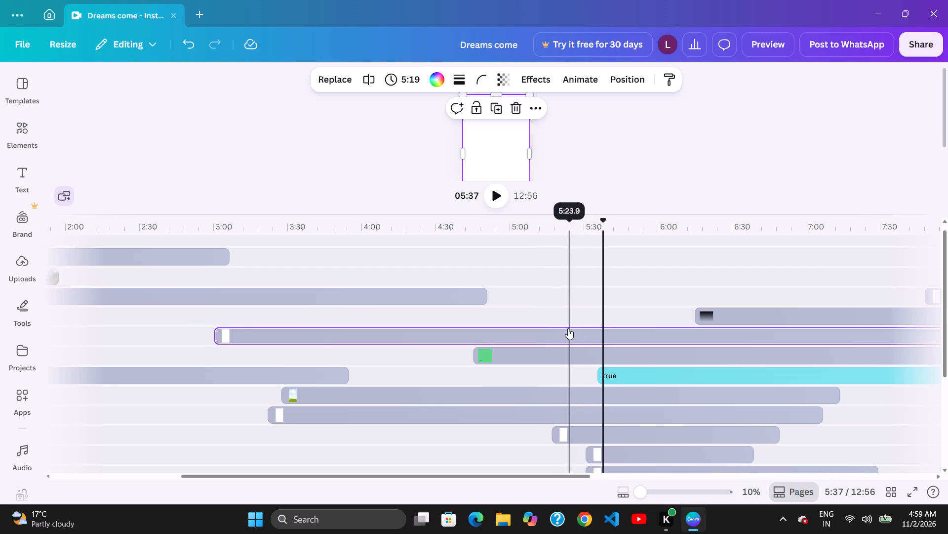
drag(540, 328, 551, 328)
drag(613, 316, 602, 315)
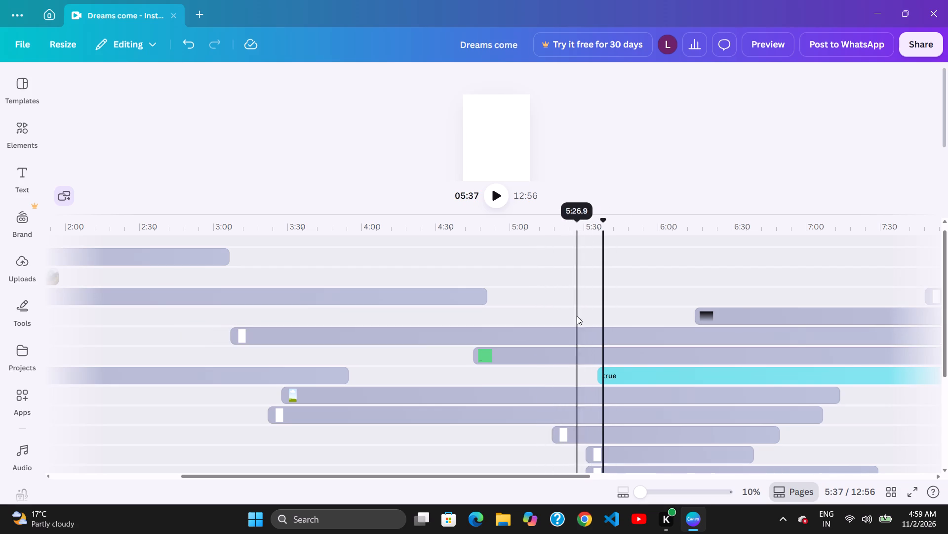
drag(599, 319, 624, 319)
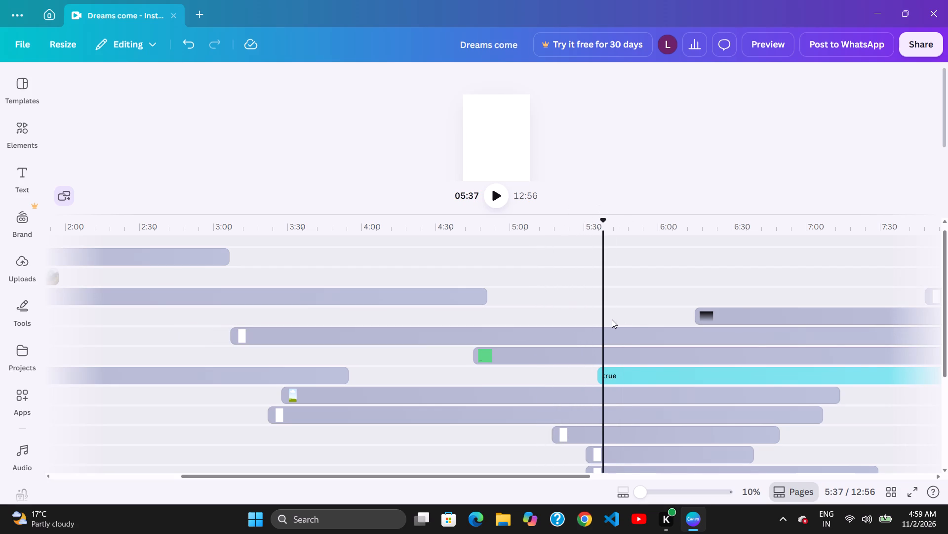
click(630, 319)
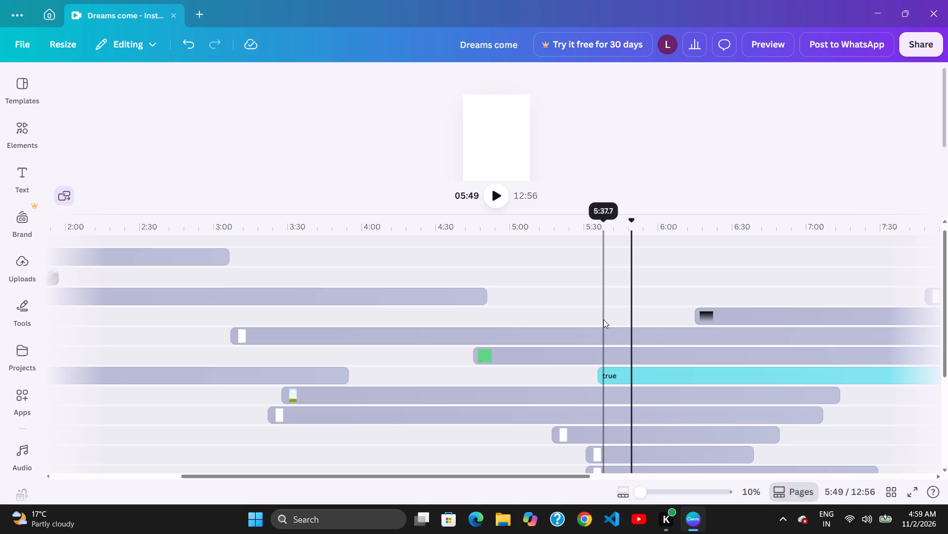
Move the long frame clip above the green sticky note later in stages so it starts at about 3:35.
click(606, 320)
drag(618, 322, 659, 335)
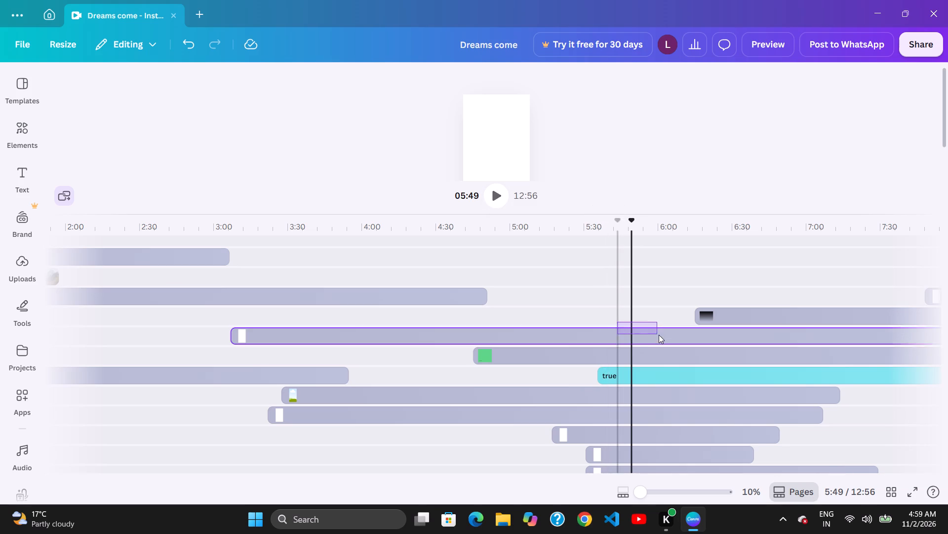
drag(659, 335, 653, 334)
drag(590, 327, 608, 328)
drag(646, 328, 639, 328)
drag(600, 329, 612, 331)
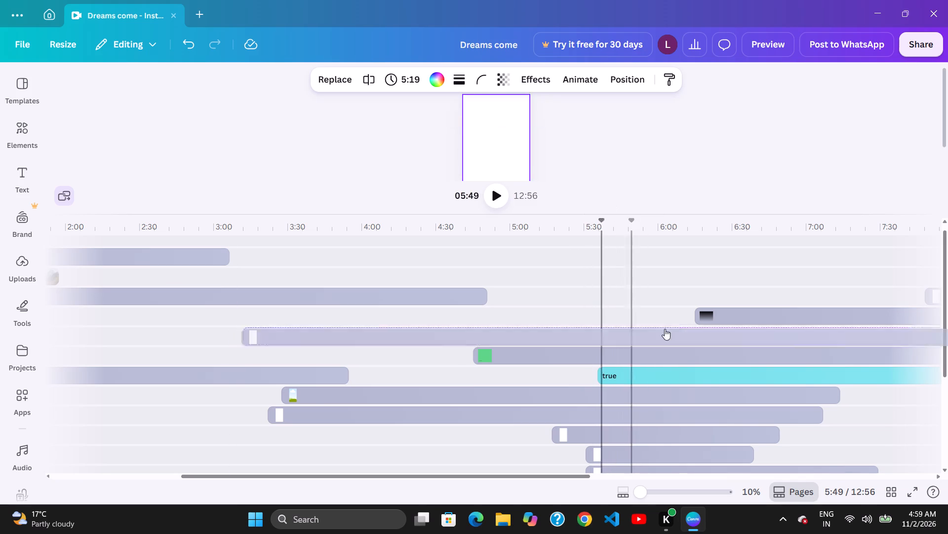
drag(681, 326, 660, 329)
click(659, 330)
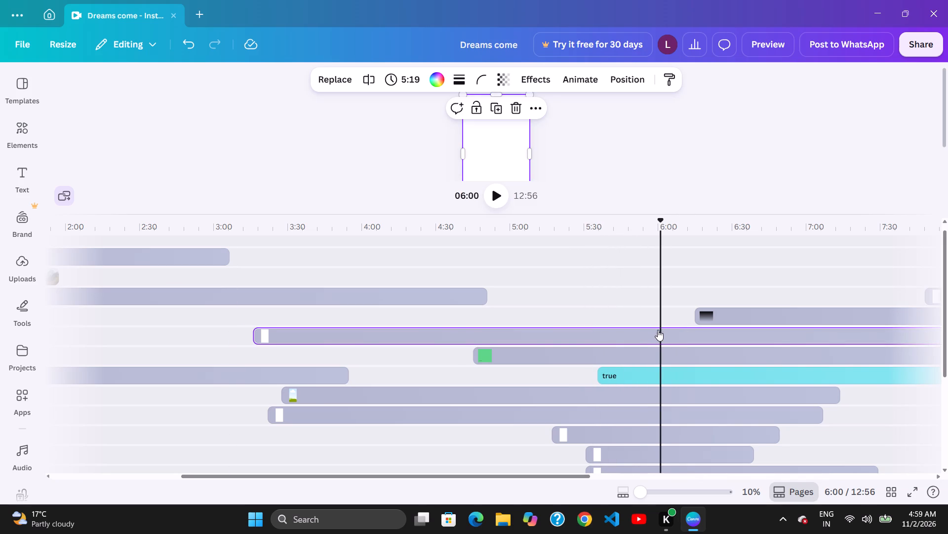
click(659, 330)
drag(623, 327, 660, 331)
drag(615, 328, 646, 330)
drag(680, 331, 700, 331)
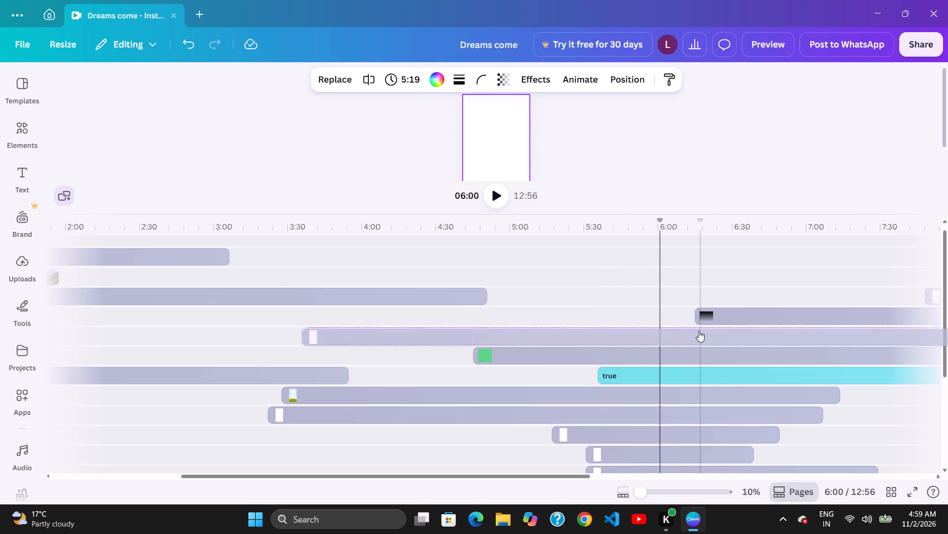
Move the long frame clip one row down to start at about 2:22 and the green sticky-note clip above it to about 3:22.
drag(769, 332, 585, 359)
drag(723, 339, 514, 350)
click(692, 339)
Move the black gradient clip earlier so it starts at about 4:55.
drag(714, 319, 676, 320)
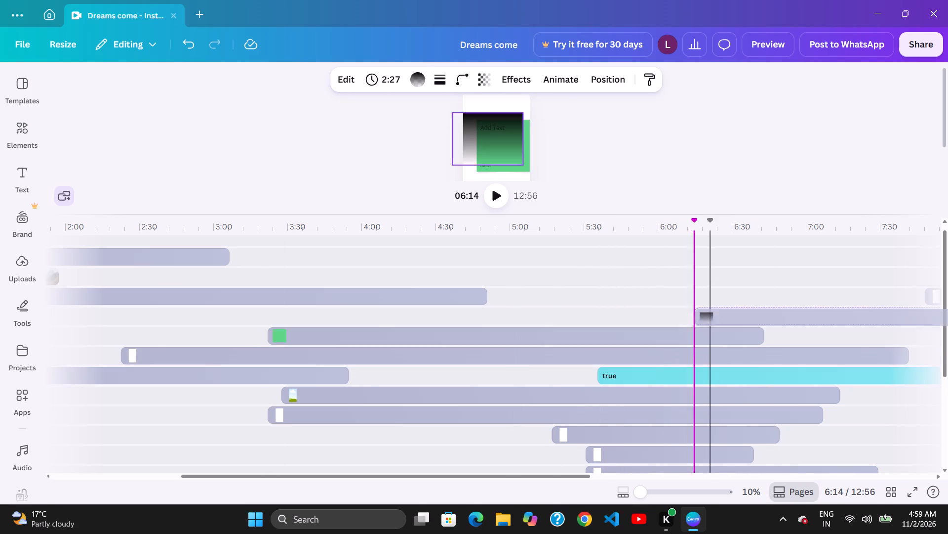
drag(676, 320, 560, 320)
drag(779, 324, 732, 332)
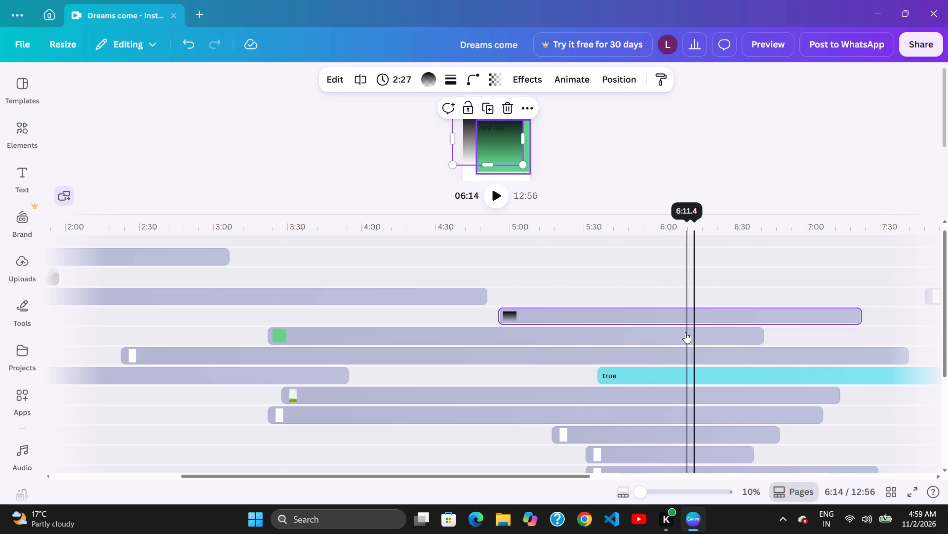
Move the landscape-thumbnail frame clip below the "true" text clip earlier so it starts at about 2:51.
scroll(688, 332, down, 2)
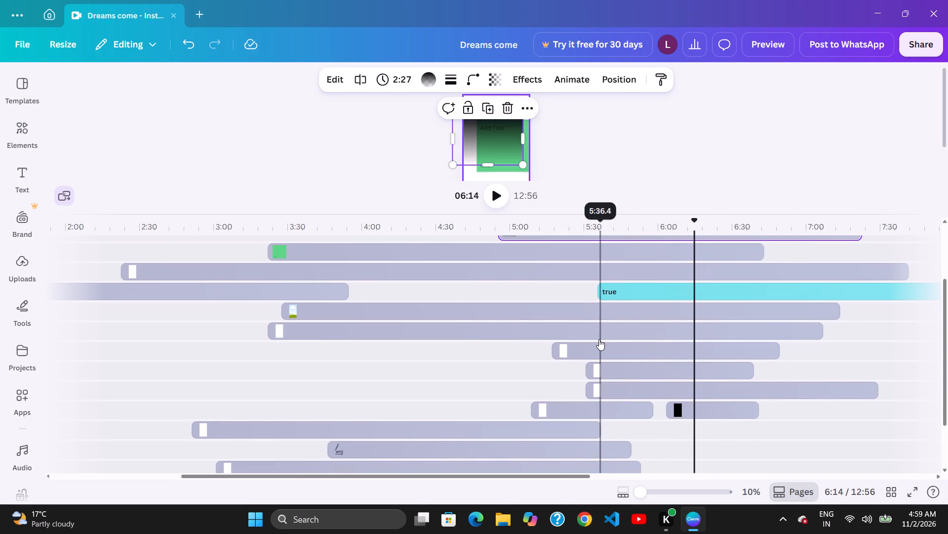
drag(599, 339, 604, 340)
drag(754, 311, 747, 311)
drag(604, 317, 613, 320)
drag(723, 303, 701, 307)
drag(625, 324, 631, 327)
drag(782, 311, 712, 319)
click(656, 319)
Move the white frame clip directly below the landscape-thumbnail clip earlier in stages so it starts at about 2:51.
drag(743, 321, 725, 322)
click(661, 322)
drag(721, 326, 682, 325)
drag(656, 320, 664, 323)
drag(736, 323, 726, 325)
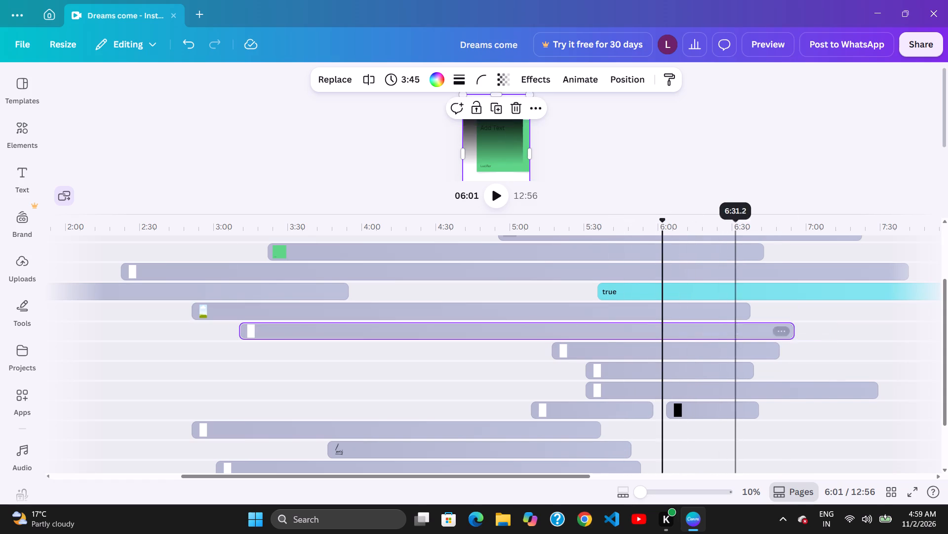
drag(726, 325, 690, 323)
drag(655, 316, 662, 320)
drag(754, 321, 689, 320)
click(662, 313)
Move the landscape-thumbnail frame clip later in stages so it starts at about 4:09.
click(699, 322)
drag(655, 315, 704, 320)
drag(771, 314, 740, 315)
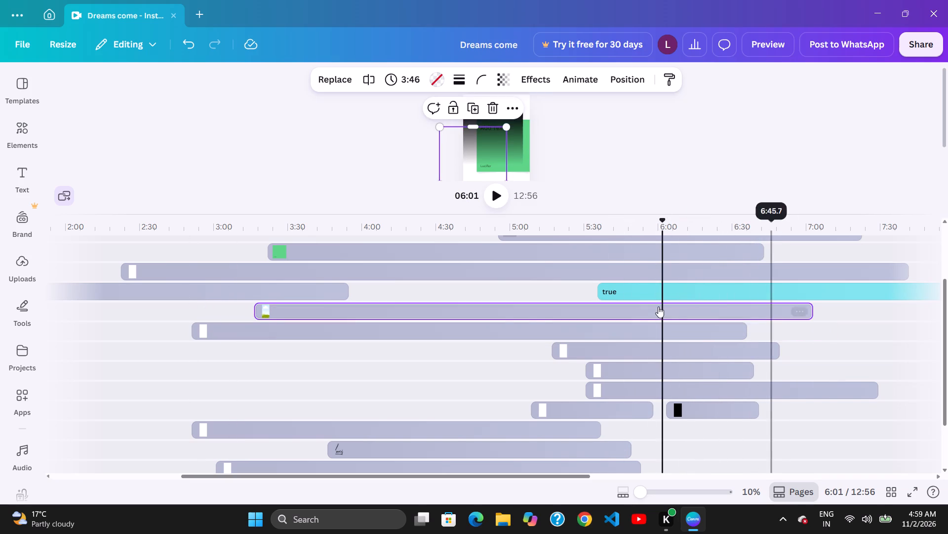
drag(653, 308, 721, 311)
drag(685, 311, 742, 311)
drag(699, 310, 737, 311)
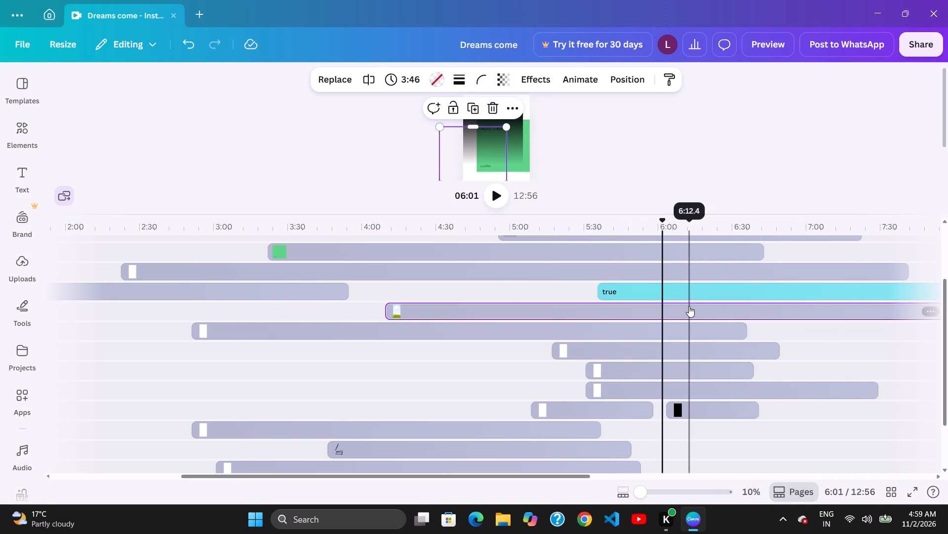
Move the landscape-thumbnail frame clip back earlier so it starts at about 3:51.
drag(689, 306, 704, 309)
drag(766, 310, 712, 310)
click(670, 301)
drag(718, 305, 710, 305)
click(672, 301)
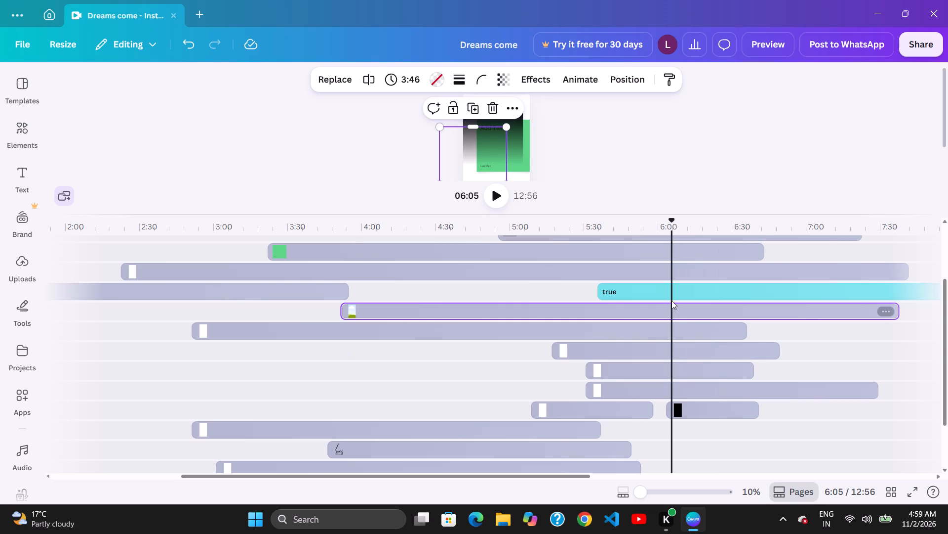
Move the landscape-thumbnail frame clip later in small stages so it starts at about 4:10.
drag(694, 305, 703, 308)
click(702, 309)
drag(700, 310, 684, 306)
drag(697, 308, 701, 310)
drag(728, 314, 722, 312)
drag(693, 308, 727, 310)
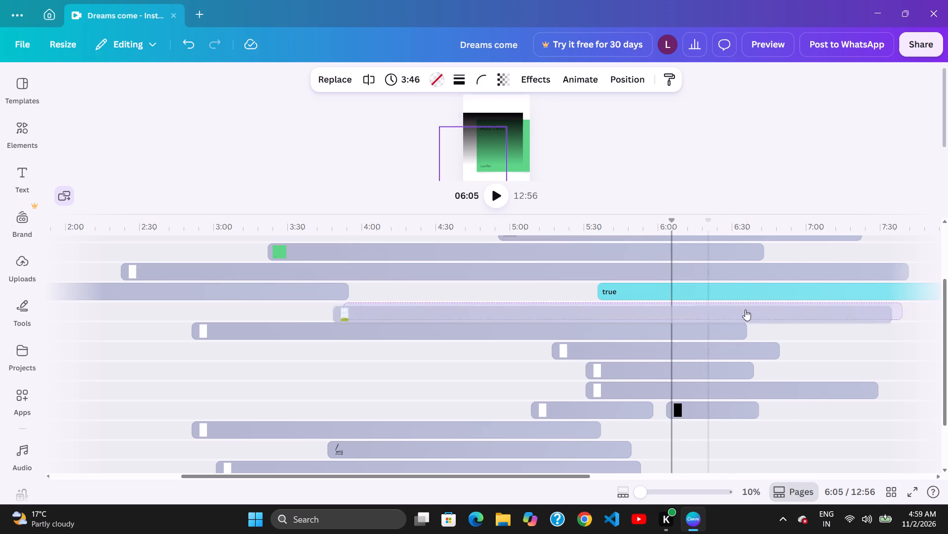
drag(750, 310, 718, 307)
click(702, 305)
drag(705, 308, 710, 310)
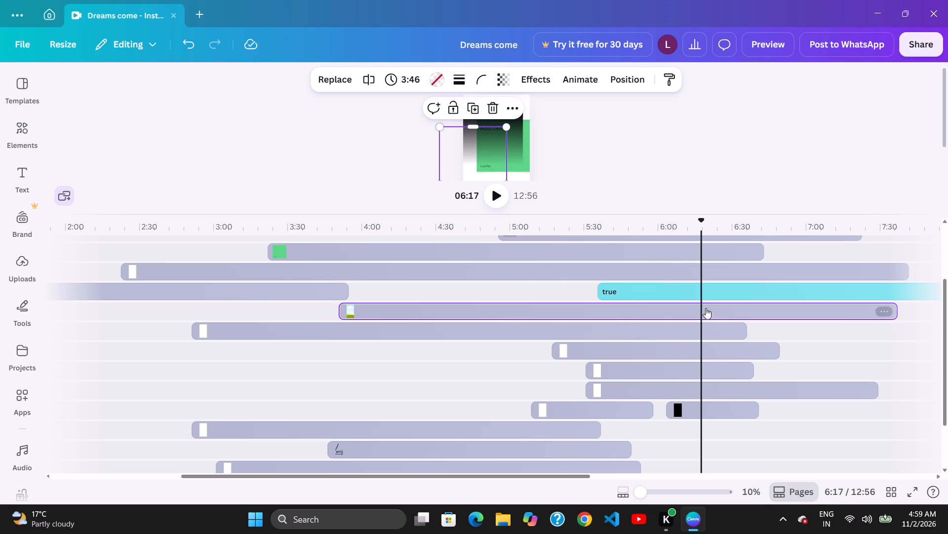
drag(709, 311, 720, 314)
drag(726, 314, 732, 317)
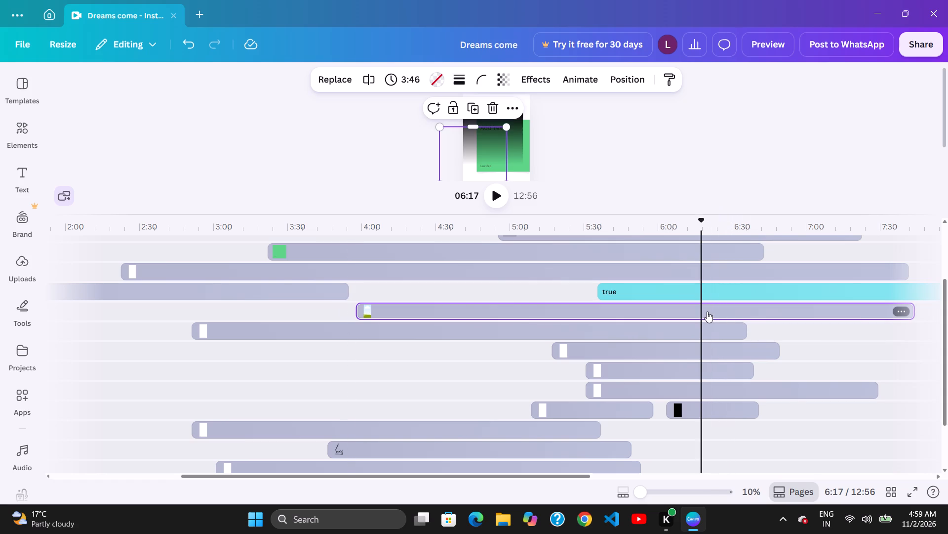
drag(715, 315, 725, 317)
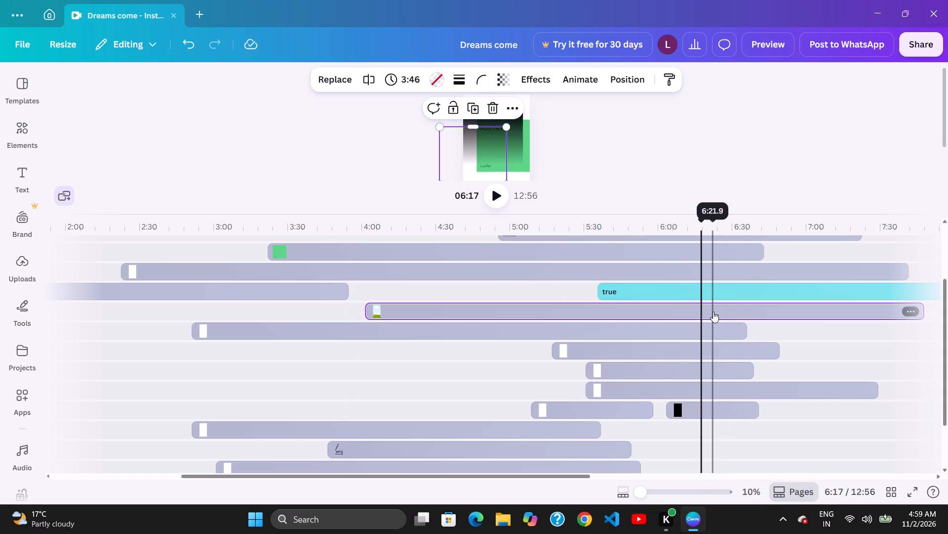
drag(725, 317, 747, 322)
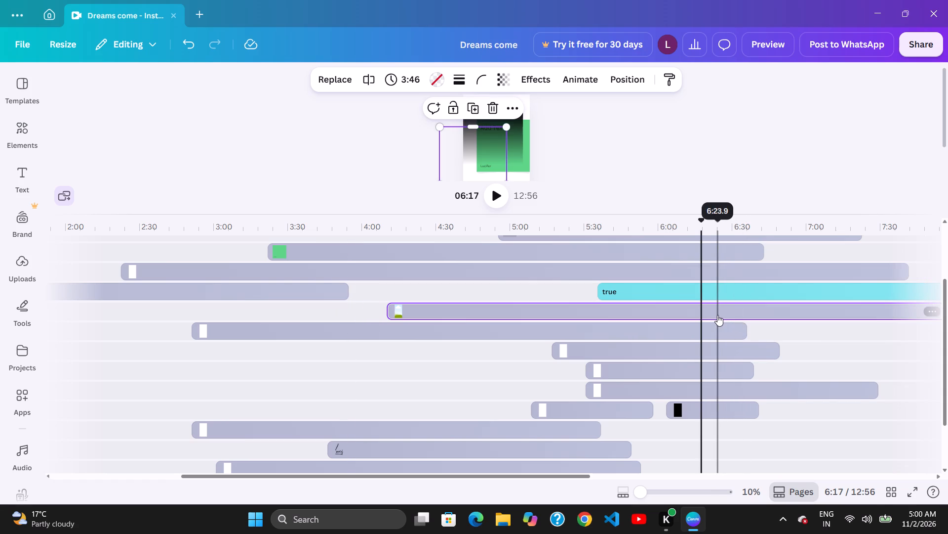
Lengthen the white frame clip below the landscape-thumbnail clip to a duration of 3:54.
click(742, 324)
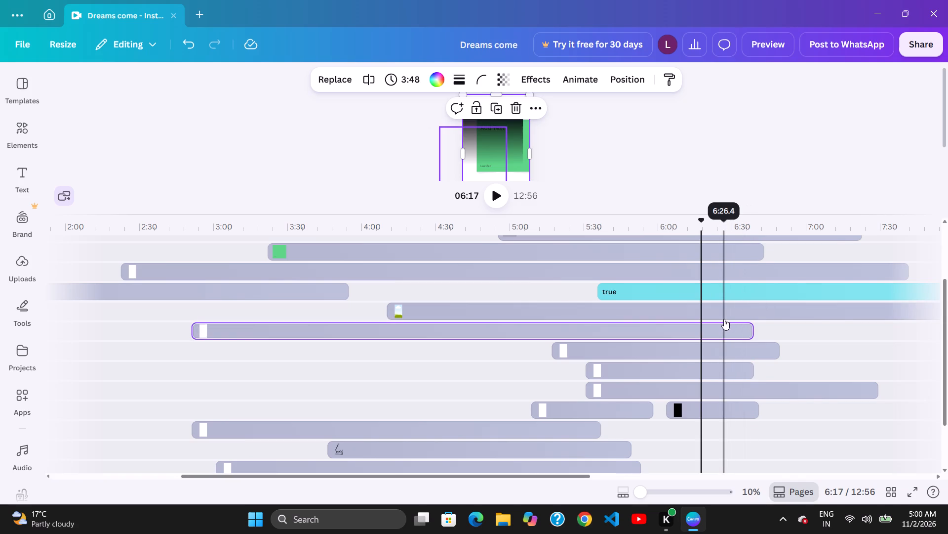
drag(738, 324, 749, 327)
drag(760, 332, 775, 339)
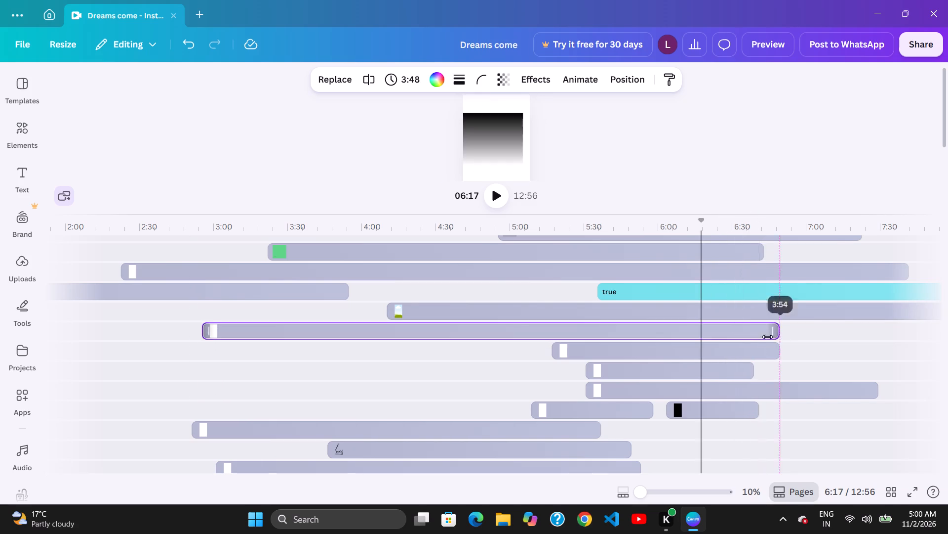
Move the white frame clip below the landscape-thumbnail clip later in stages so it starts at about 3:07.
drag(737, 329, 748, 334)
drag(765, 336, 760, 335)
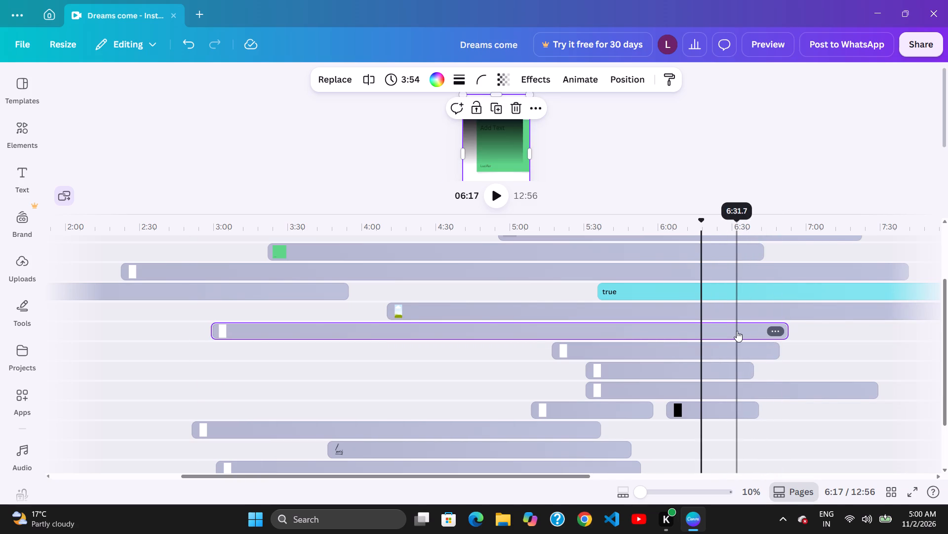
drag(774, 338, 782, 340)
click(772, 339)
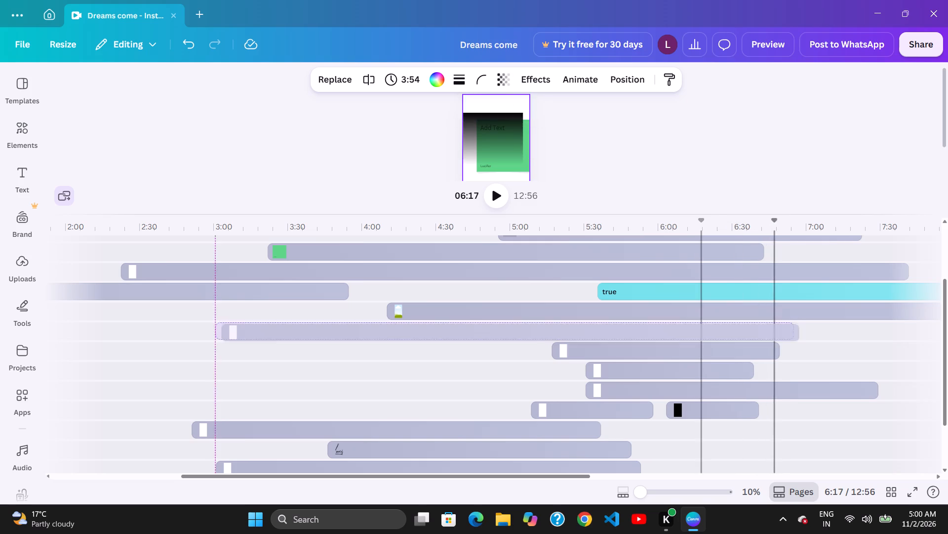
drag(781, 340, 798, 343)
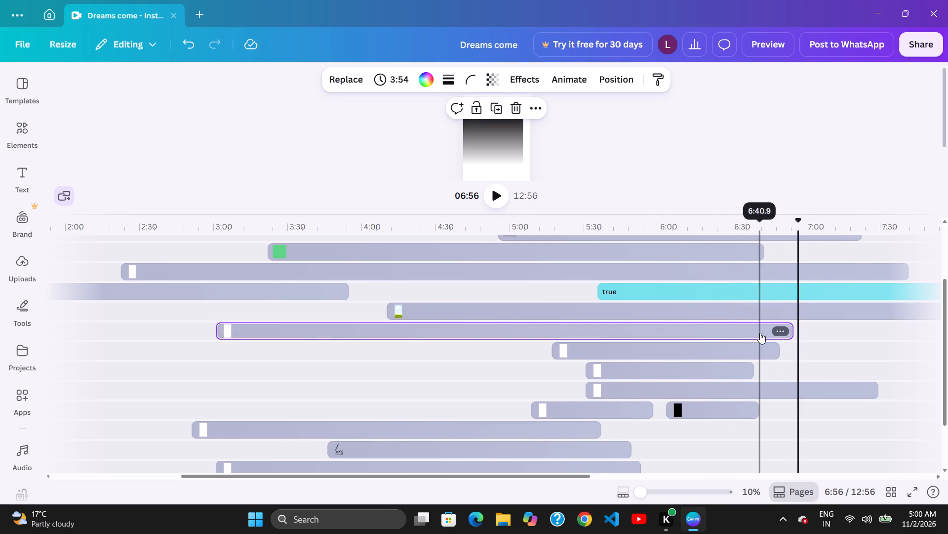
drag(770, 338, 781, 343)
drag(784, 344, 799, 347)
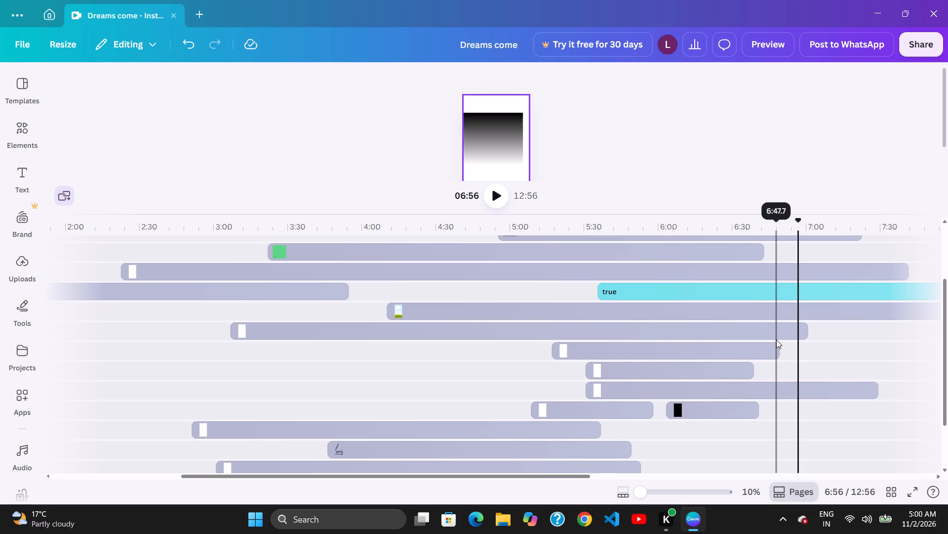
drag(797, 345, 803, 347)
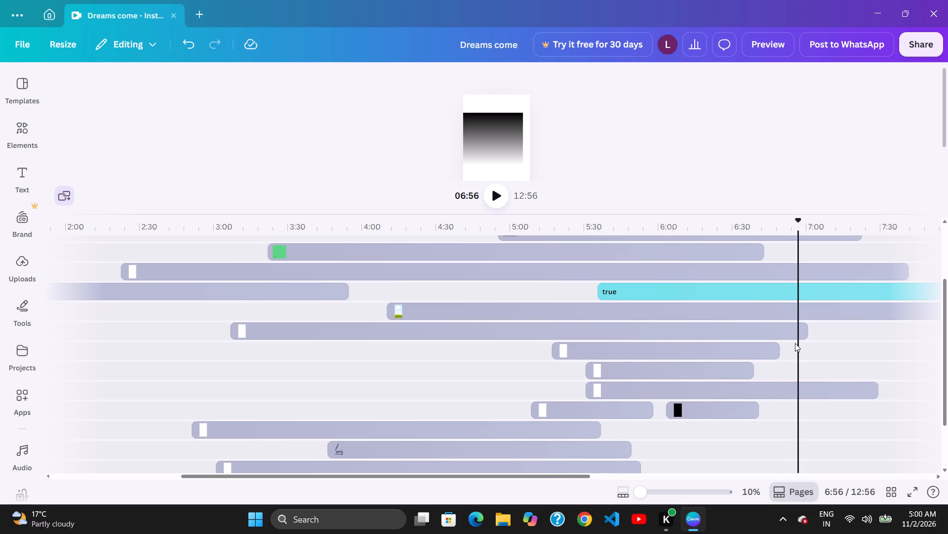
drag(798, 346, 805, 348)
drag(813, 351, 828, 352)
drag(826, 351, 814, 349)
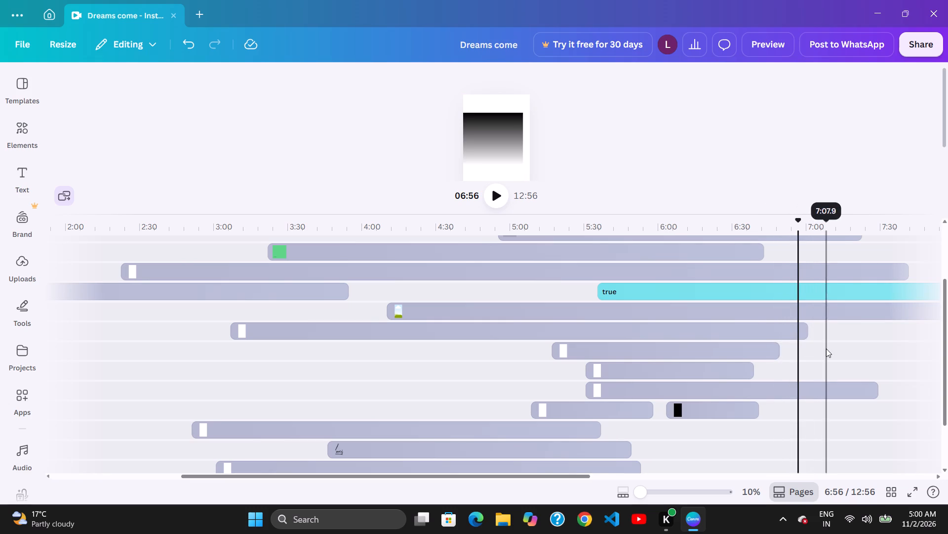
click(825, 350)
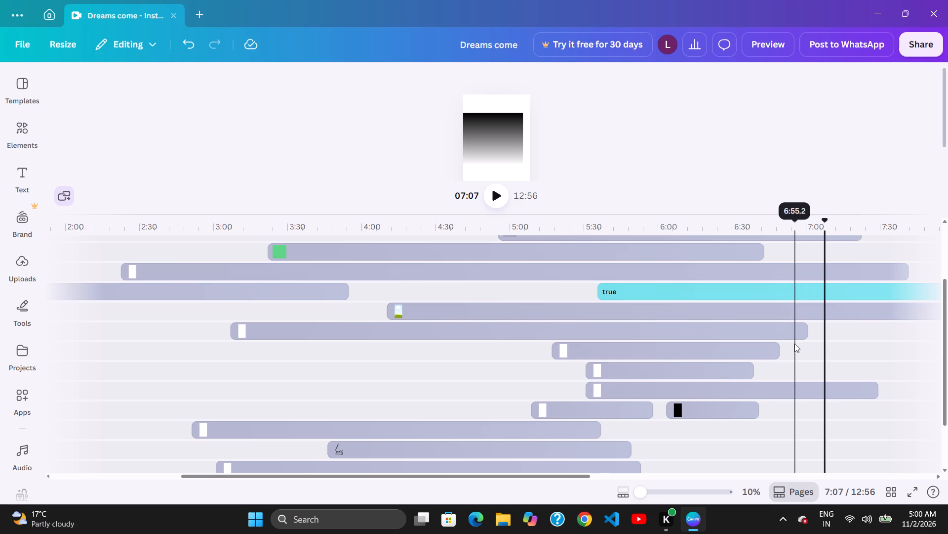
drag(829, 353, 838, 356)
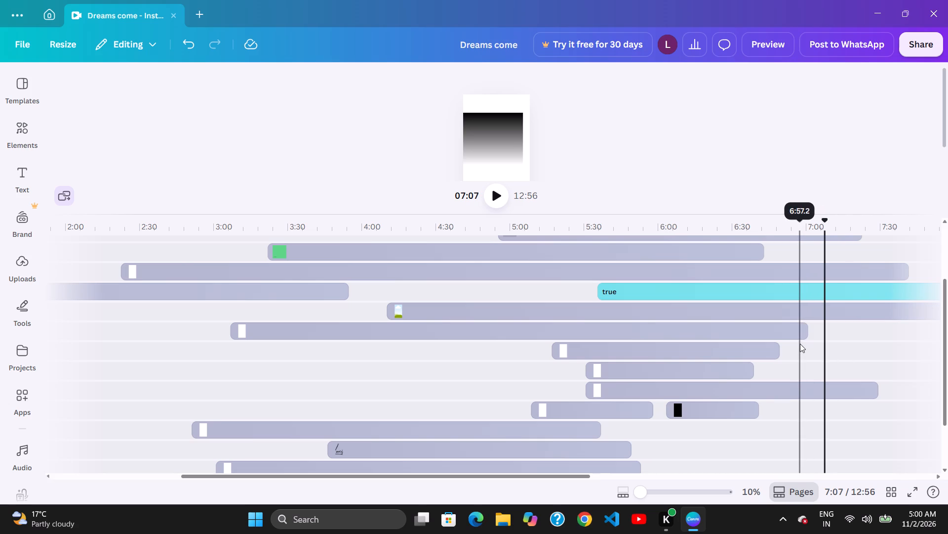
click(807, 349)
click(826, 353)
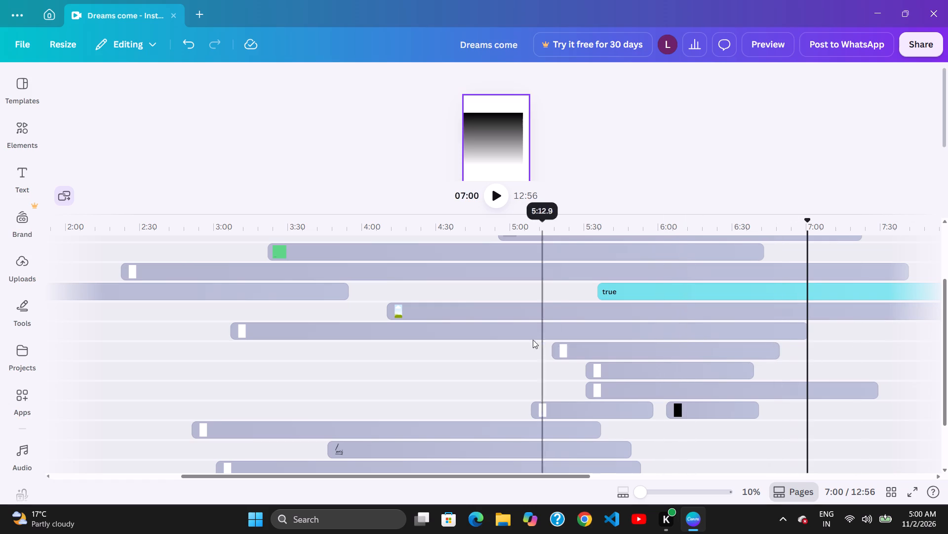
Move the white frame clip below the landscape-thumbnail clip earlier in stages so it starts at about 2:23.
drag(498, 347, 502, 349)
drag(549, 338, 487, 338)
drag(458, 342, 465, 344)
drag(552, 329, 552, 328)
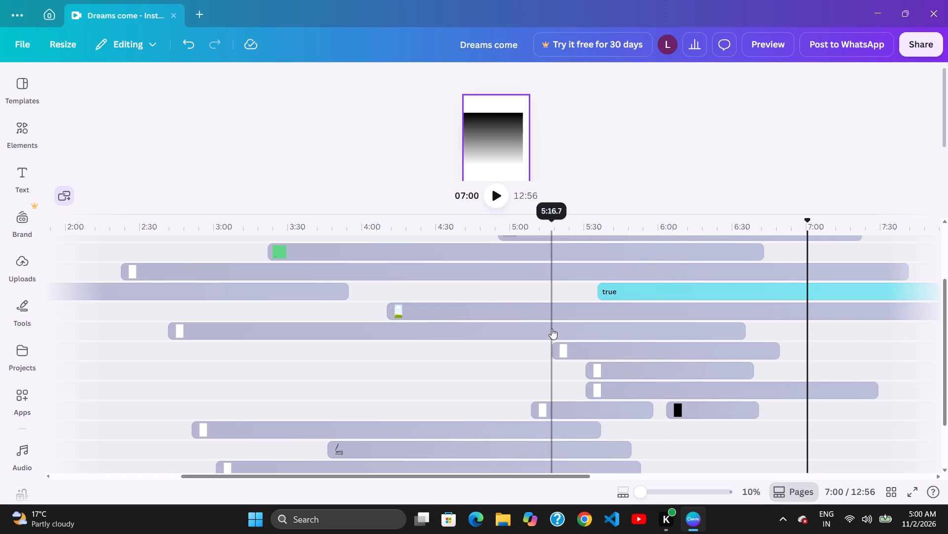
drag(552, 328, 506, 330)
drag(488, 329, 493, 333)
drag(530, 329, 521, 330)
click(498, 328)
Move the landscape-thumbnail frame clip earlier so it starts at about 3:19.
drag(576, 317, 524, 321)
drag(493, 325, 499, 329)
drag(604, 313, 581, 317)
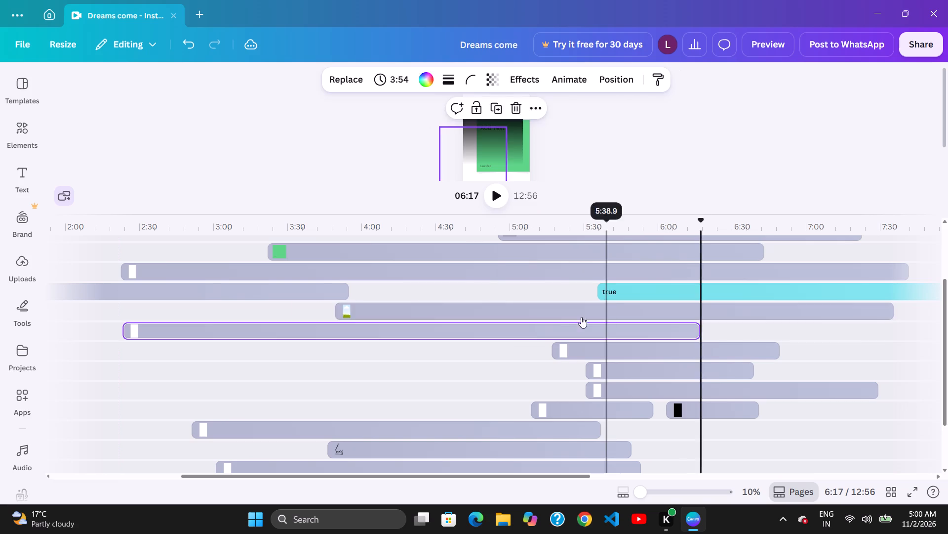
drag(581, 317, 526, 319)
click(511, 318)
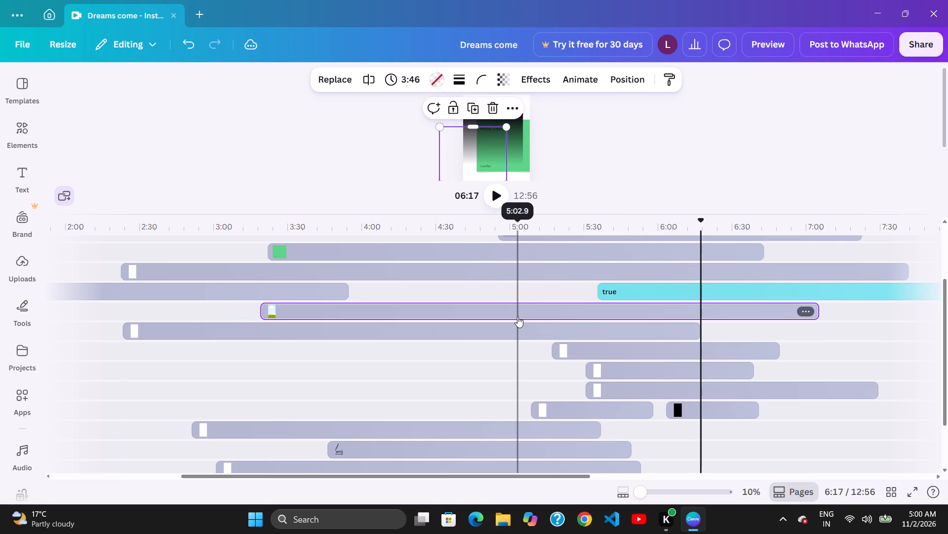